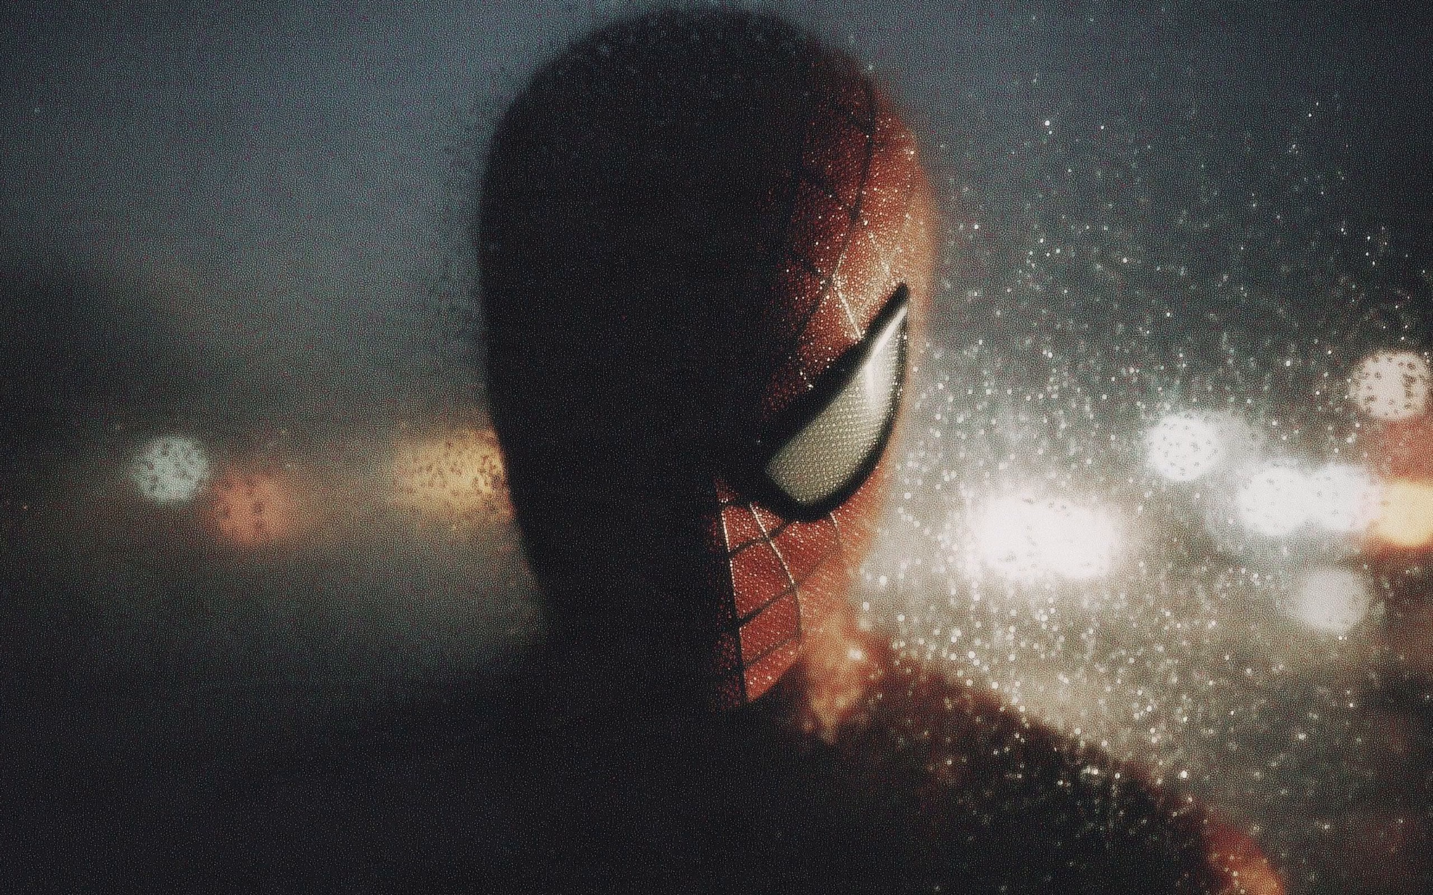
Launch Google Chrome from the desktop.
click(788, 861)
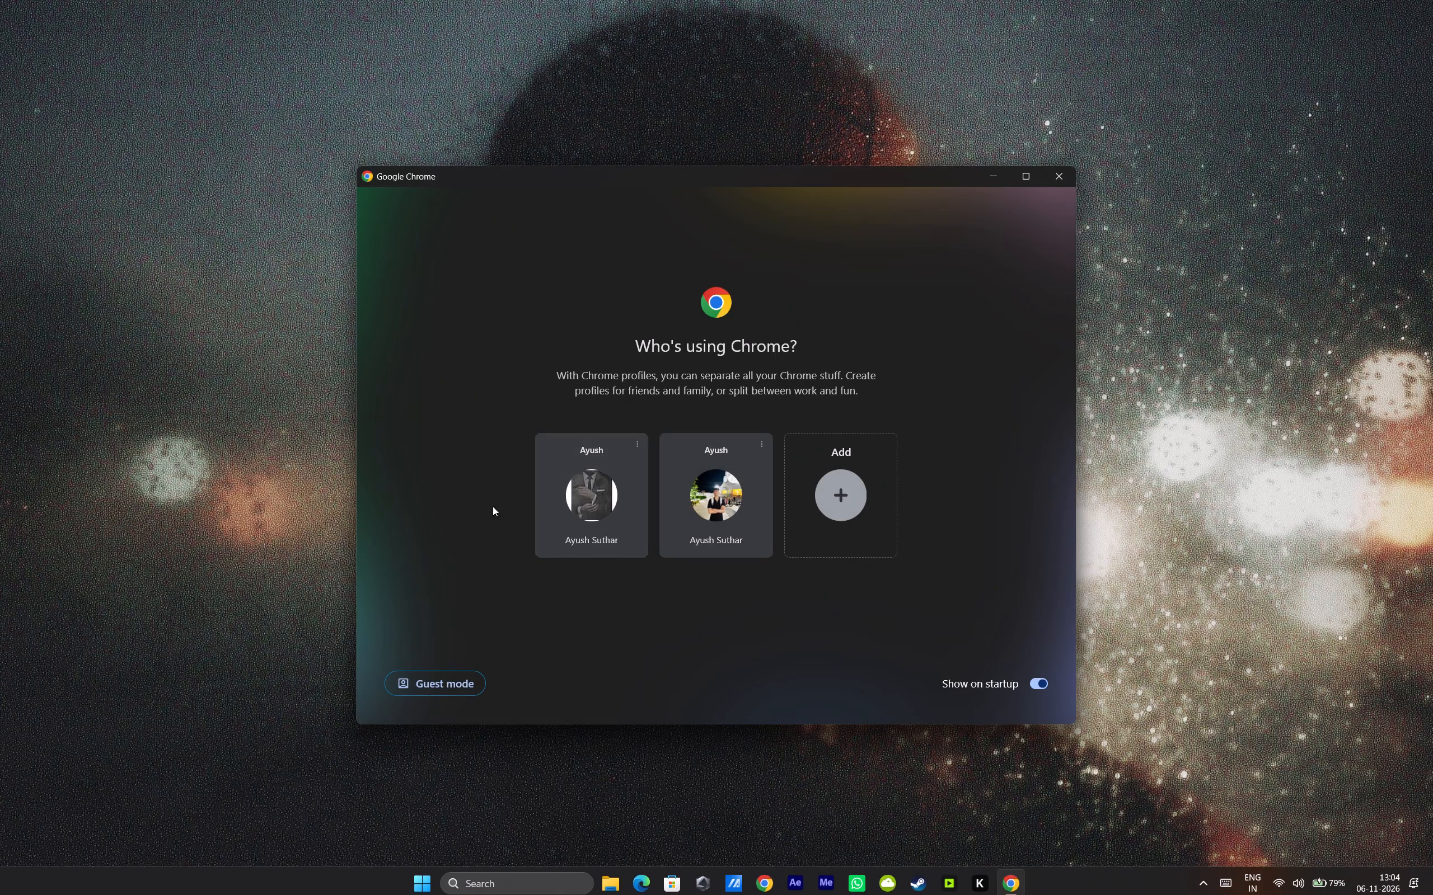
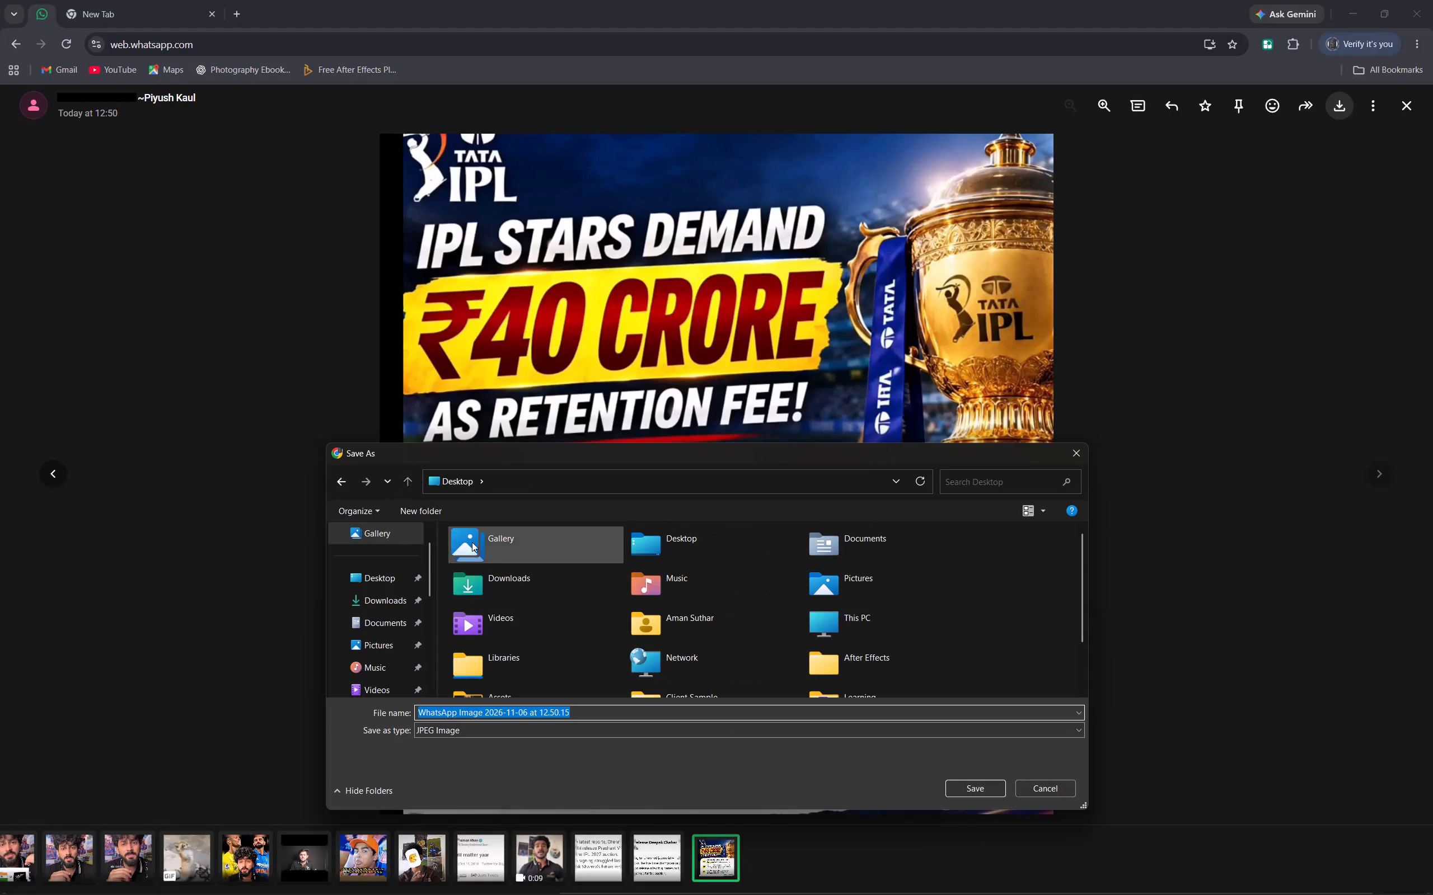
Browse to the After Effects folder on the Desktop as the save location for the IPL retention fee image.
drag(362, 583, 397, 574)
click(391, 571)
triple_click(492, 555)
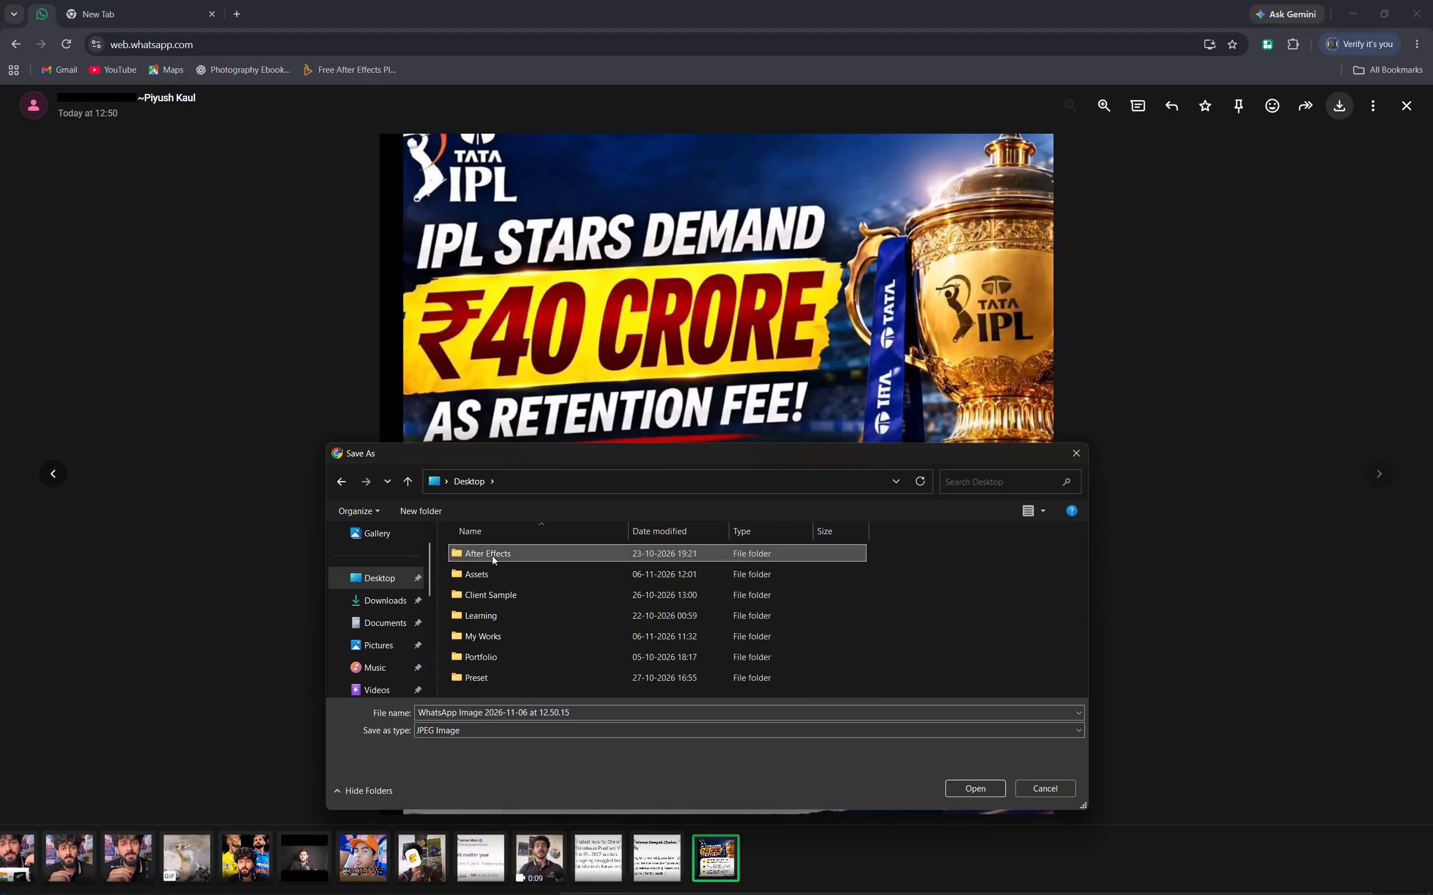
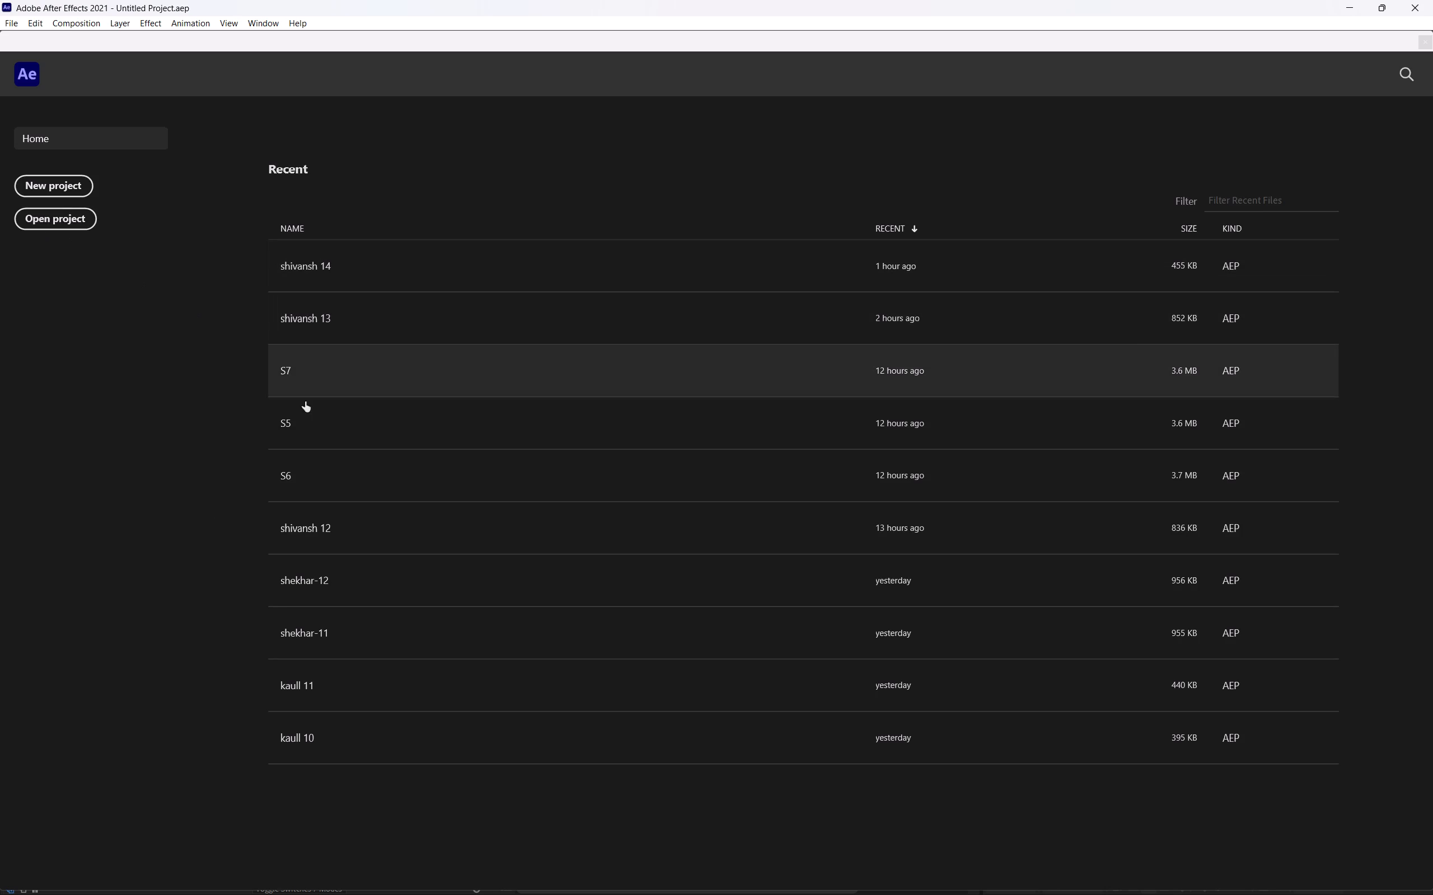
Open the recent project kaull 11 in After Effects.
click(338, 687)
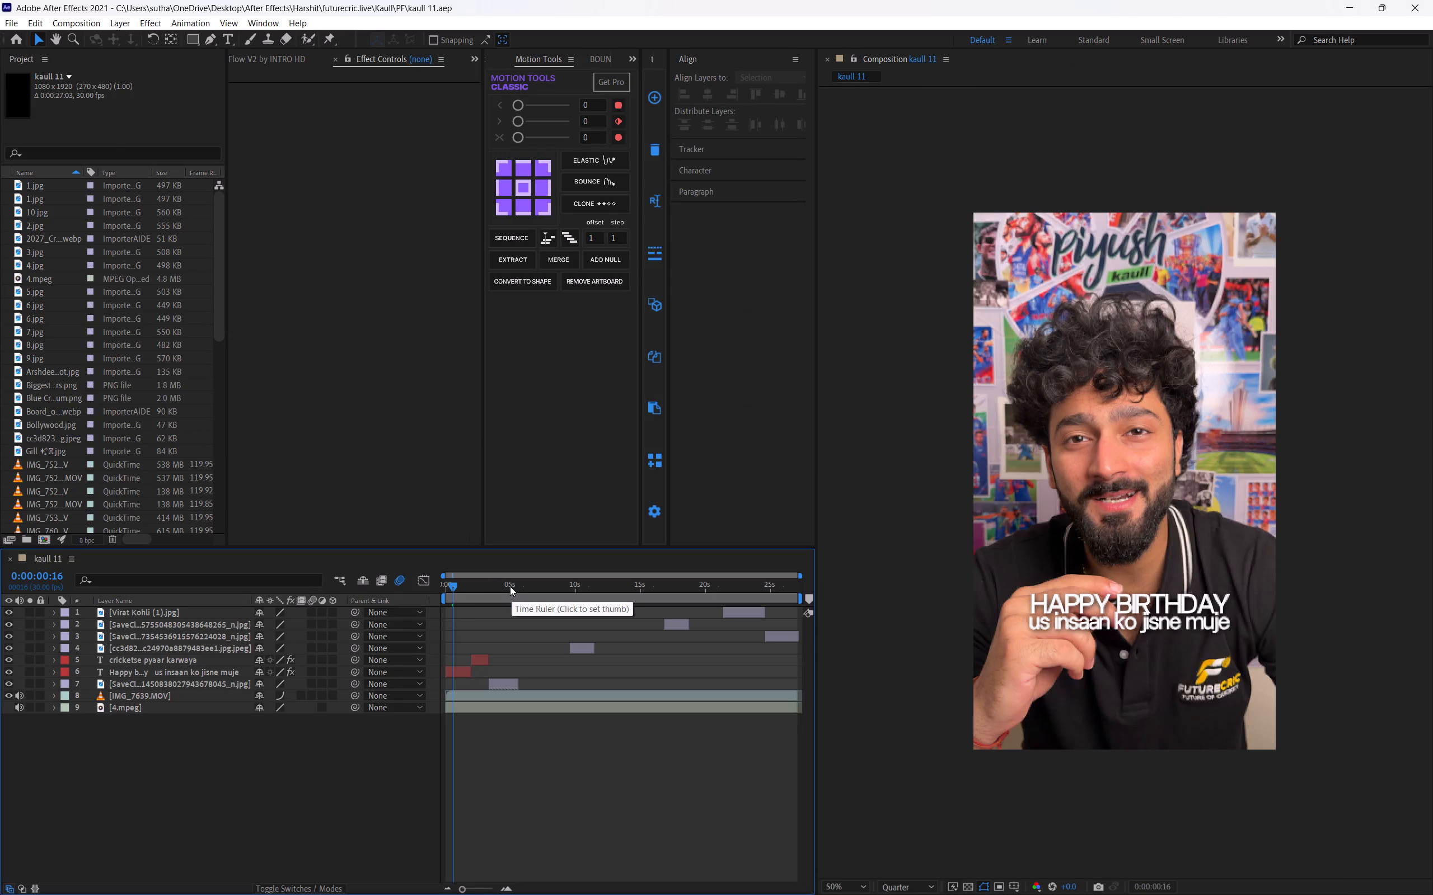
Save a copy of the project as kaull 12 in the Kaull > PF folder.
key(ctrl+shift+s)
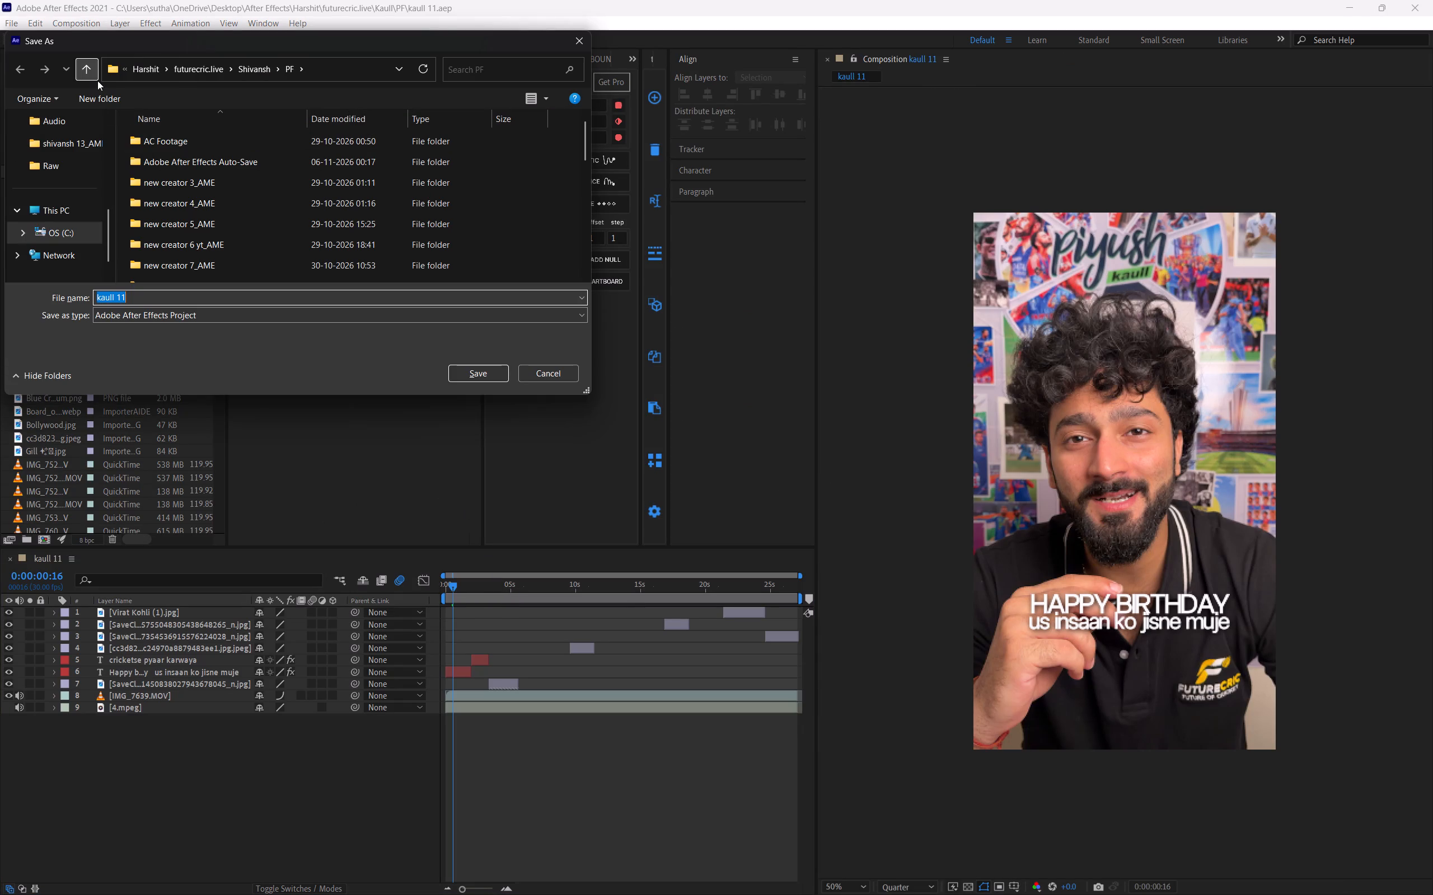
click(97, 81)
click(97, 81)
triple_click(165, 170)
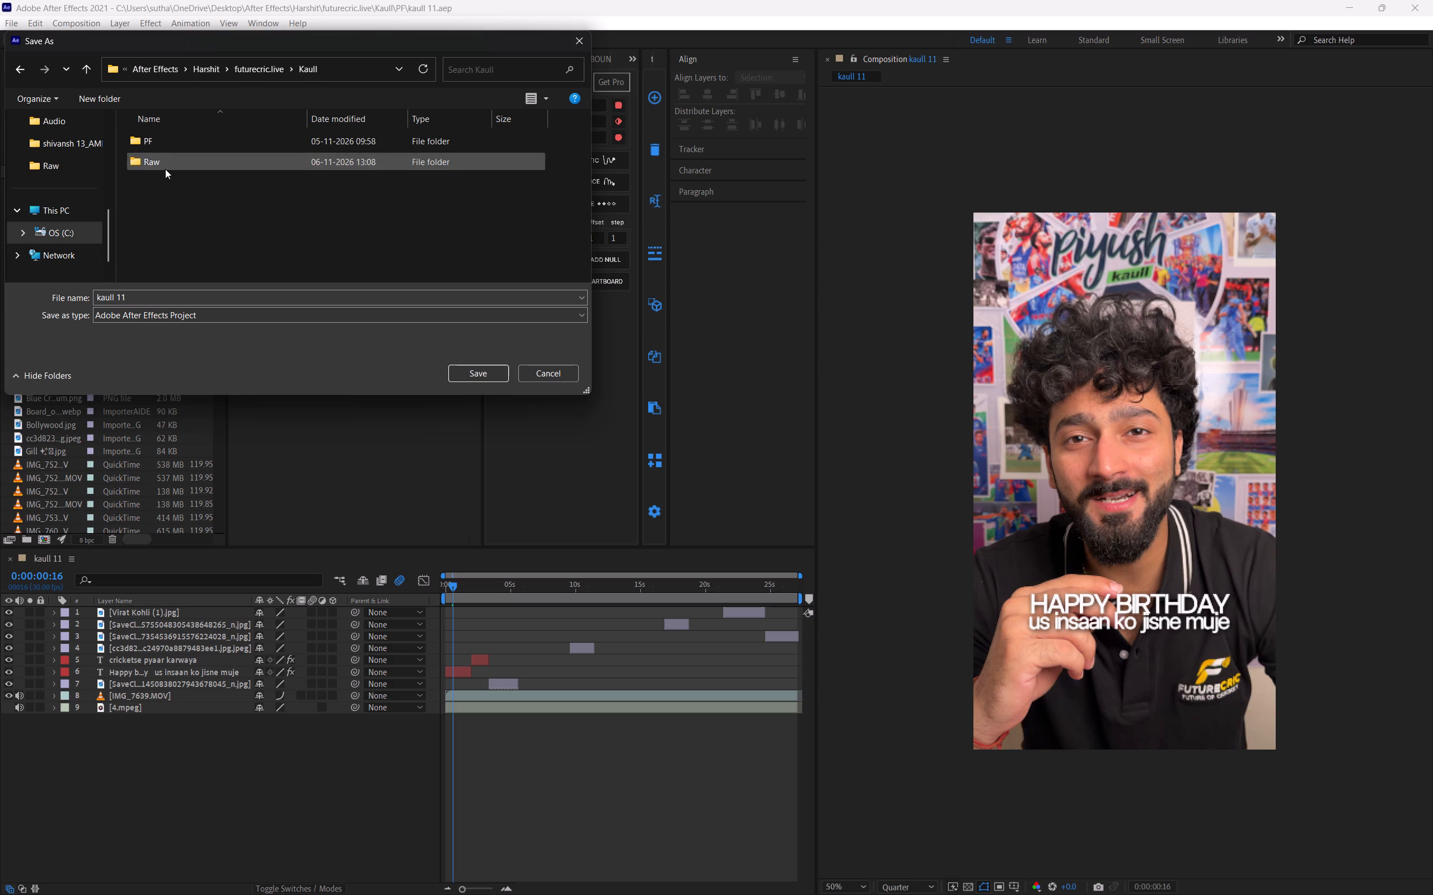
double_click(160, 136)
scroll(154, 218, down, 4)
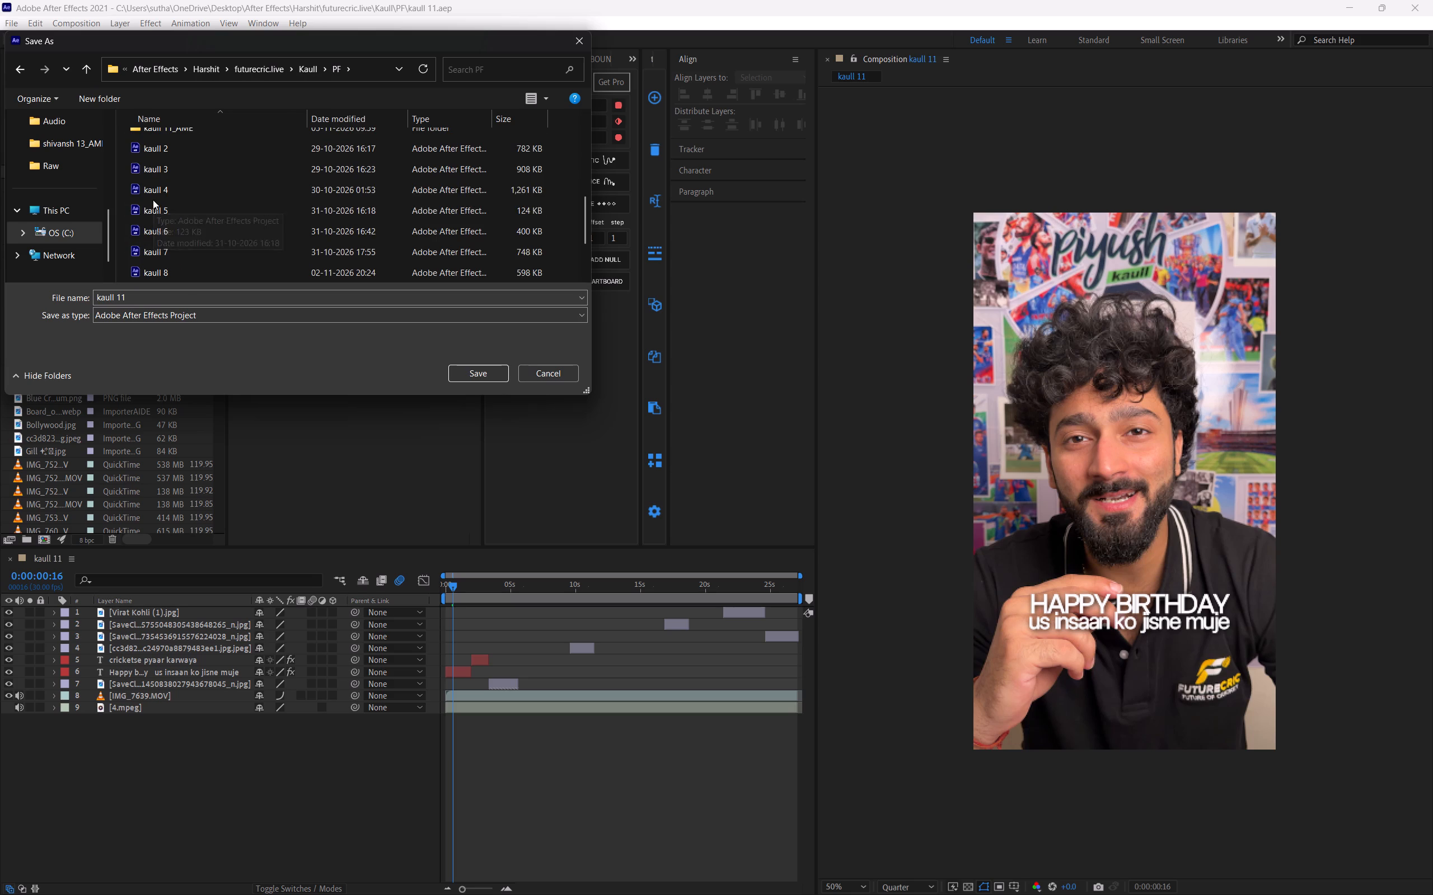
scroll(130, 218, up, 1)
double_click(133, 300)
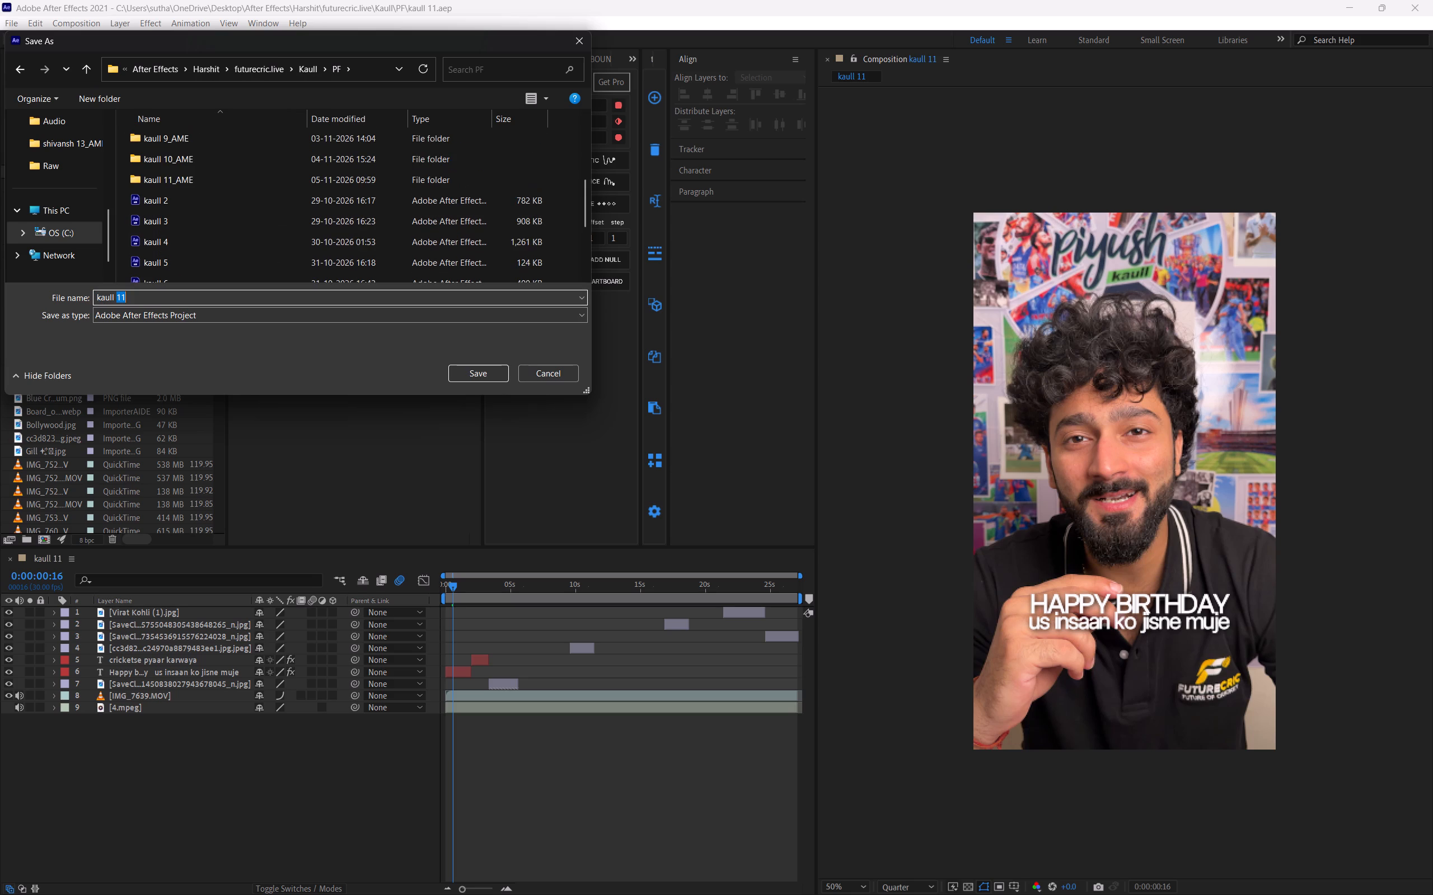
text(12)
key(Return)
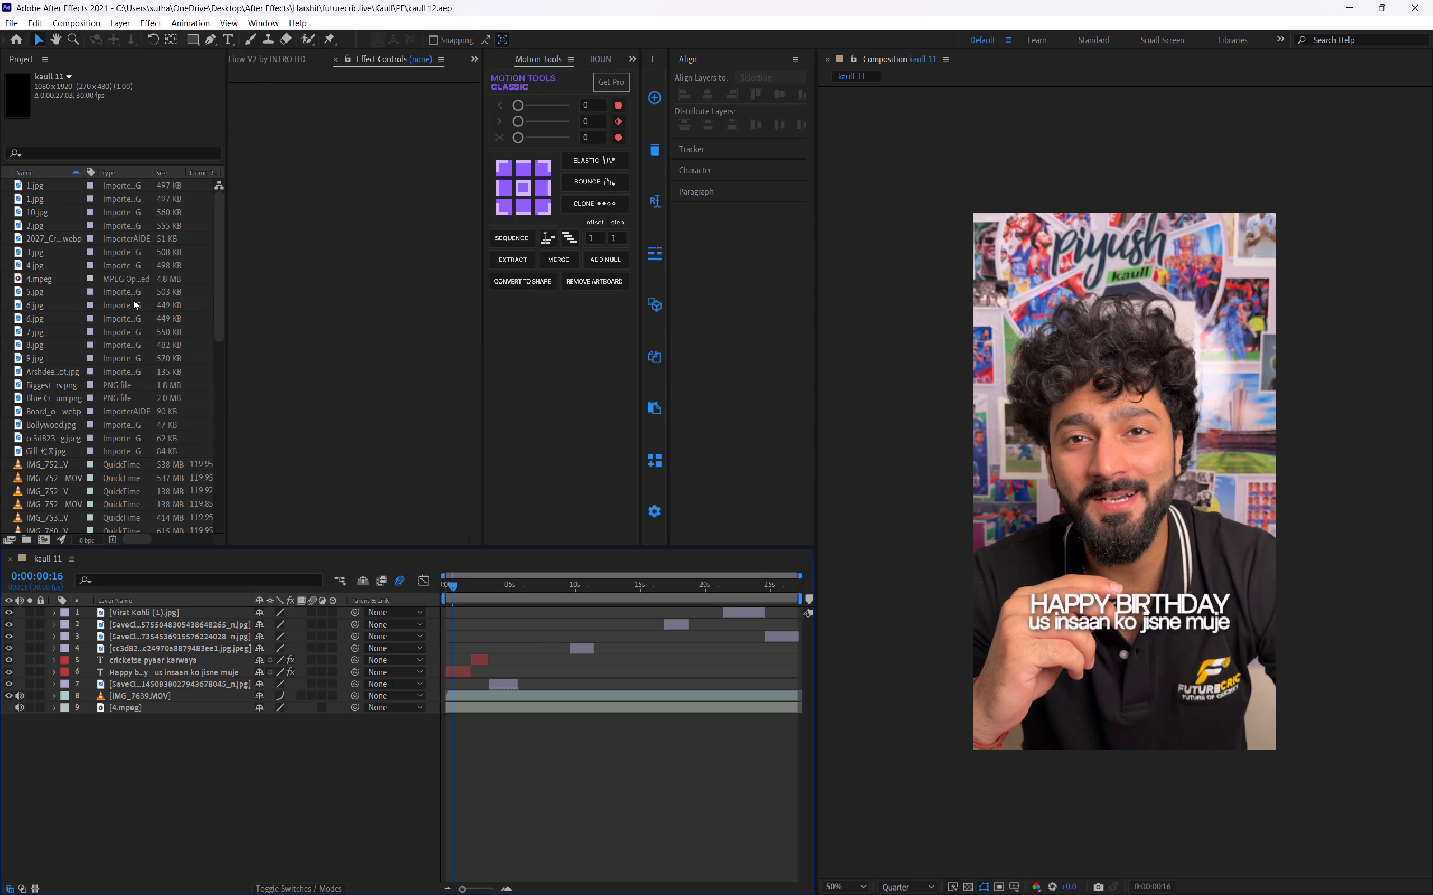
Rename the composition as kaull 12 in its composition settings.
key(ctrl+k)
click(650, 265)
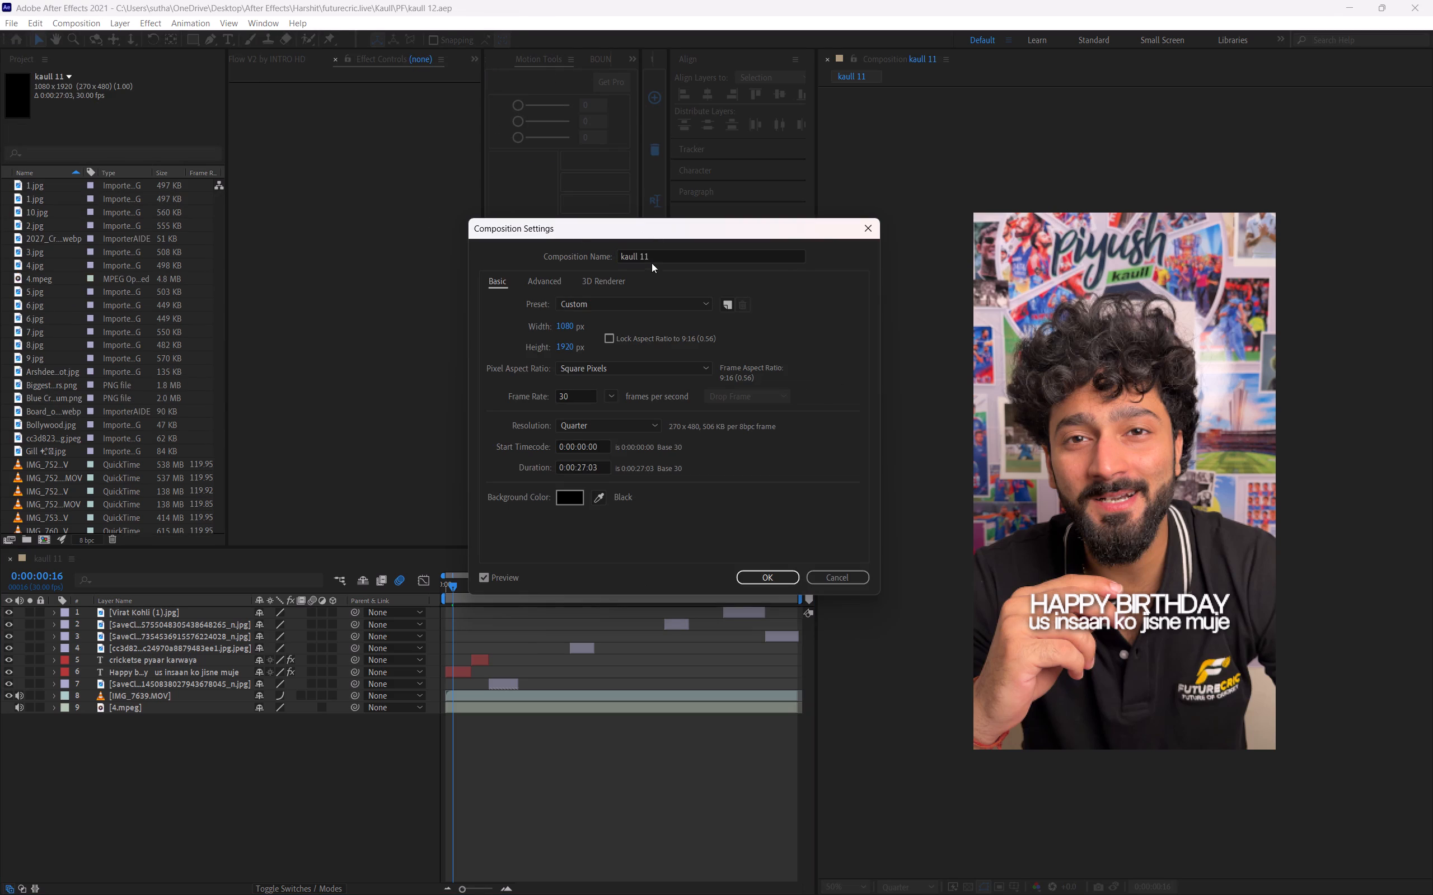
click(653, 261)
click(652, 259)
key(BackSpace)
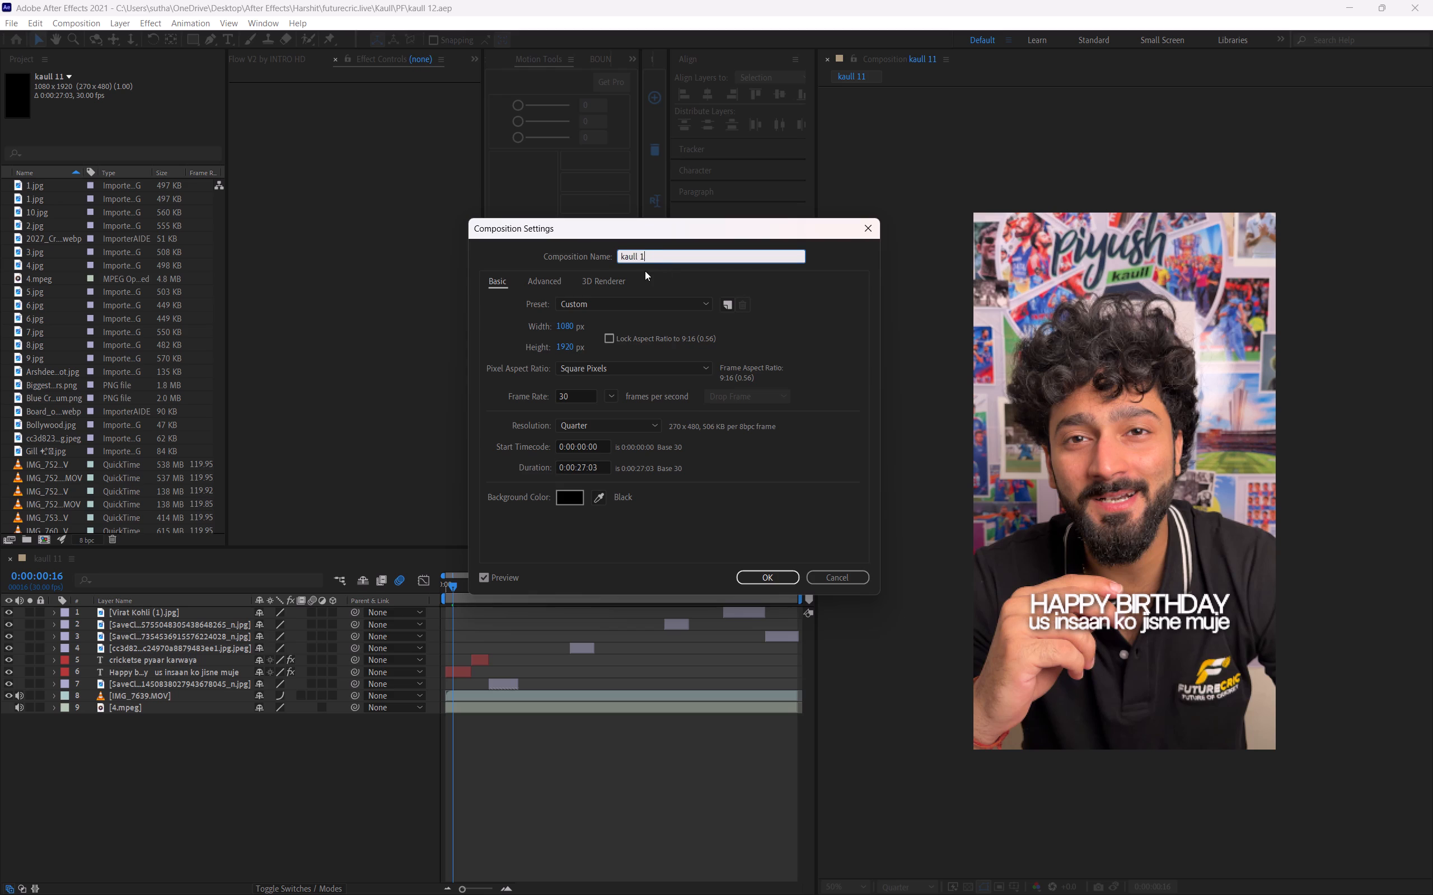
key(2)
key(Return)
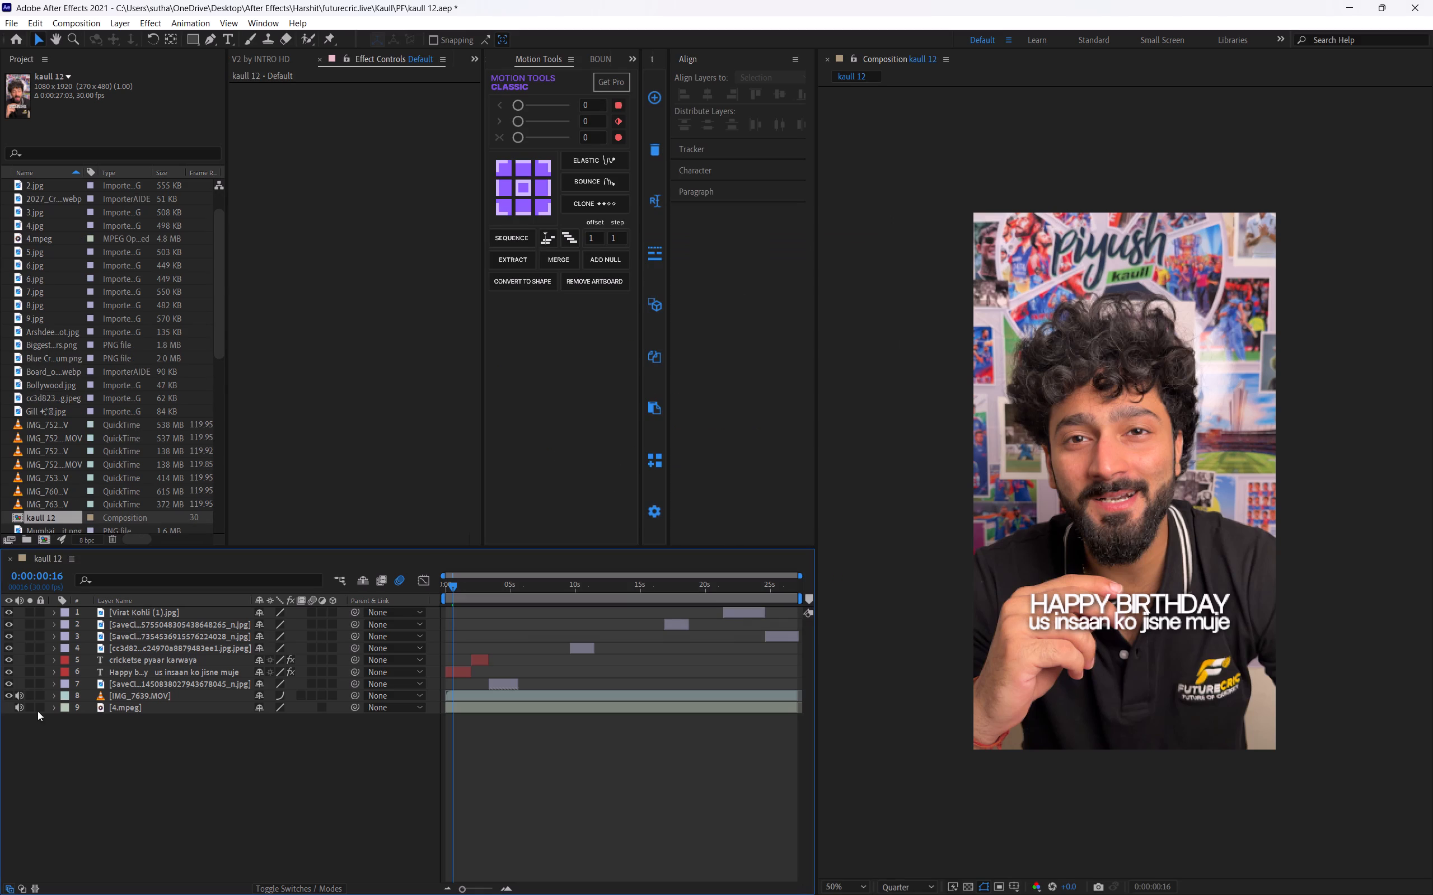
Delete the IMG_7639.MOV layer from the kaull 12 timeline.
click(111, 695)
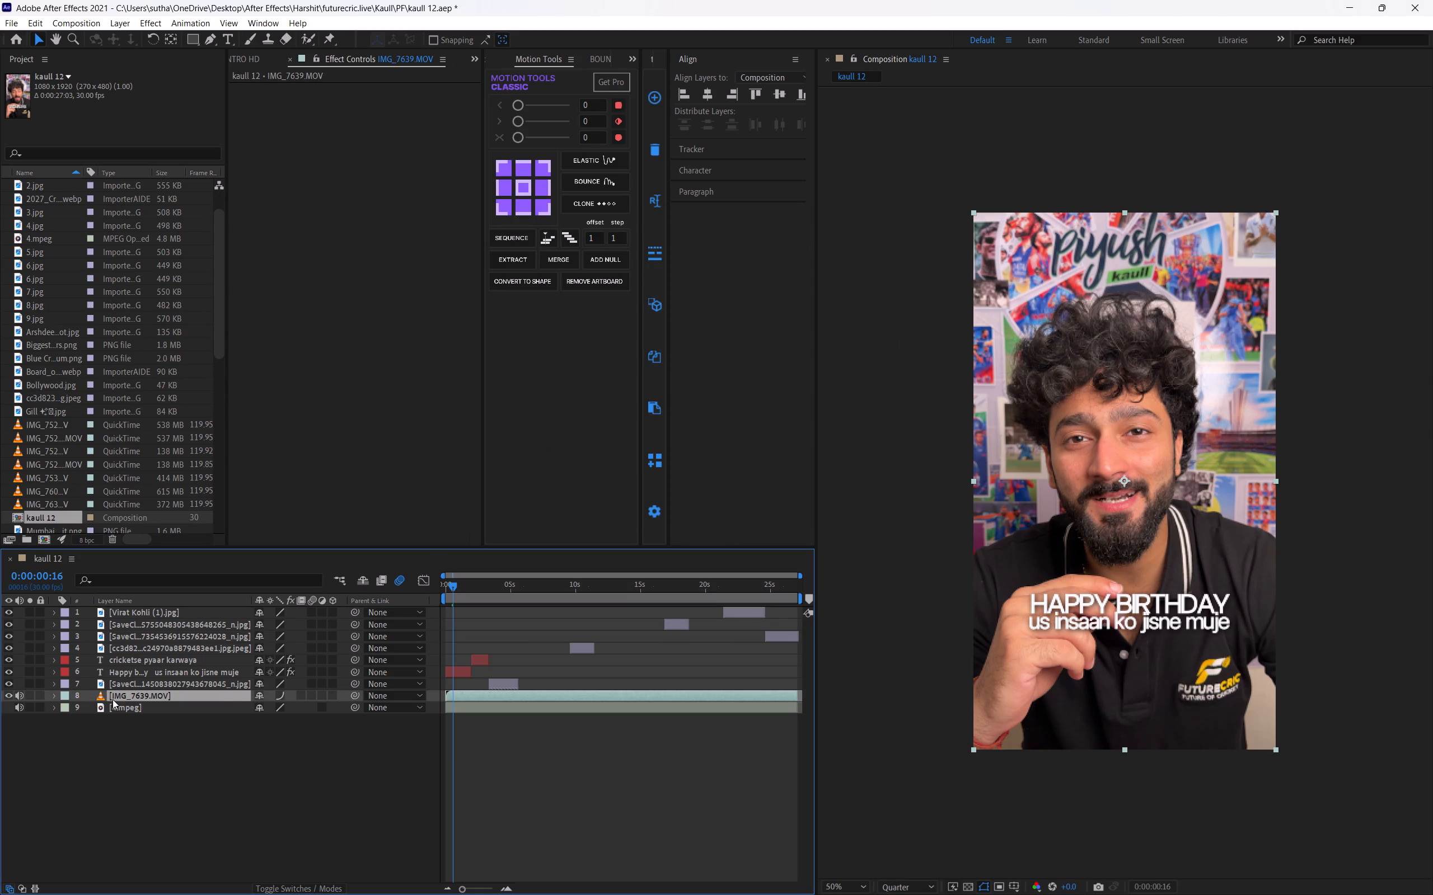
key(BackSpace)
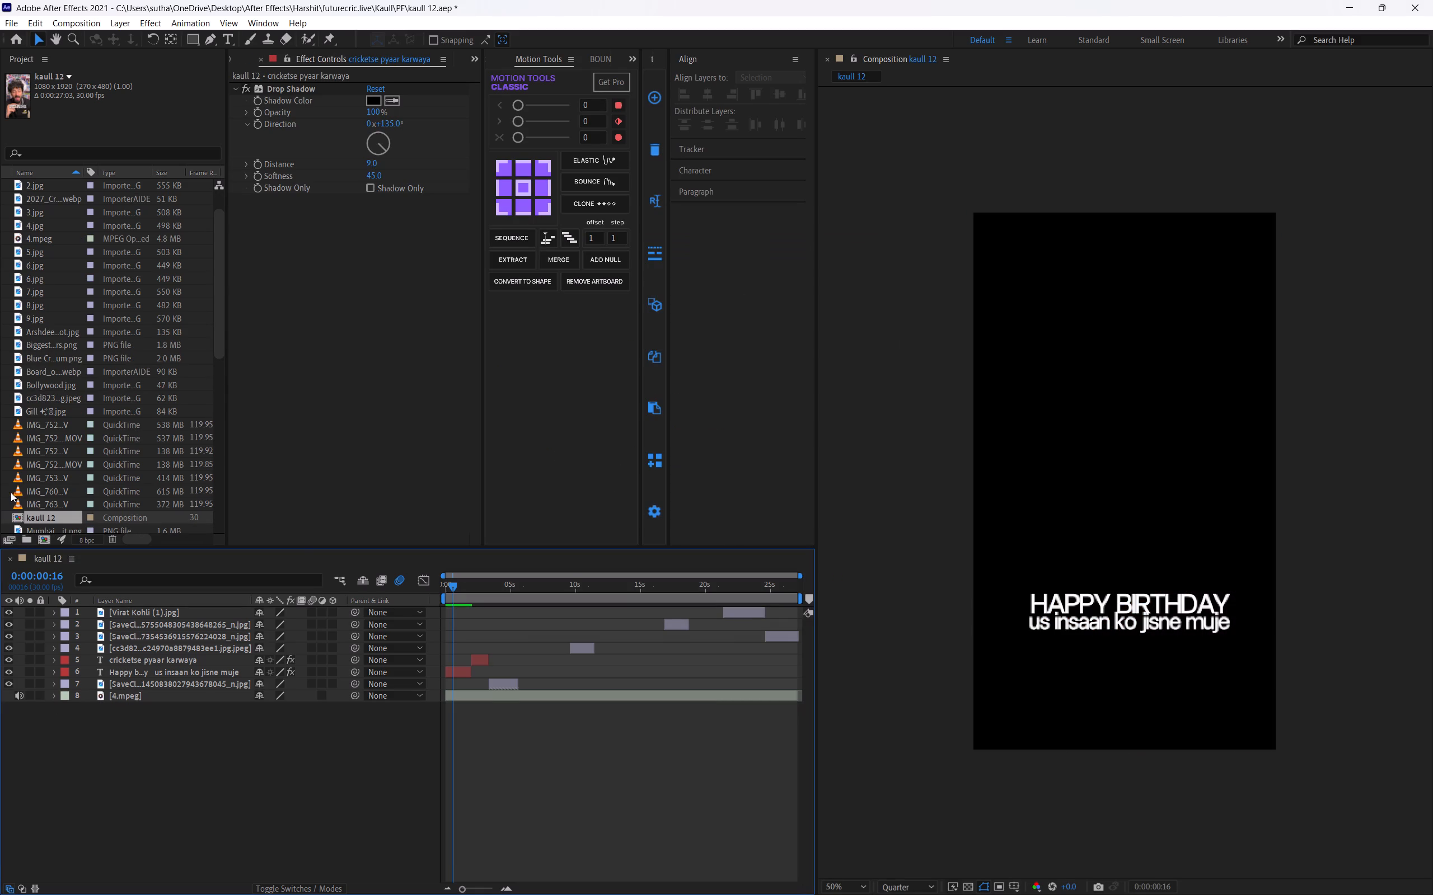
Start a footage import and browse to Desktop > After Effects > Harshit > futurecric.live > Kaull > Raw.
double_click(10, 491)
click(46, 190)
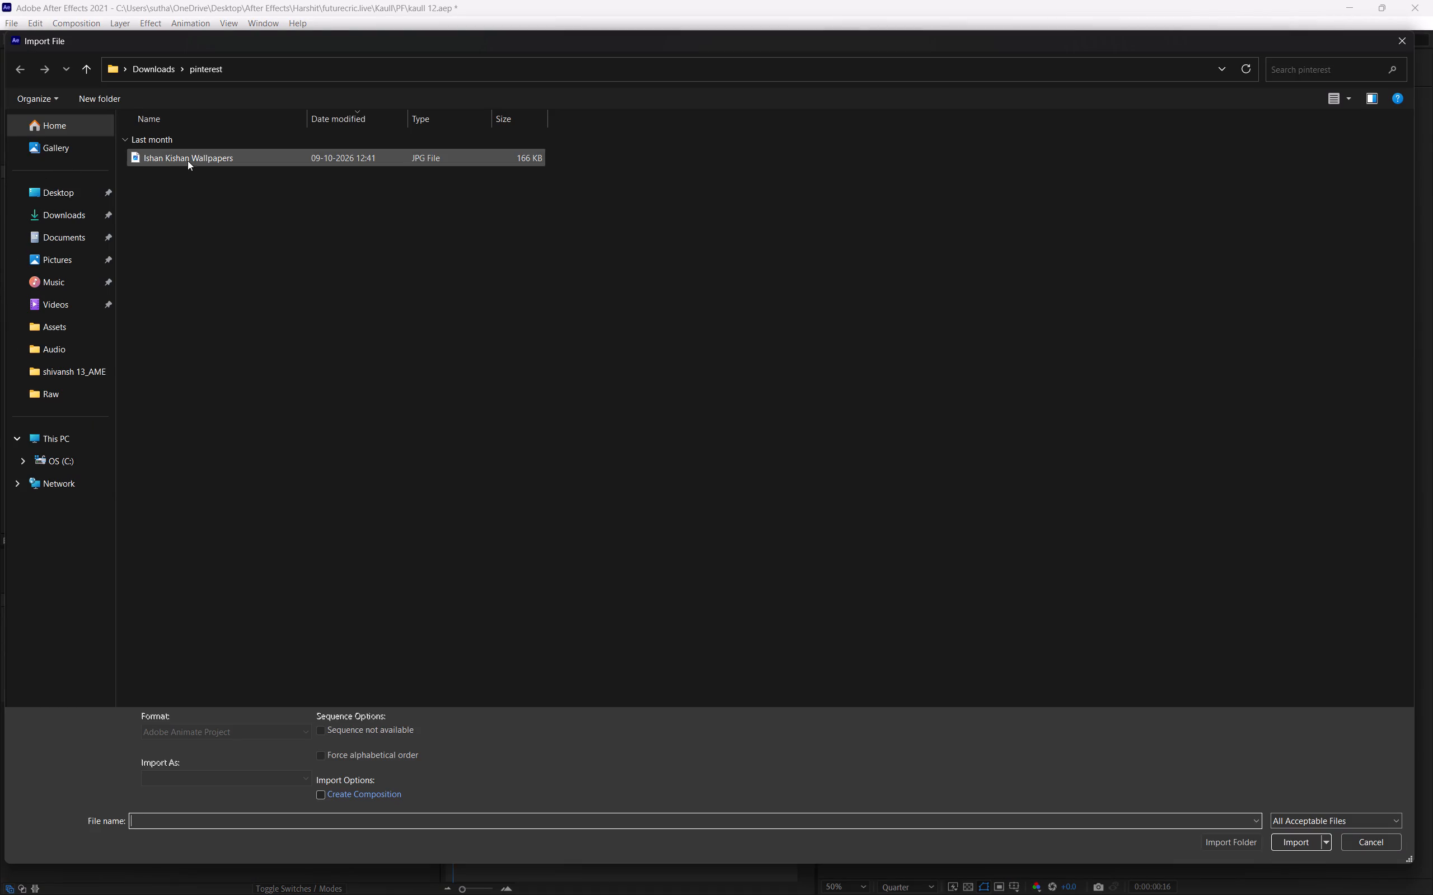
click(1, 209)
click(24, 190)
click(92, 185)
click(92, 186)
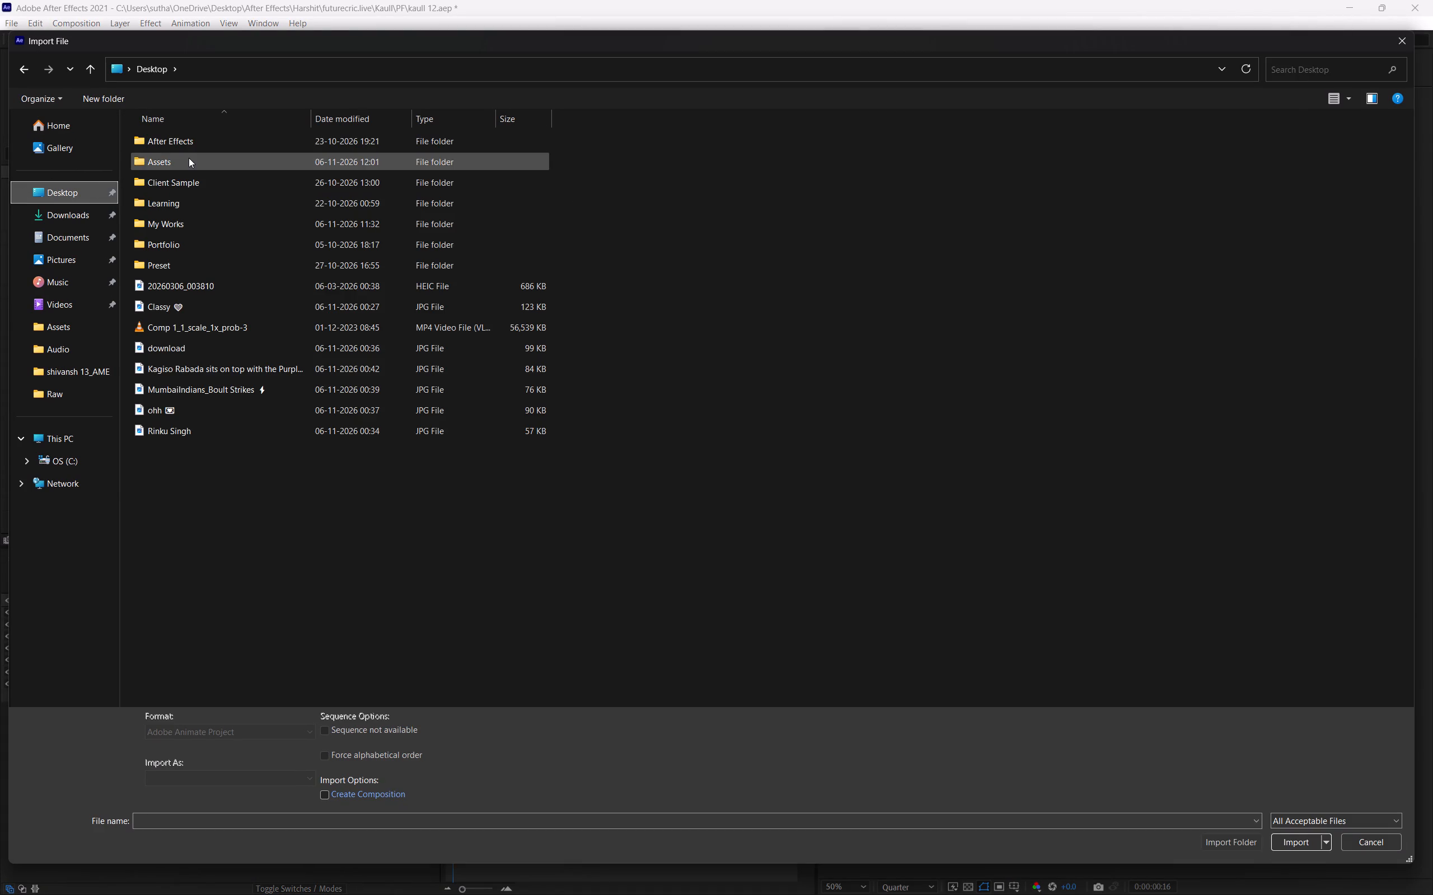
double_click(189, 158)
click(95, 65)
click(154, 127)
click(151, 134)
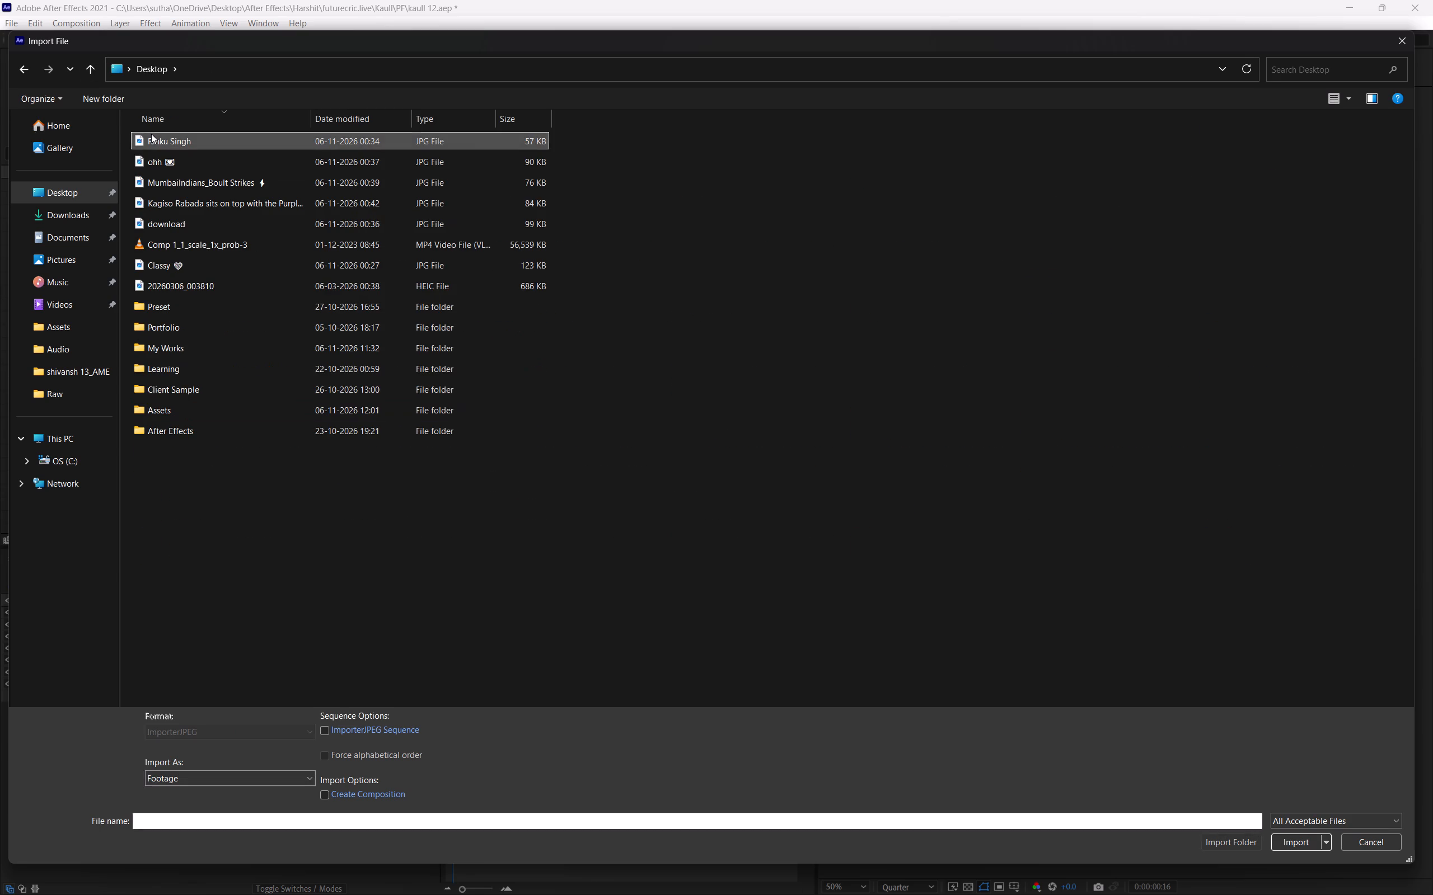
click(154, 126)
click(153, 152)
double_click(154, 136)
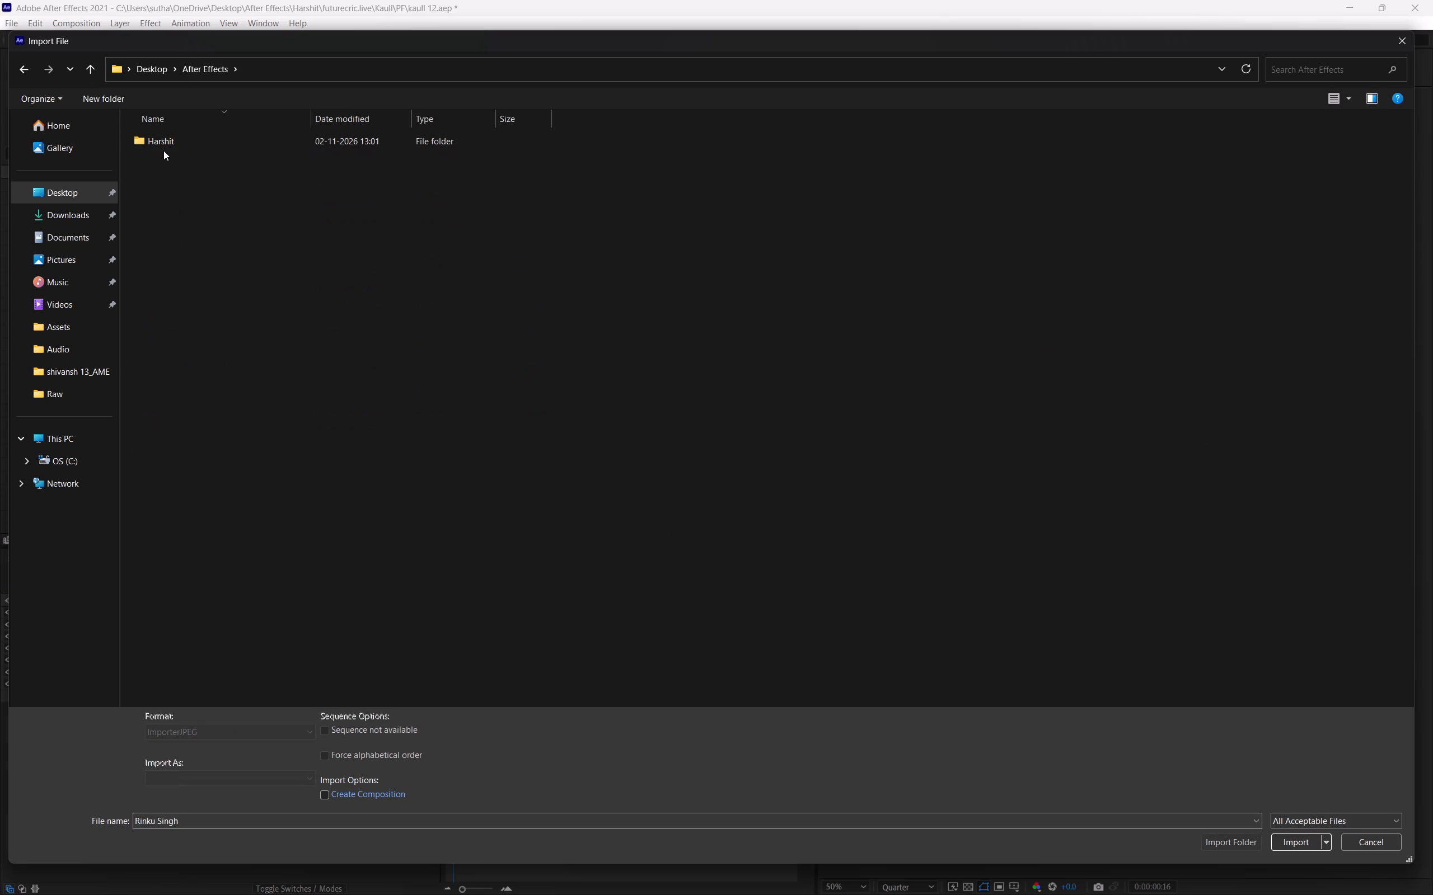
double_click(160, 143)
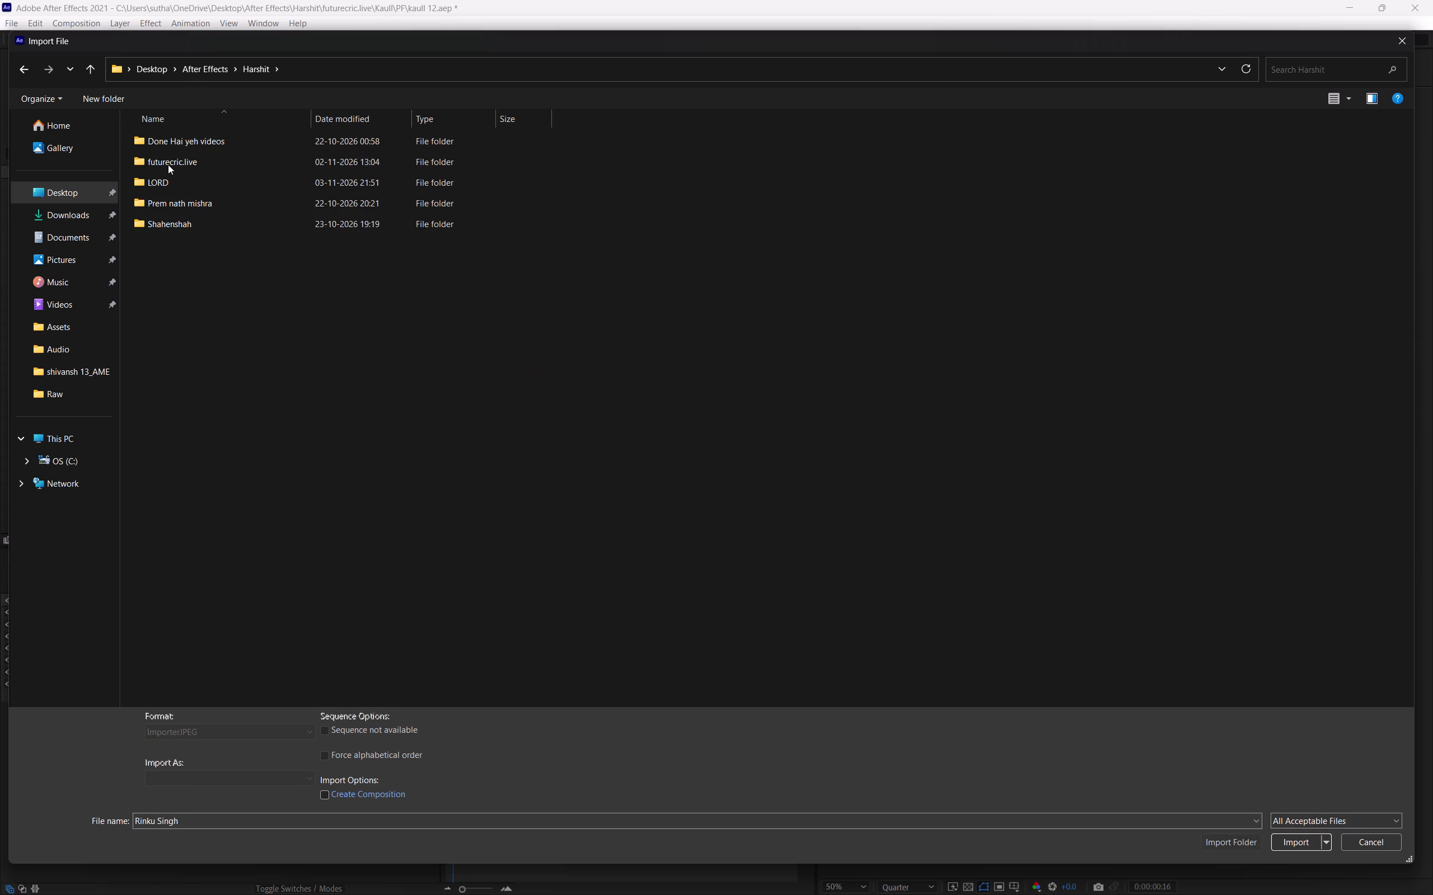
double_click(168, 164)
double_click(178, 167)
double_click(178, 167)
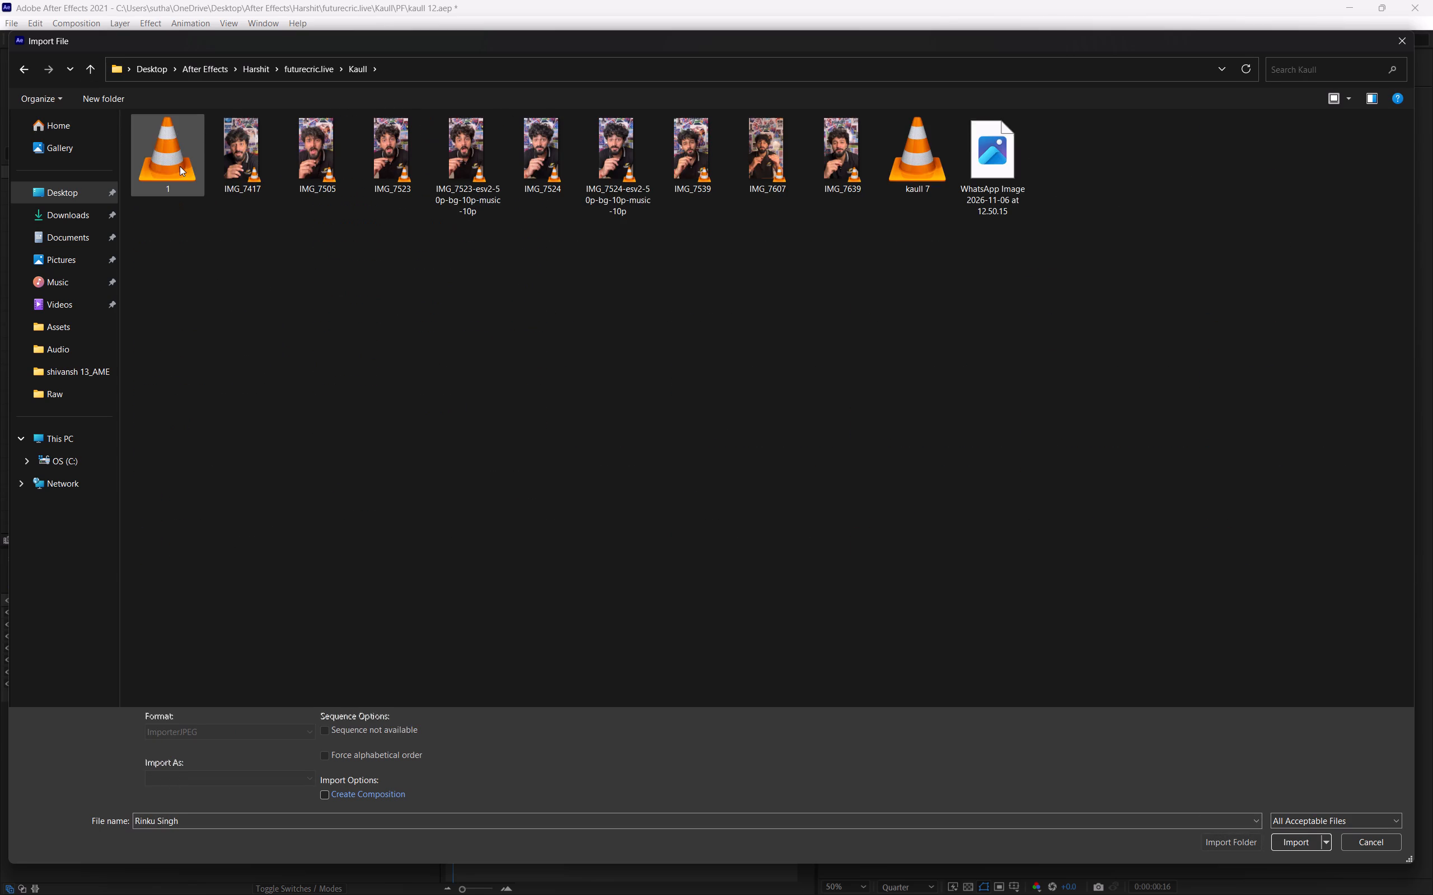
Import the video 1 and the WhatsApp Image 2026-11-06 at 12.50.15 together as footage.
click(180, 154)
click(1009, 200)
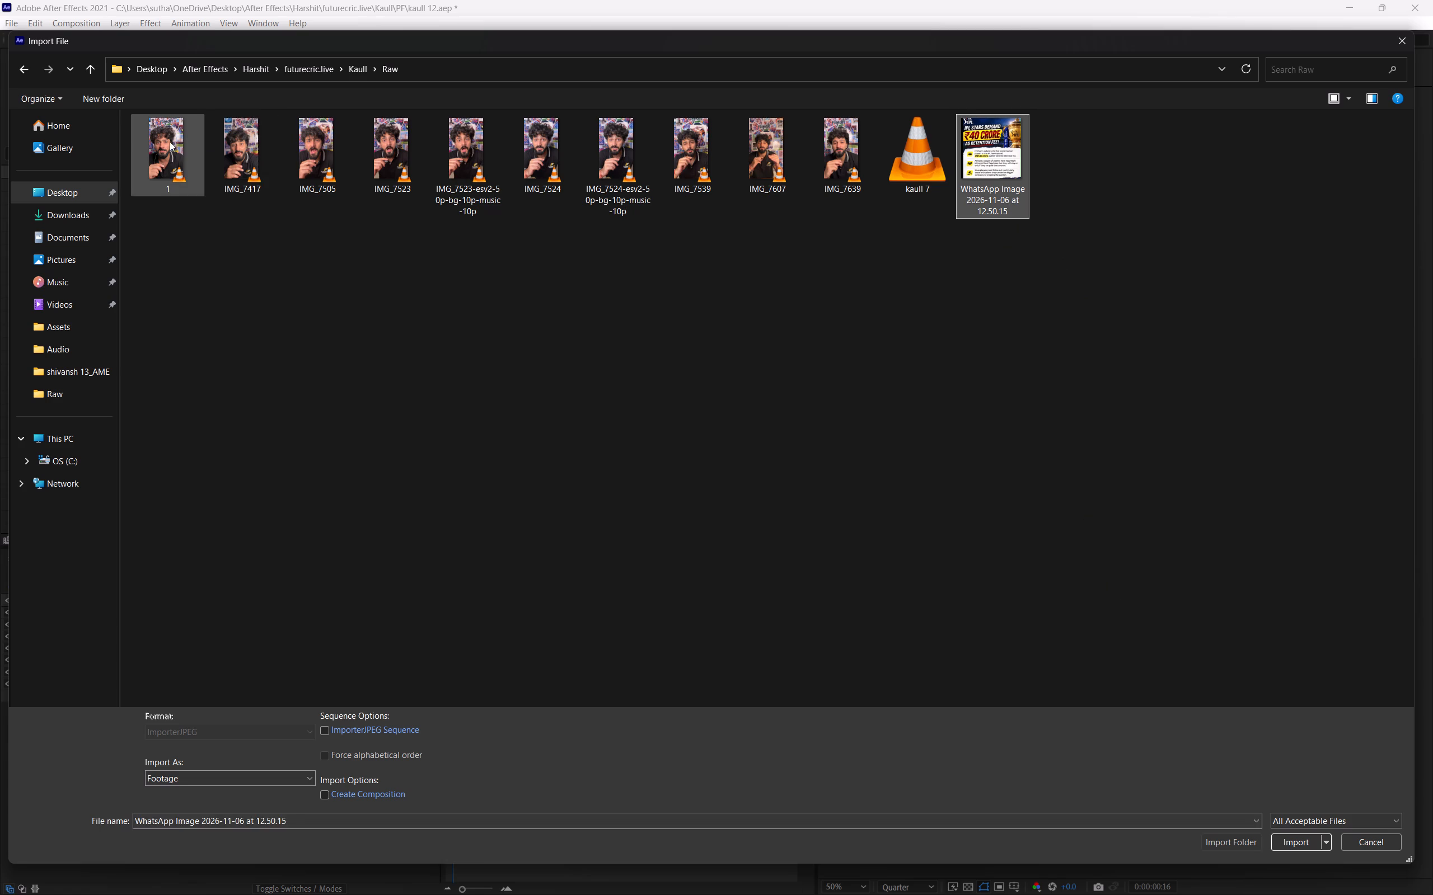
ctrl+click(167, 139)
click(1299, 856)
click(1301, 846)
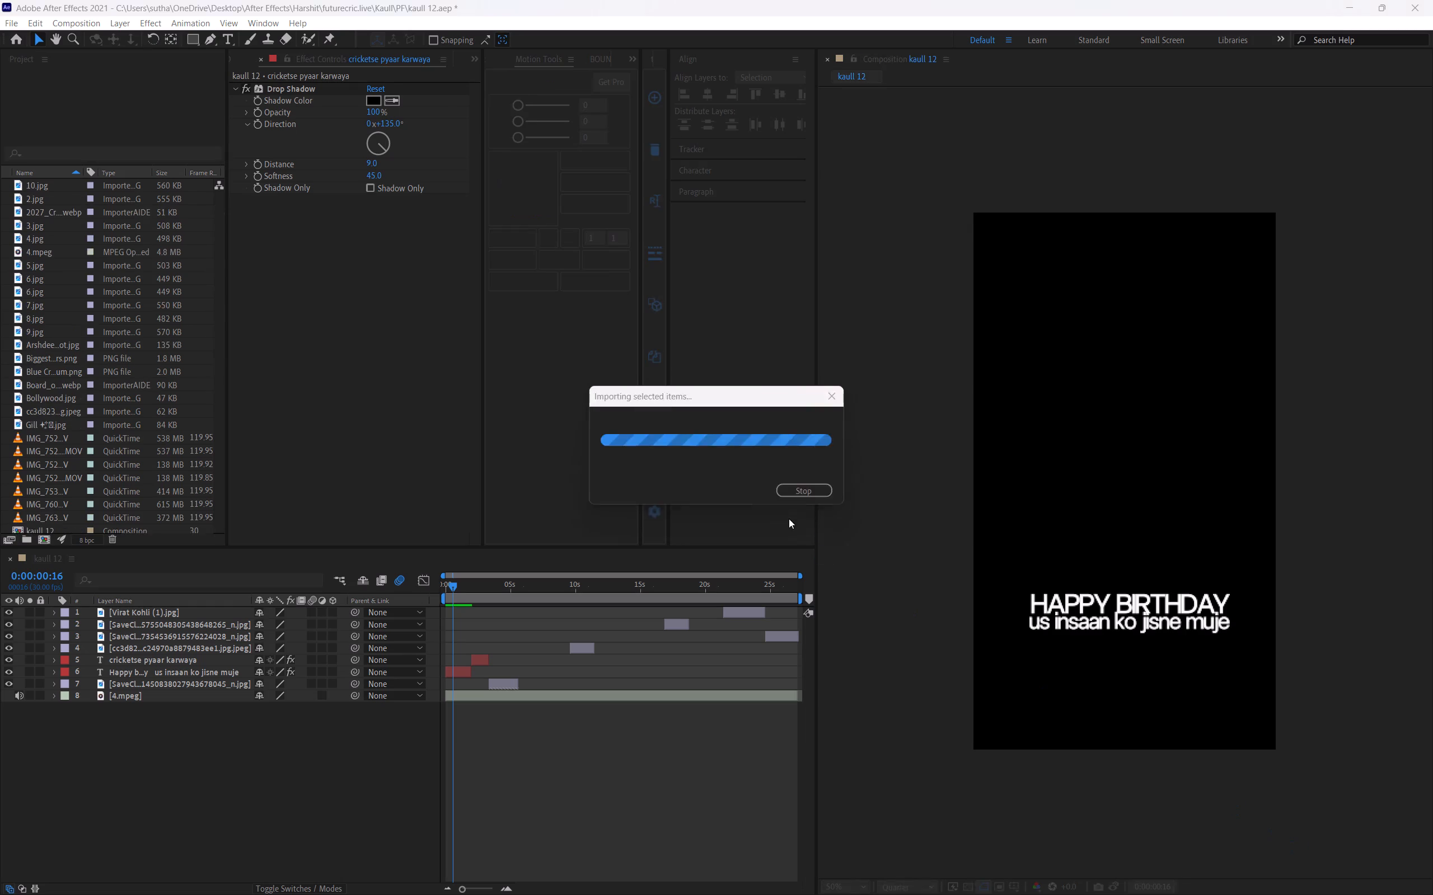
Add 1.MOV and the WhatsApp image to the kaull 12 timeline as layers directly above 4.mpeg.
drag(36, 180, 38, 679)
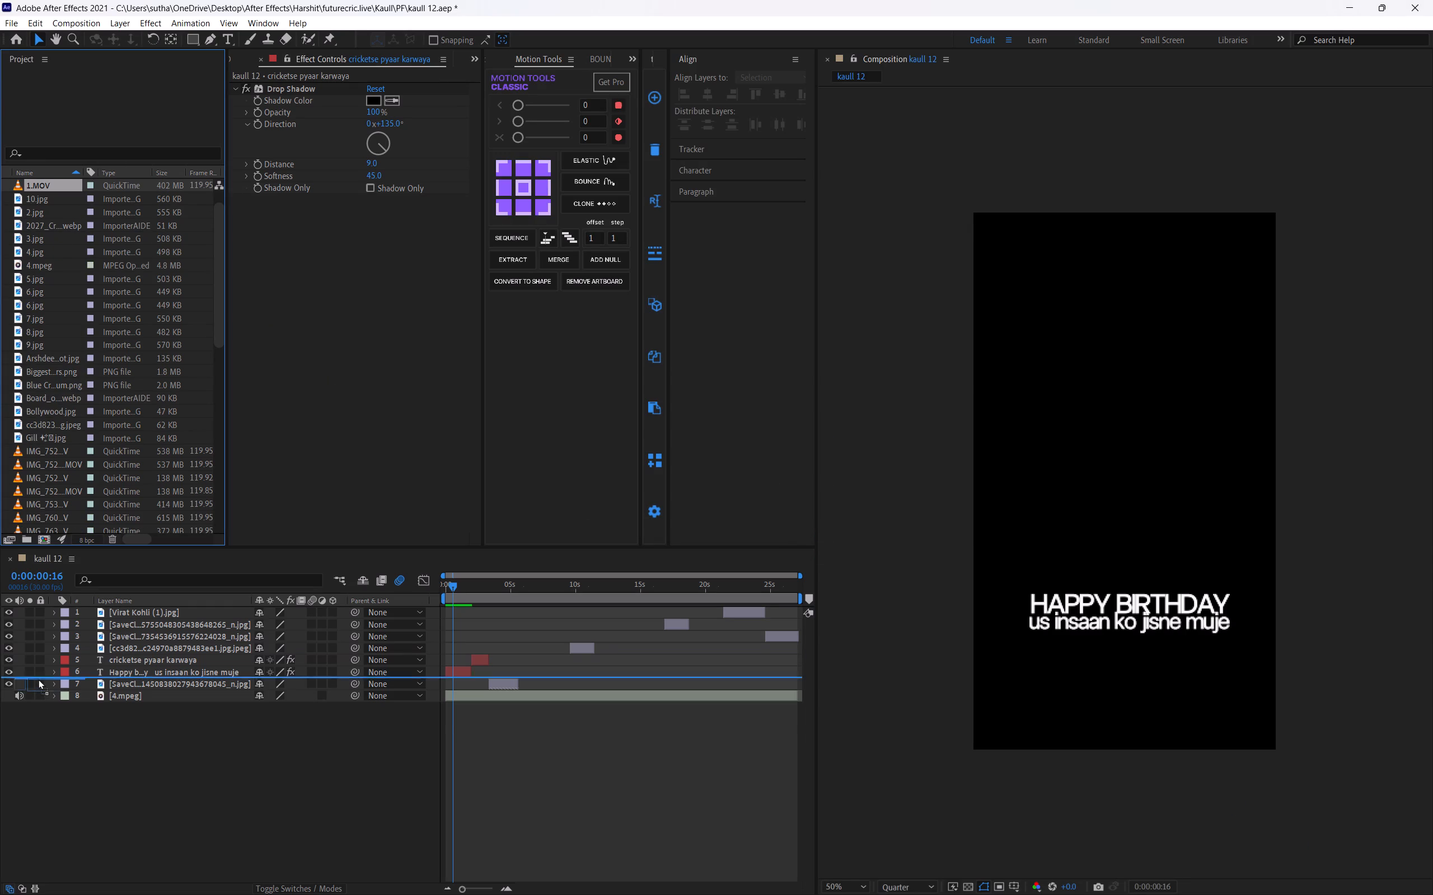
drag(38, 679, 38, 686)
Fit the two new layers to the composition height, with the current time at 0:00:00:00.
drag(446, 586, 373, 588)
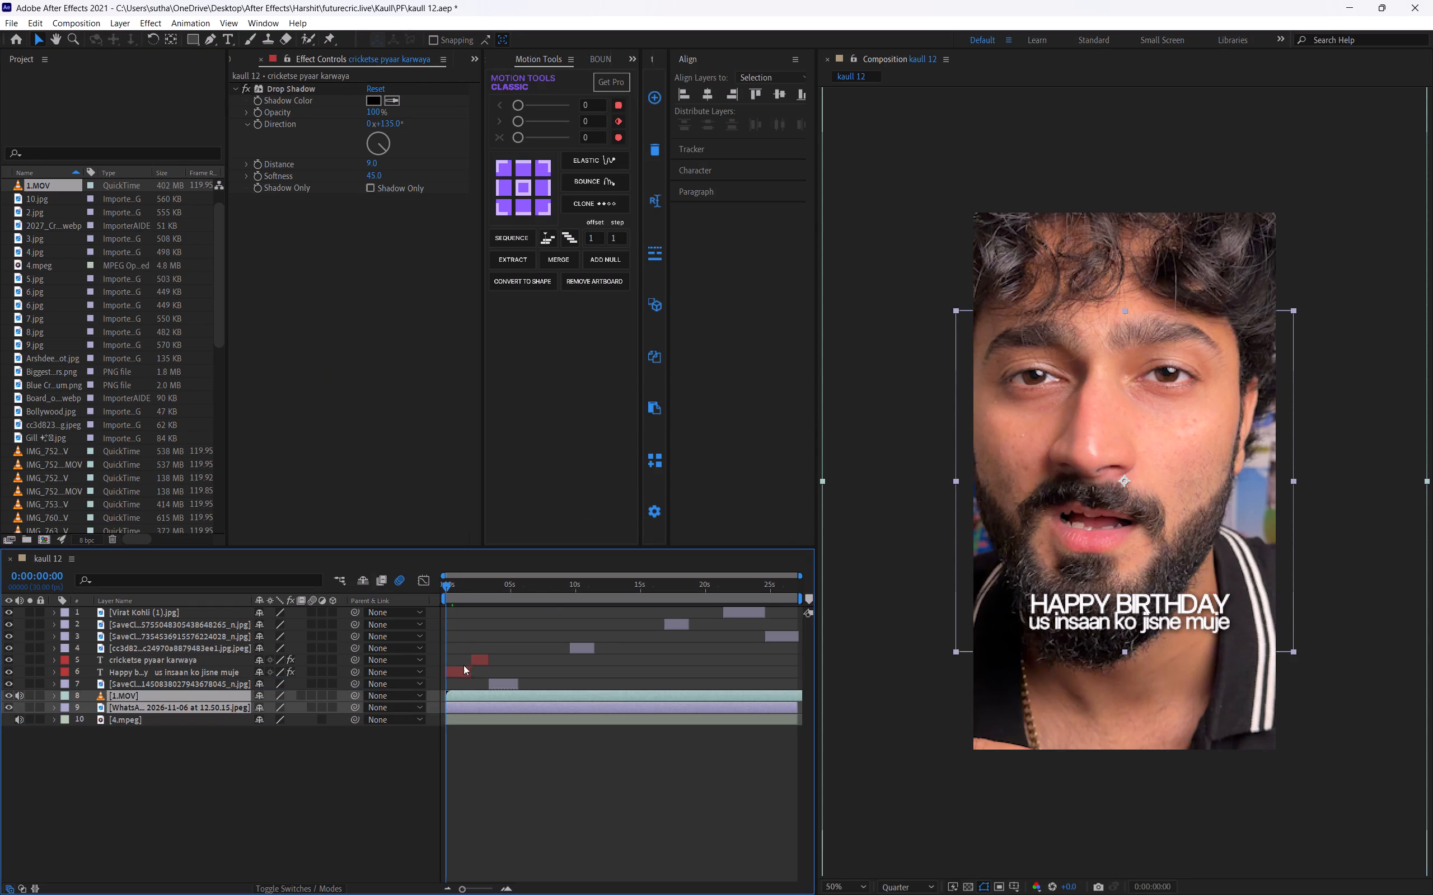
key(ctrl+alt+shift+g)
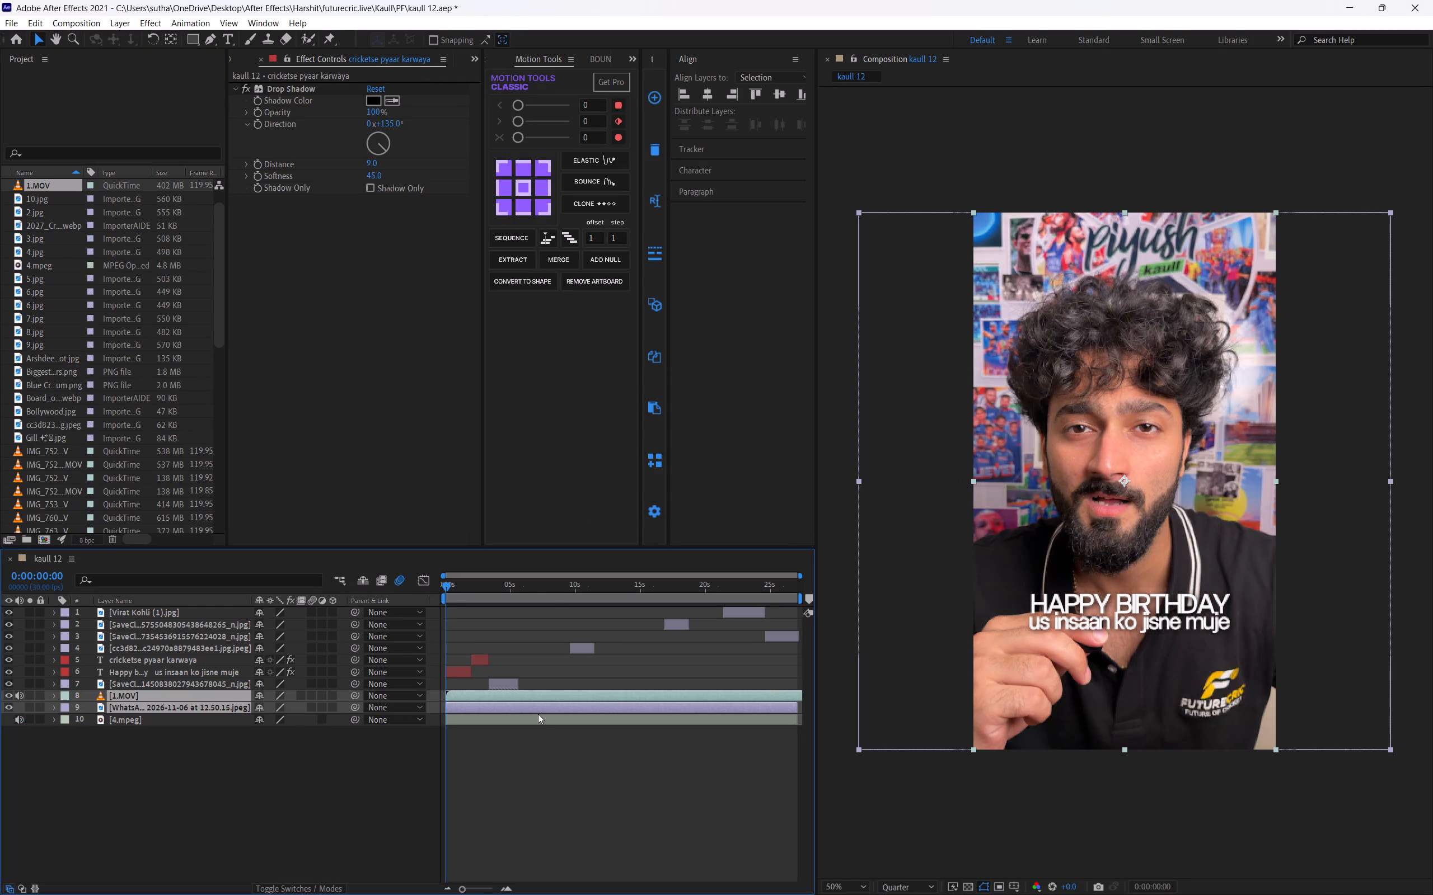
Select only the 1.MOV layer and reveal its audio levels and waveform properties.
click(546, 743)
click(575, 690)
click(573, 694)
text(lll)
Open the composition settings of kaull 12.
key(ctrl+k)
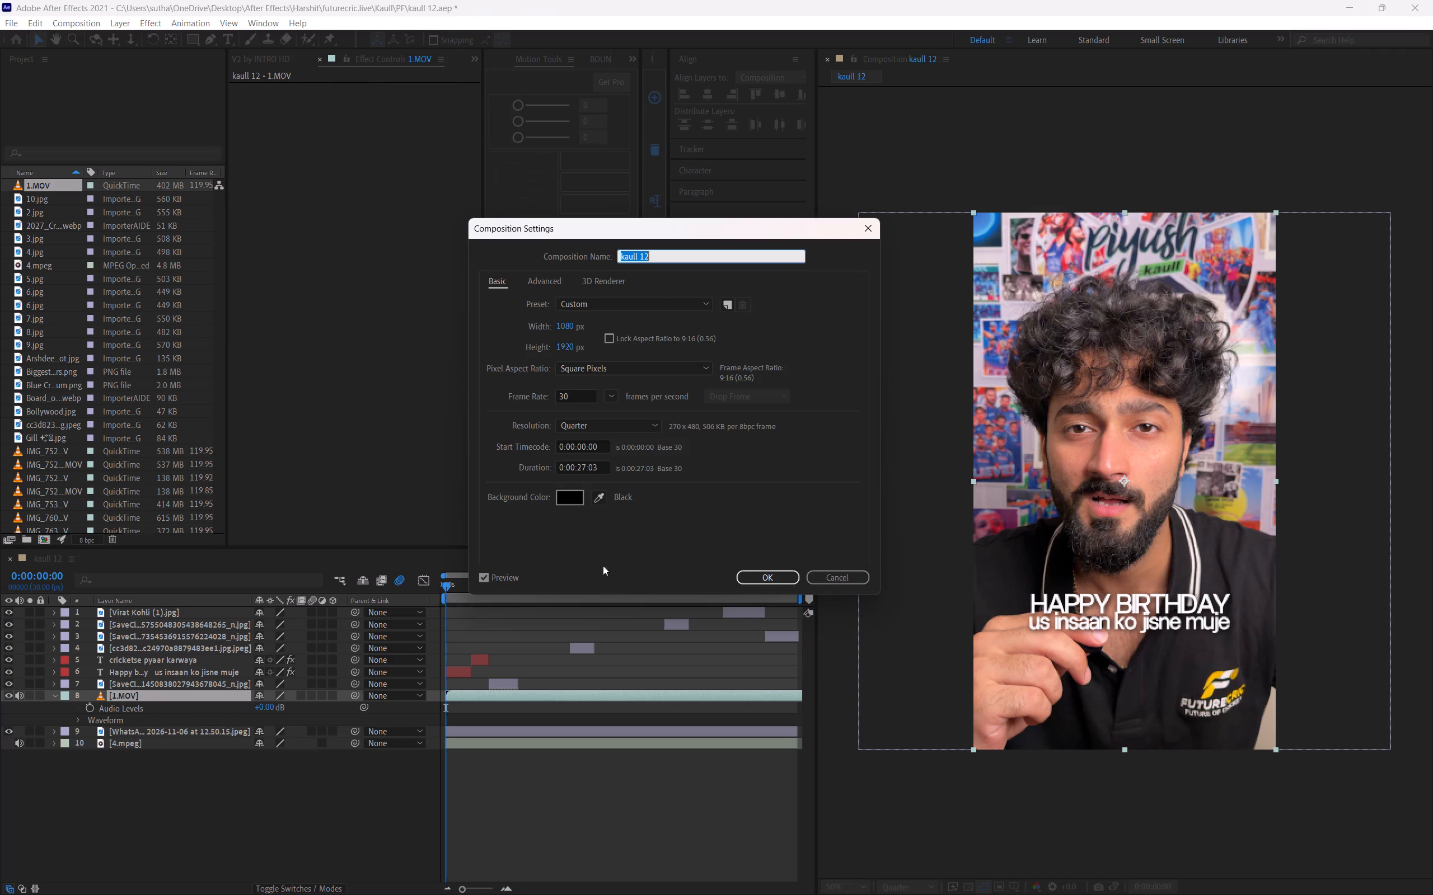
Lengthen the composition's duration from the 20-second range to about 47 seconds.
click(579, 468)
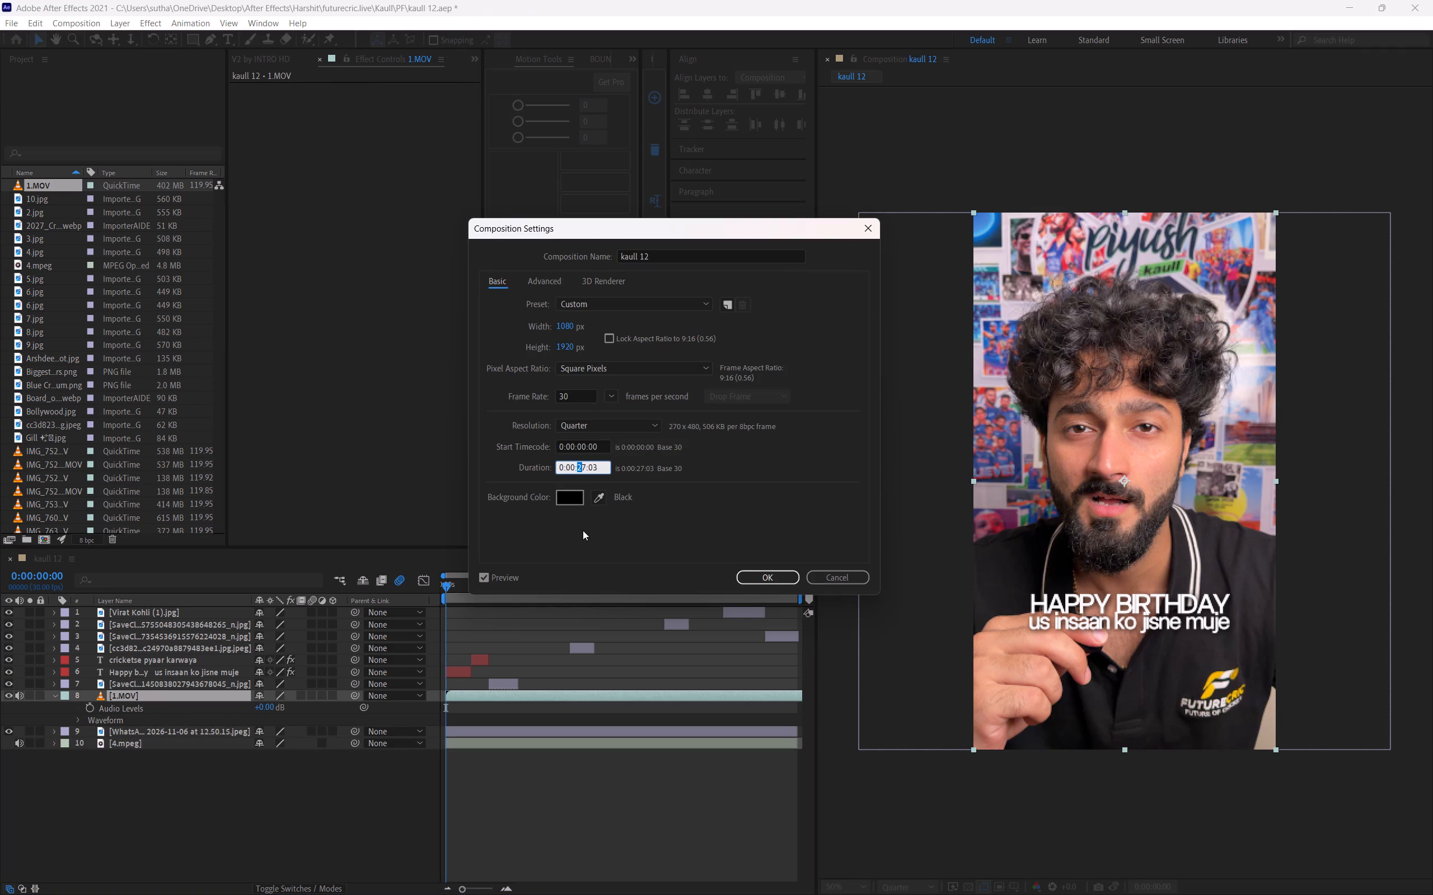
key(4)
key(Return)
End the work area where the 1.MOV clip ends, at 0:00:31:12, and trim the composition to the work area.
alt+scroll(573, 690, down, 9)
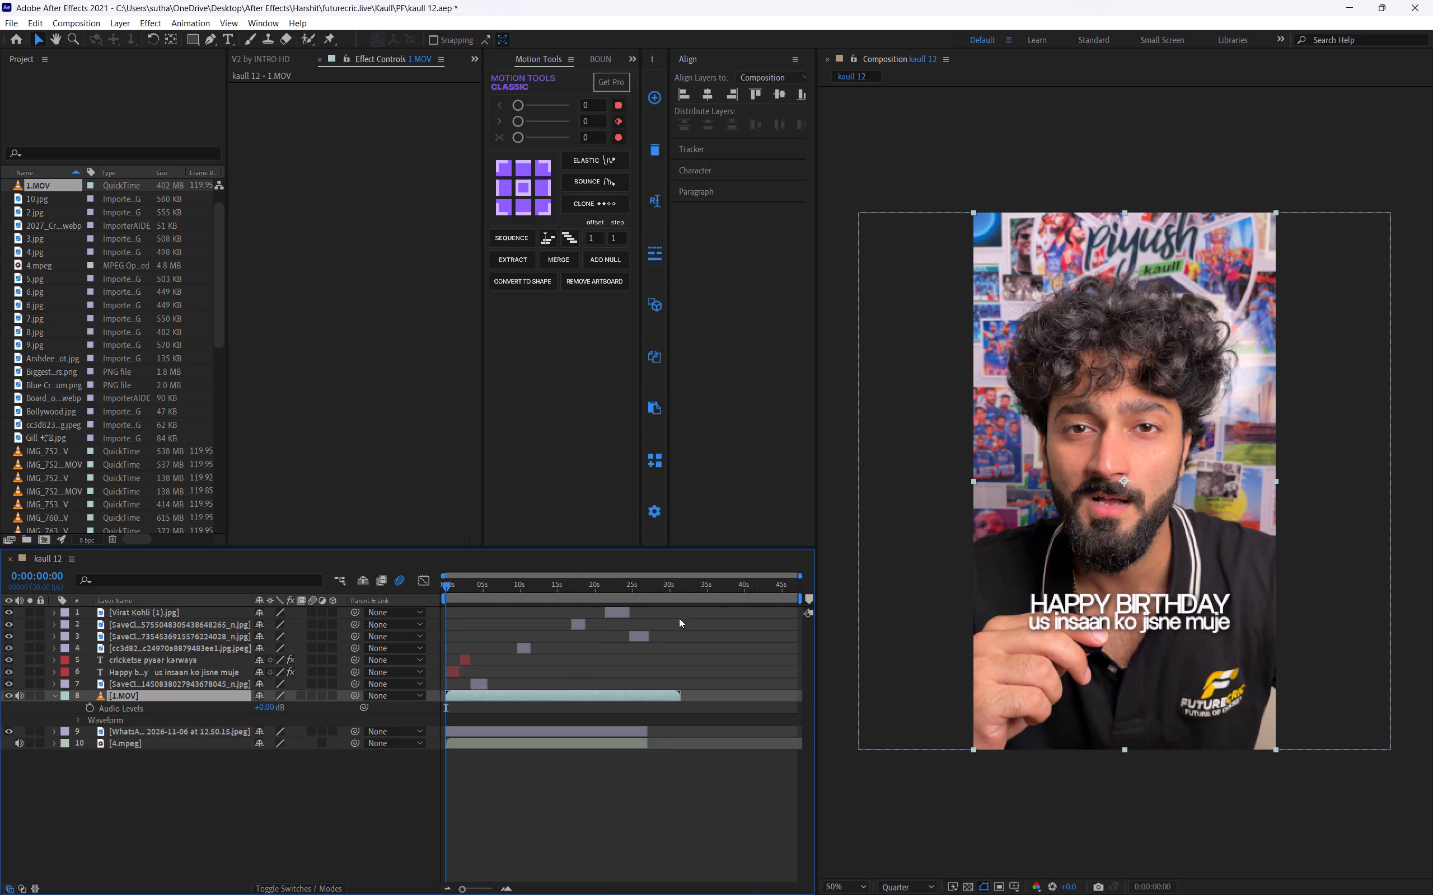
alt+scroll(683, 609, up, 2)
drag(668, 583, 671, 577)
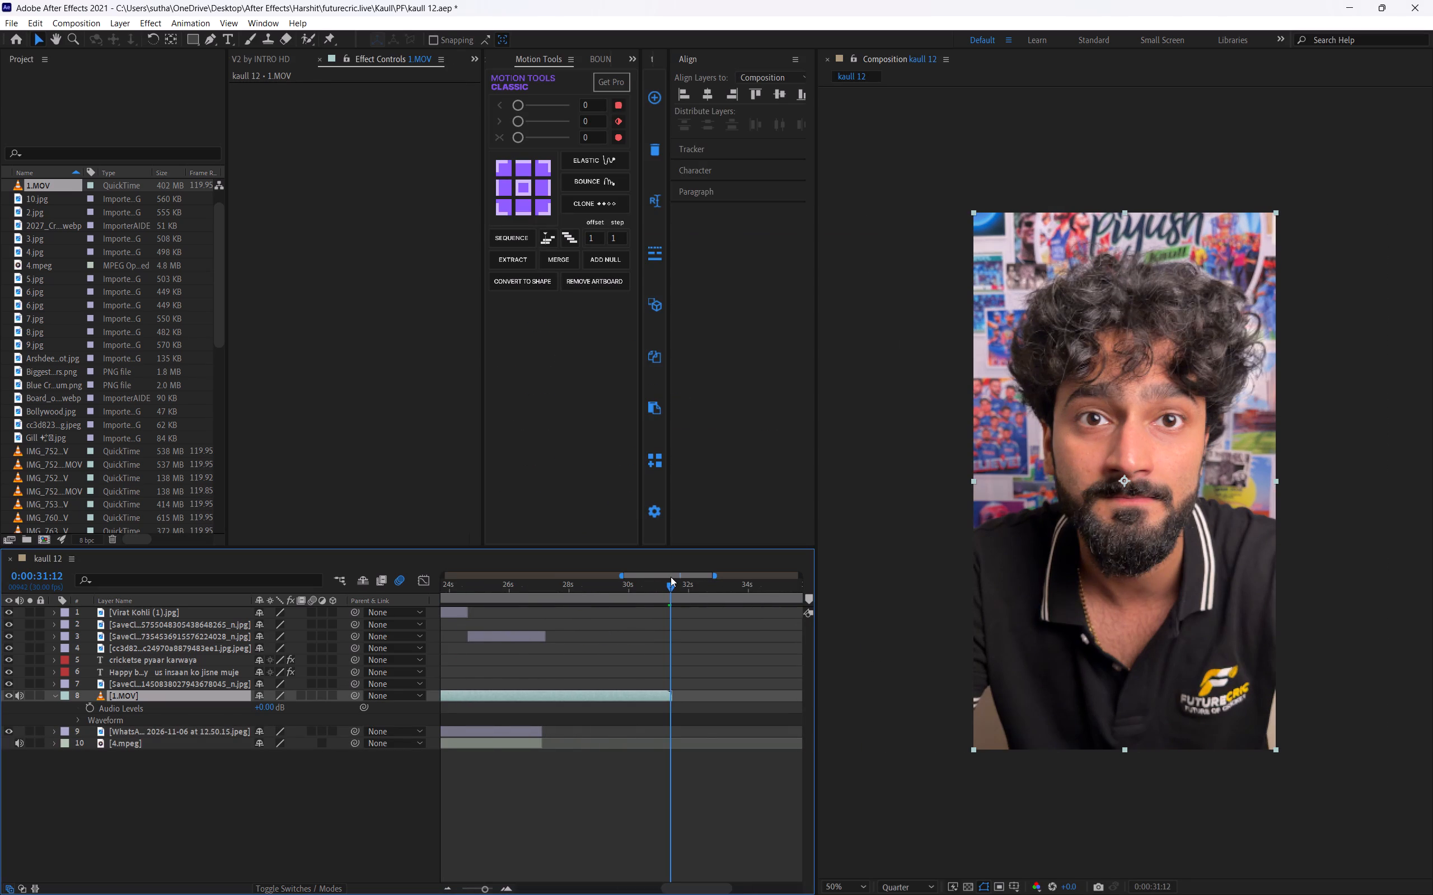
drag(671, 577, 670, 571)
key(n)
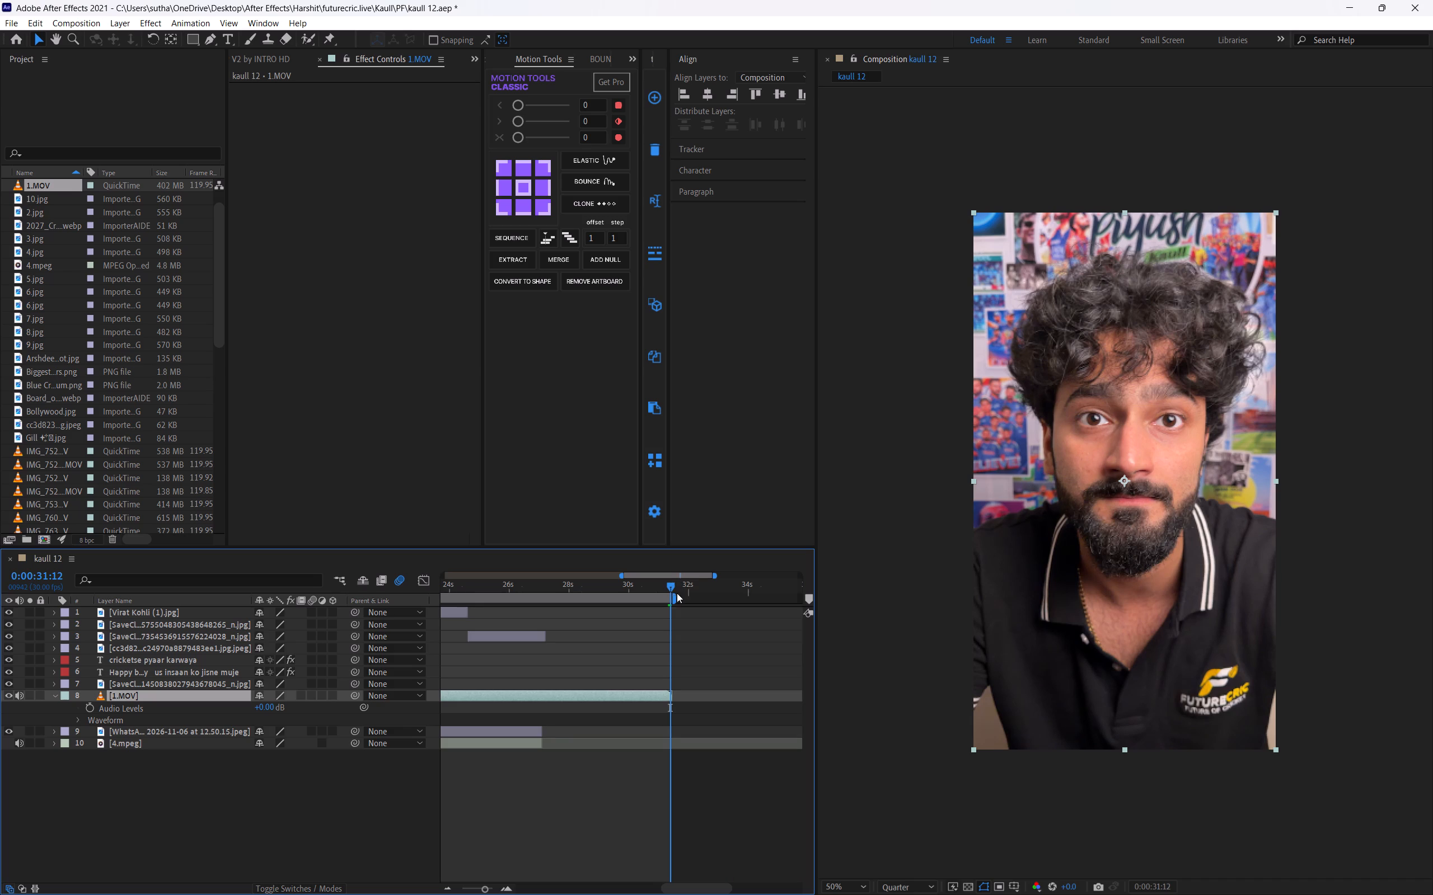
right_click(669, 596)
click(695, 629)
scroll(686, 611, down, 8)
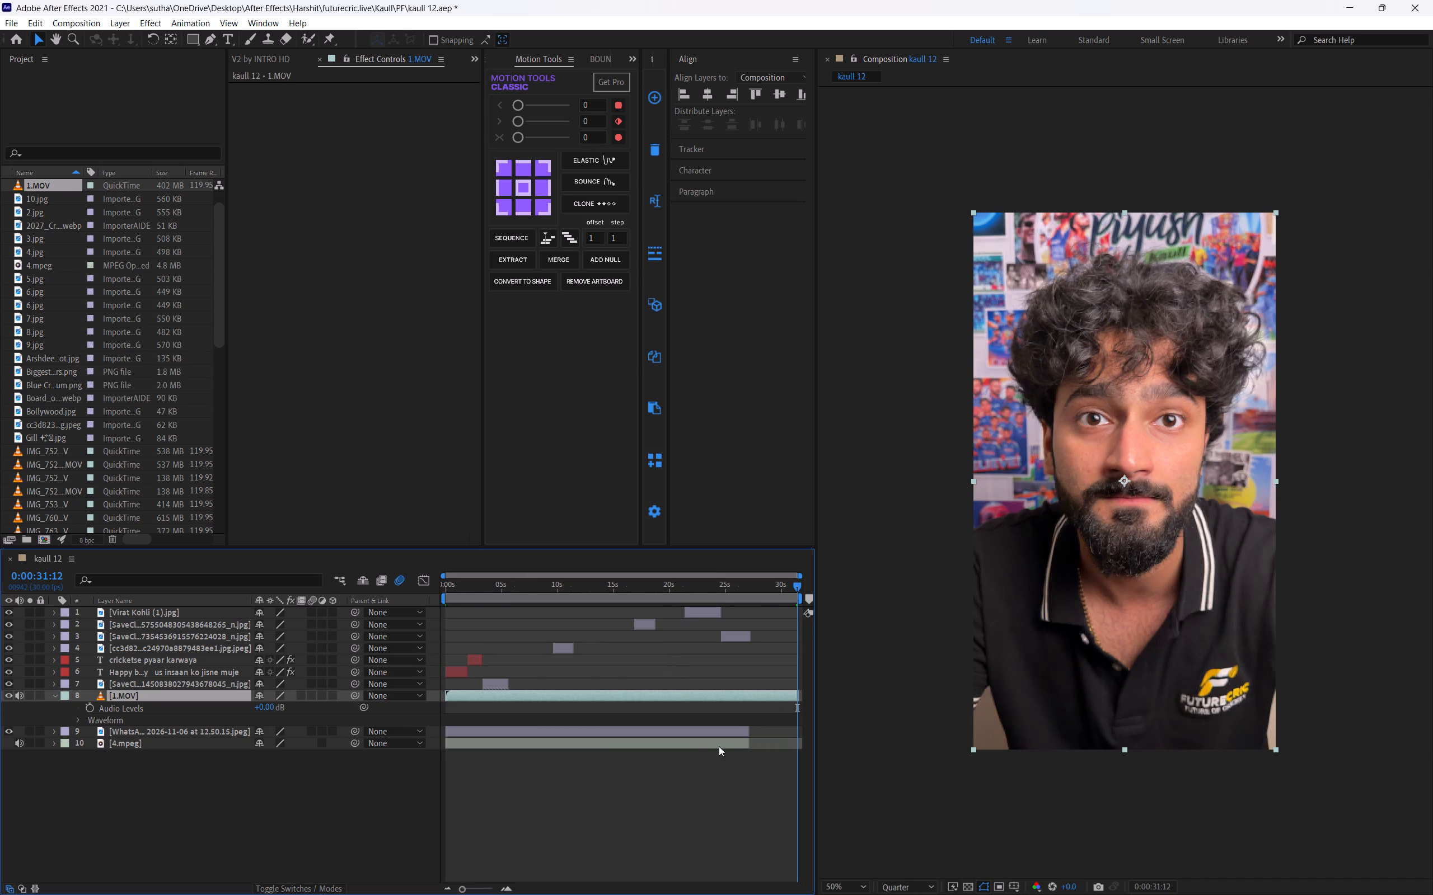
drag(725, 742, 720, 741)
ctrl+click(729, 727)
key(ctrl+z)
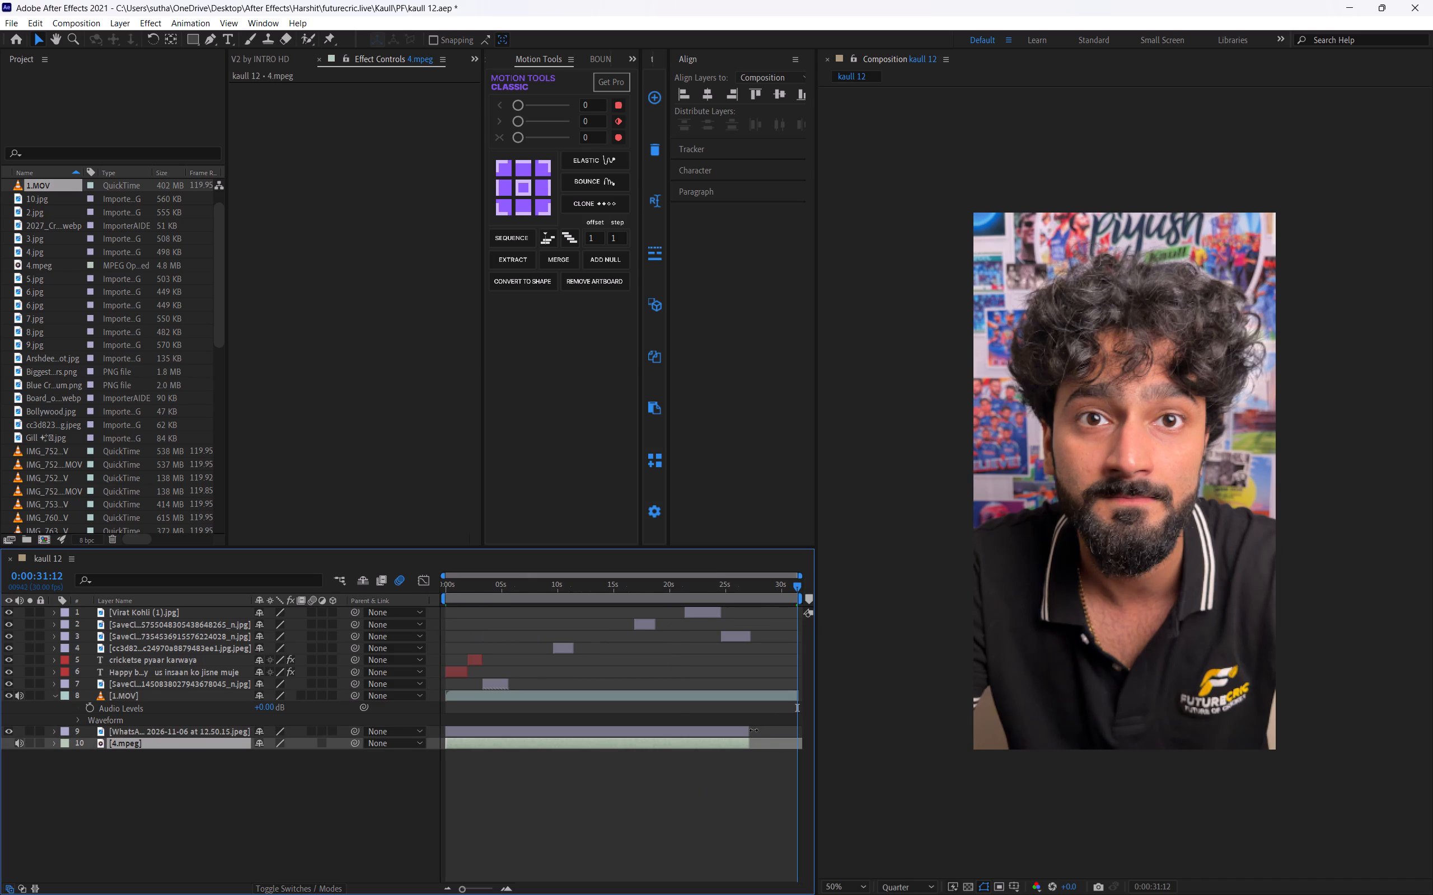
Extend the end of the 4.mpeg audio layer to the end of the composition.
drag(752, 746, 793, 770)
Delete the five old picture layers (Virat Kohli, cc3d82 and the three SaveClip images) from the timeline and save the project.
drag(554, 590, 180, 640)
click(54, 696)
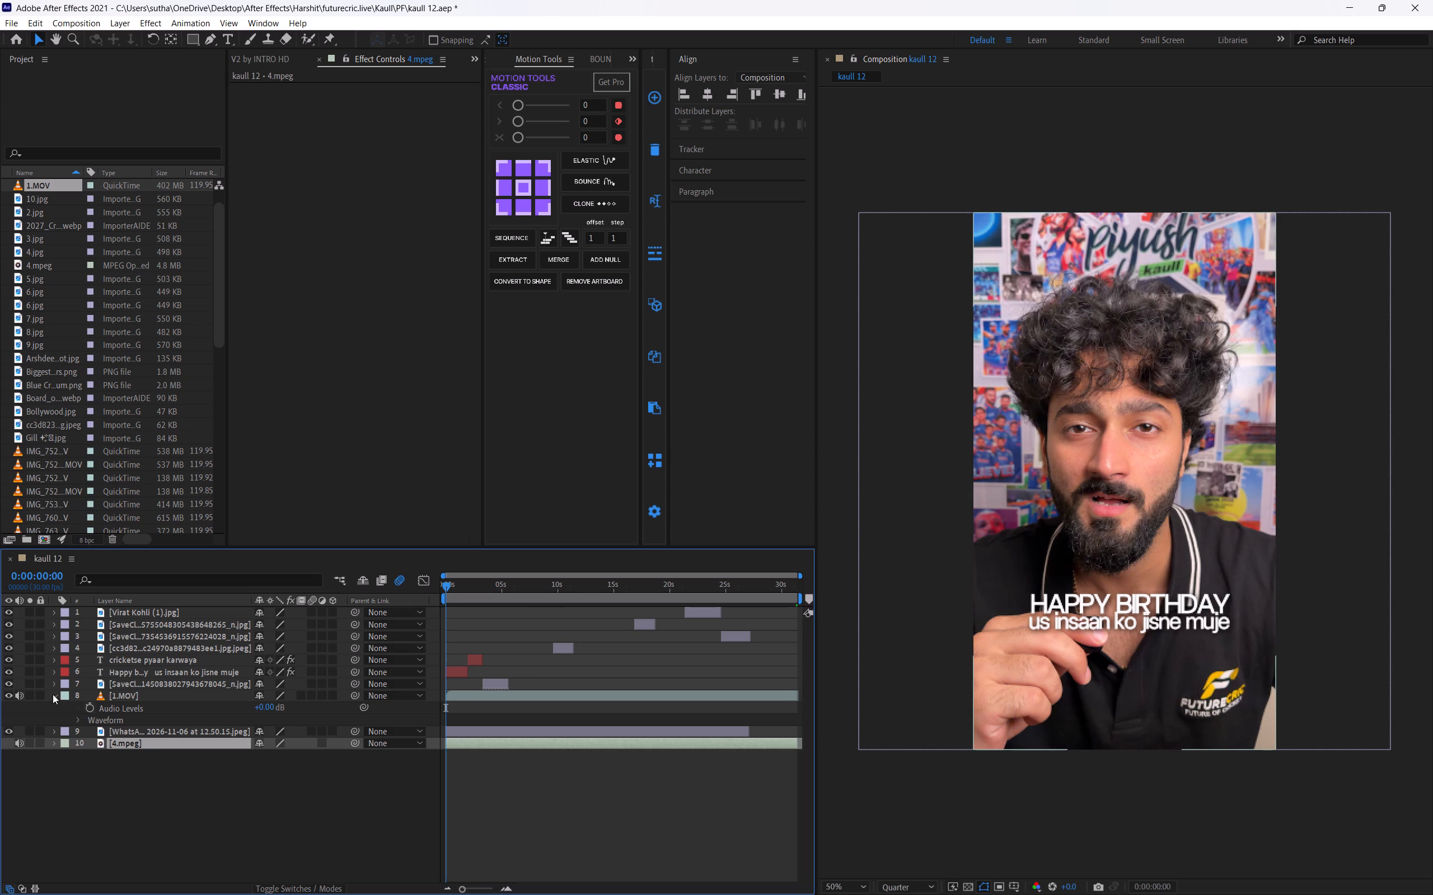
click(123, 685)
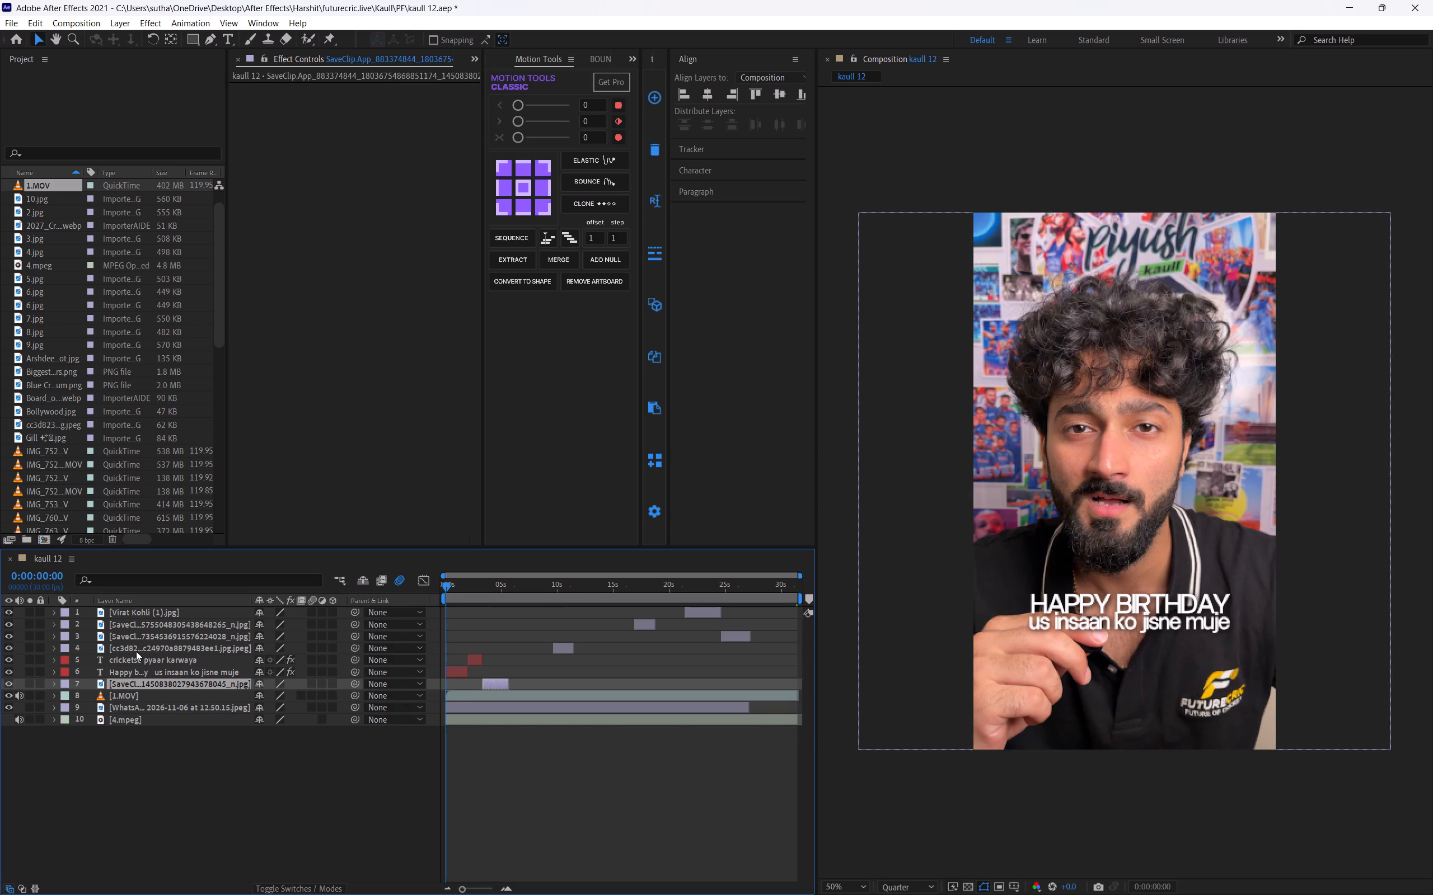
ctrl+click(136, 651)
ctrl+click(138, 639)
ctrl+click(140, 630)
ctrl+click(140, 616)
key(BackSpace)
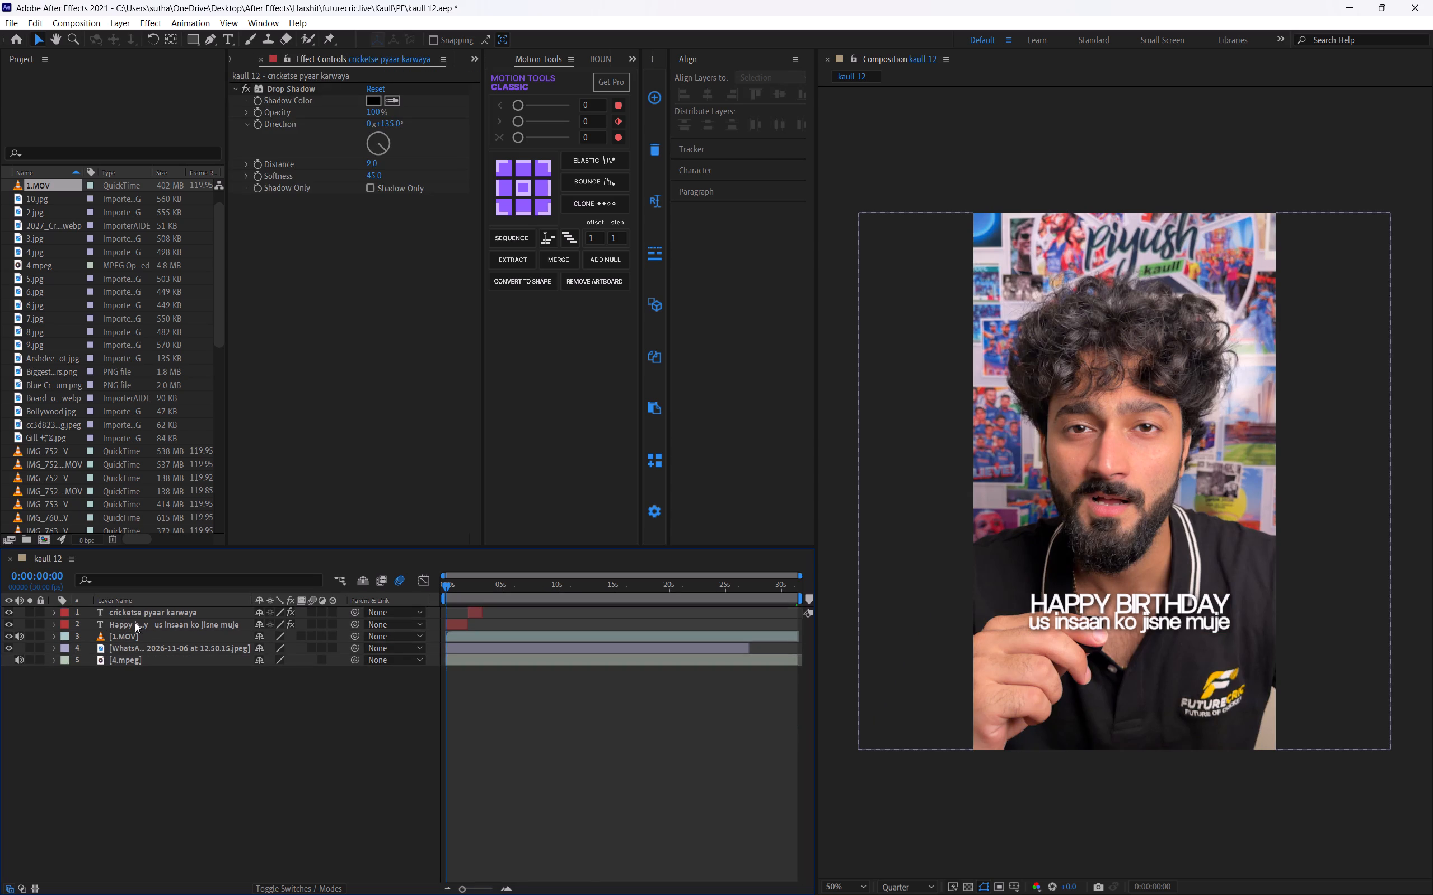
key(ctrl+s)
Play back the cleaned-up composition from the start.
key(space)
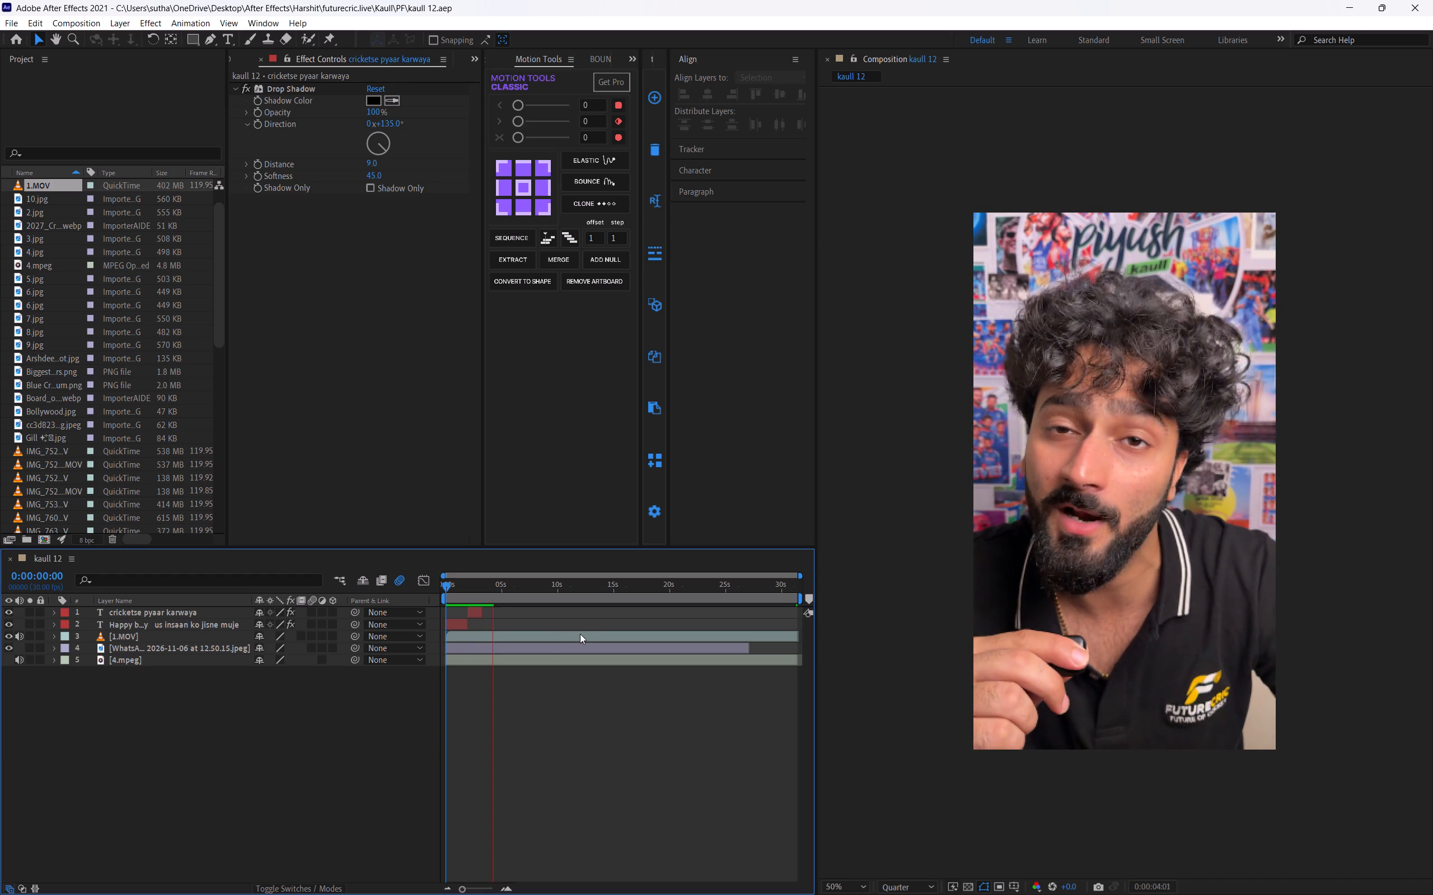
key(ctrl+k)
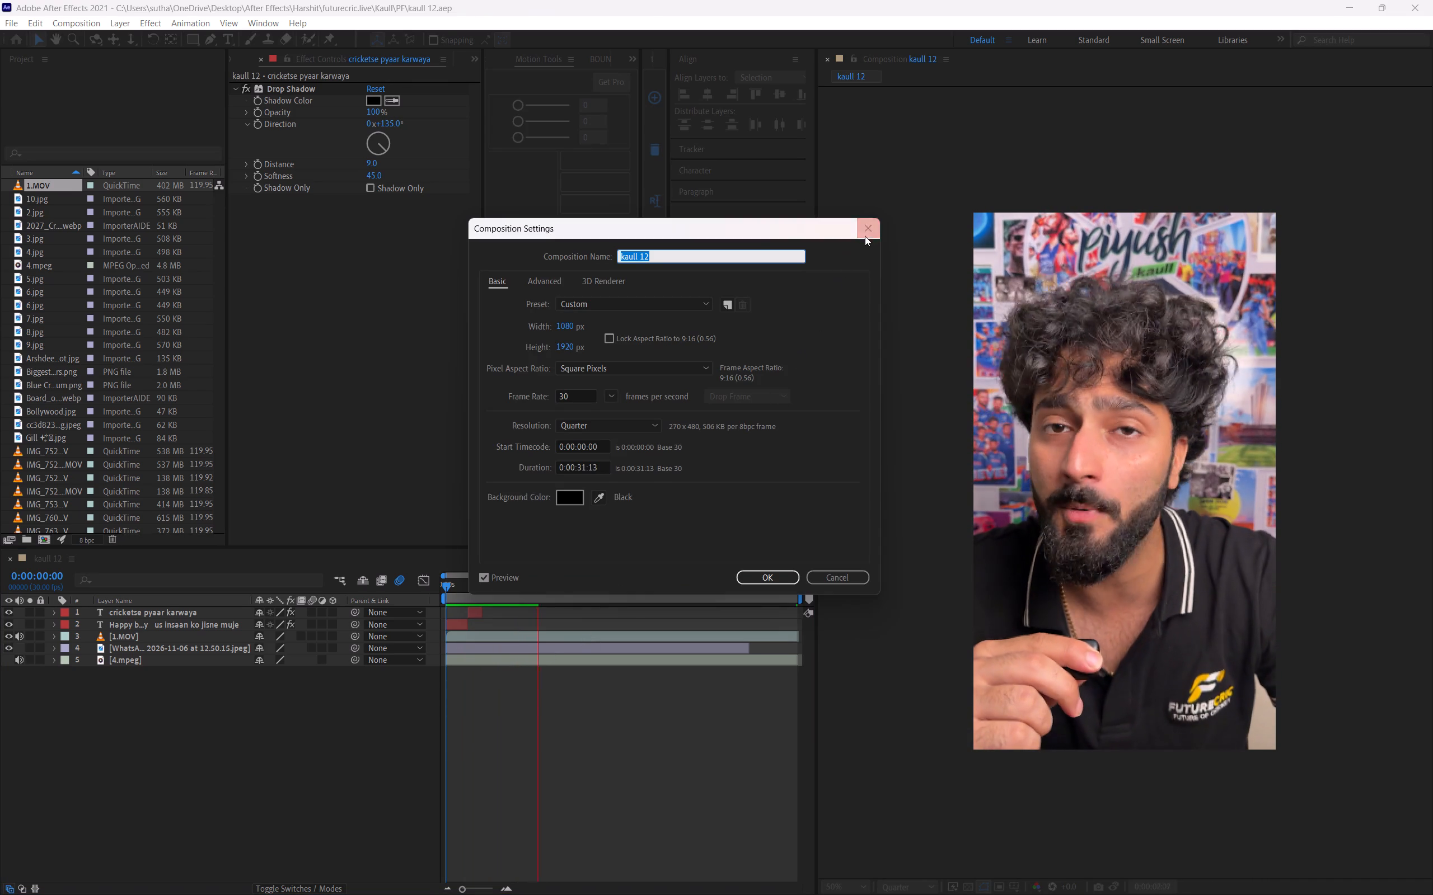
Dismiss the composition settings without changes and save the project.
click(865, 234)
key(ctrl+s)
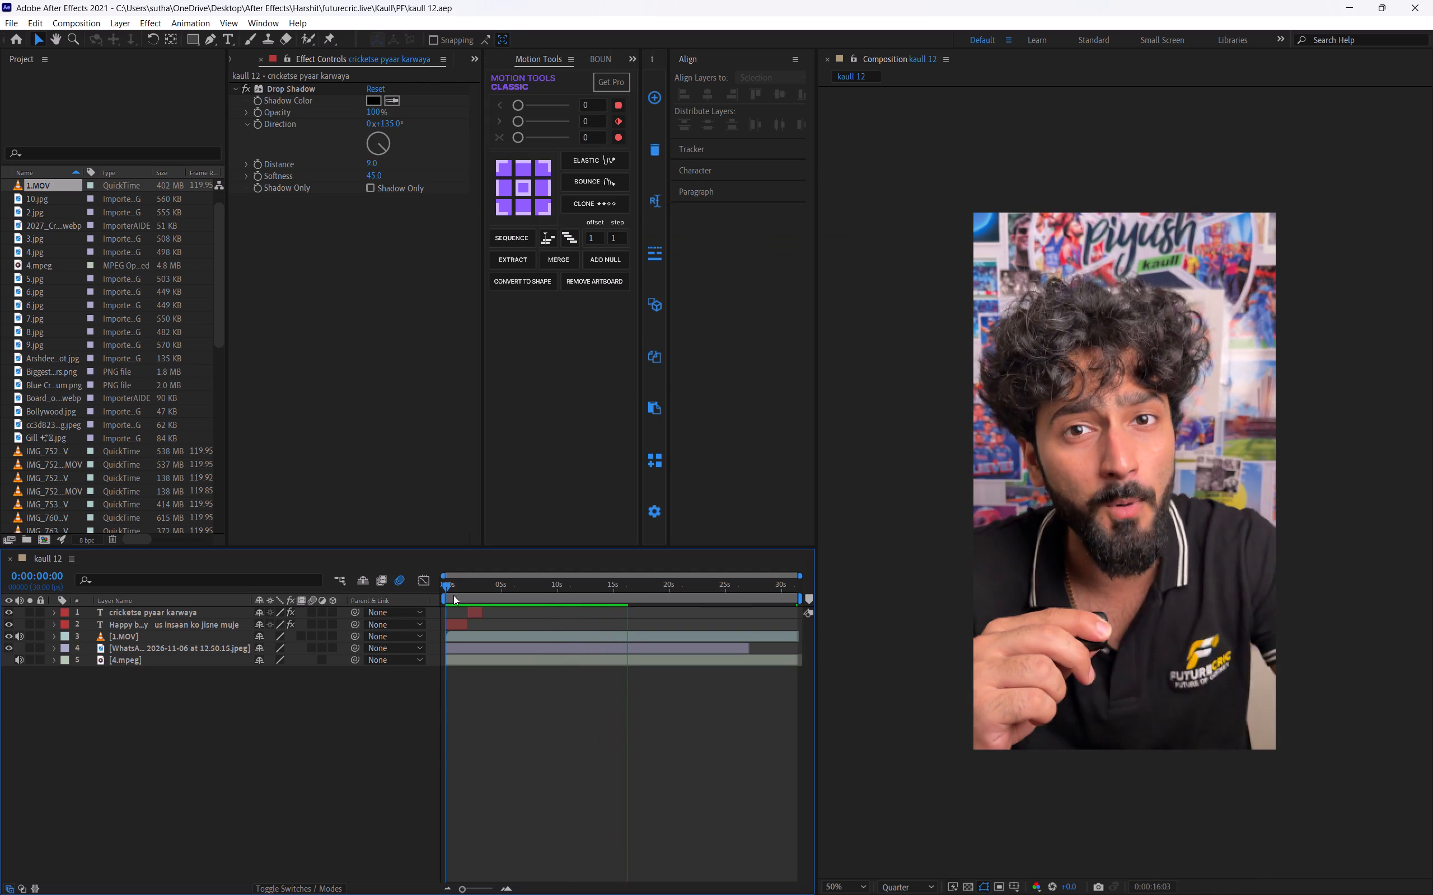
Play back the composition from the start and stop at 0:00:05:29.
drag(455, 594, 341, 594)
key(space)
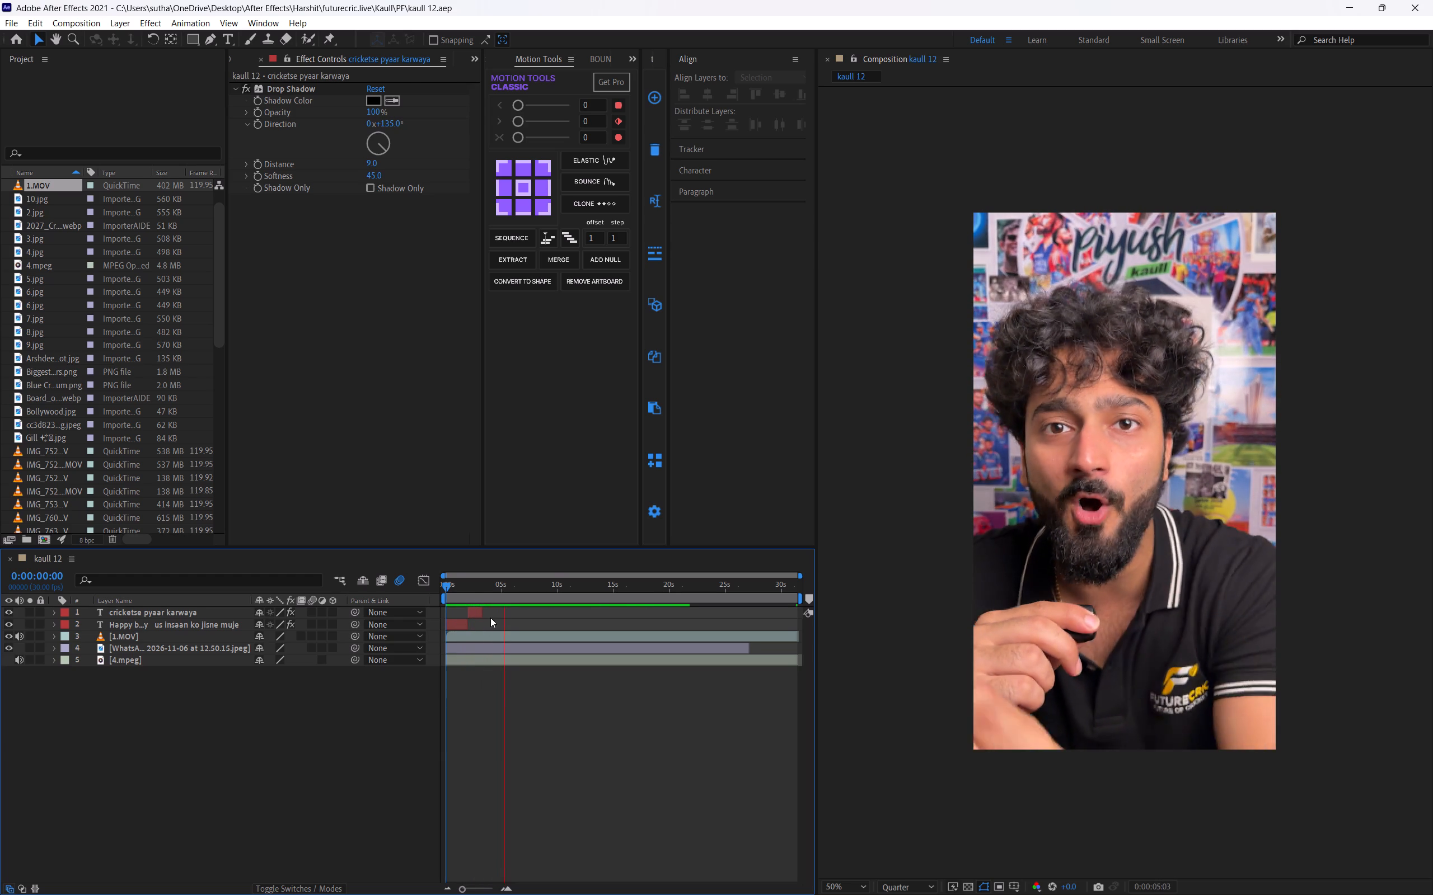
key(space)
Move the IPL retention fee image layer directly above the 1.MOV layer and scale it to 83.5%.
drag(110, 650, 109, 625)
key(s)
drag(274, 646, 269, 661)
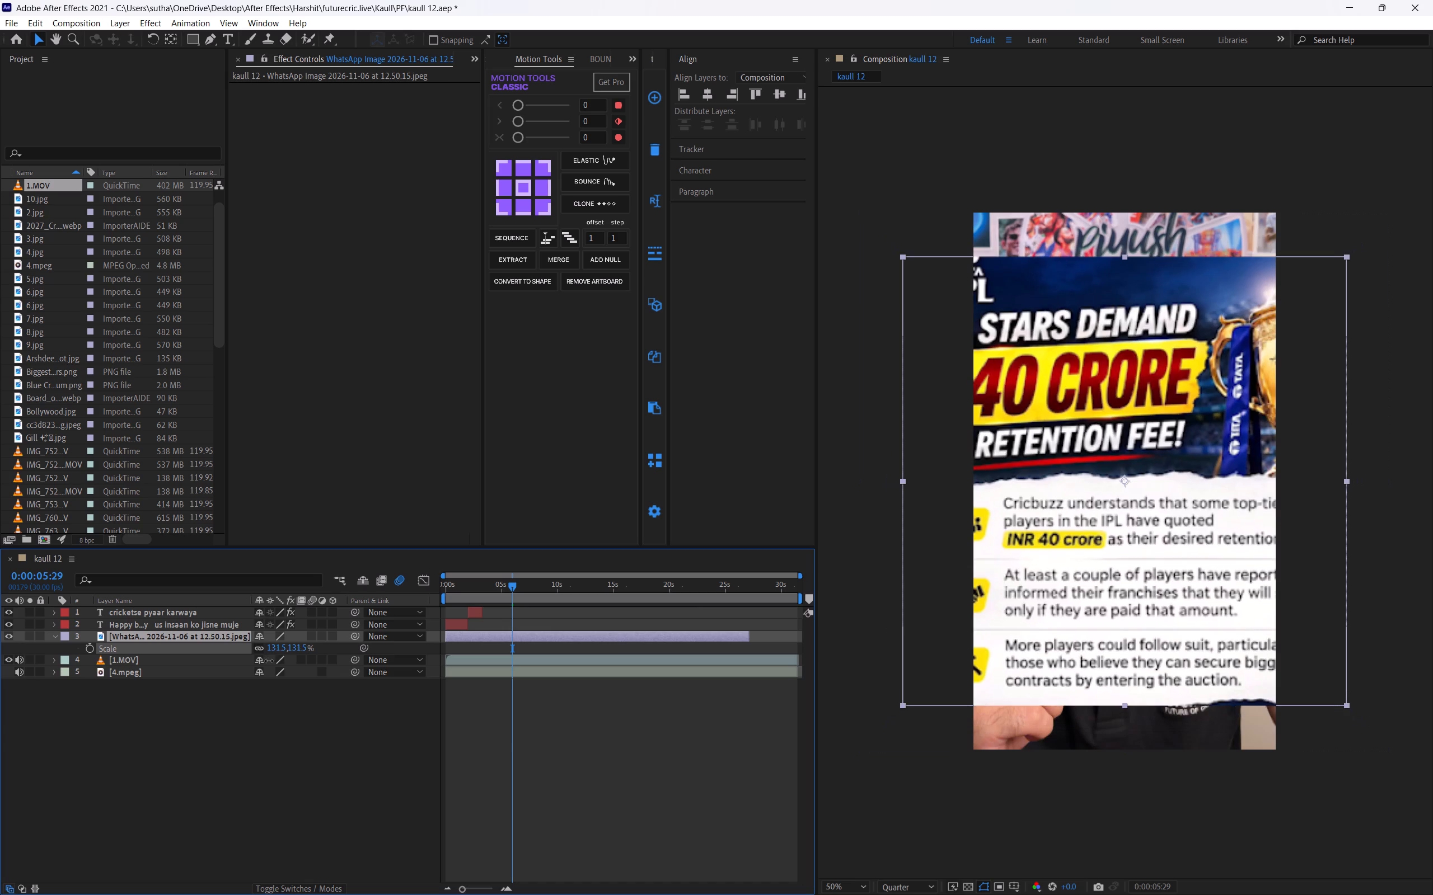
drag(269, 661, 268, 686)
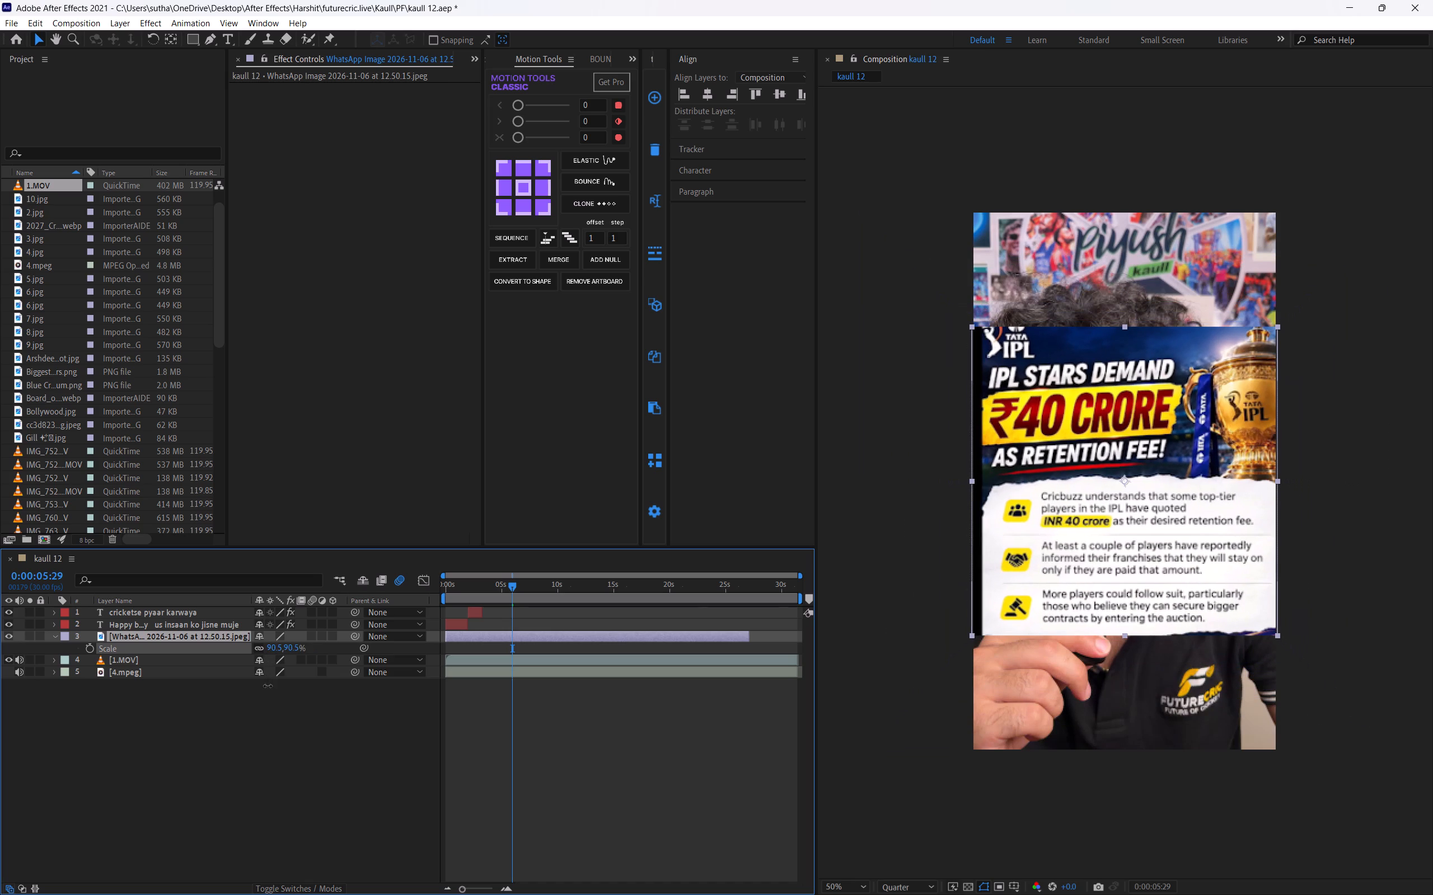
drag(268, 686, 268, 691)
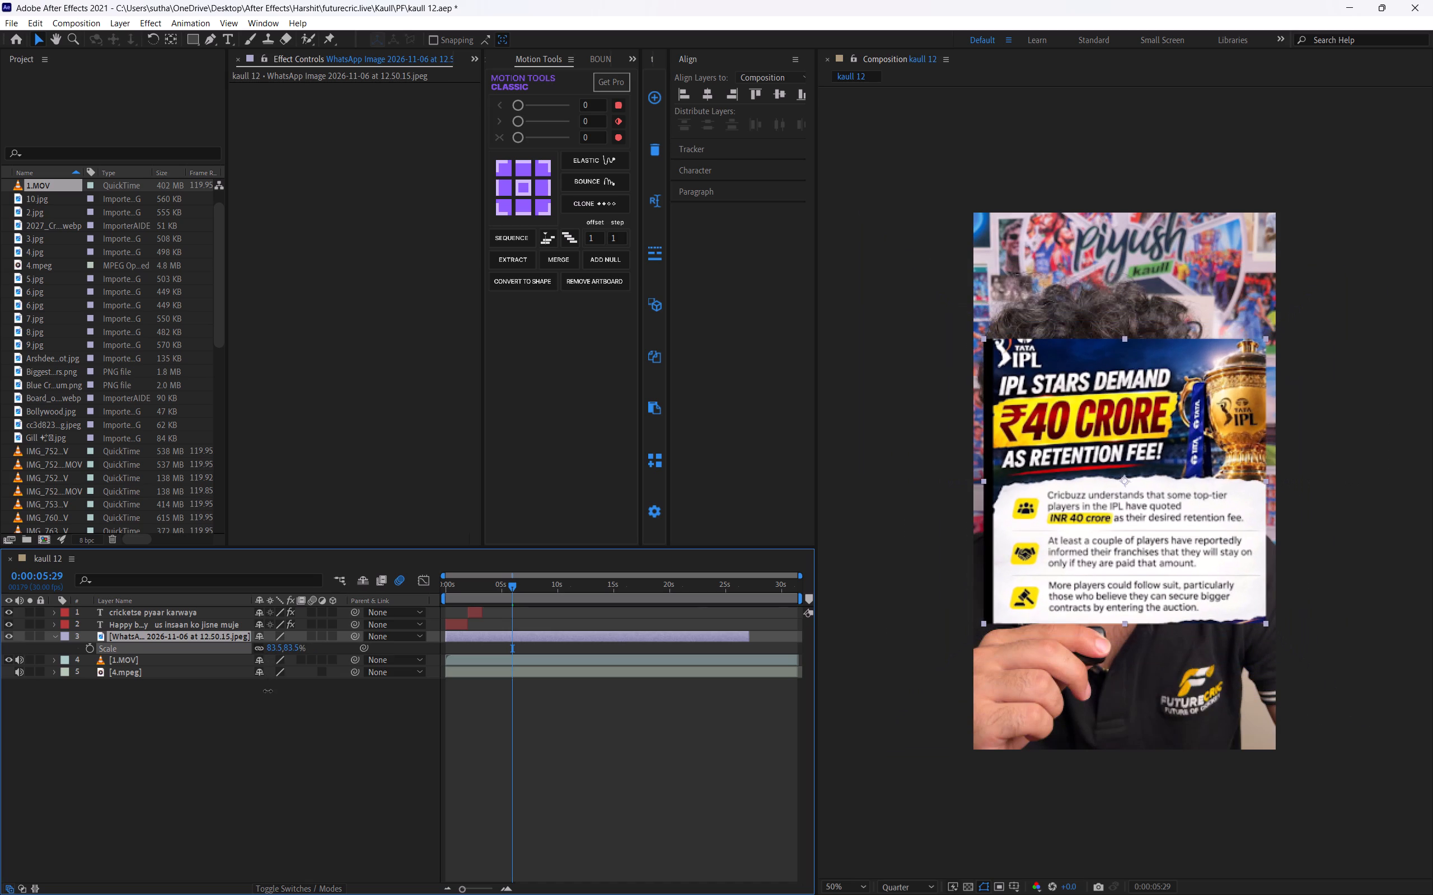
drag(268, 691, 264, 682)
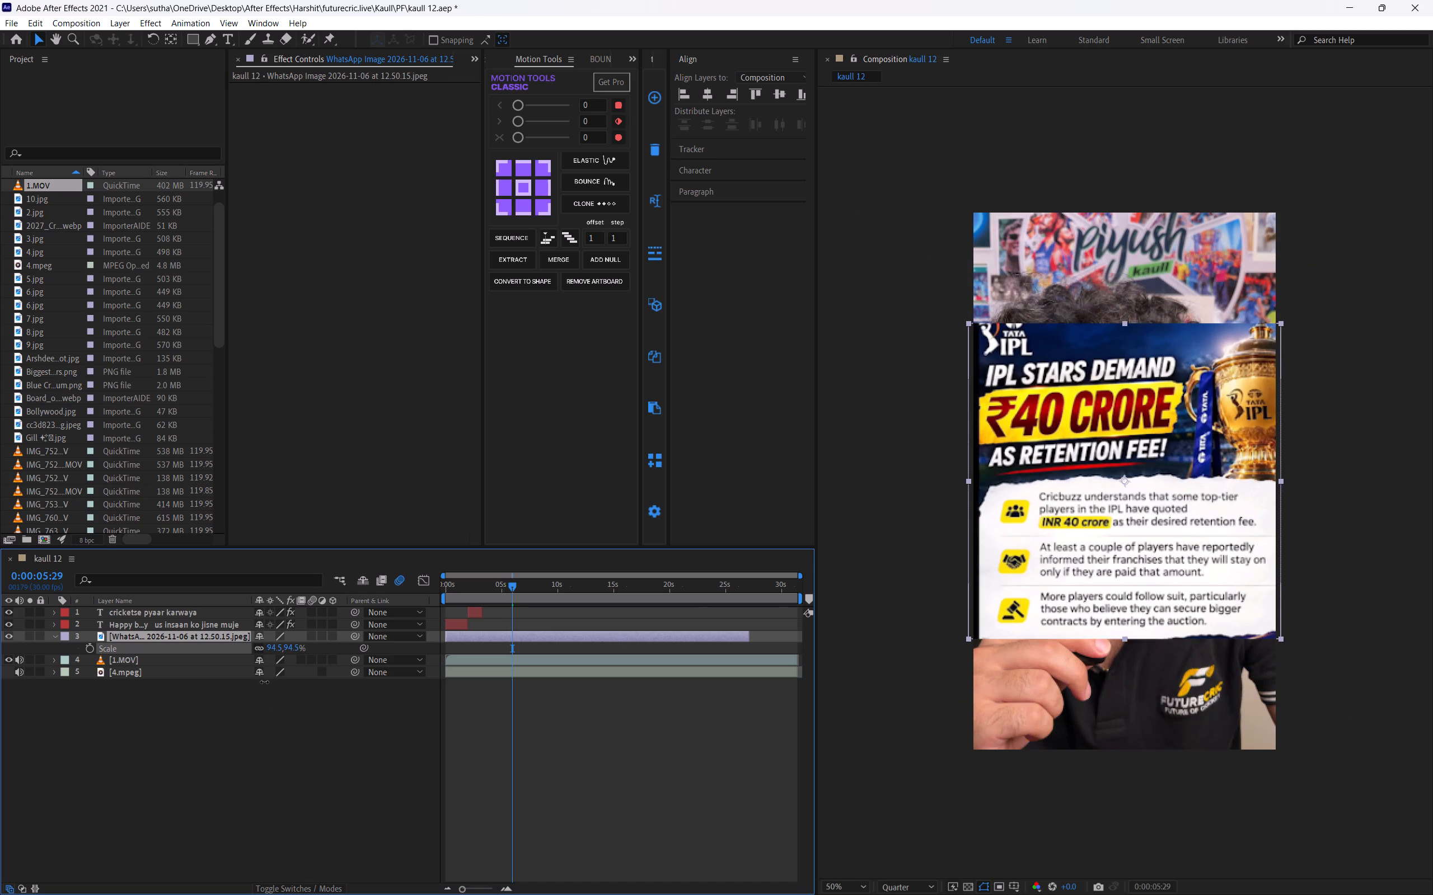
drag(264, 682, 263, 687)
Start a rectangular mask on the IPL retention fee image with the Rectangle tool.
click(194, 40)
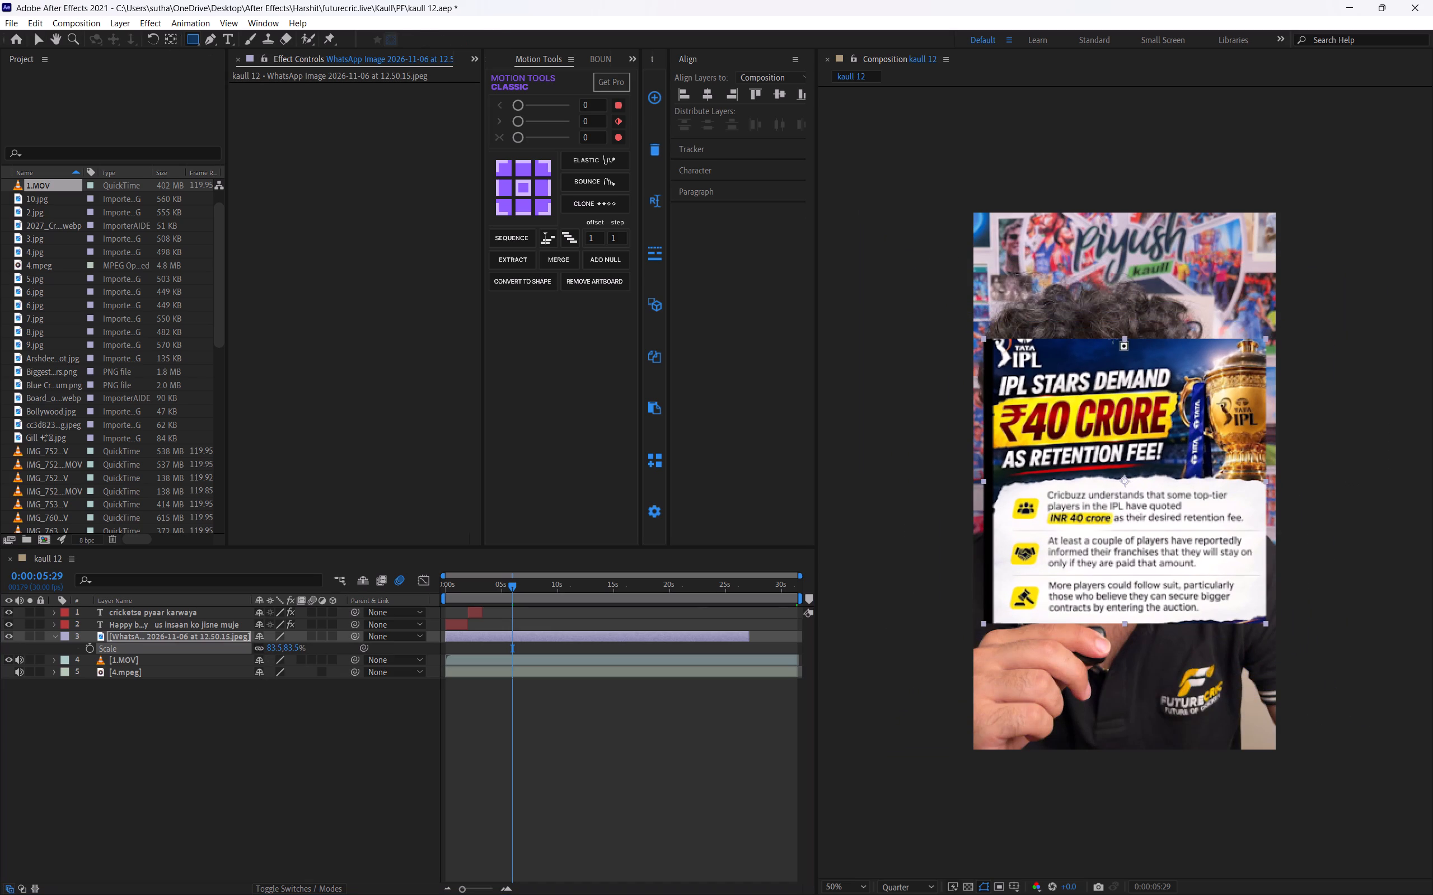
scroll(1037, 309, up, 2)
scroll(1034, 313, down, 2)
scroll(1027, 317, up, 1)
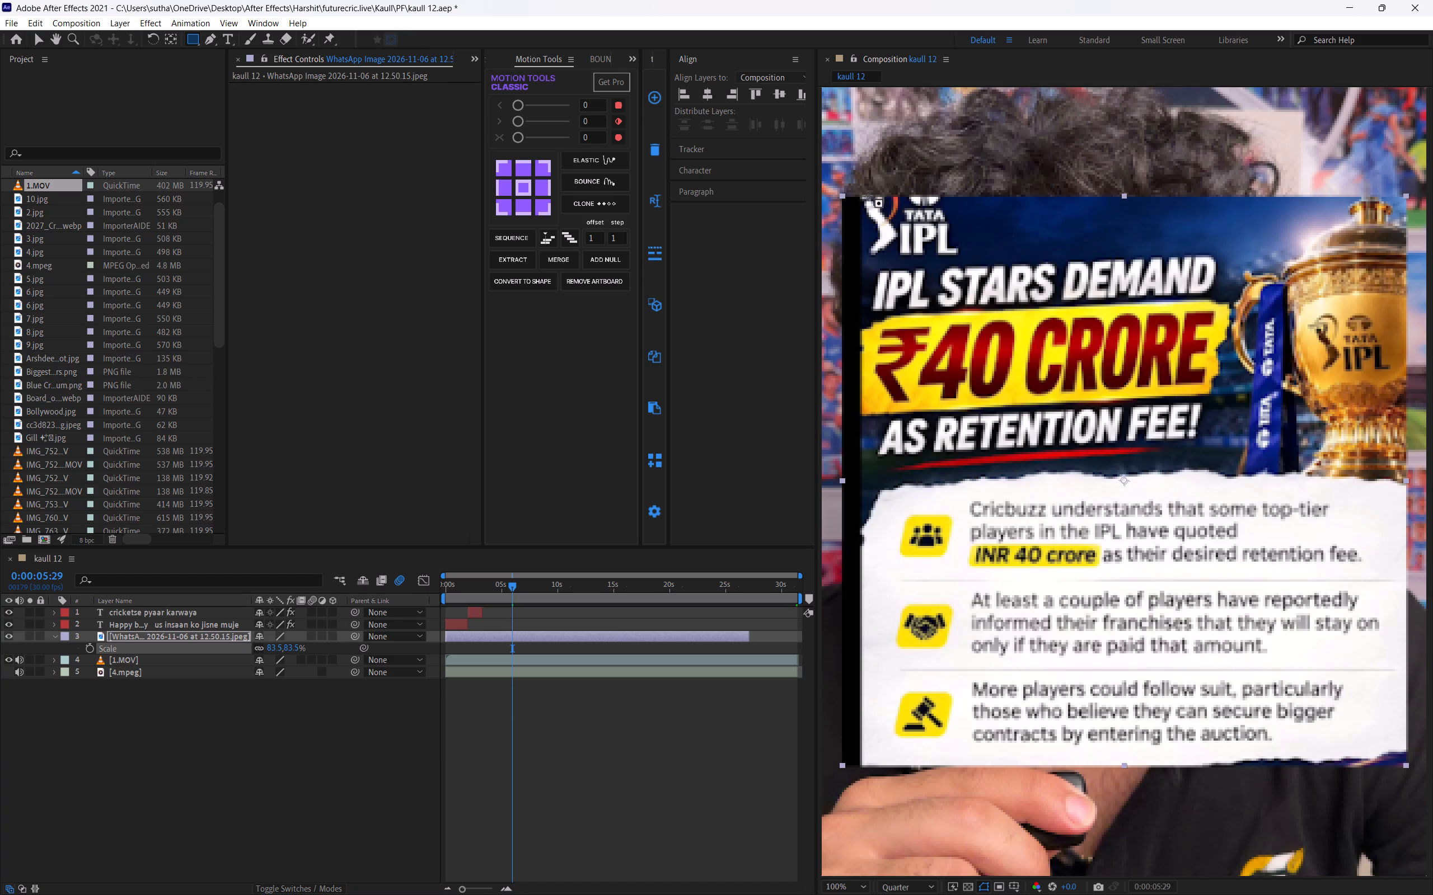
Draw a rectangular mask on the IPL retention fee image, cropping its dark left strip and trimming its right and bottom edges.
drag(861, 190, 1313, 844)
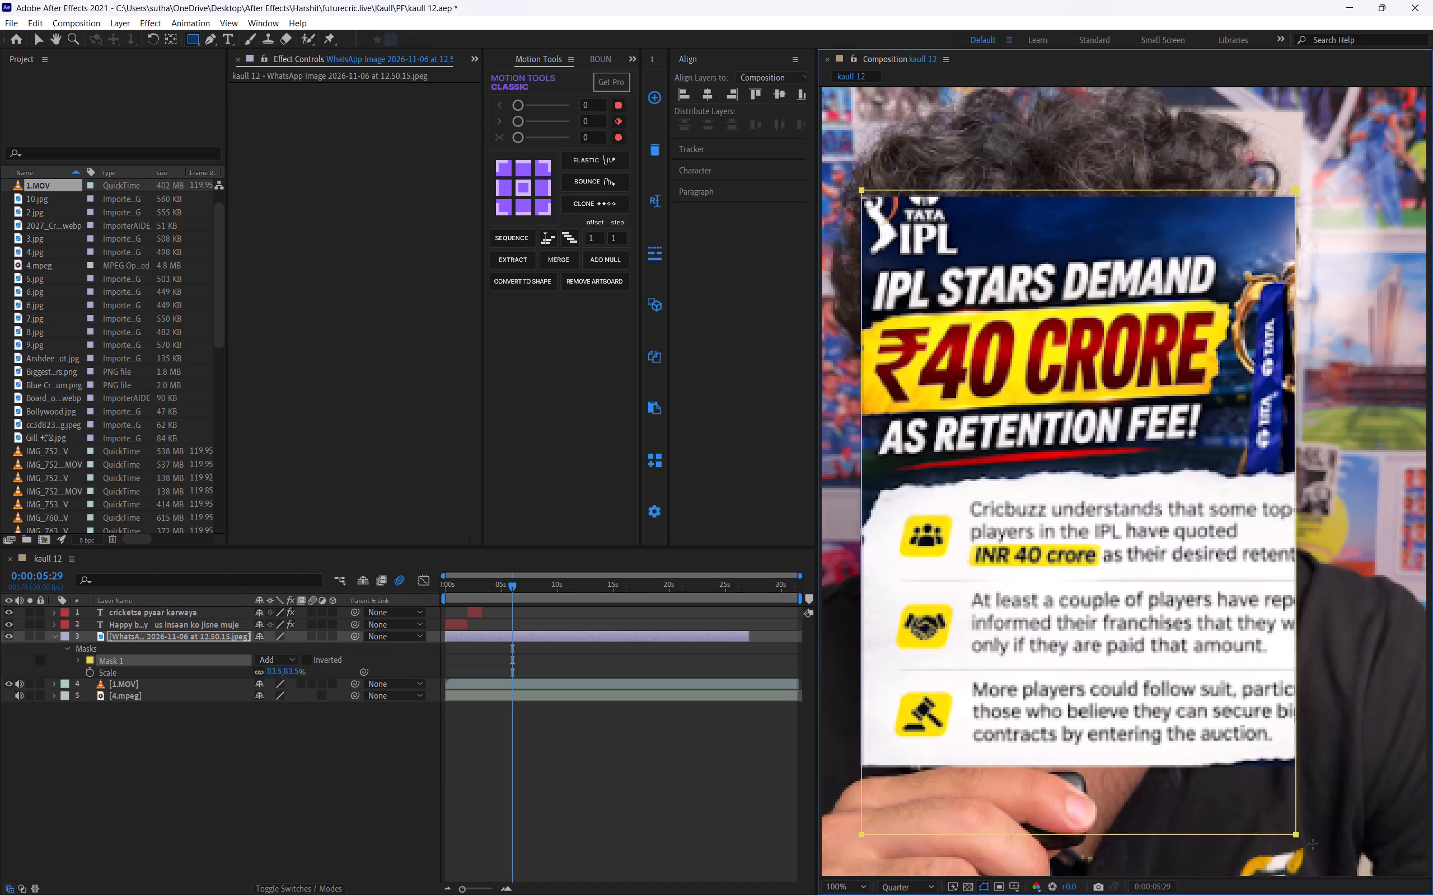
drag(1313, 844, 1426, 750)
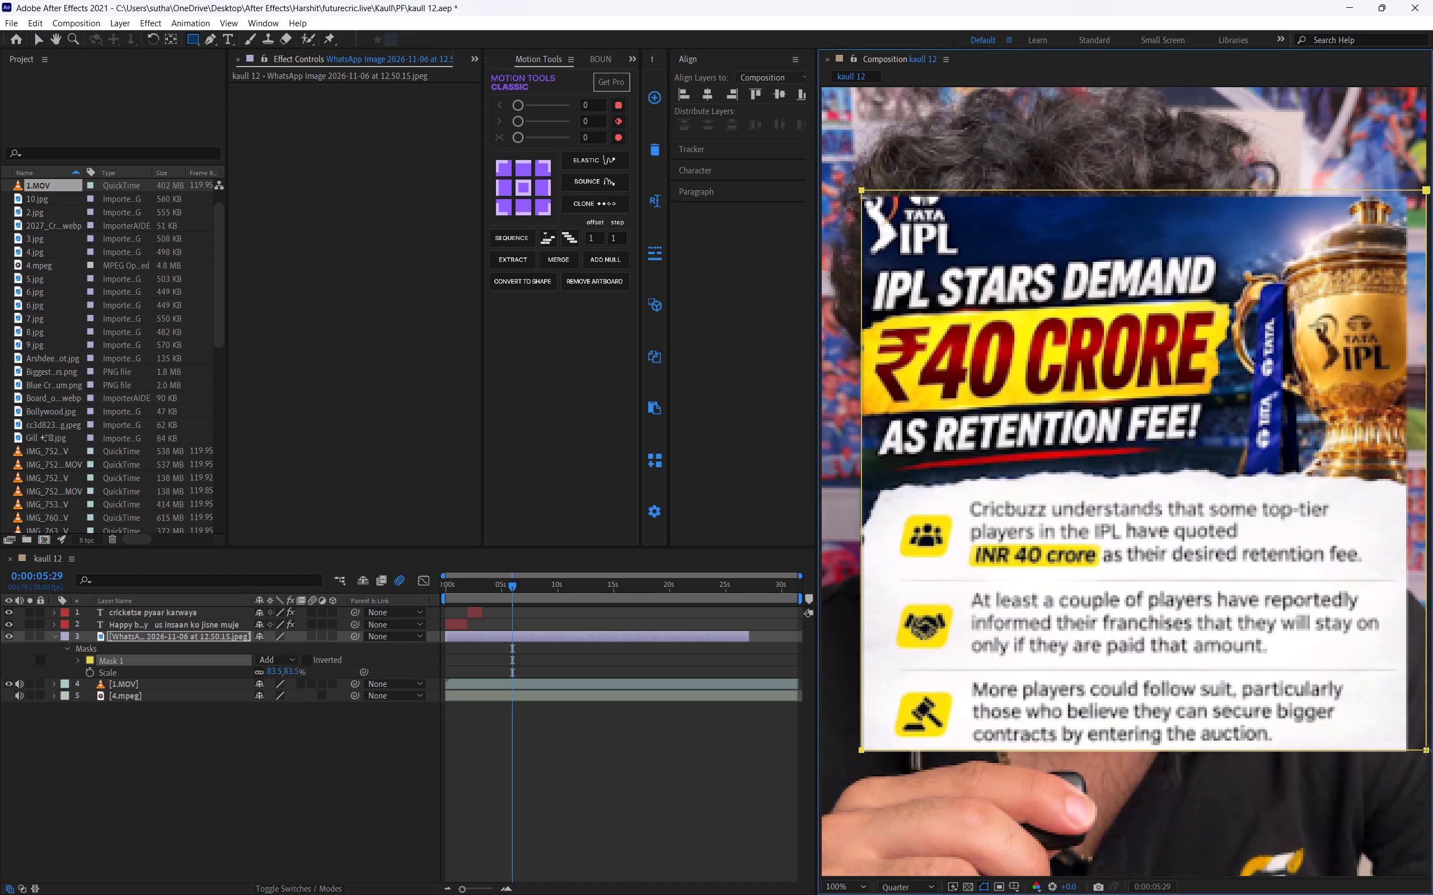
drag(1426, 750, 1395, 753)
click(60, 634)
scroll(1060, 428, down, 1)
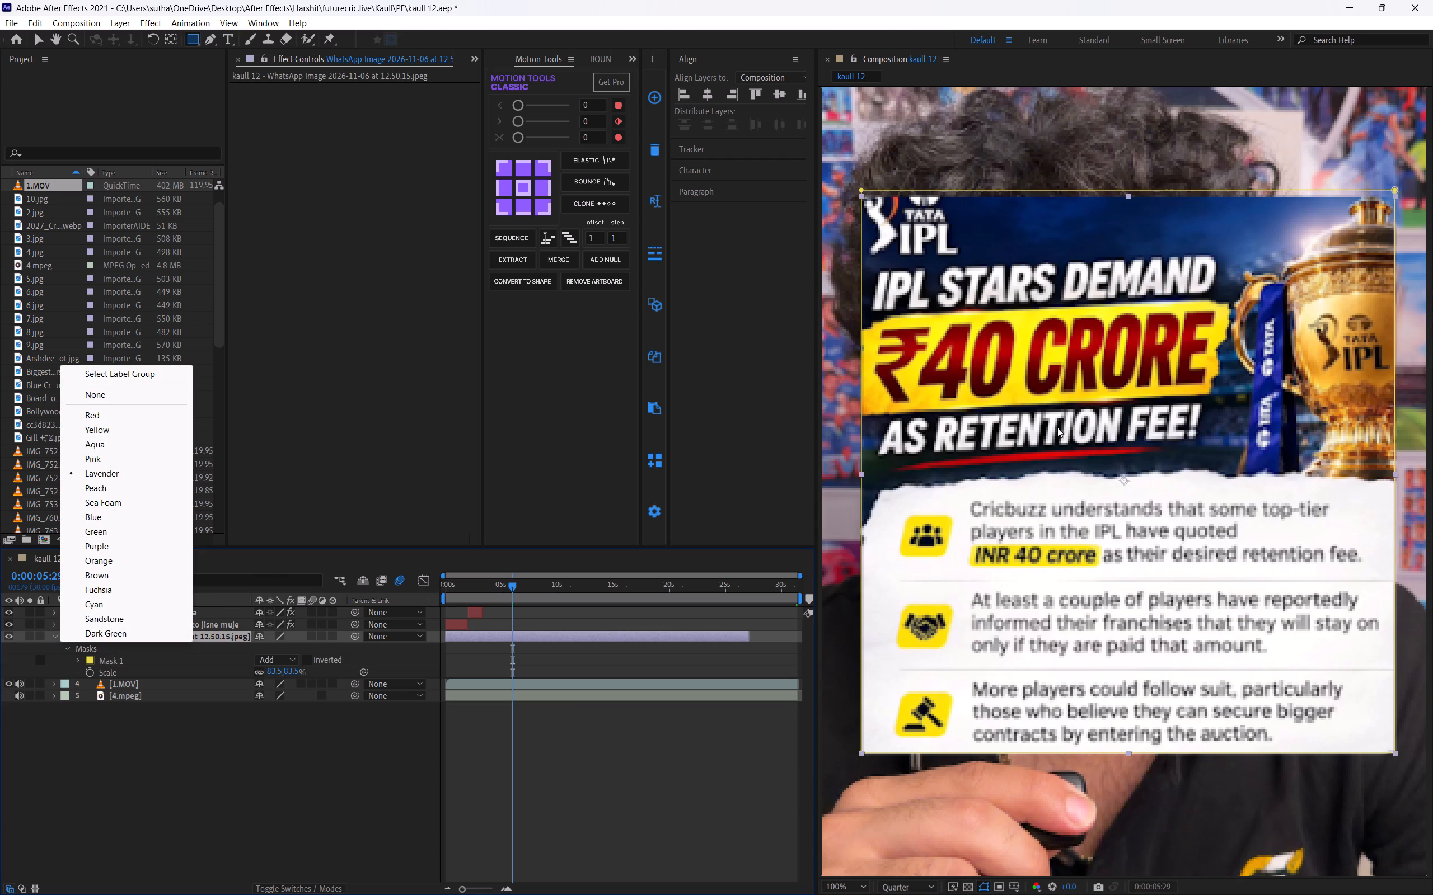
click(297, 717)
click(53, 634)
scroll(1099, 474, down, 1)
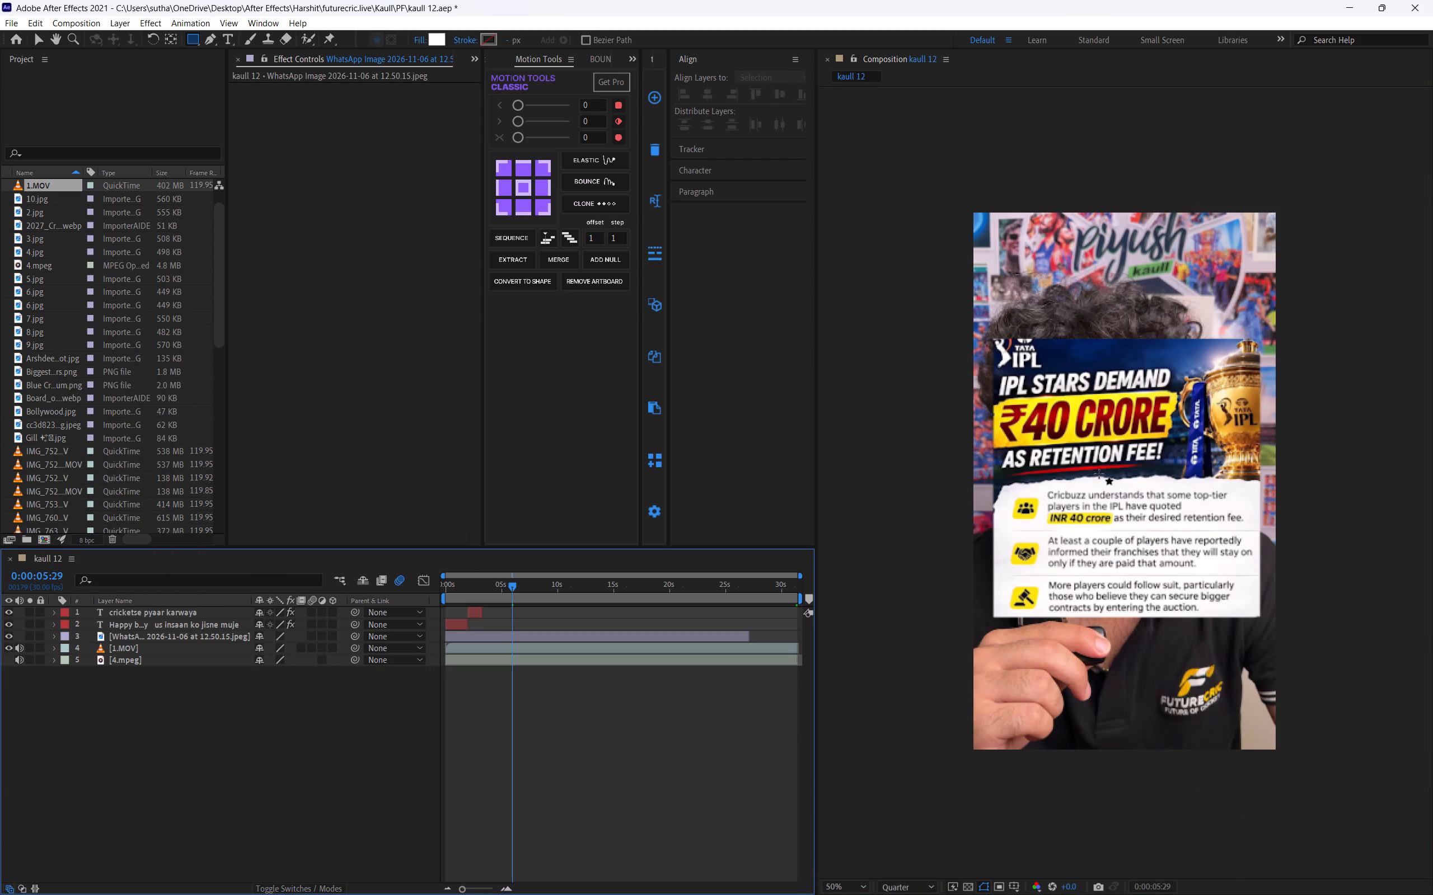
Hide the two text layers, "cricketse pyaar karwaya" and "Happy birthday us insaan ko jisne muje".
drag(472, 592, 422, 612)
click(457, 624)
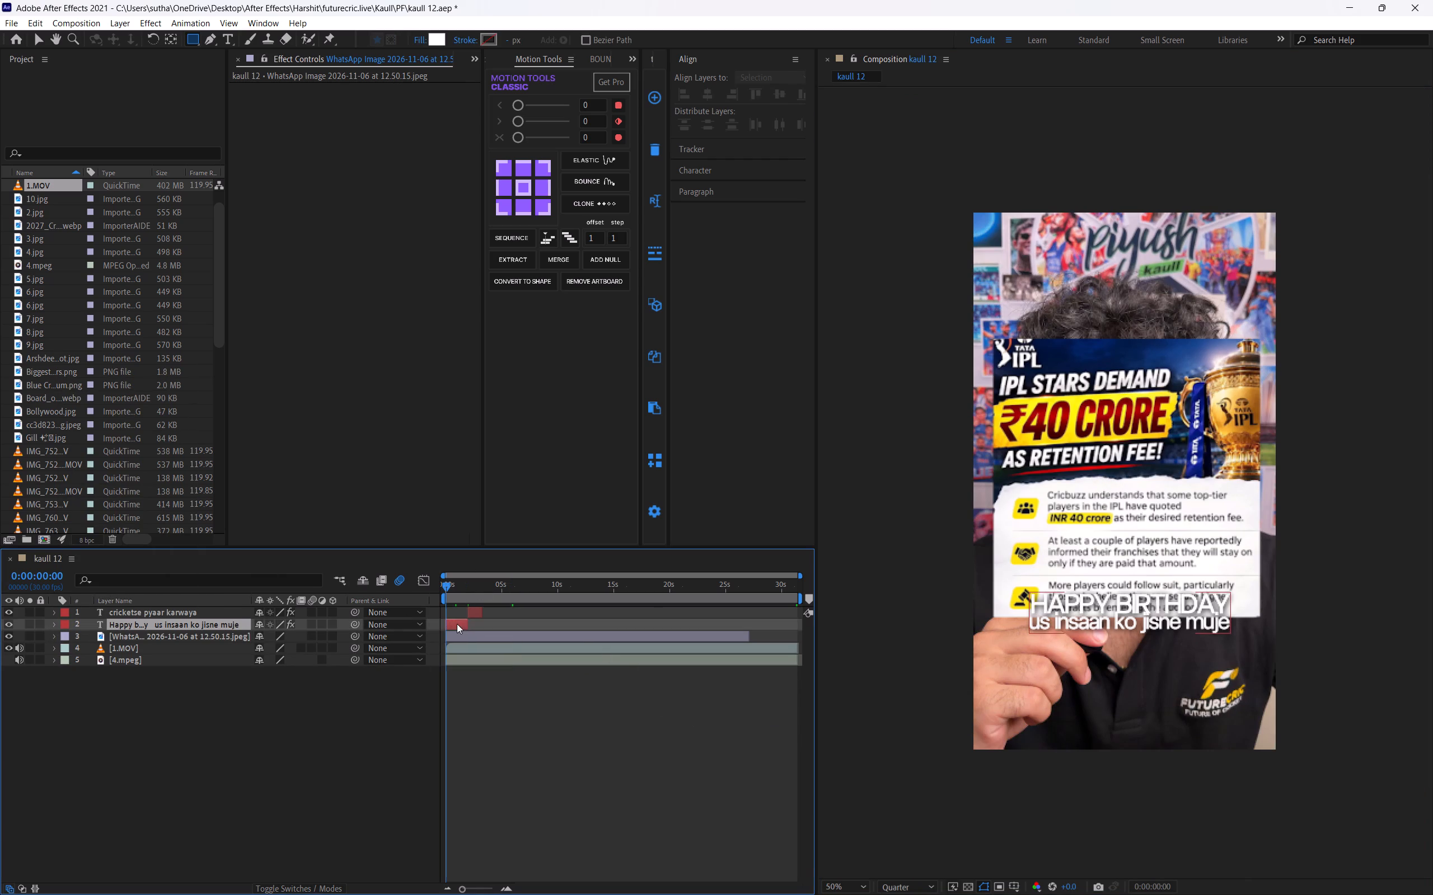
ctrl+click(472, 617)
click(10, 618)
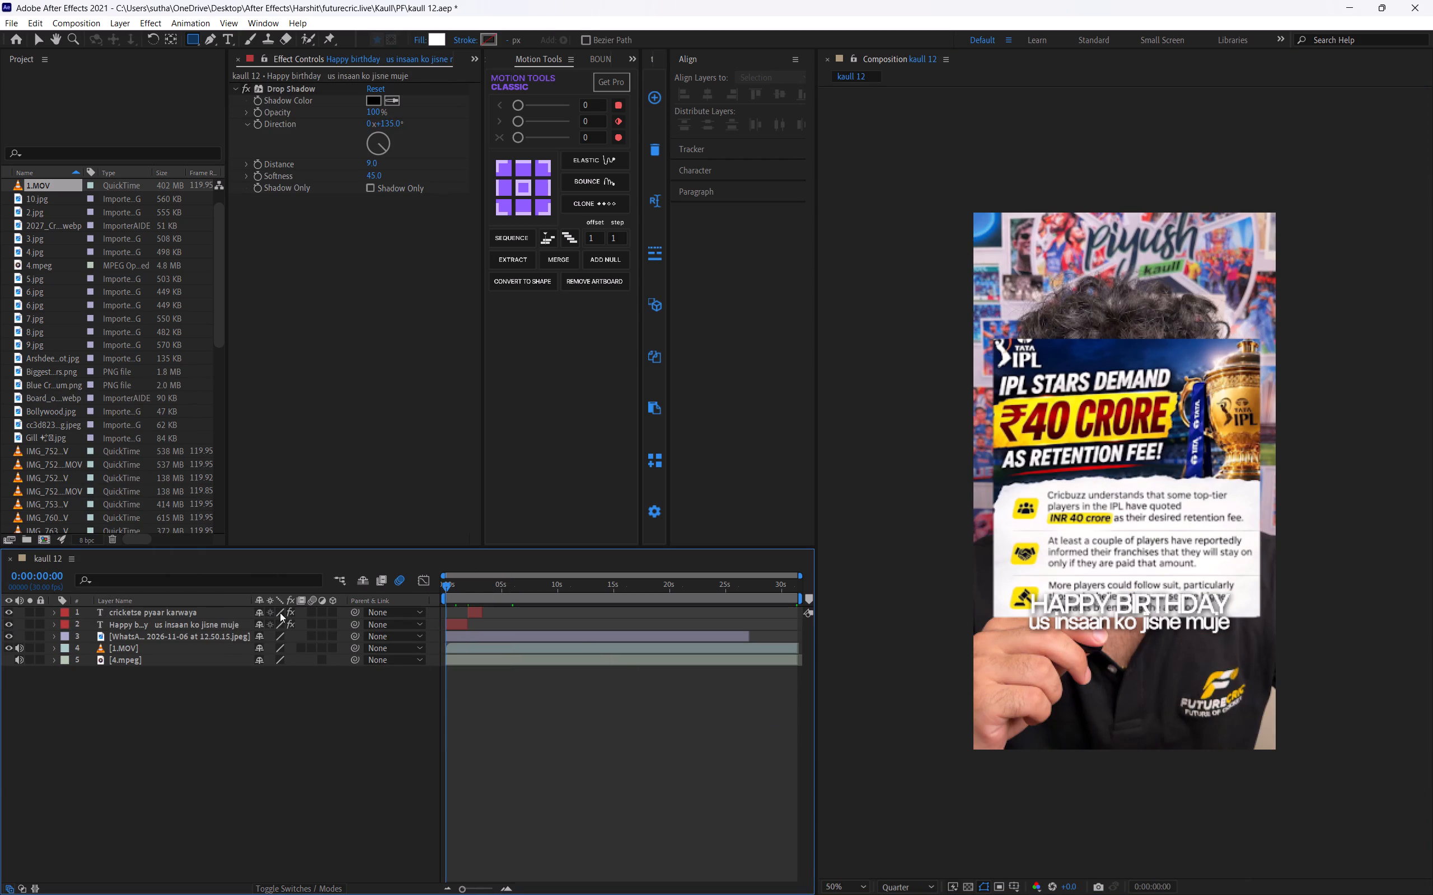
drag(0, 612, 6, 614)
click(10, 618)
click(8, 626)
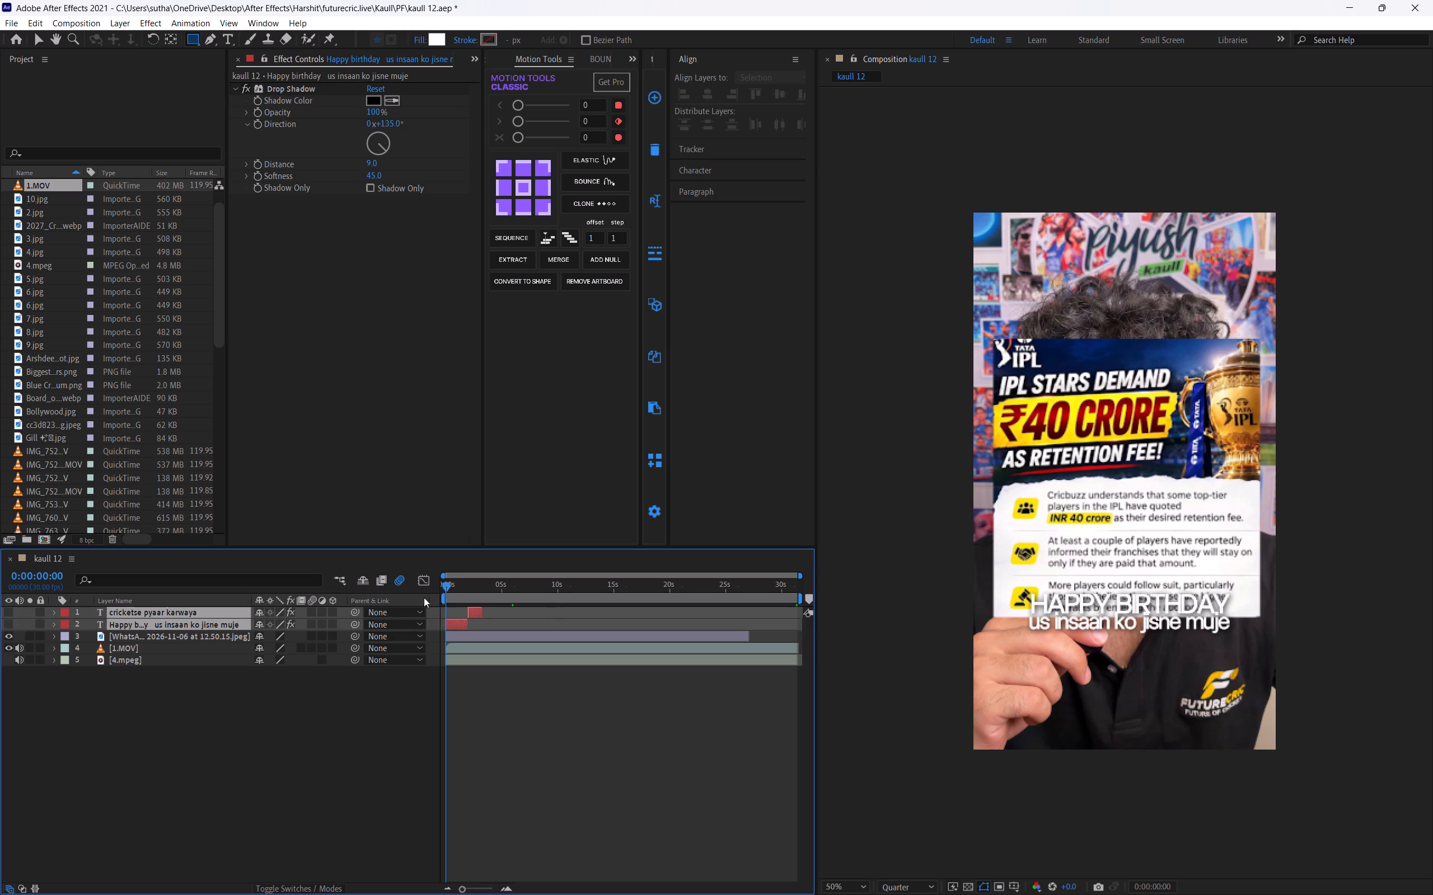
Play the composition from the start and lock both hidden text layers.
drag(456, 588, 424, 611)
click(468, 699)
key(space)
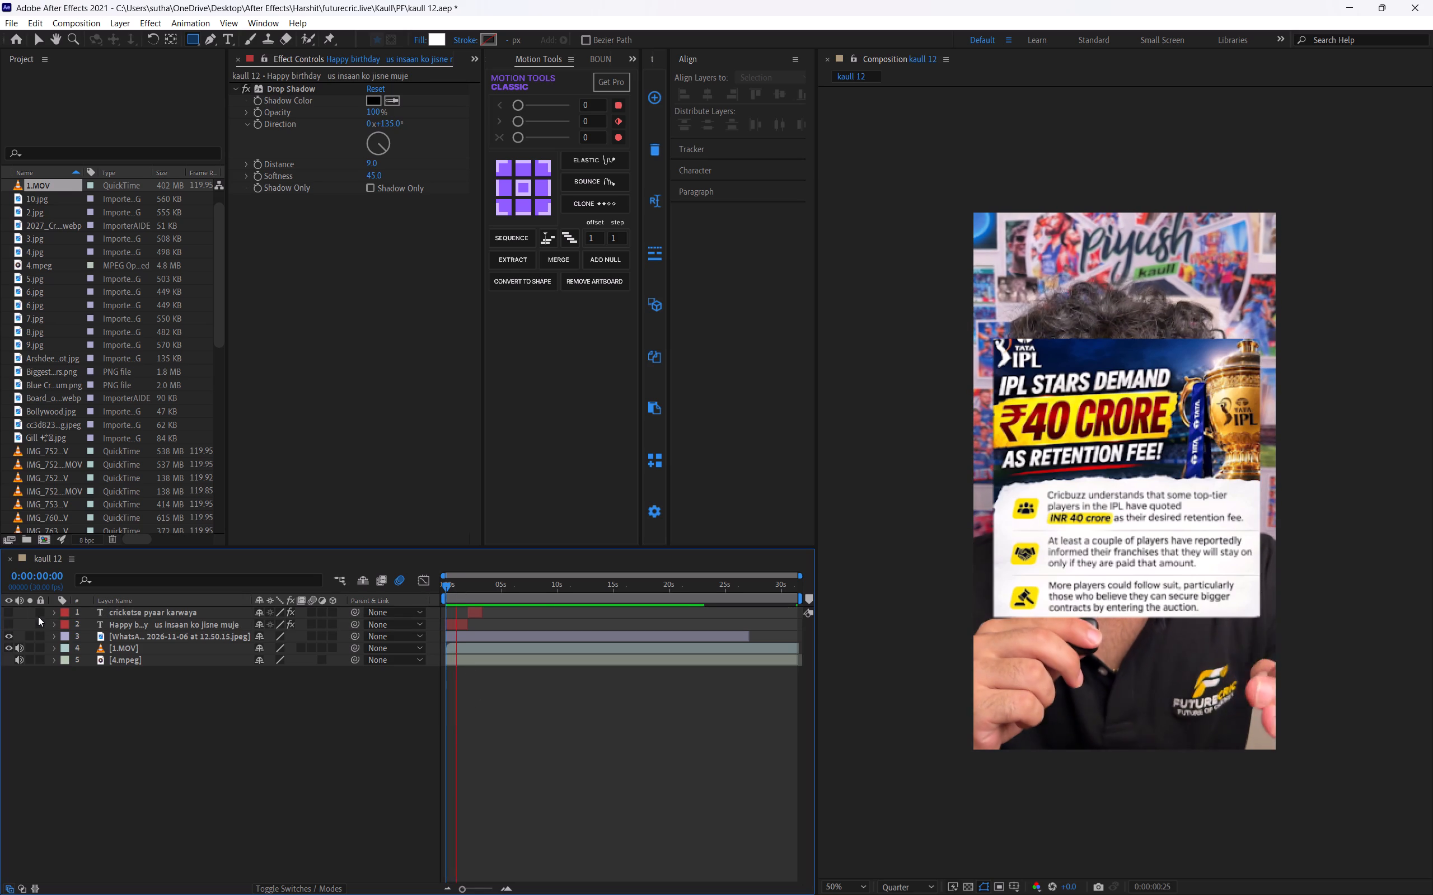
click(38, 615)
click(36, 625)
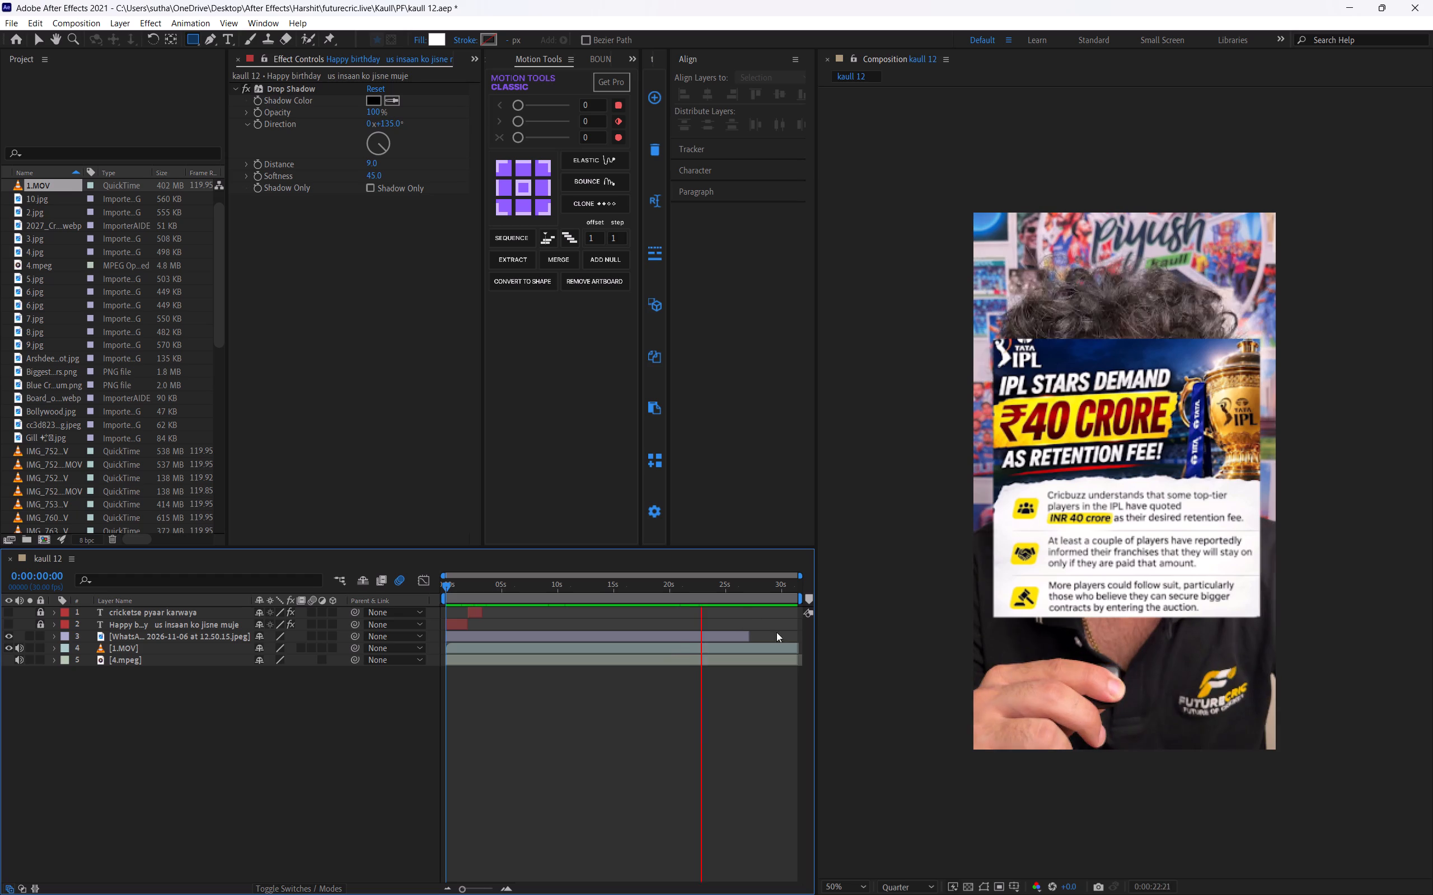
Move the IPL retention fee image layer so it starts at 0:00:07:13, and play back from there.
click(750, 633)
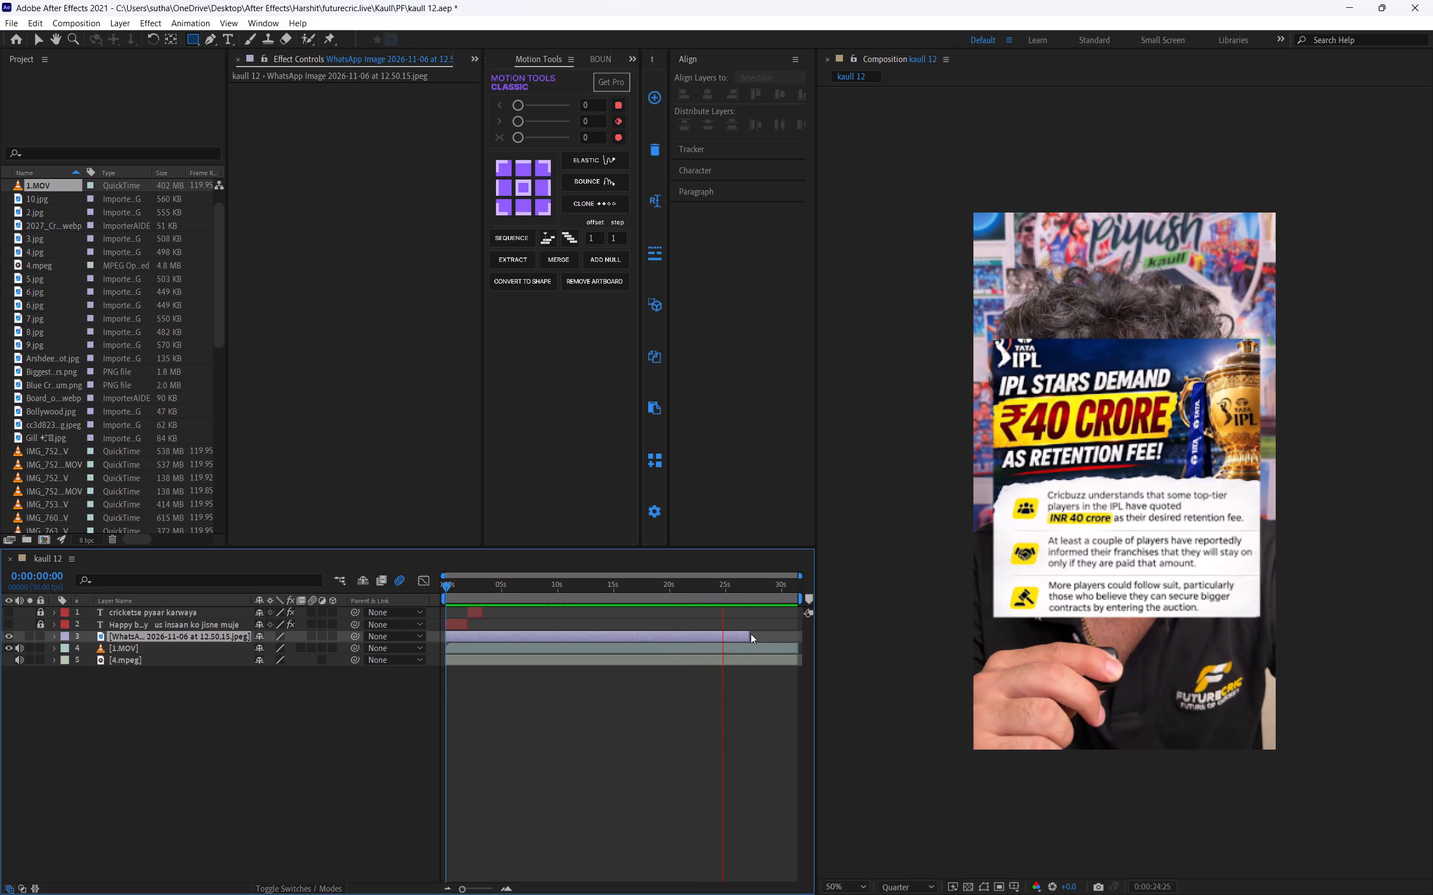
click(750, 638)
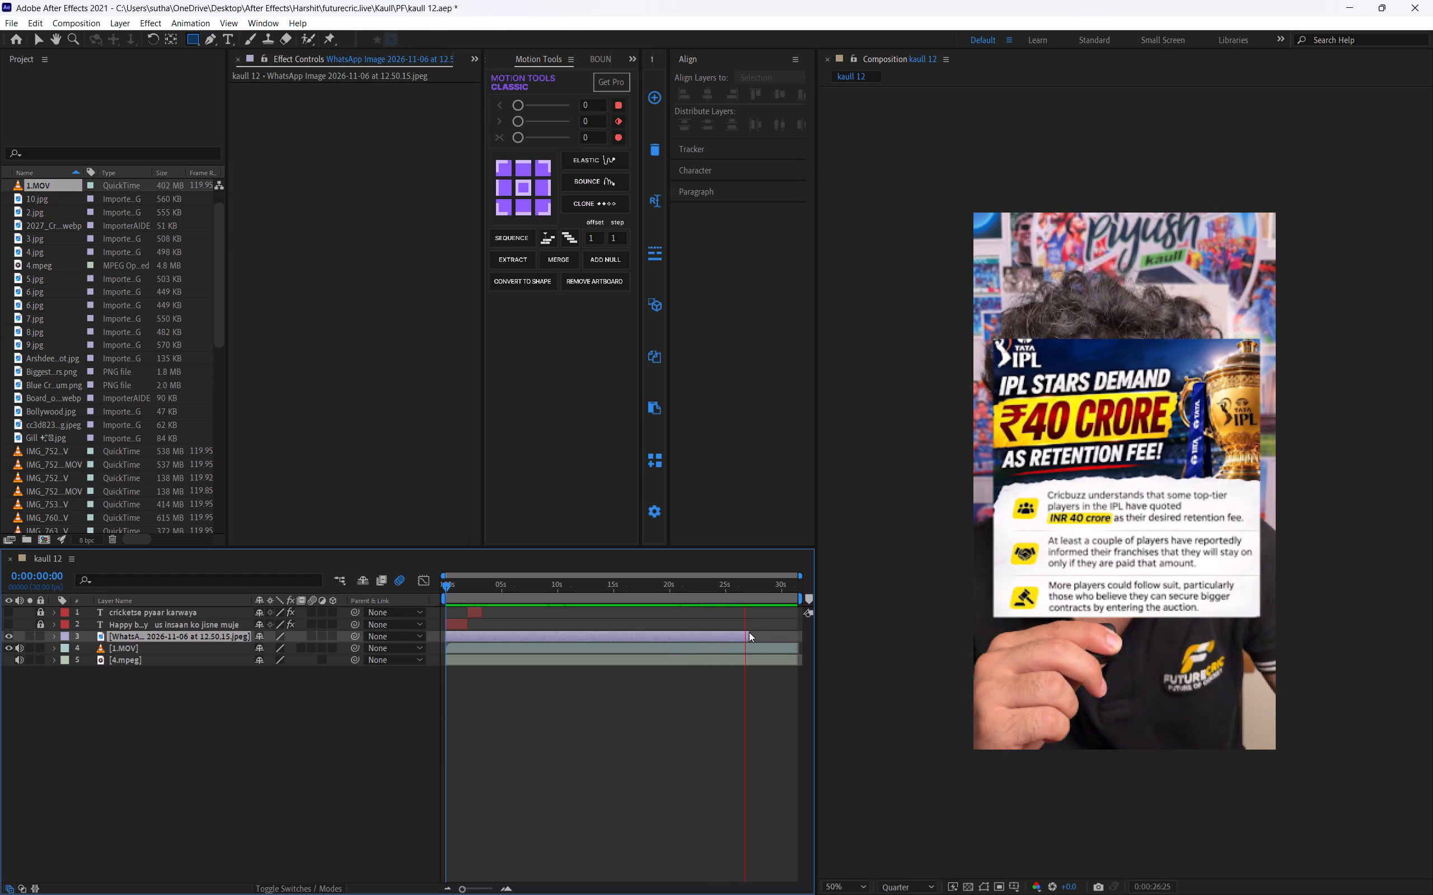
key(v)
click(713, 745)
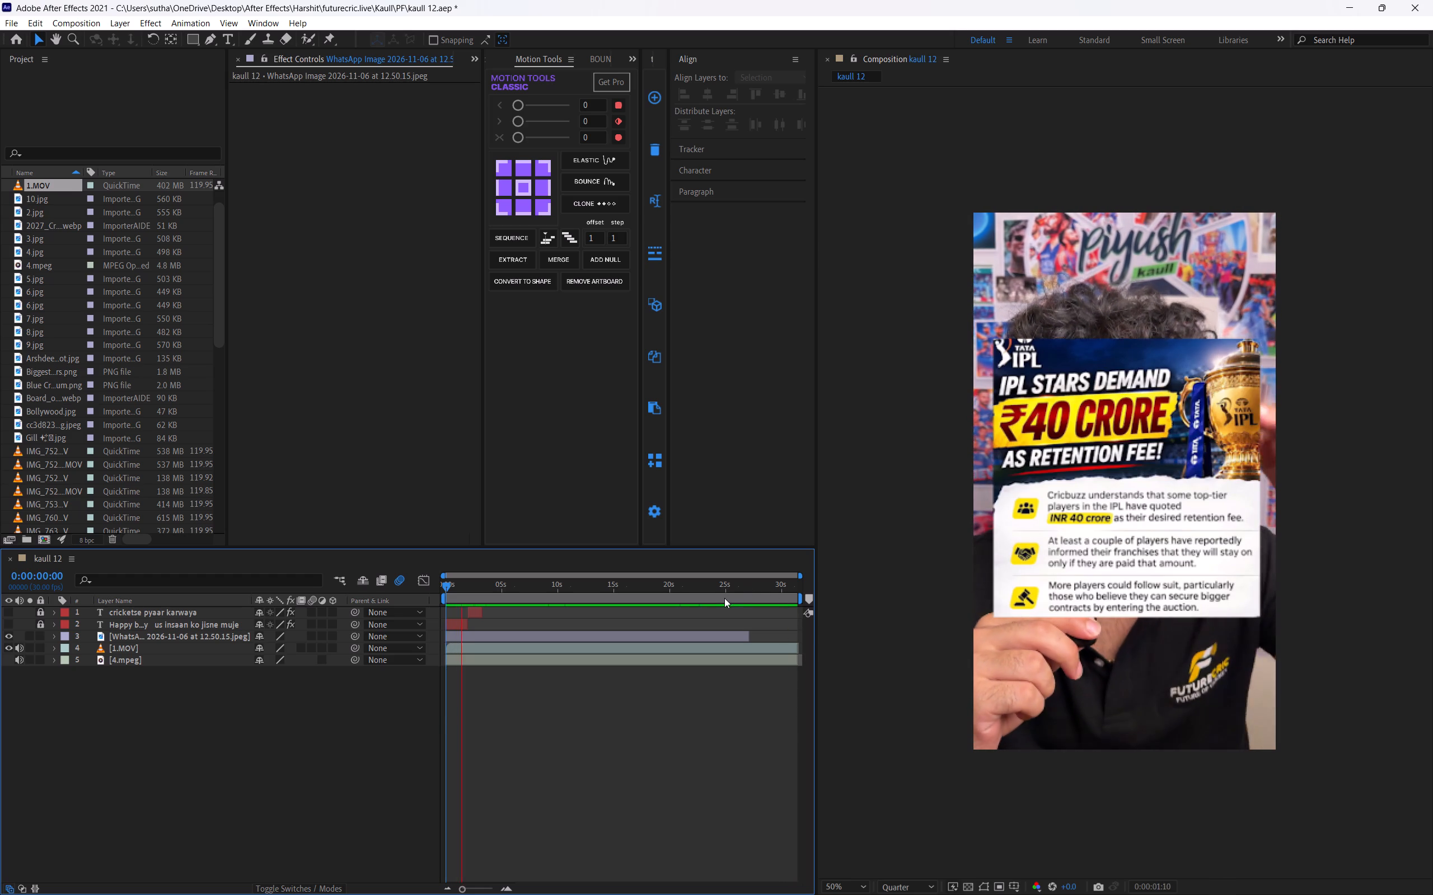
click(662, 634)
key(v)
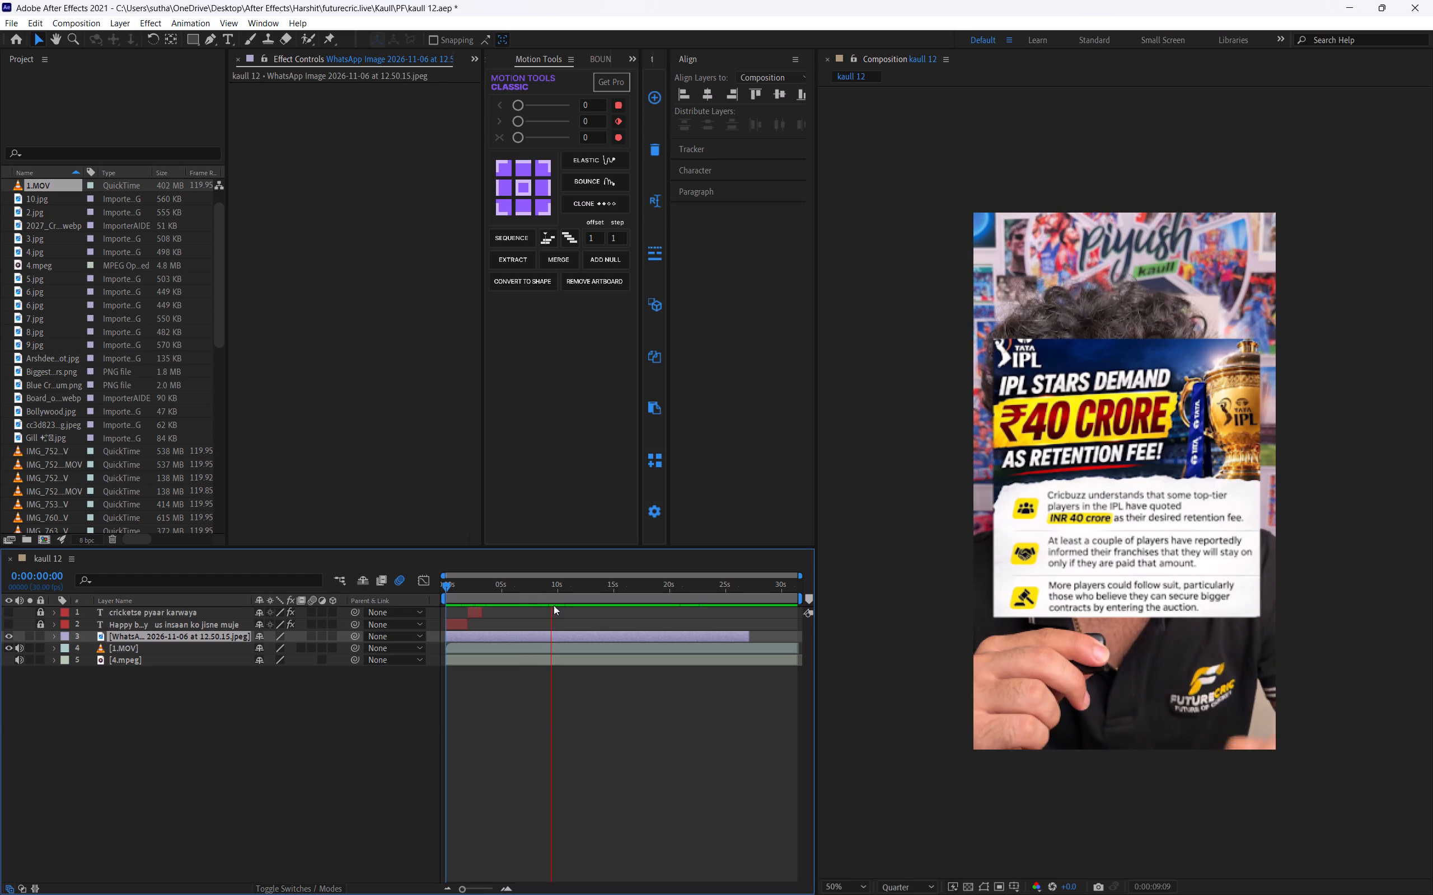
click(528, 596)
key(space)
click(525, 587)
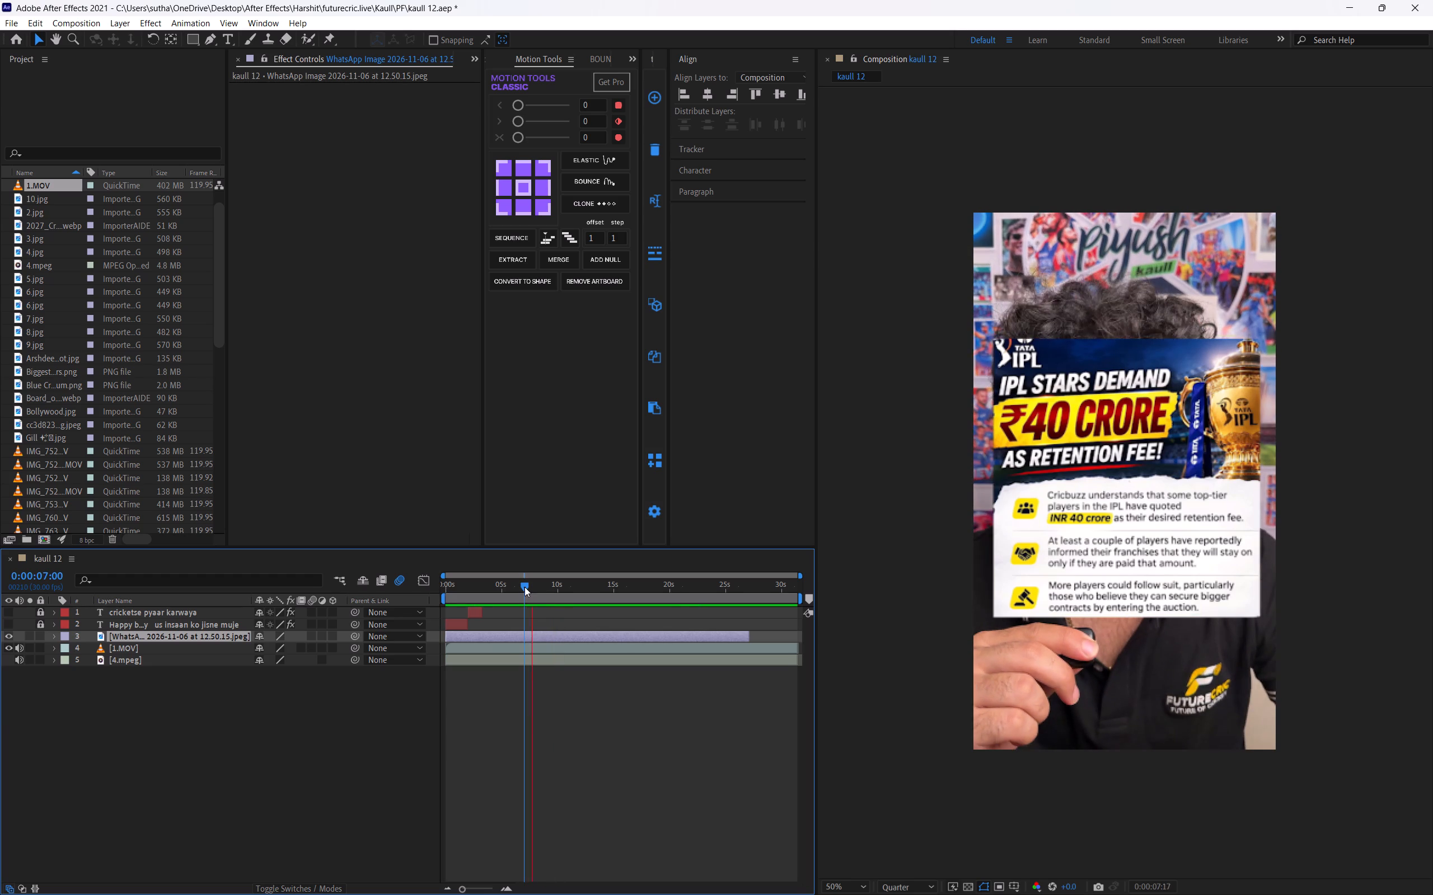
key(space)
key(space)
text([ [)
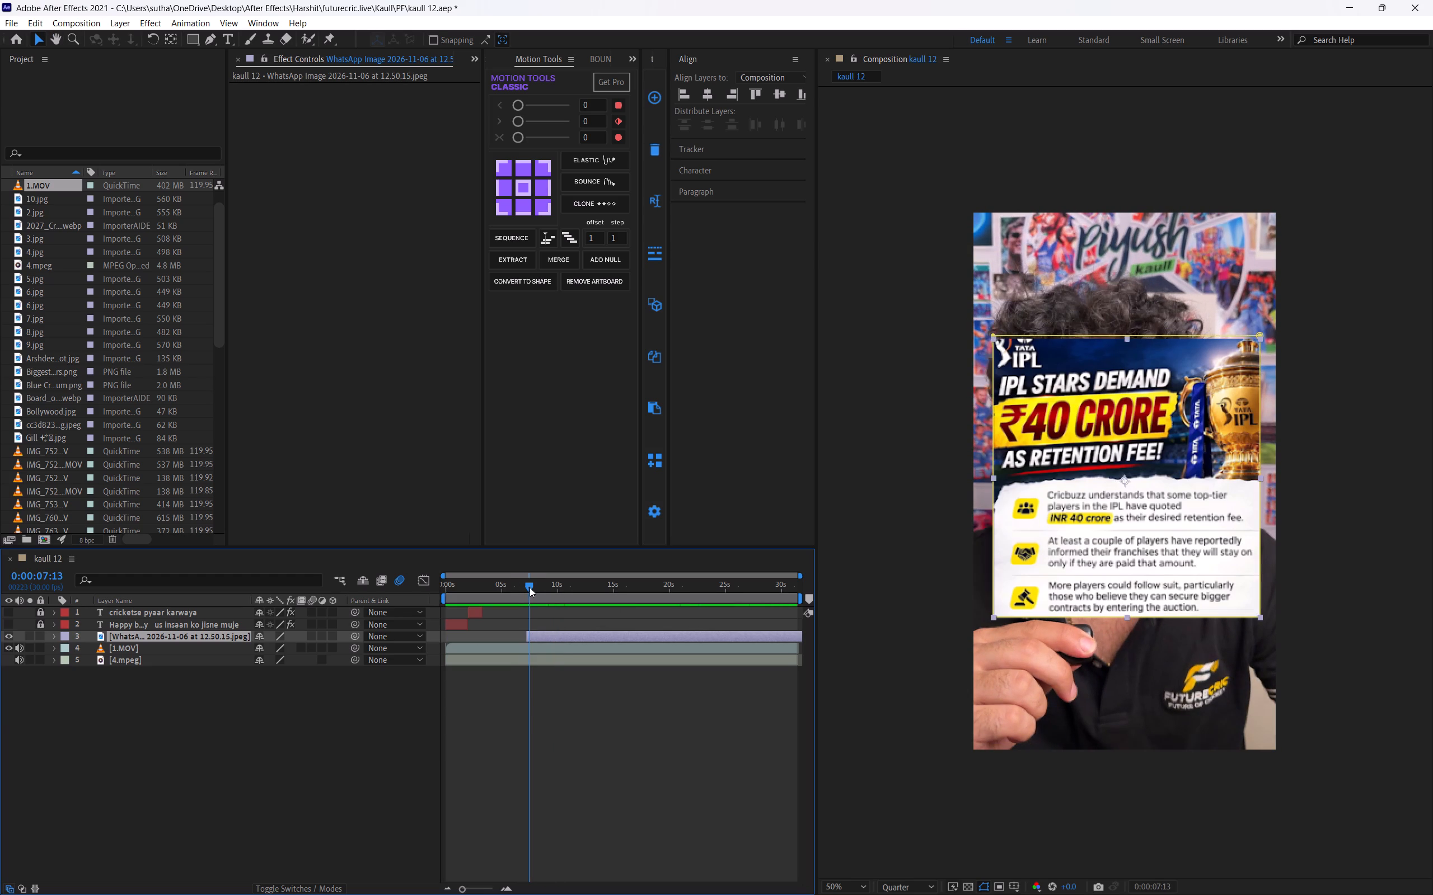
key(space)
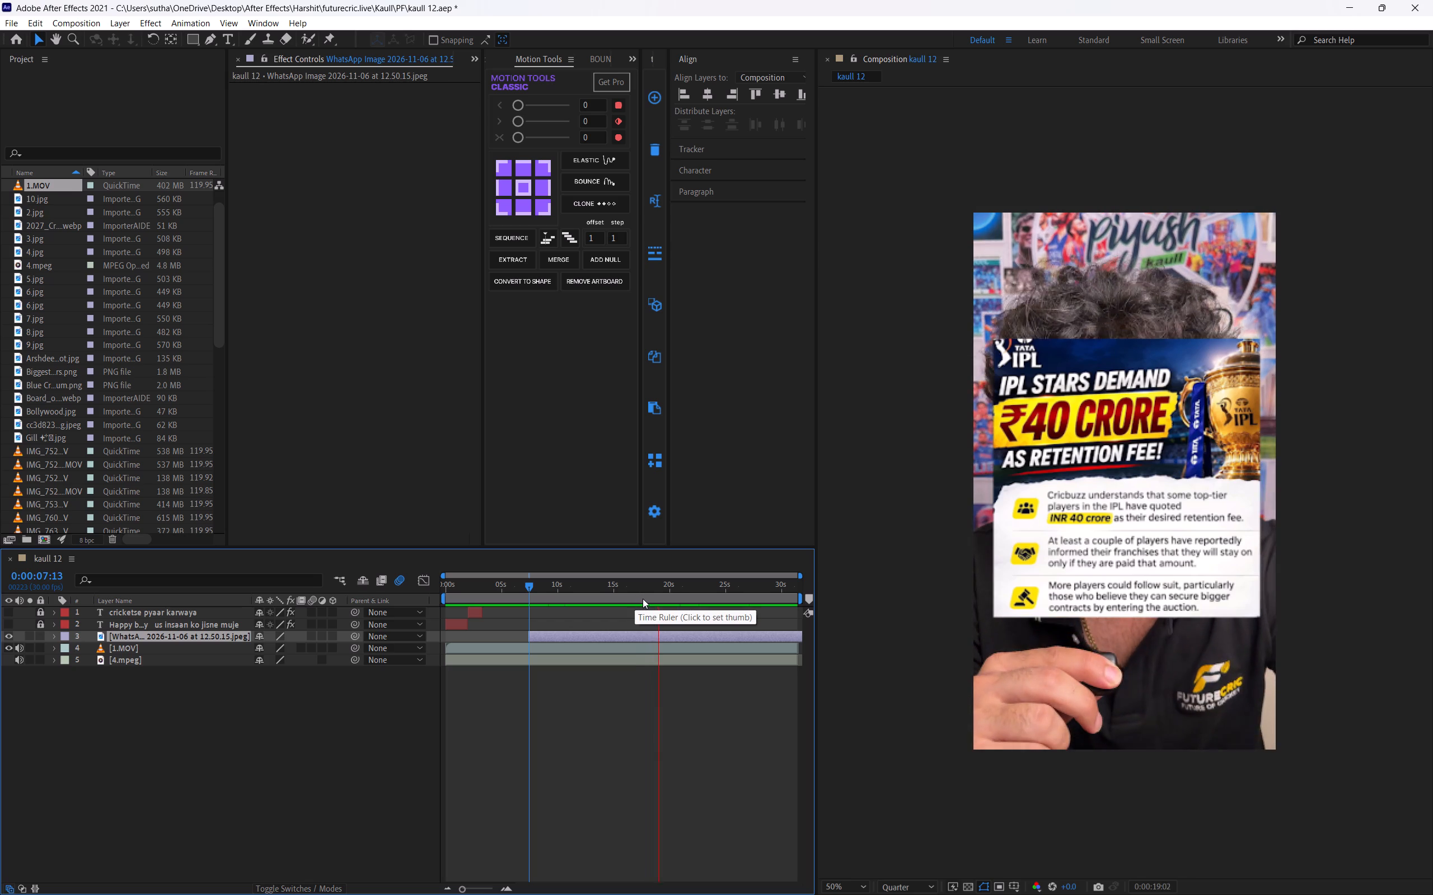
Play the later part to find where the IPL retention fee image should end, split its layer at 0:00:17:09, and delete the remainder.
key(space)
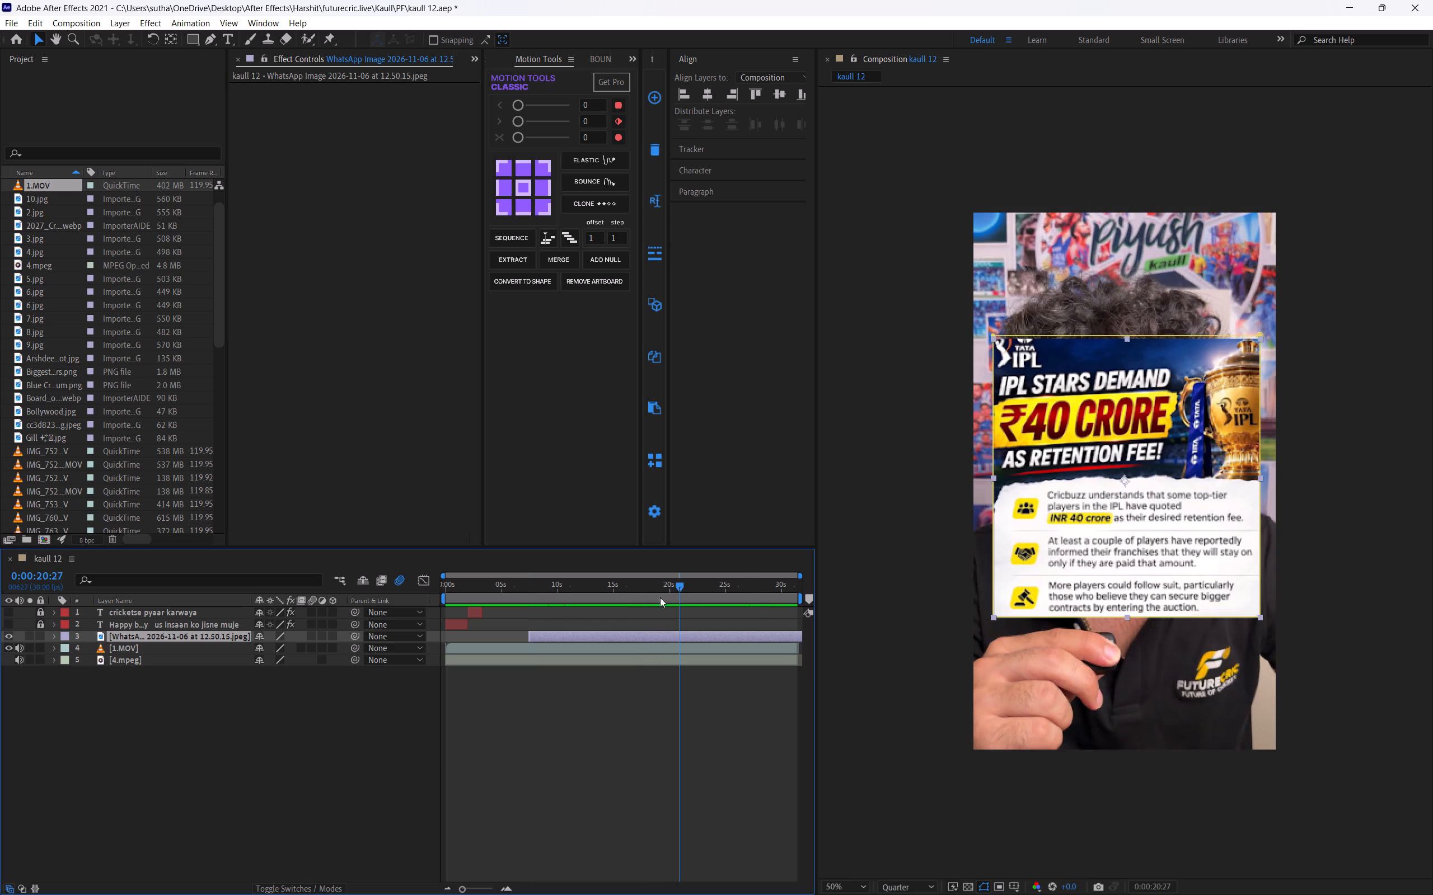
drag(664, 597, 629, 611)
key(space)
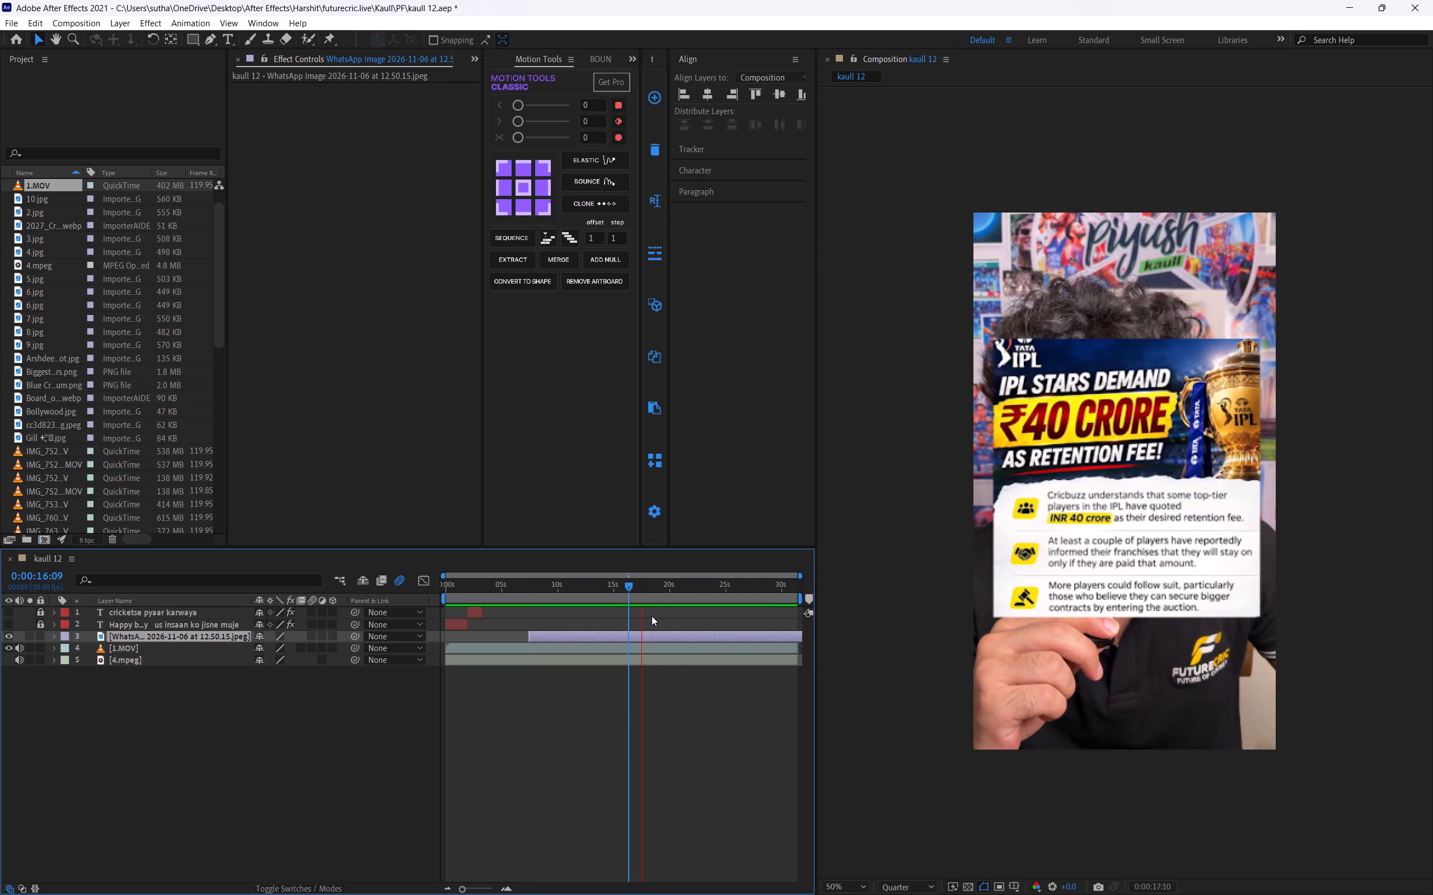
key(space)
drag(634, 604, 582, 613)
key(space)
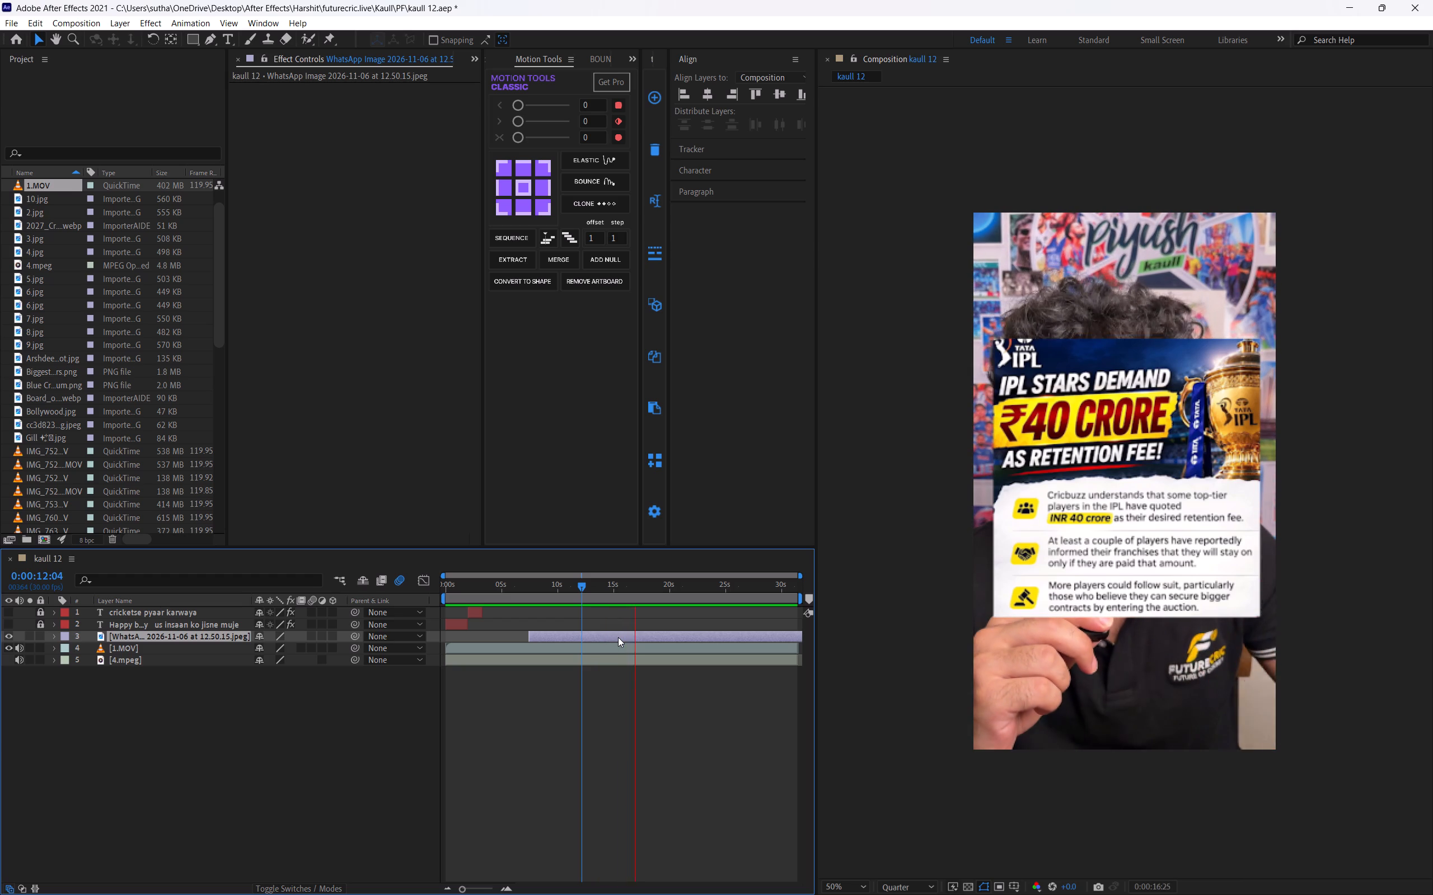
key(space)
key(ctrl+shift+d)
key(BackSpace)
Play on to 0:00:19:04 and import the MOV version of Money_Rain_3 from the overlay folder in Downloads.
key(space)
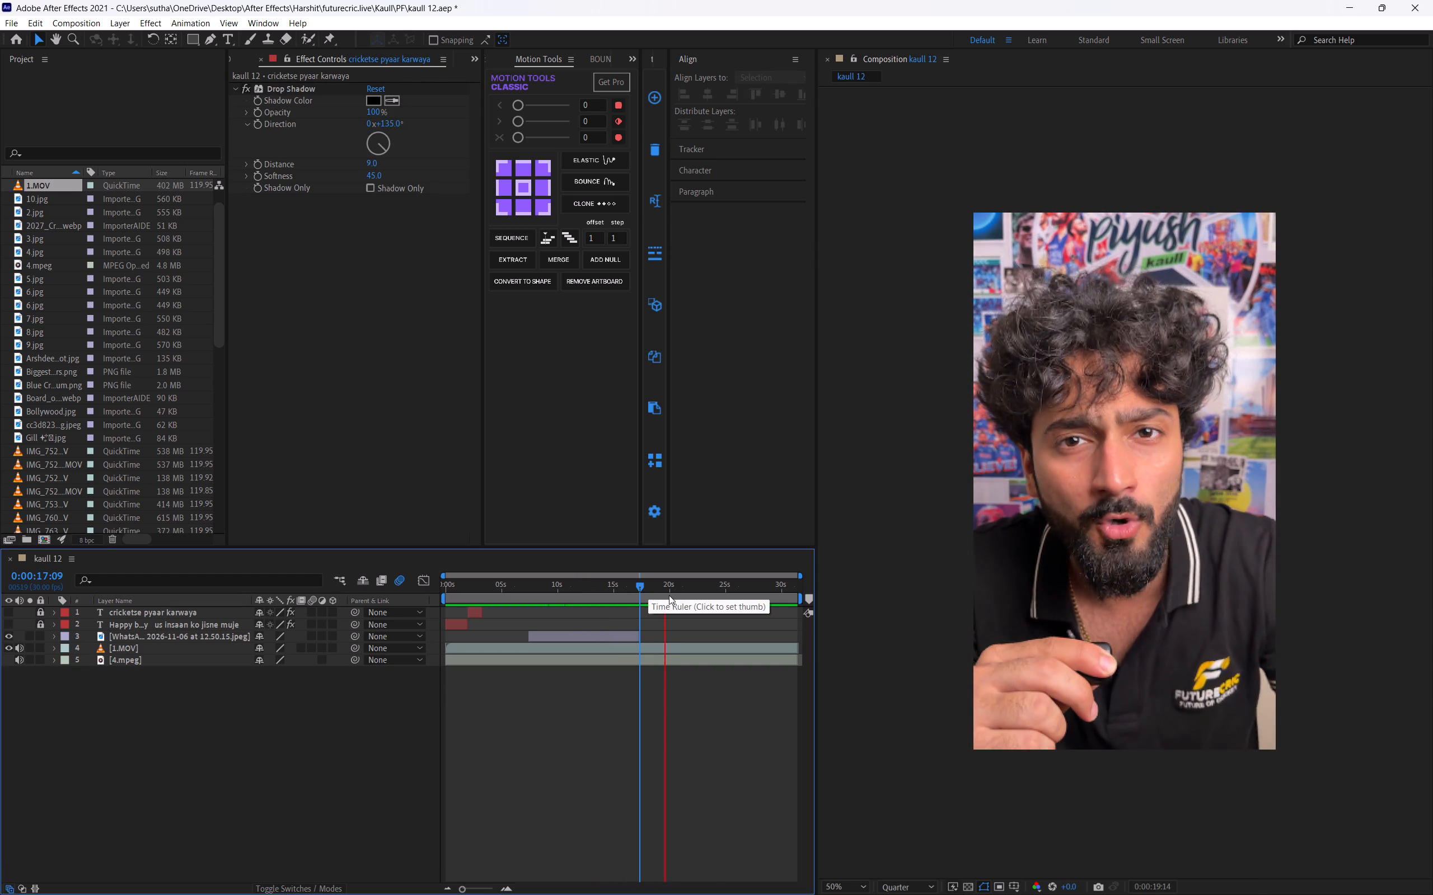
key(space)
drag(665, 598, 648, 598)
key(space)
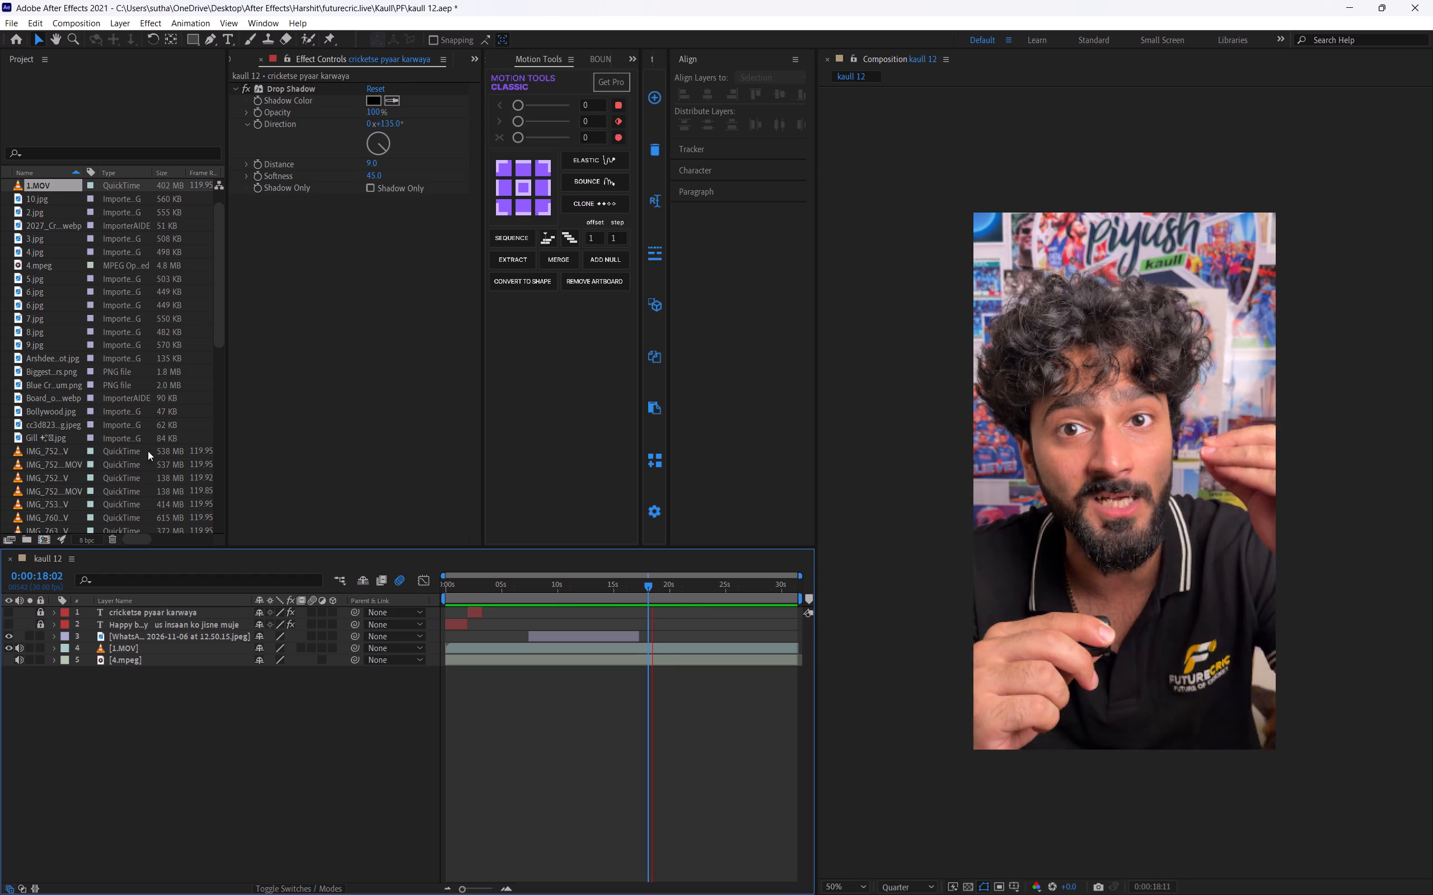
key(space)
double_click(4, 292)
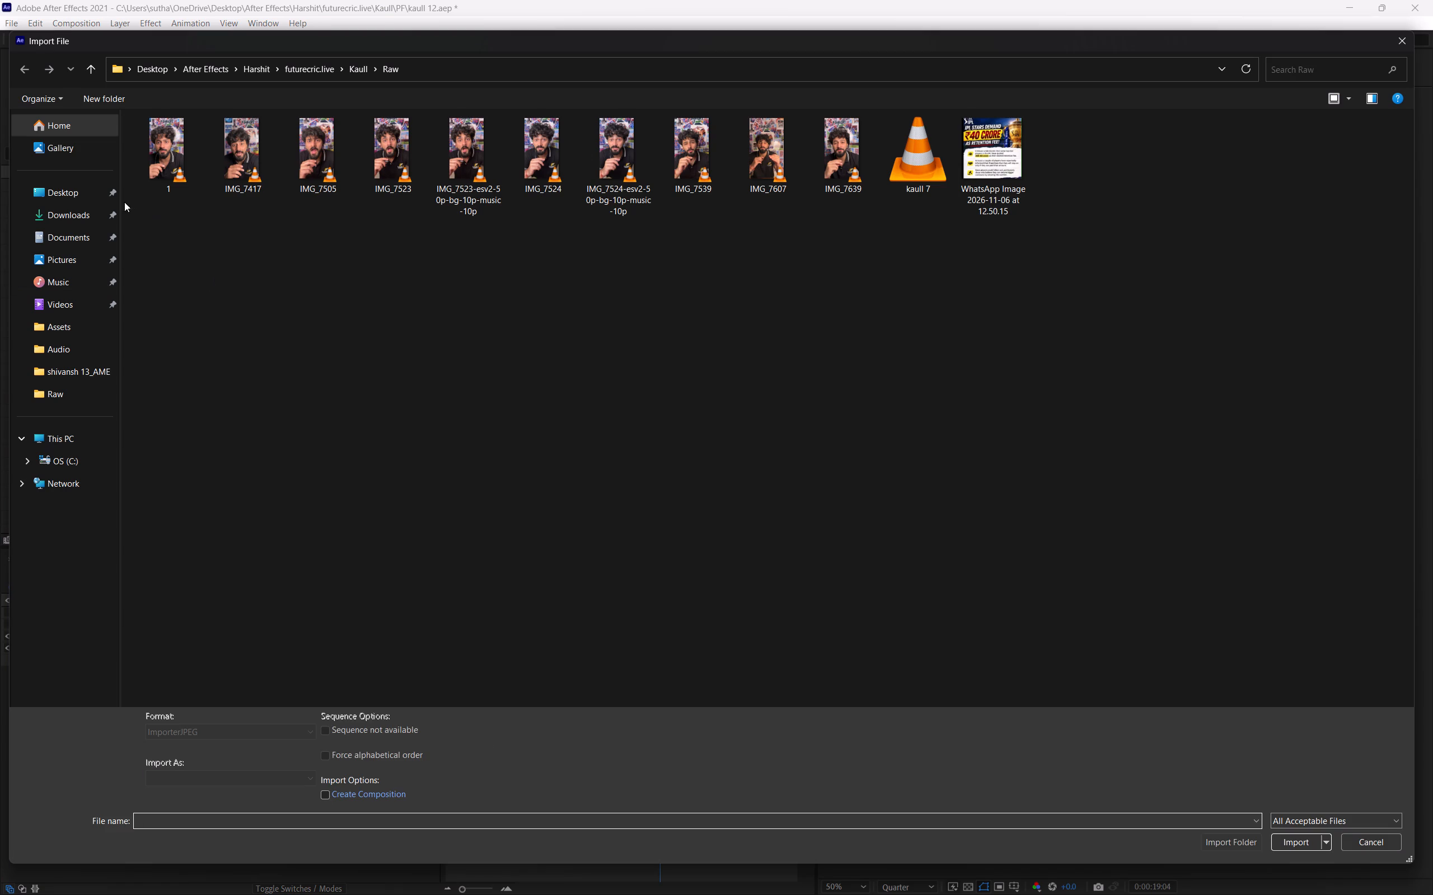
click(97, 200)
click(54, 216)
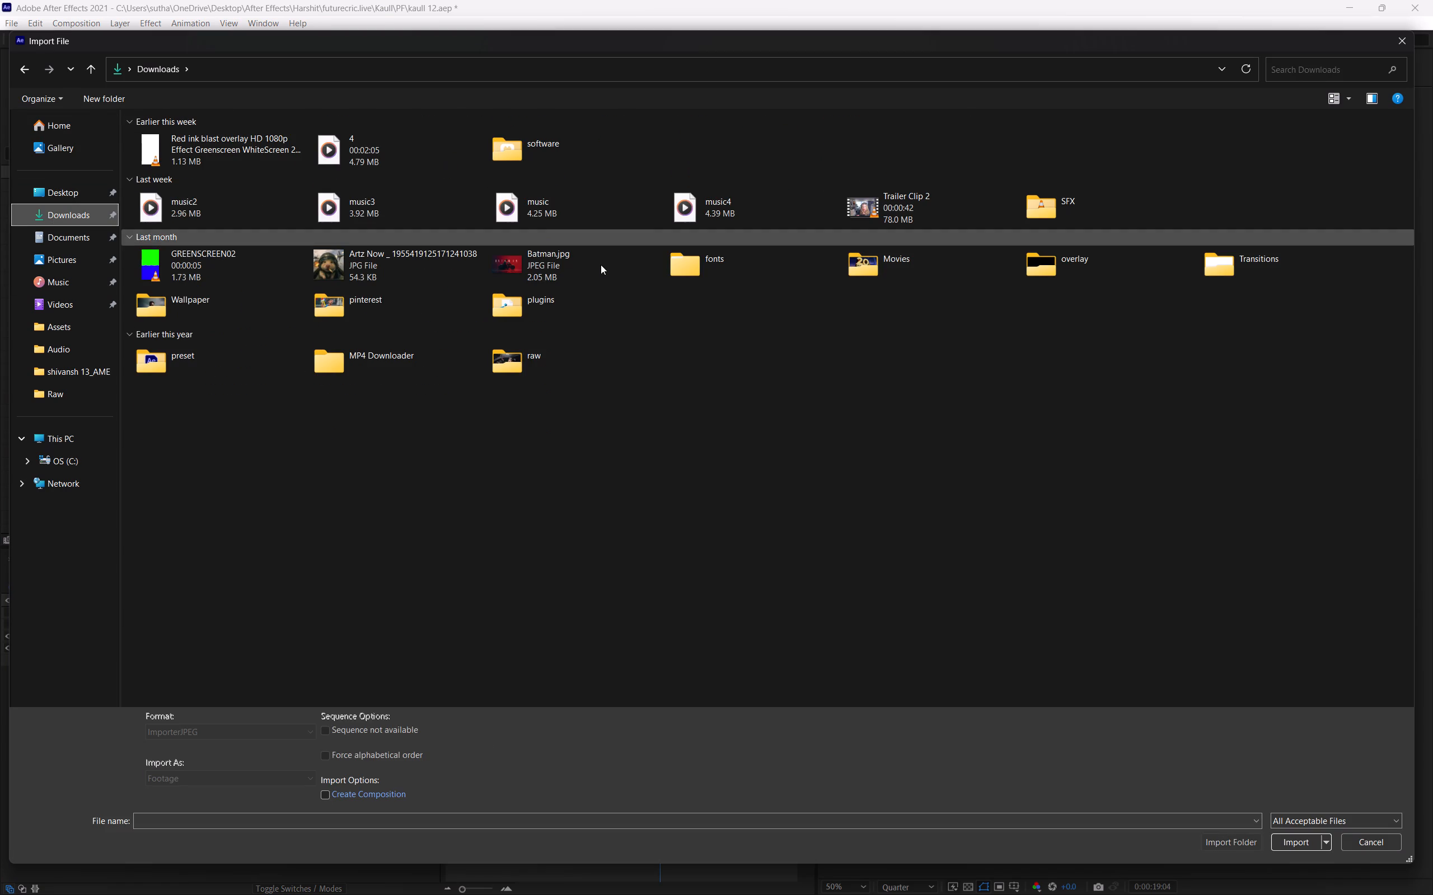
click(1208, 272)
double_click(1134, 270)
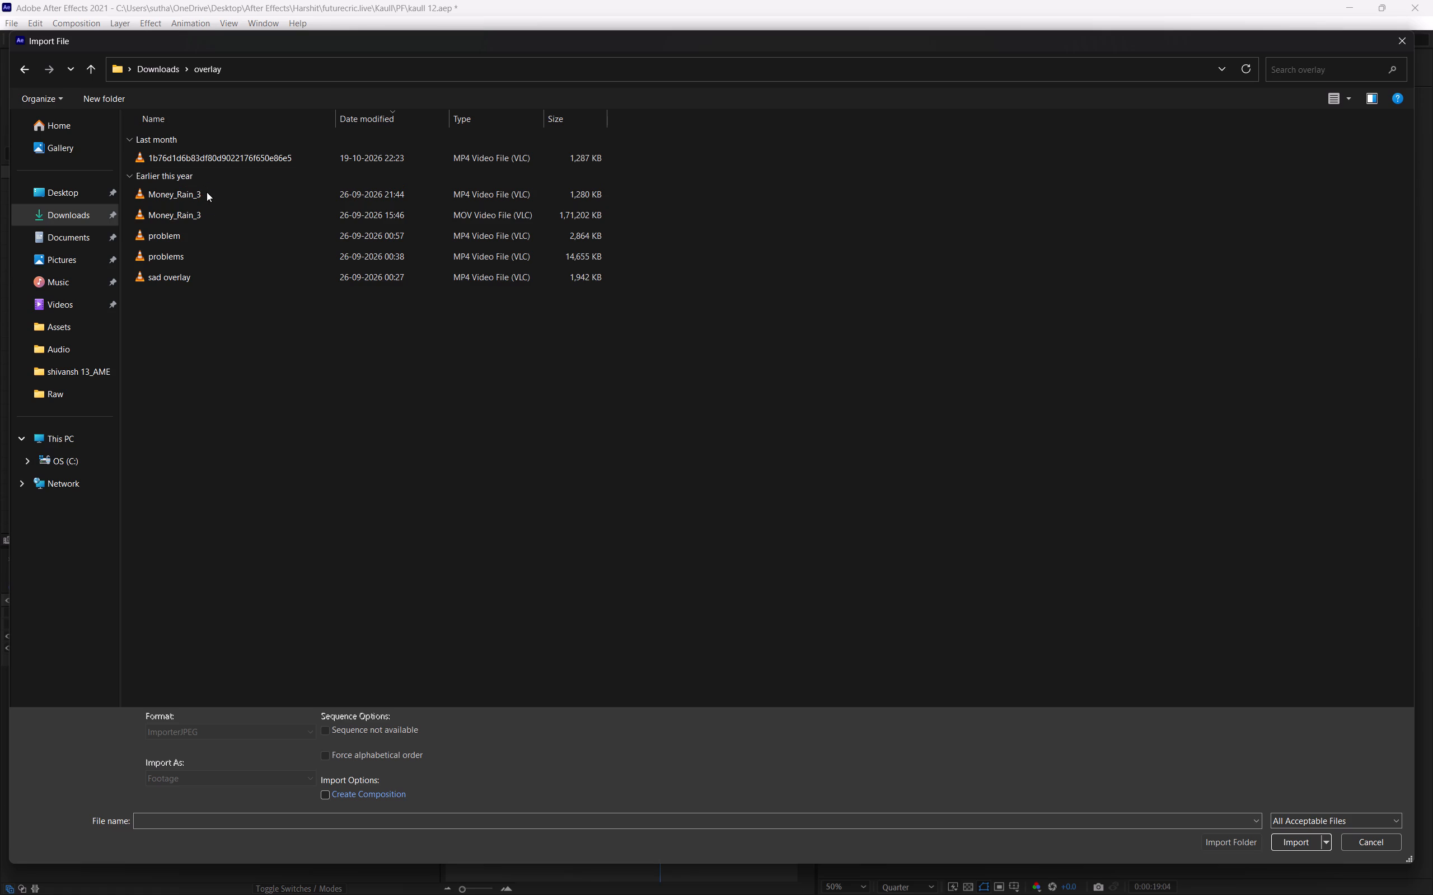
click(209, 207)
click(1308, 842)
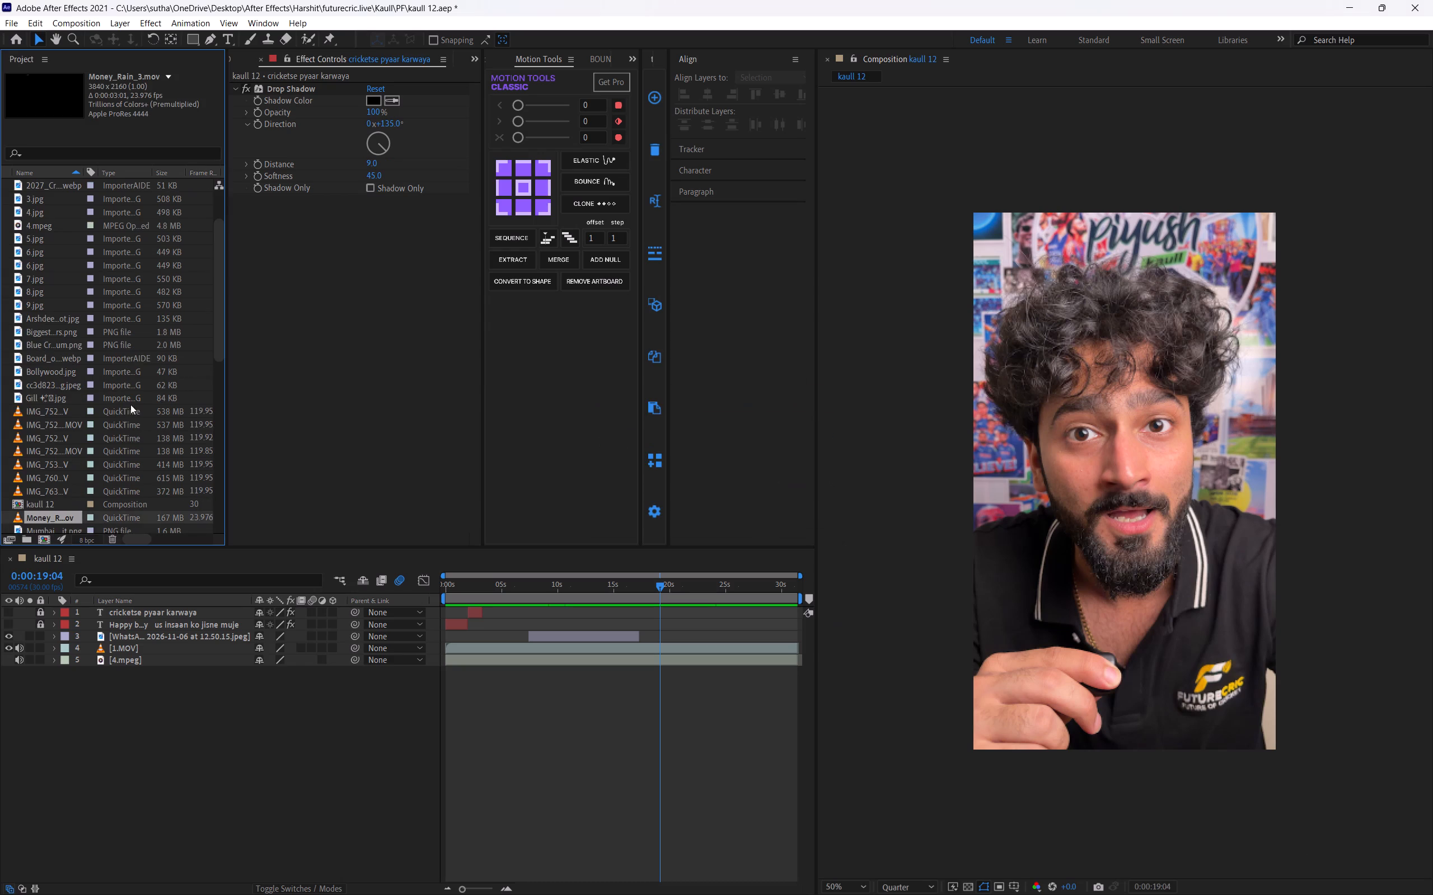
Add Money_Rain_3.mov above the IPL retention fee image layer, start it at 0:00:19:04, and fit it to the composition height.
drag(57, 520, 625, 636)
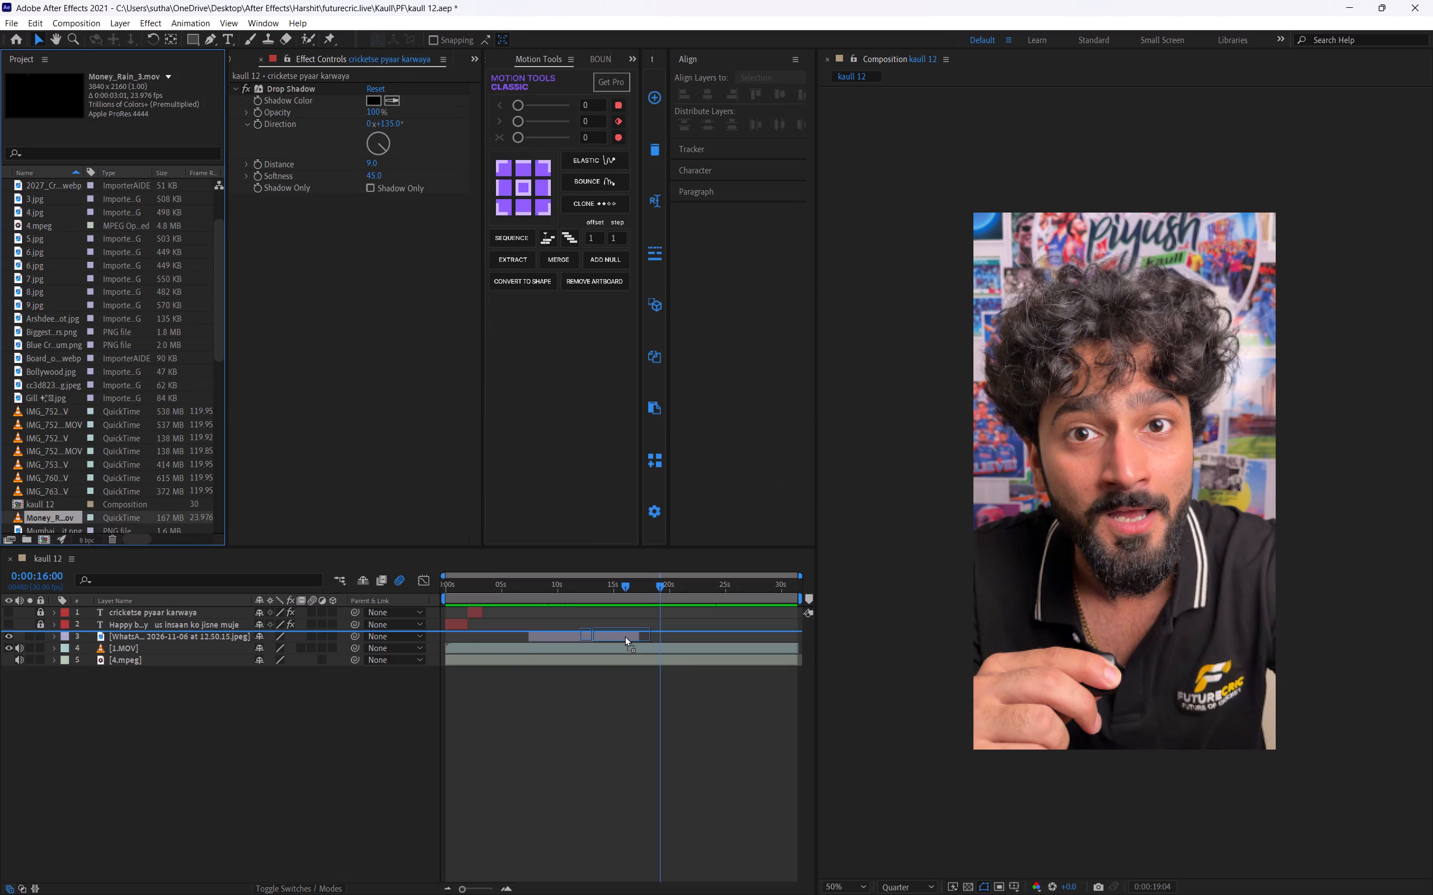
drag(625, 636, 626, 636)
key(bracketleft)
key(ctrl+alt+shift+g)
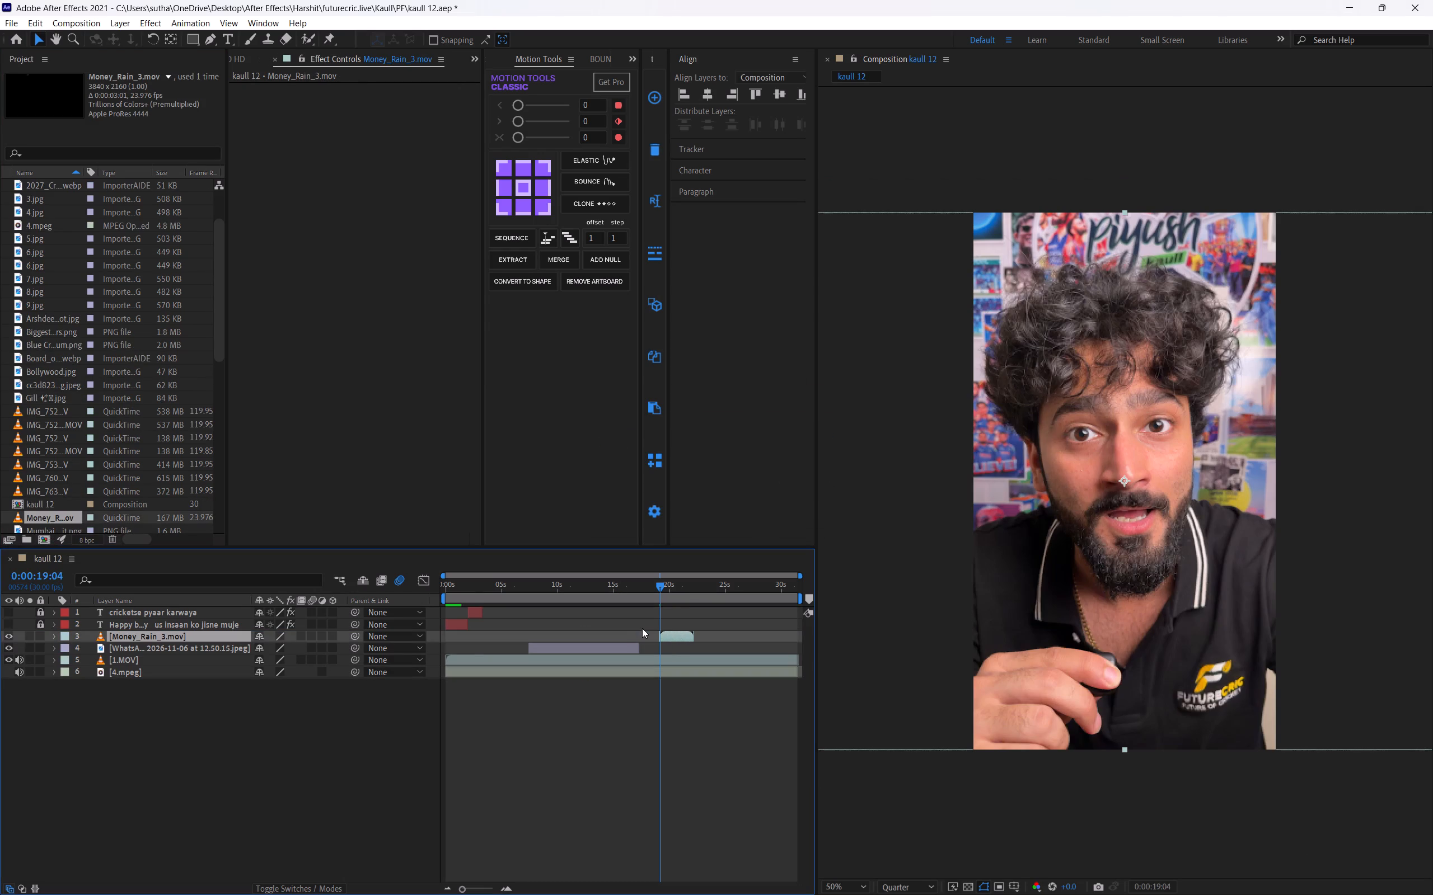
Play back the money rain section several times and stop at 0:00:21:12.
key(space)
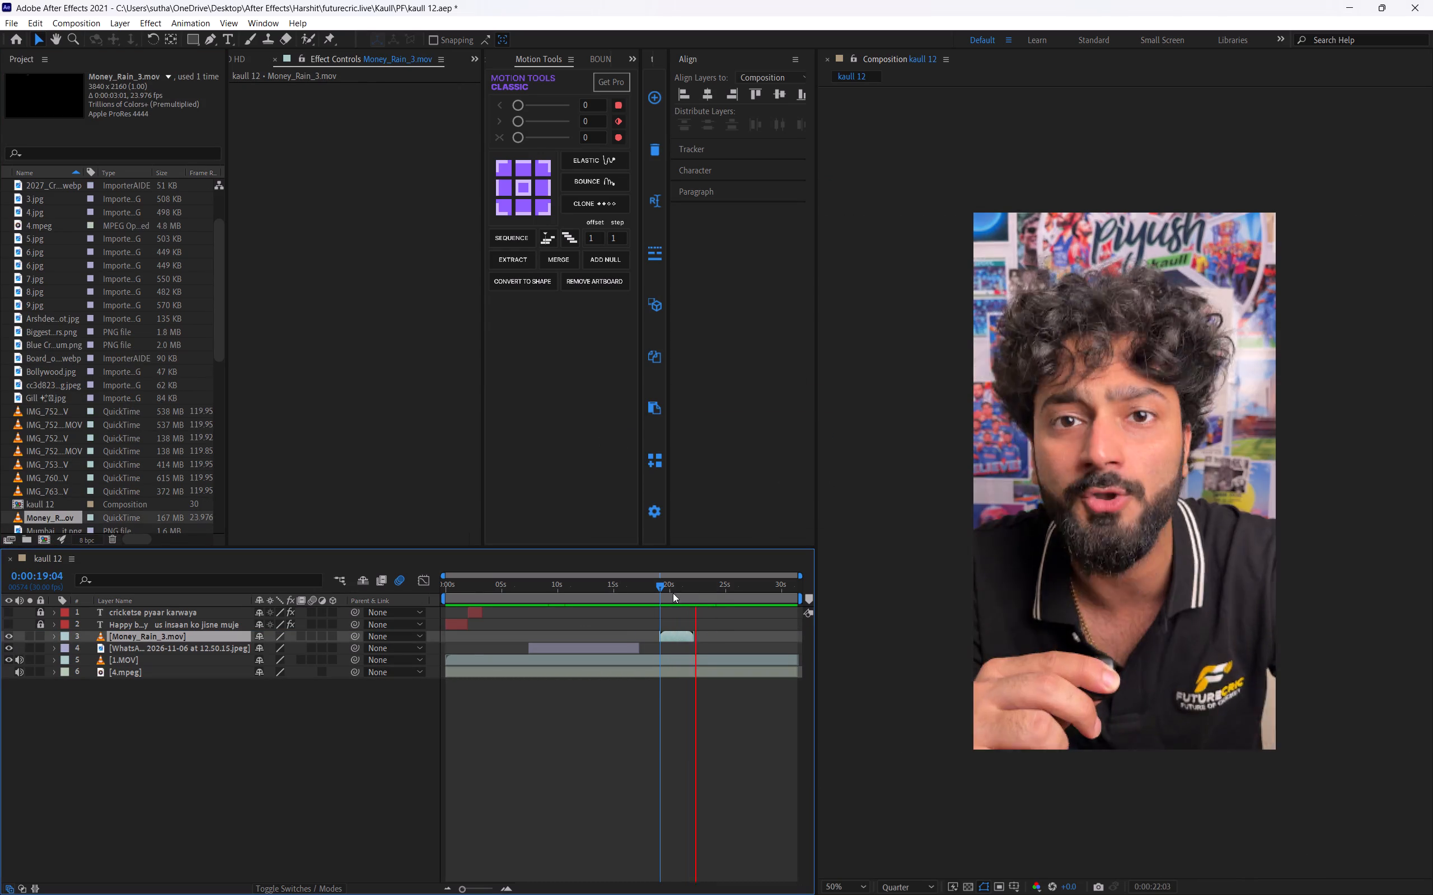
click(655, 585)
key(space)
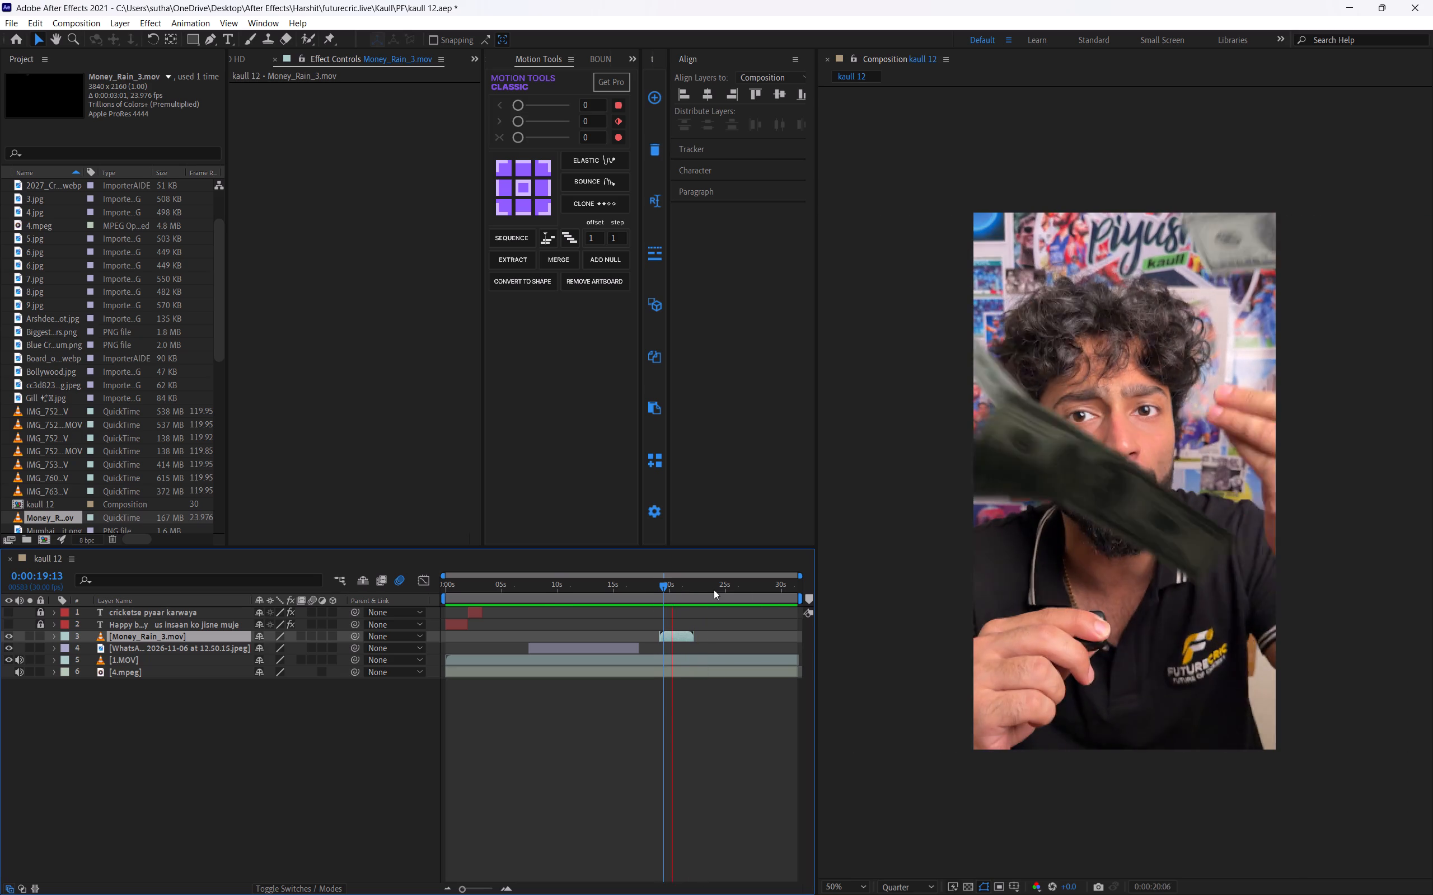
key(space)
key(space)
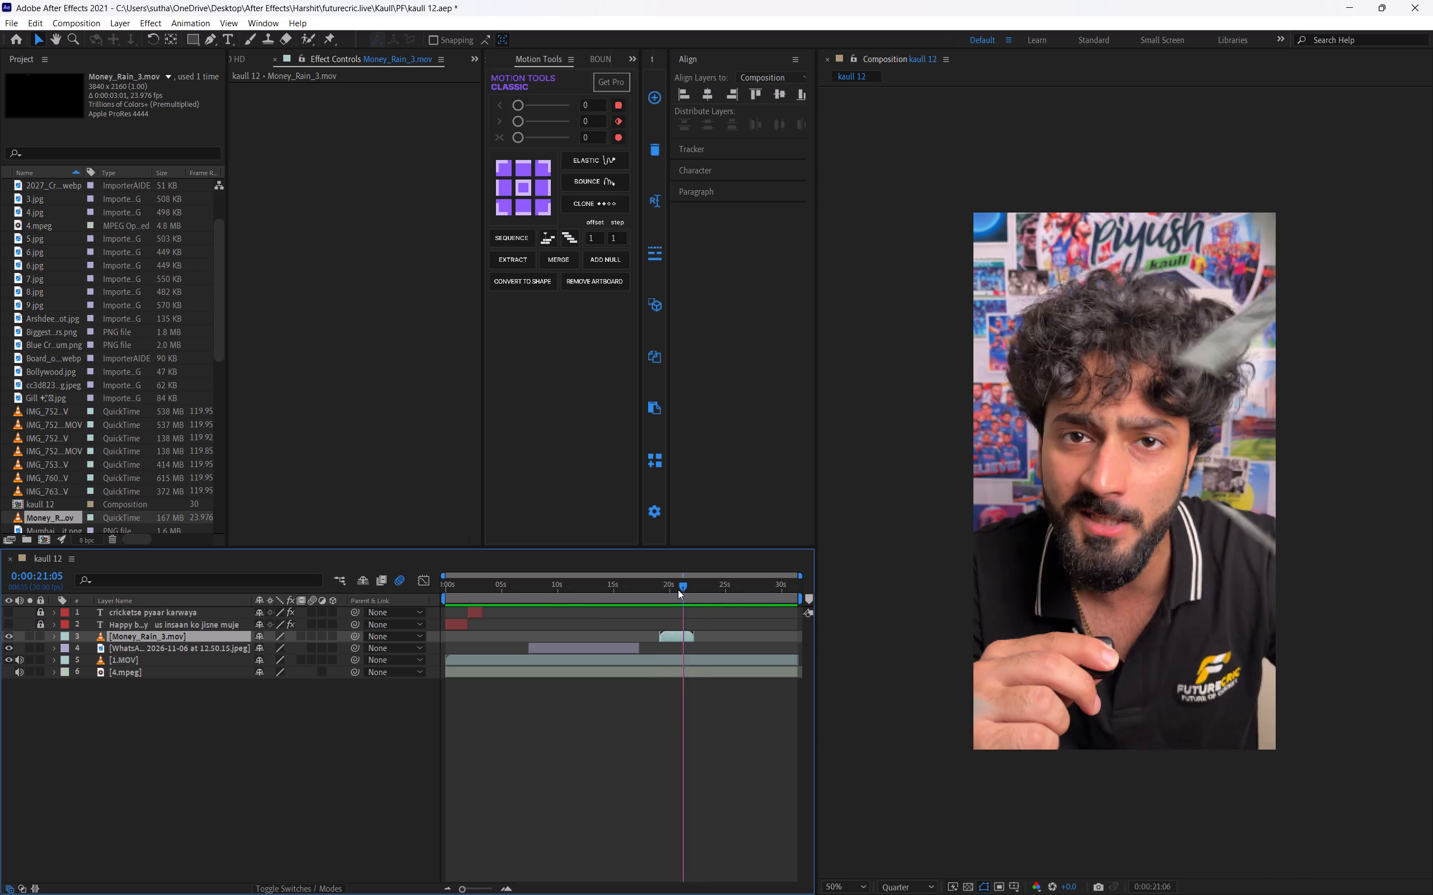
click(678, 590)
key(space)
key(space)
key(space)
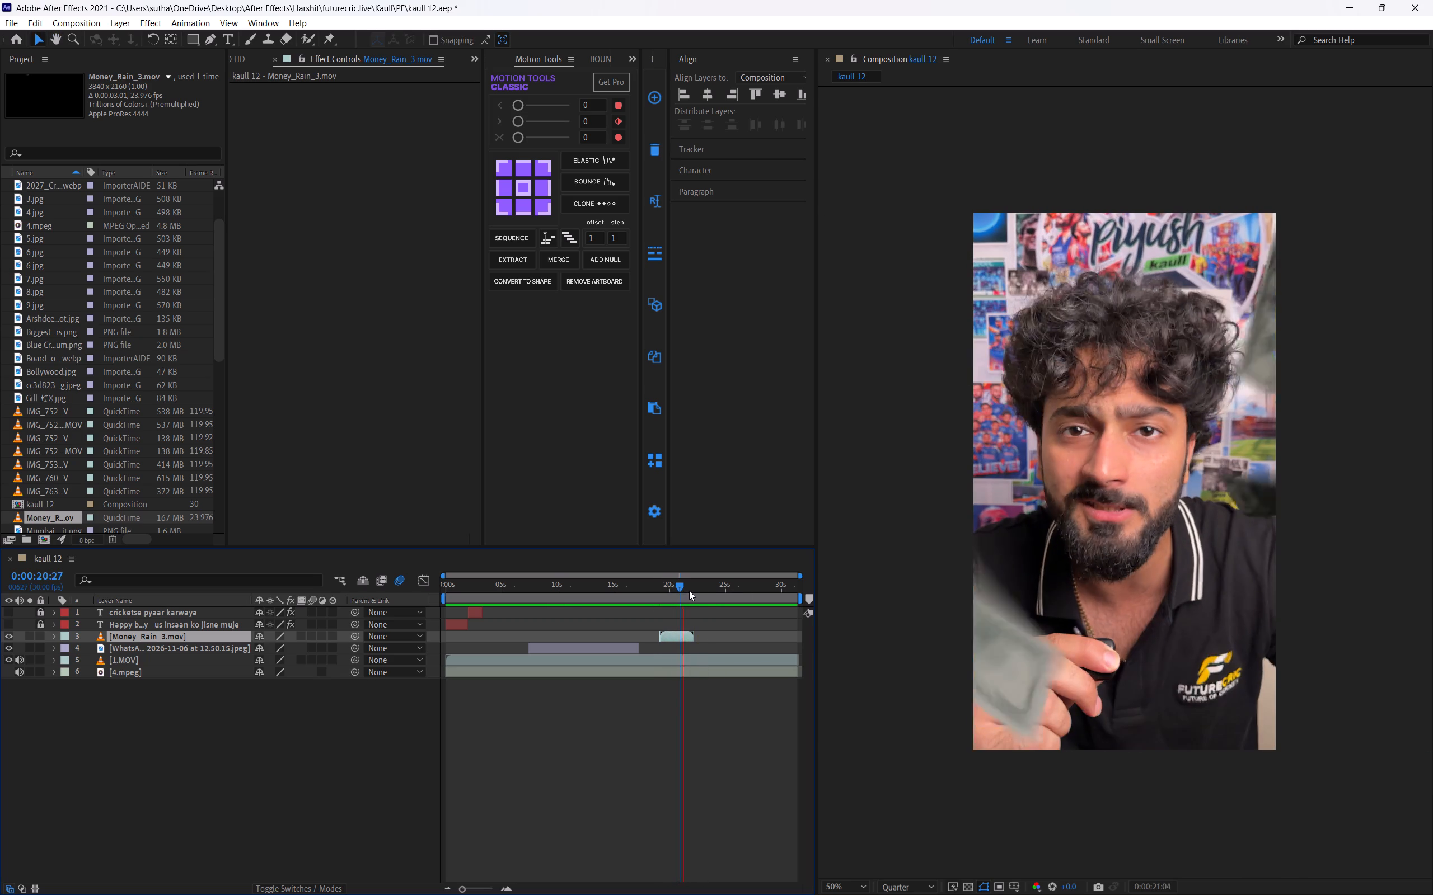
key(space)
Unlock both text layers, move the "Happy birthday us insaan ko jisne muje" layer to start at 0:00:21:12, and make it visible.
click(454, 627)
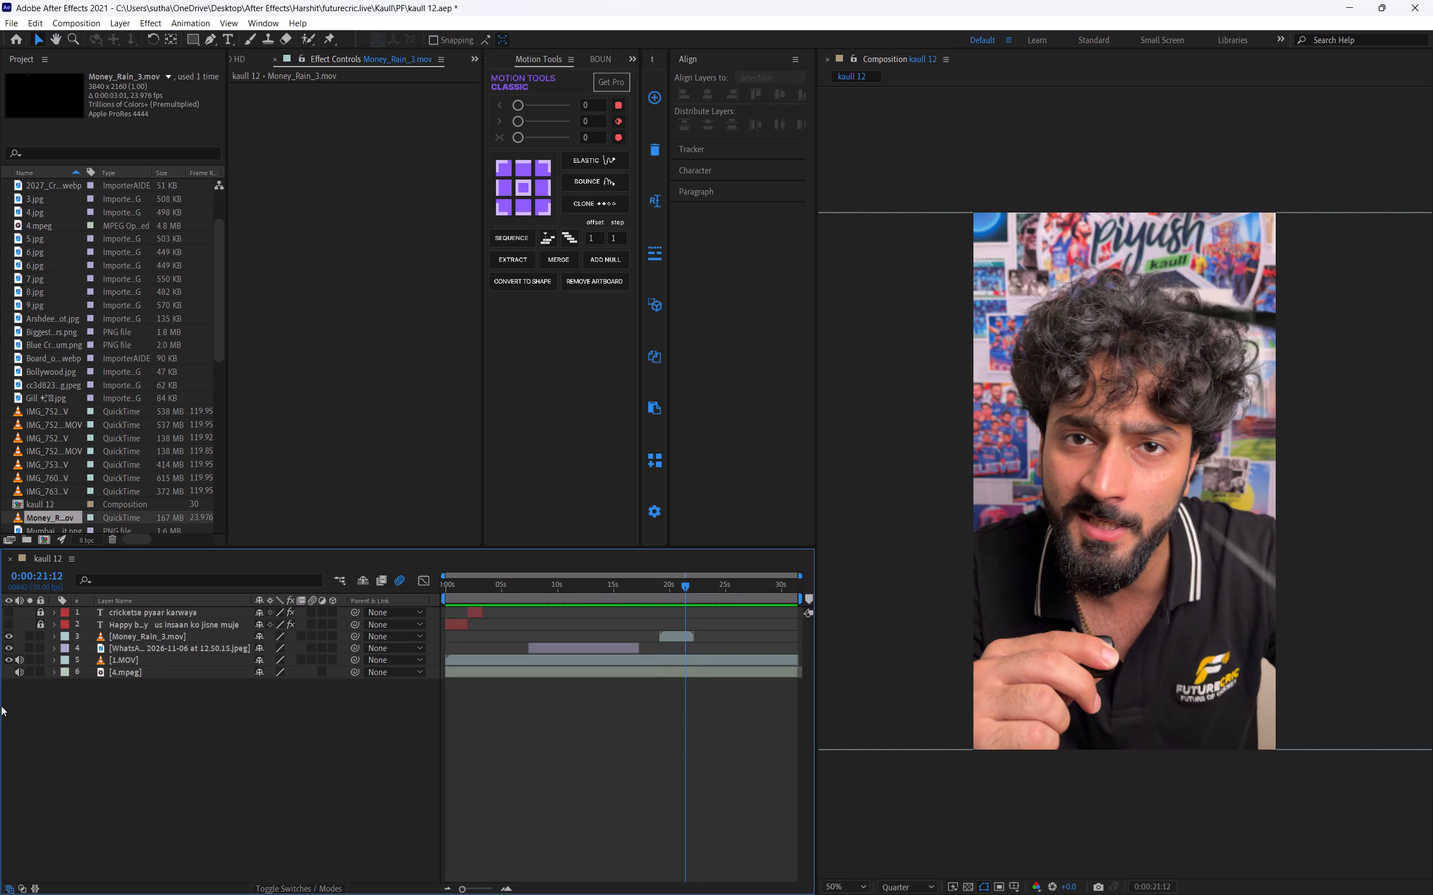
click(36, 627)
click(38, 615)
click(138, 626)
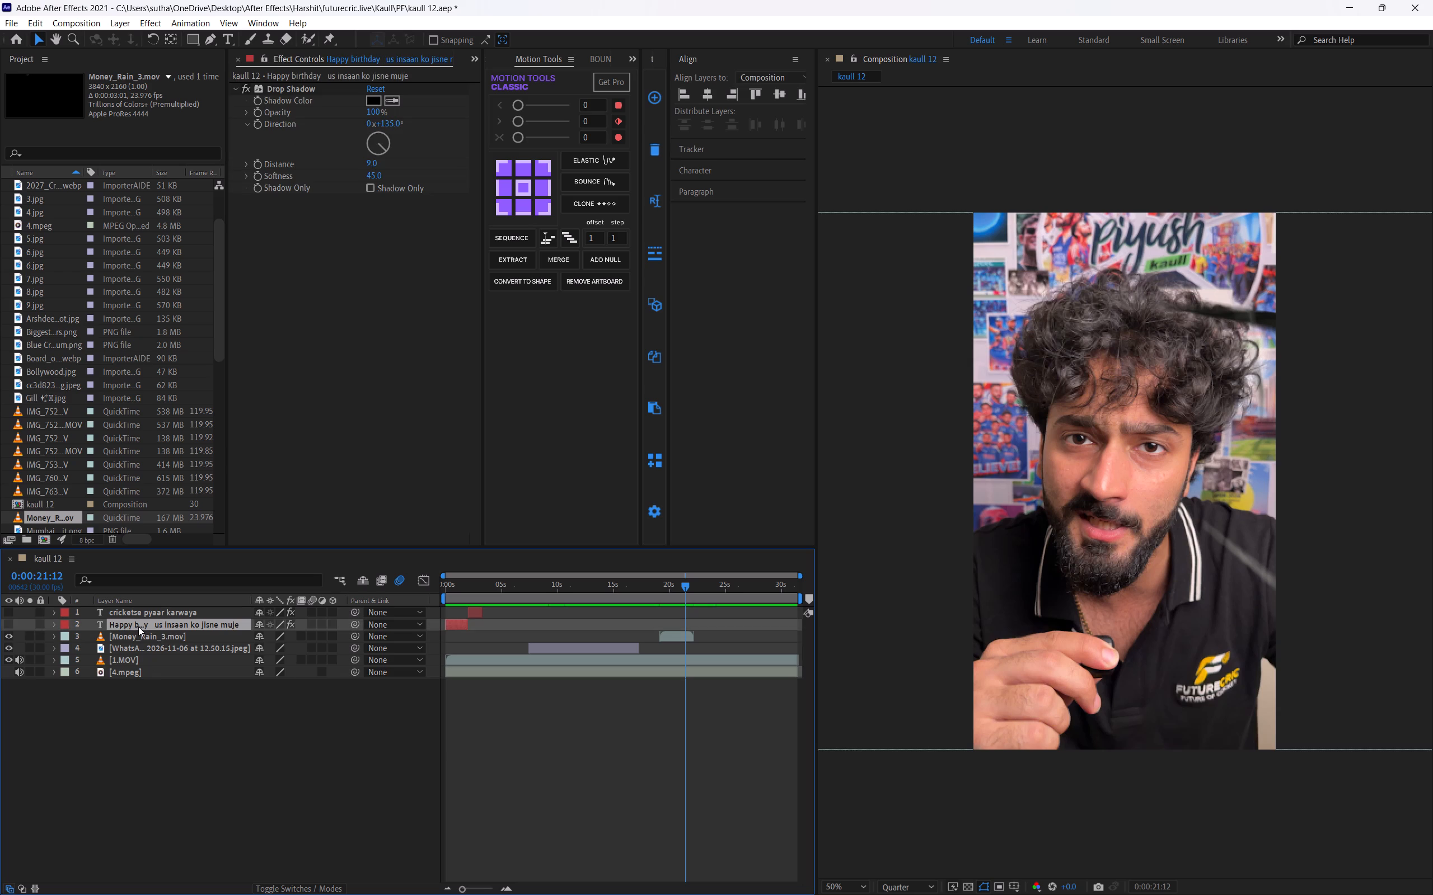
key(bracketleft)
click(11, 626)
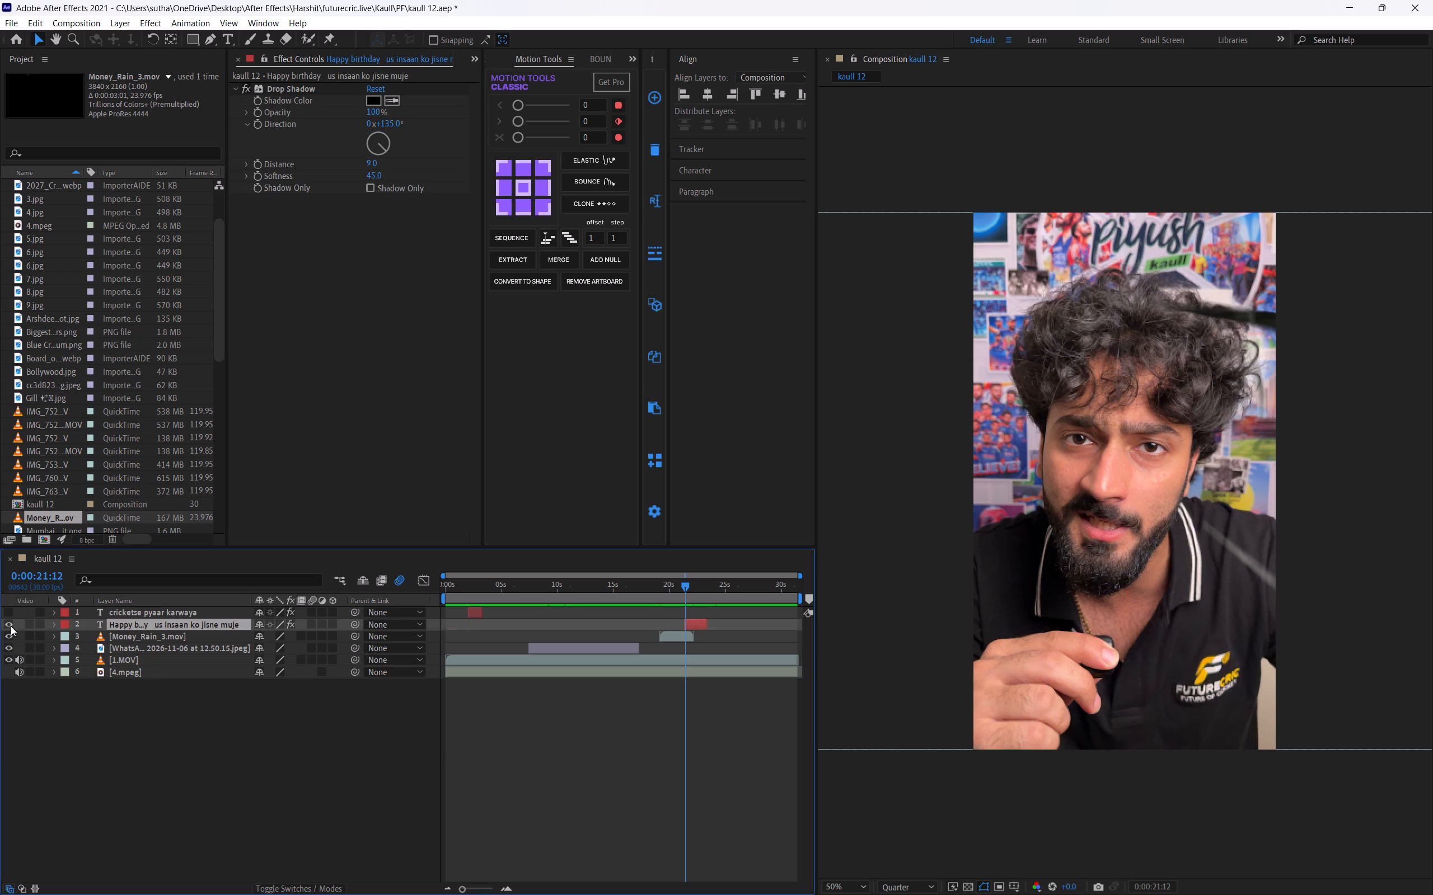
Play to where the birthday text shows, and replace its wording with "150 cr".
key(space)
key(space)
double_click(691, 629)
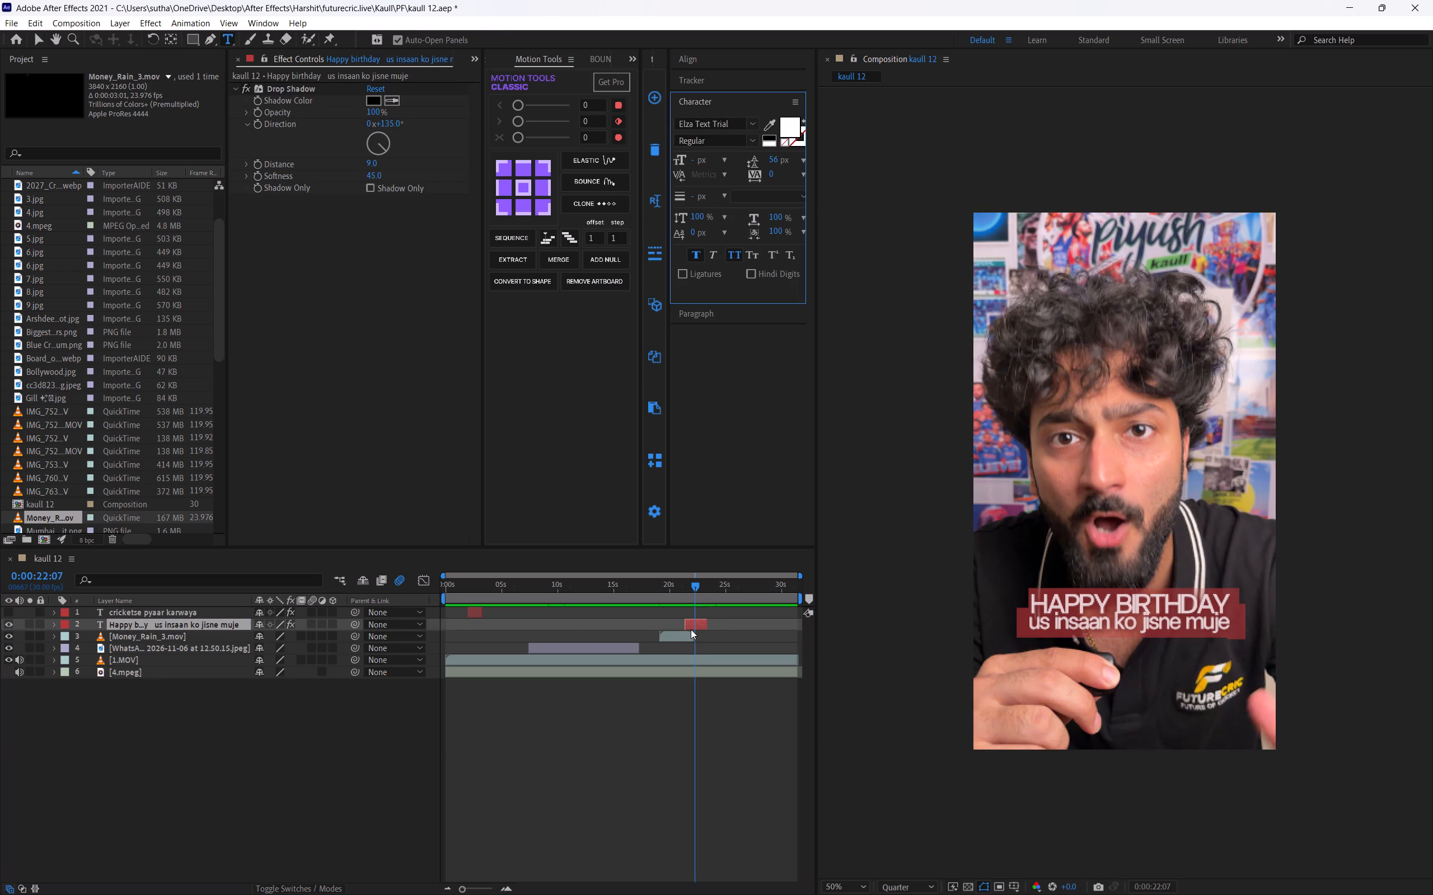
text(150)
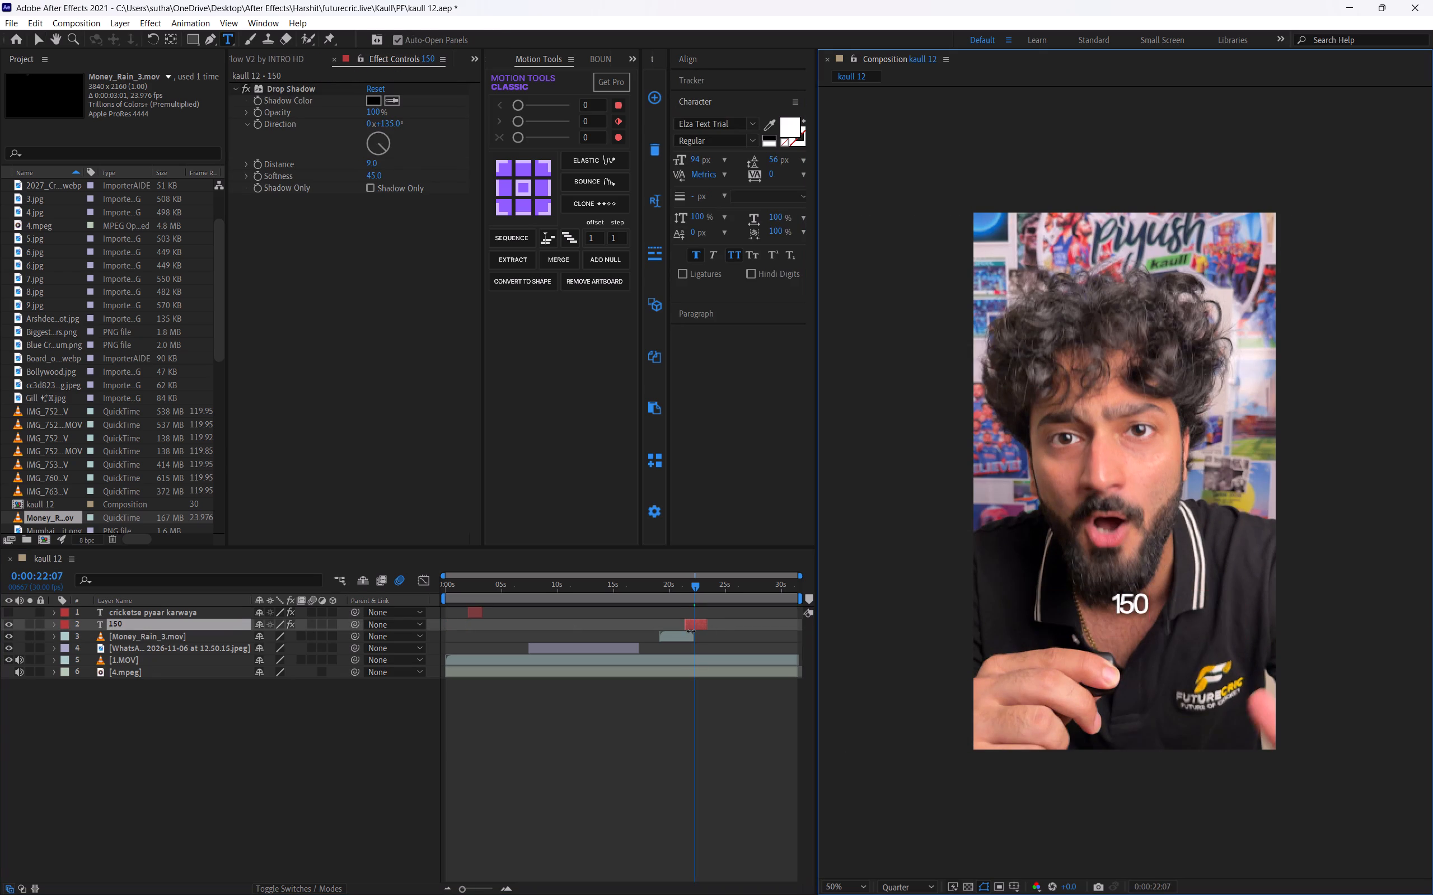
key(space)
text(cr)
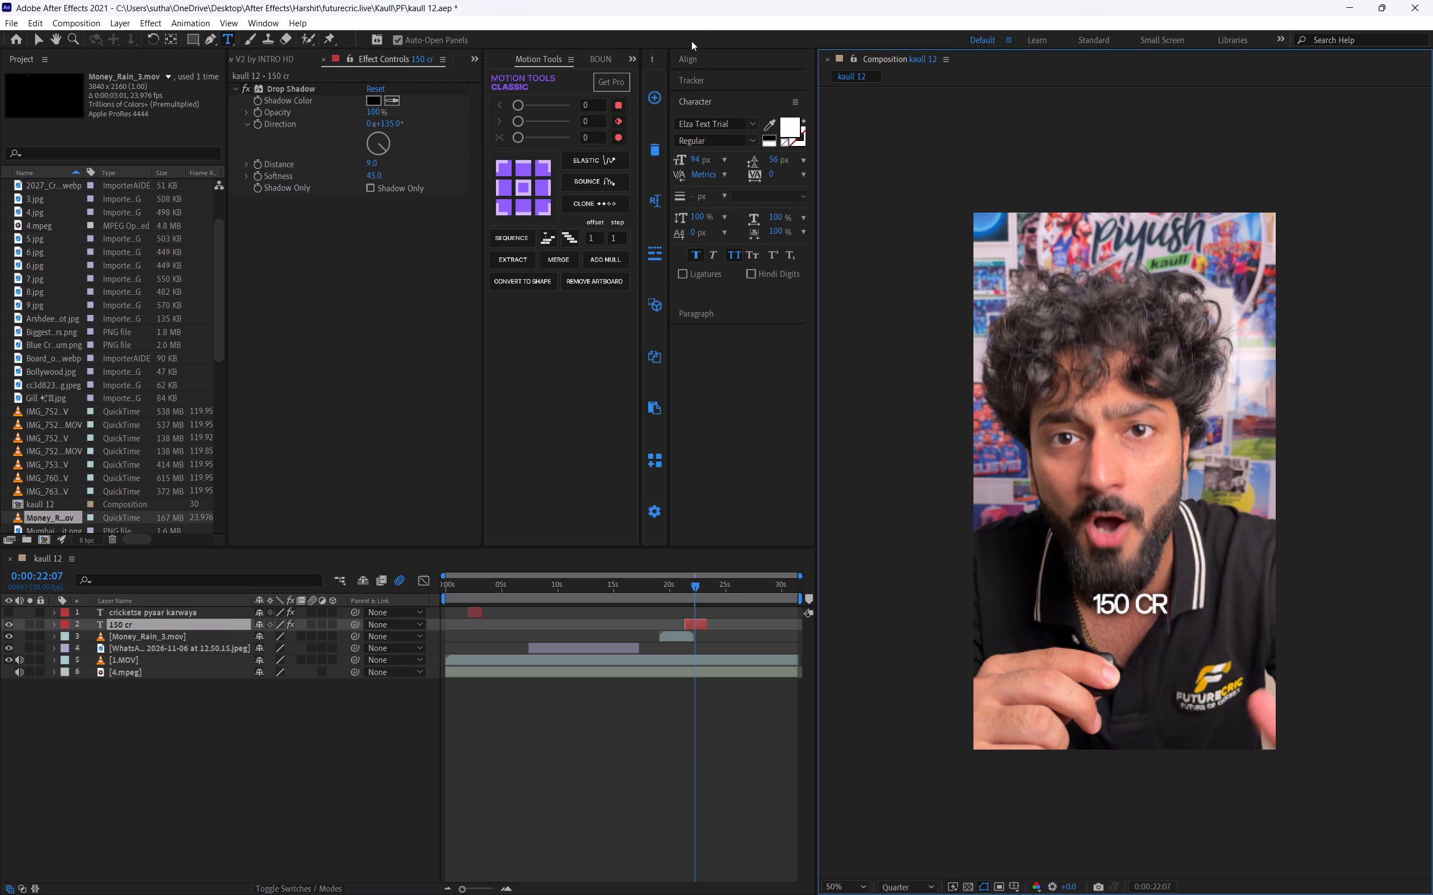
Set the "150 cr" text to Bold and centre it horizontally in the composition.
click(692, 60)
click(701, 97)
click(705, 172)
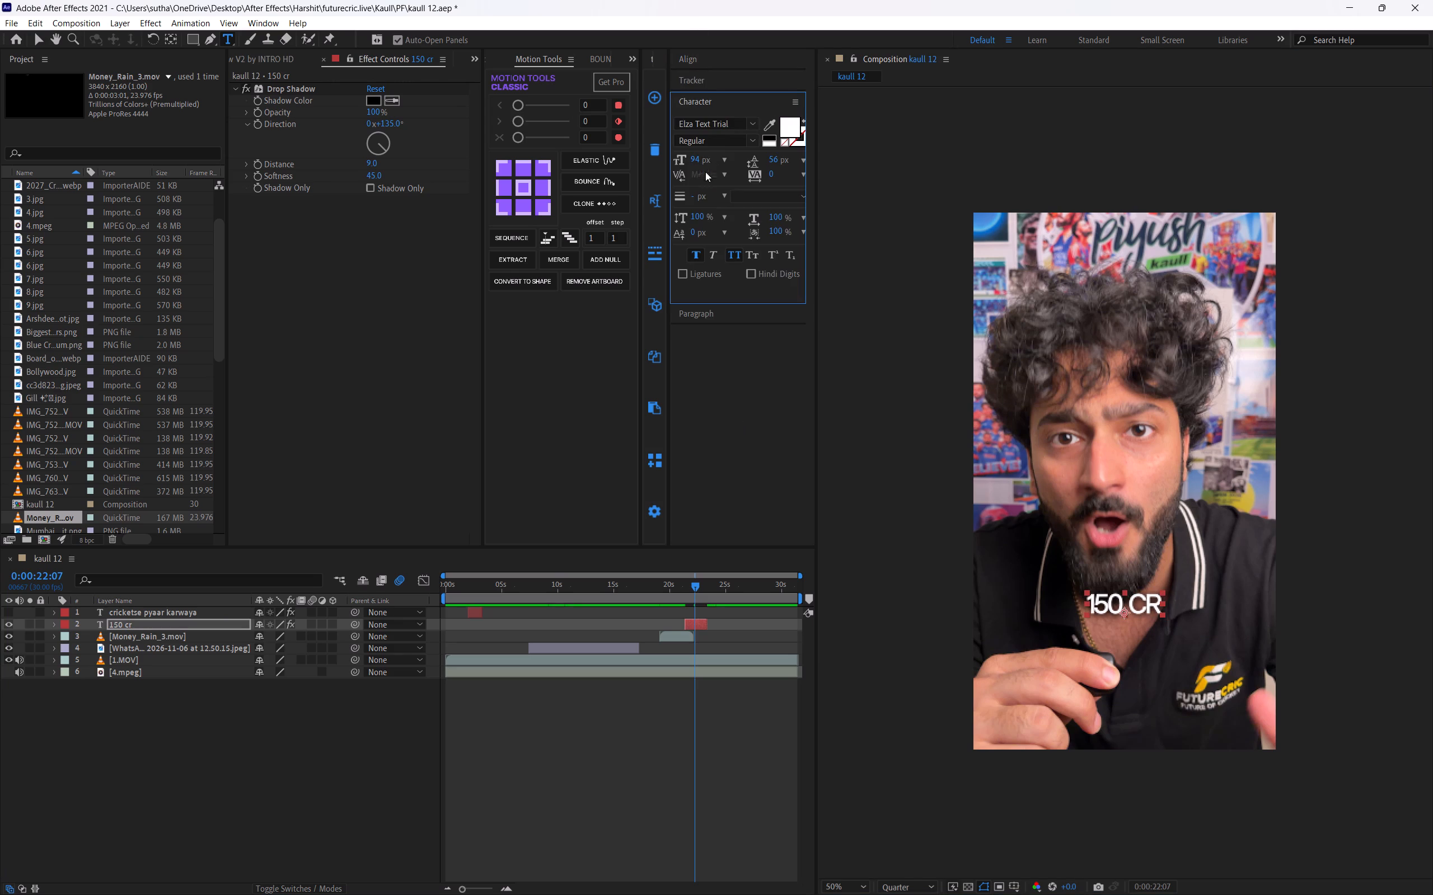
click(753, 139)
click(720, 173)
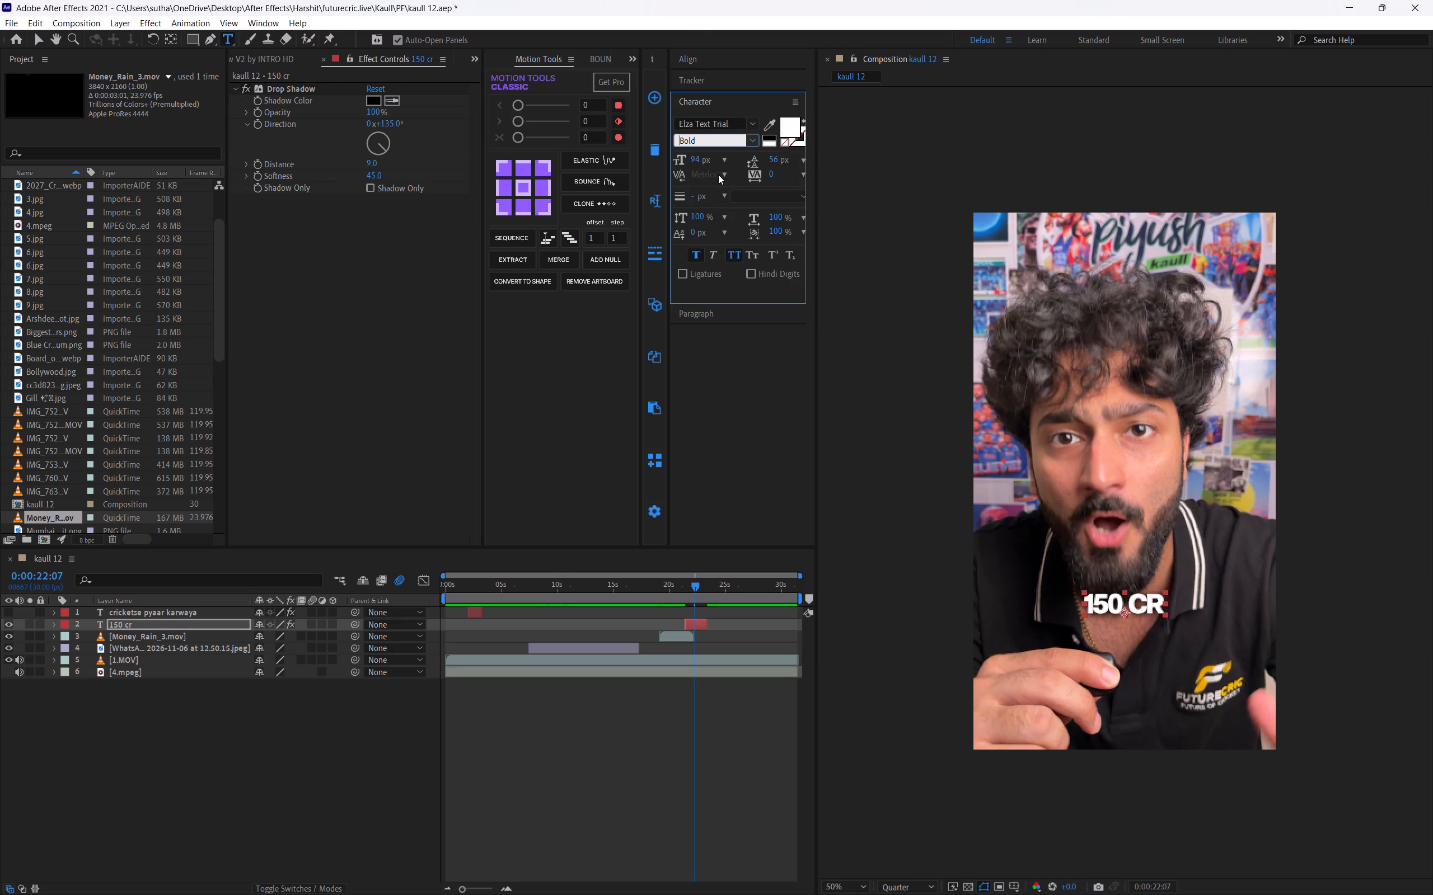
click(702, 65)
click(701, 87)
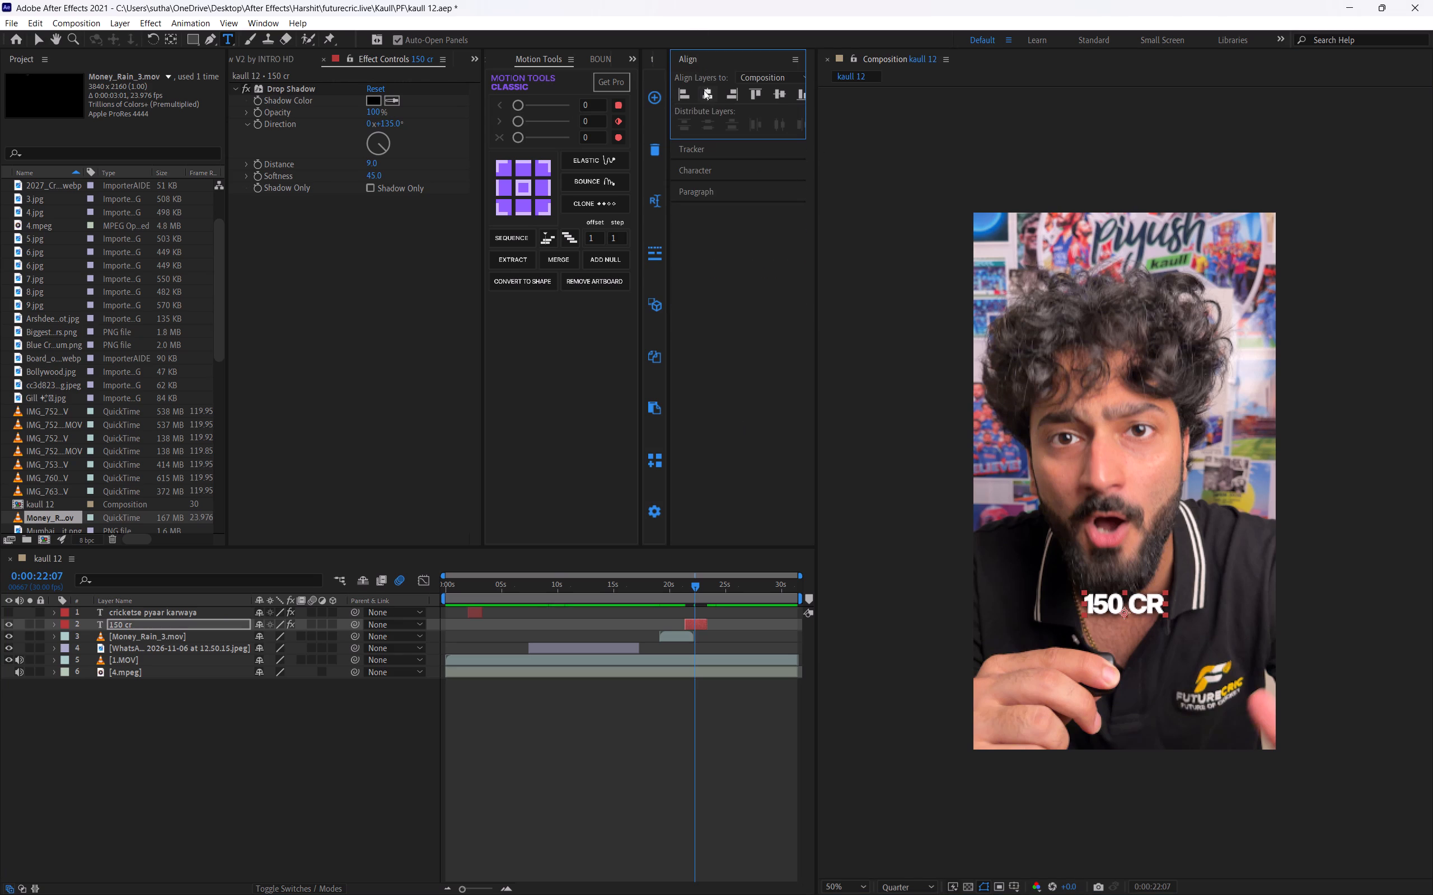
click(704, 92)
Scale the "150 cr" text layer to 133%, play it back from 0:00:20:09, and save the project.
key(s)
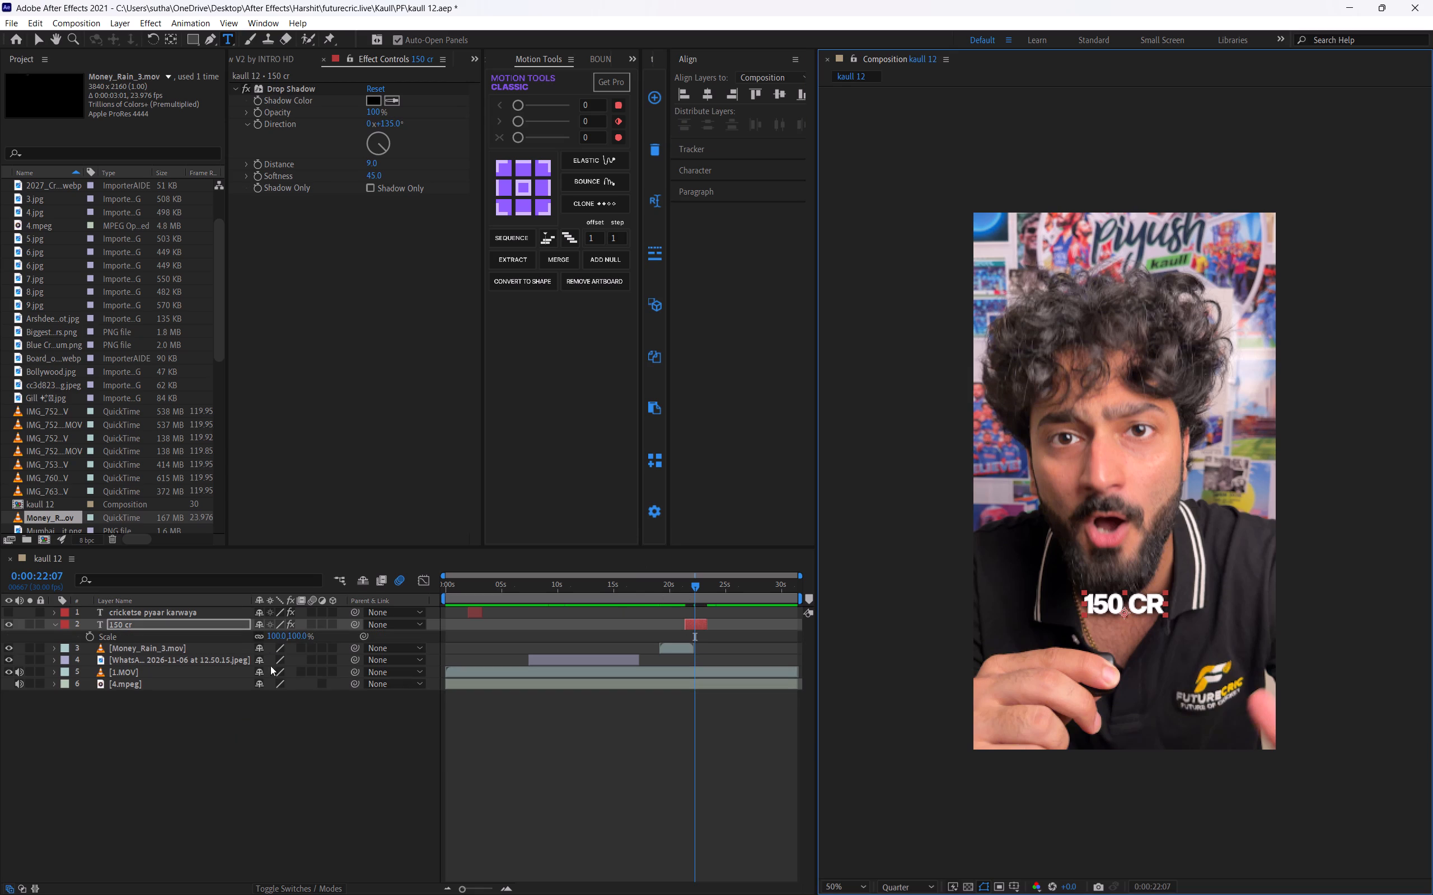
drag(274, 637, 289, 629)
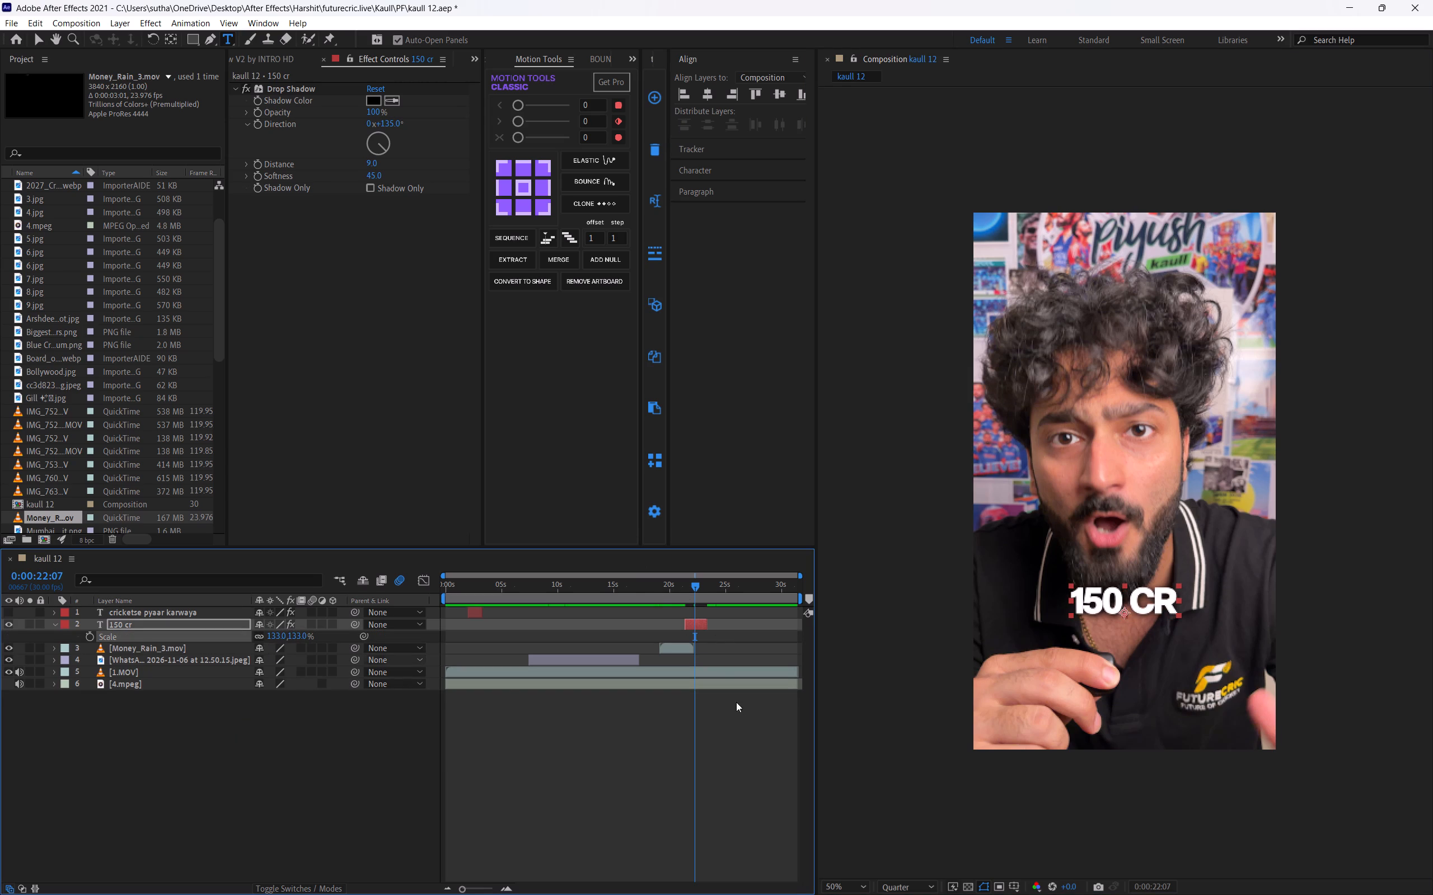
click(672, 590)
key(space)
key(ctrl+s)
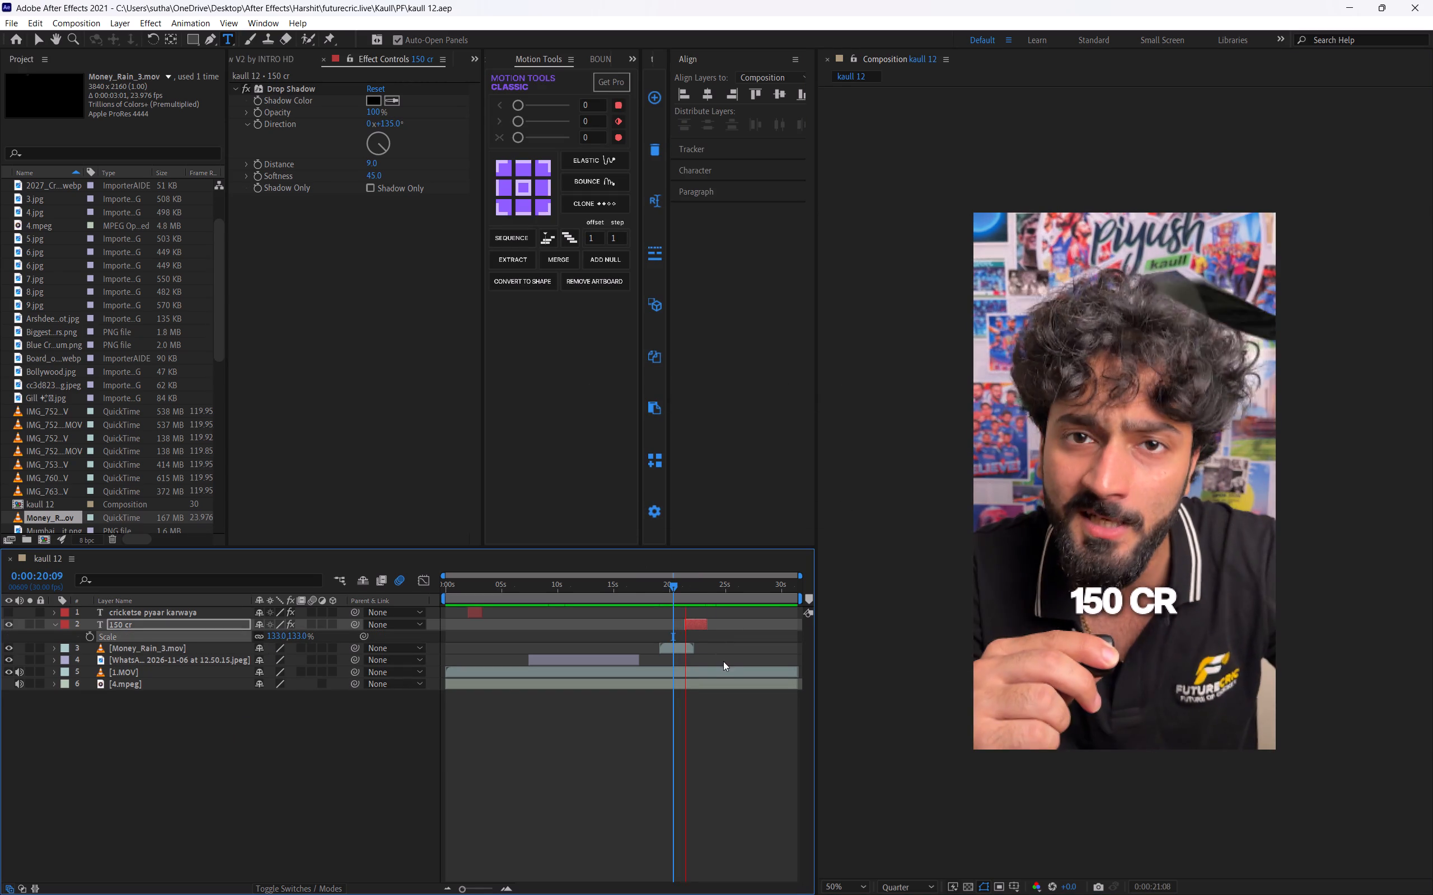
Split the "150 cr" layer at 0:00:22:24, delete the remainder, collapse its properties, and play on from there.
click(693, 593)
key(space)
key(space)
key(space)
key(space)
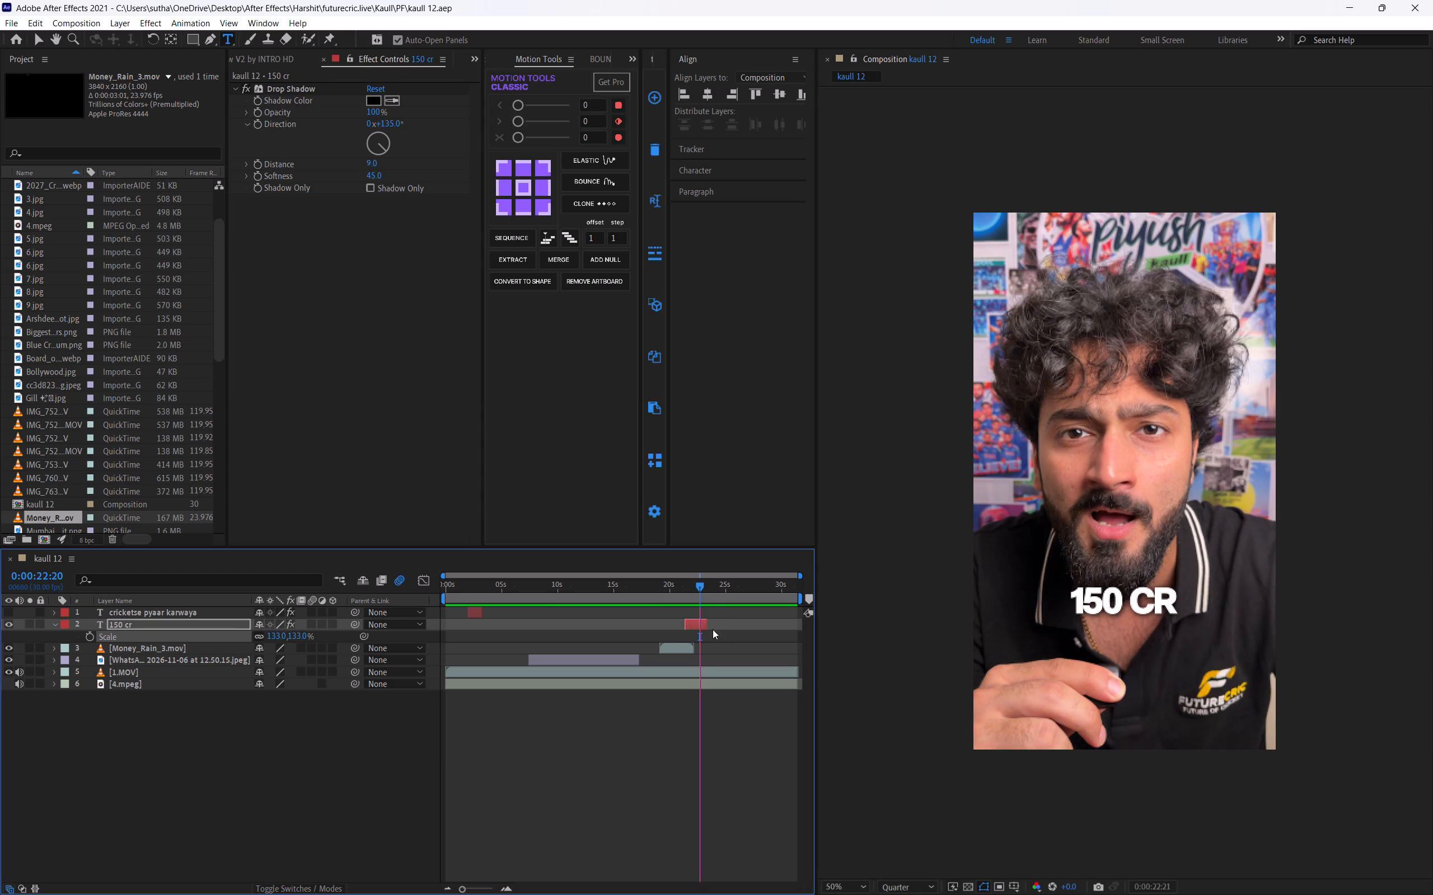
key(ctrl+shift+d)
key(BackSpace)
key(space)
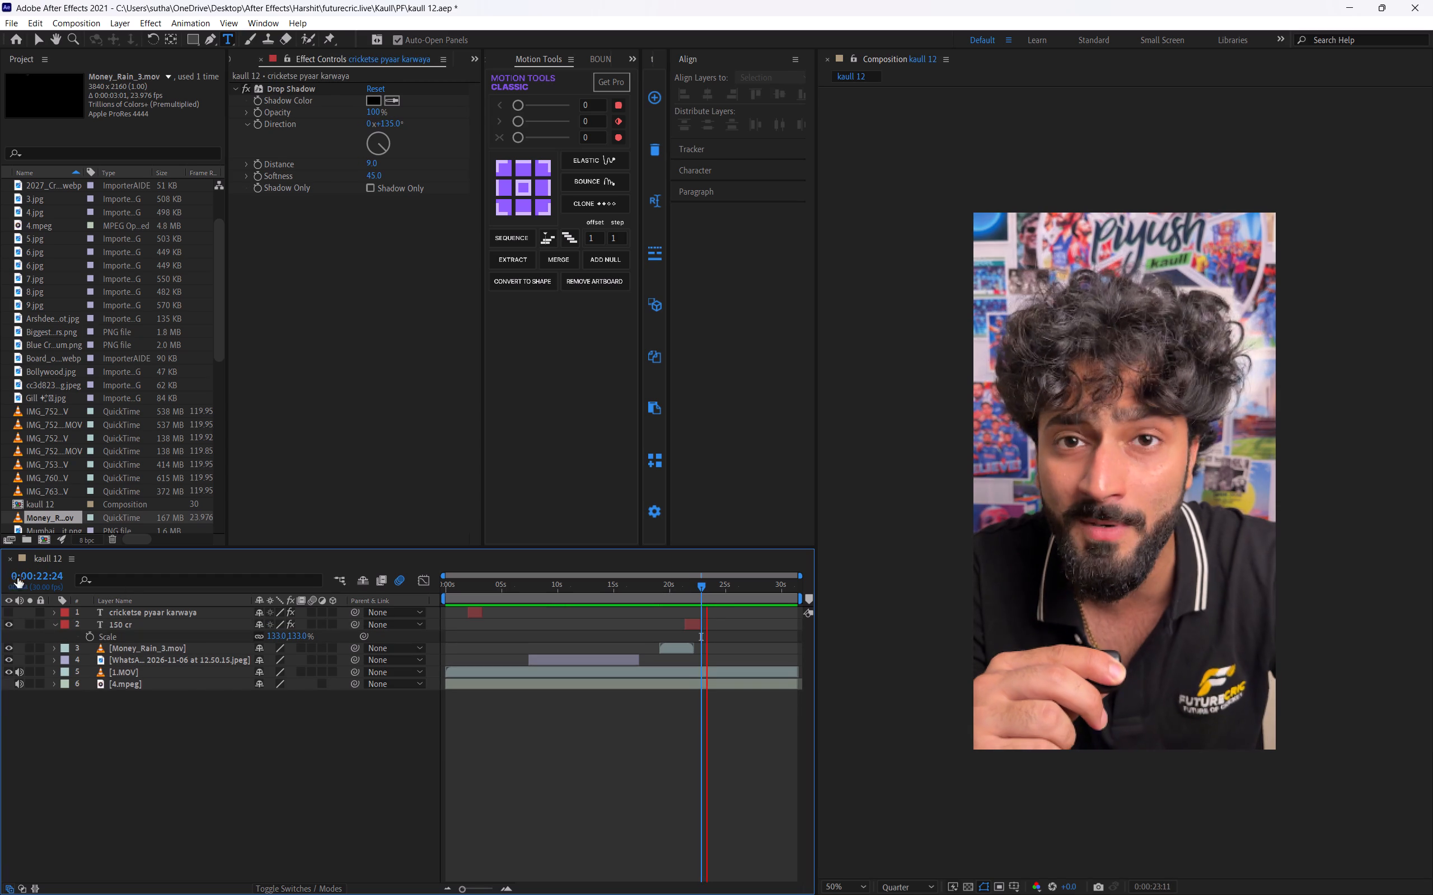
click(53, 626)
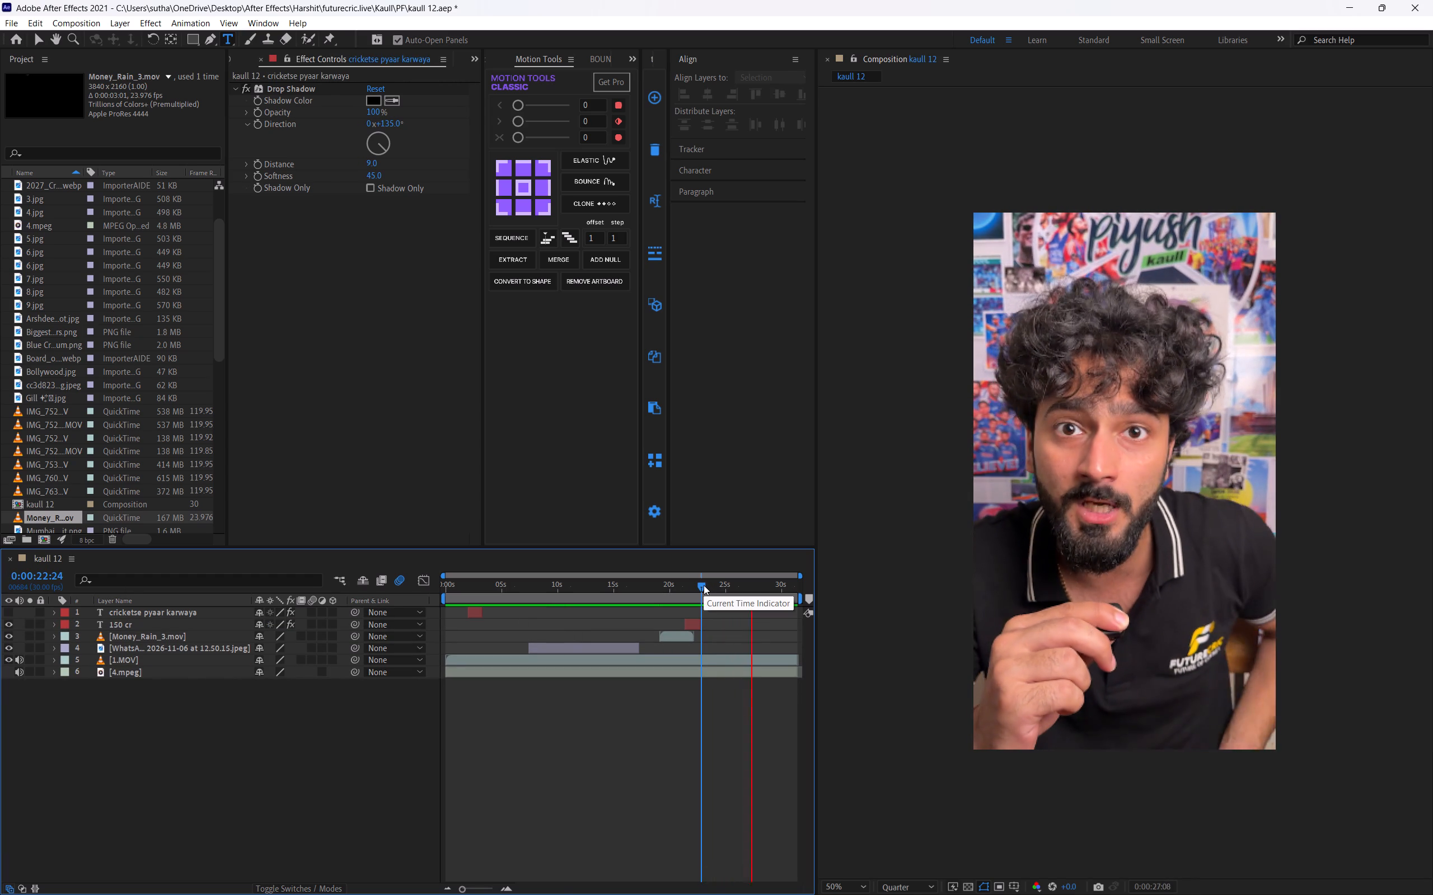
click(704, 585)
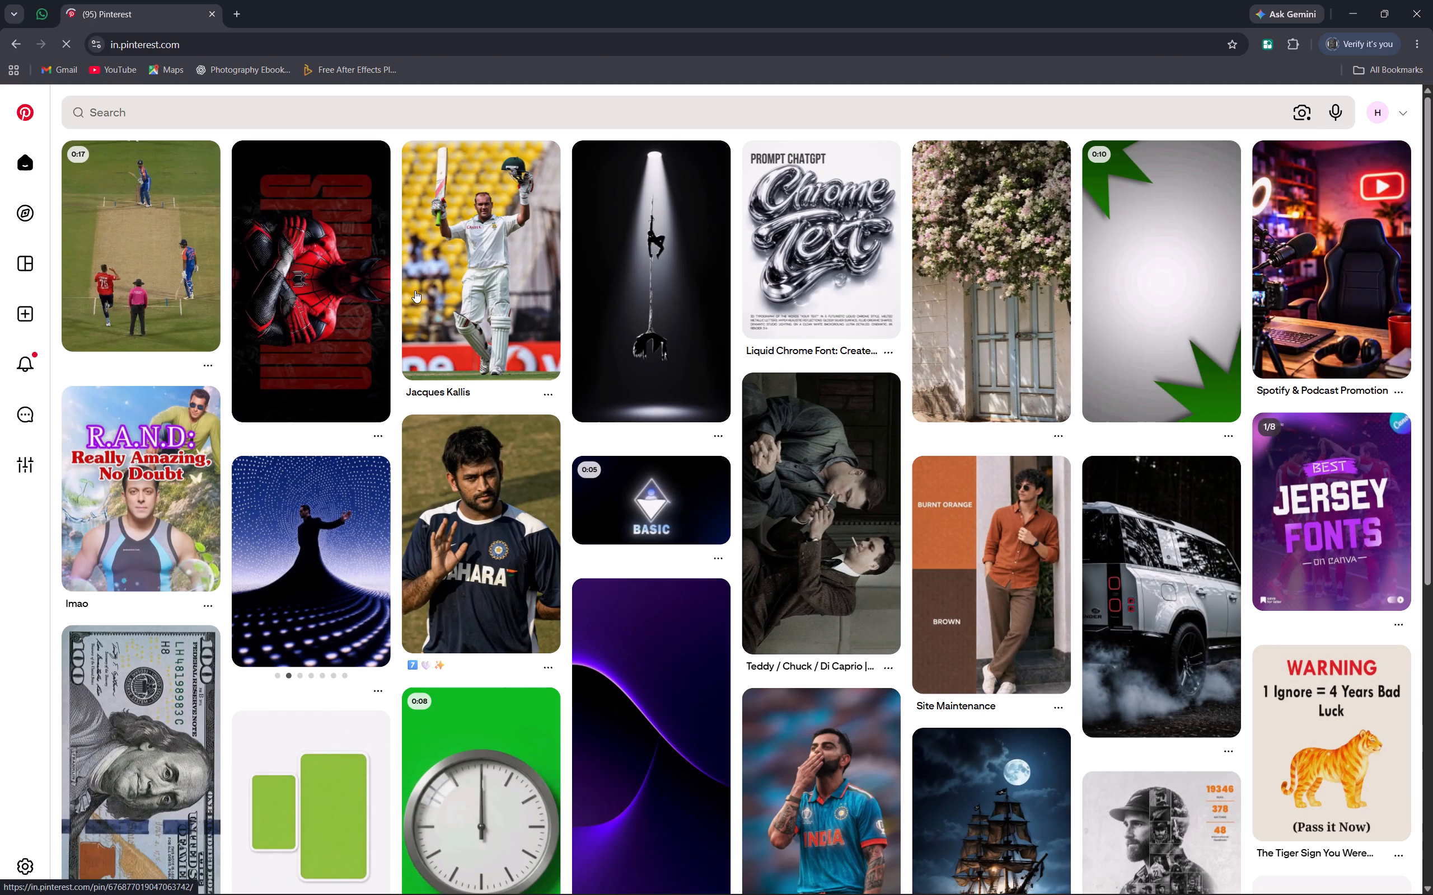
Search Pinterest for "cricket players".
click(140, 109)
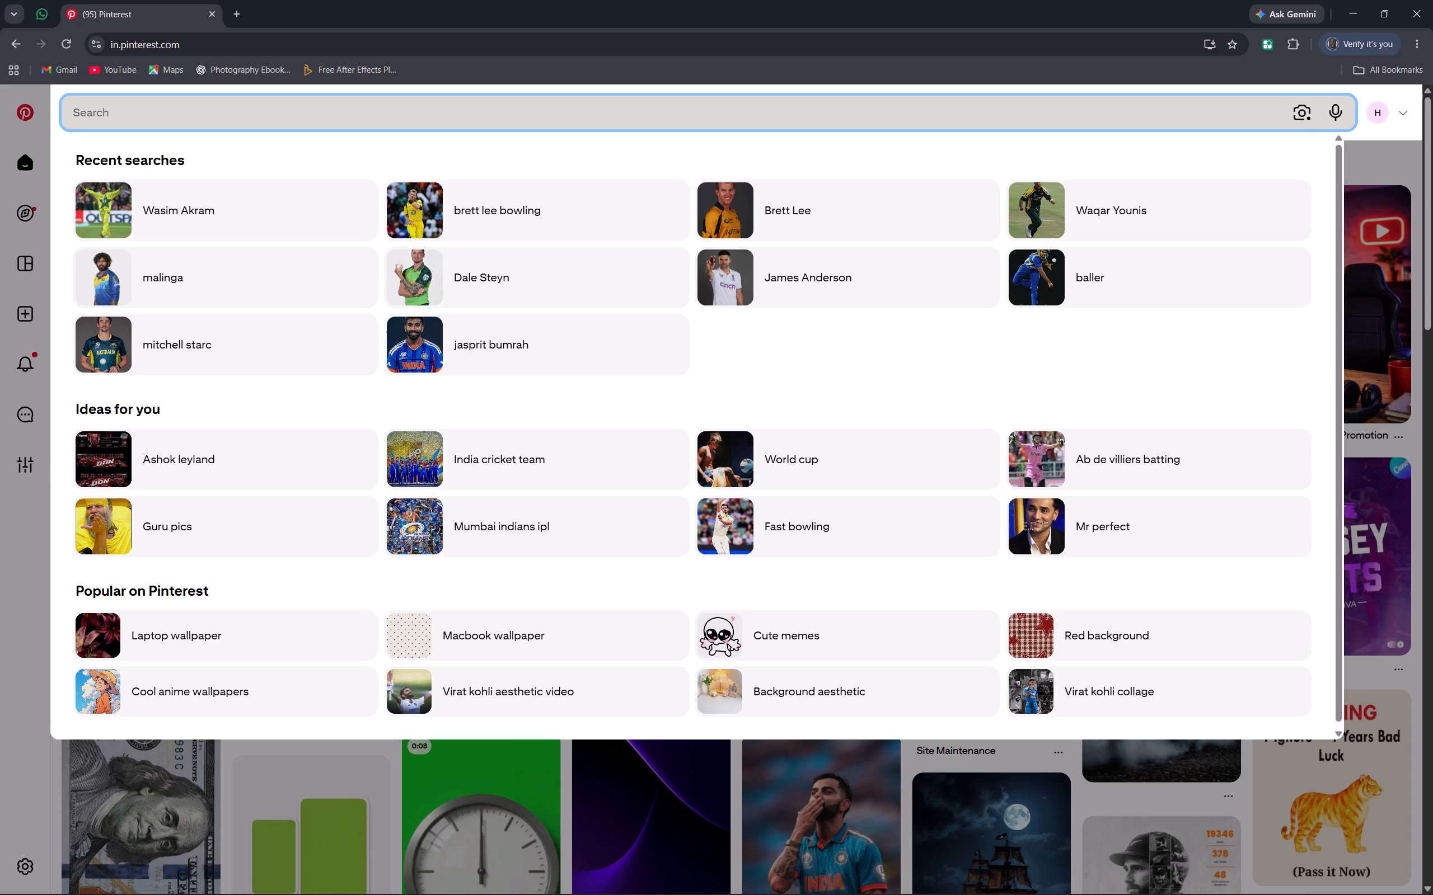
text(criket)
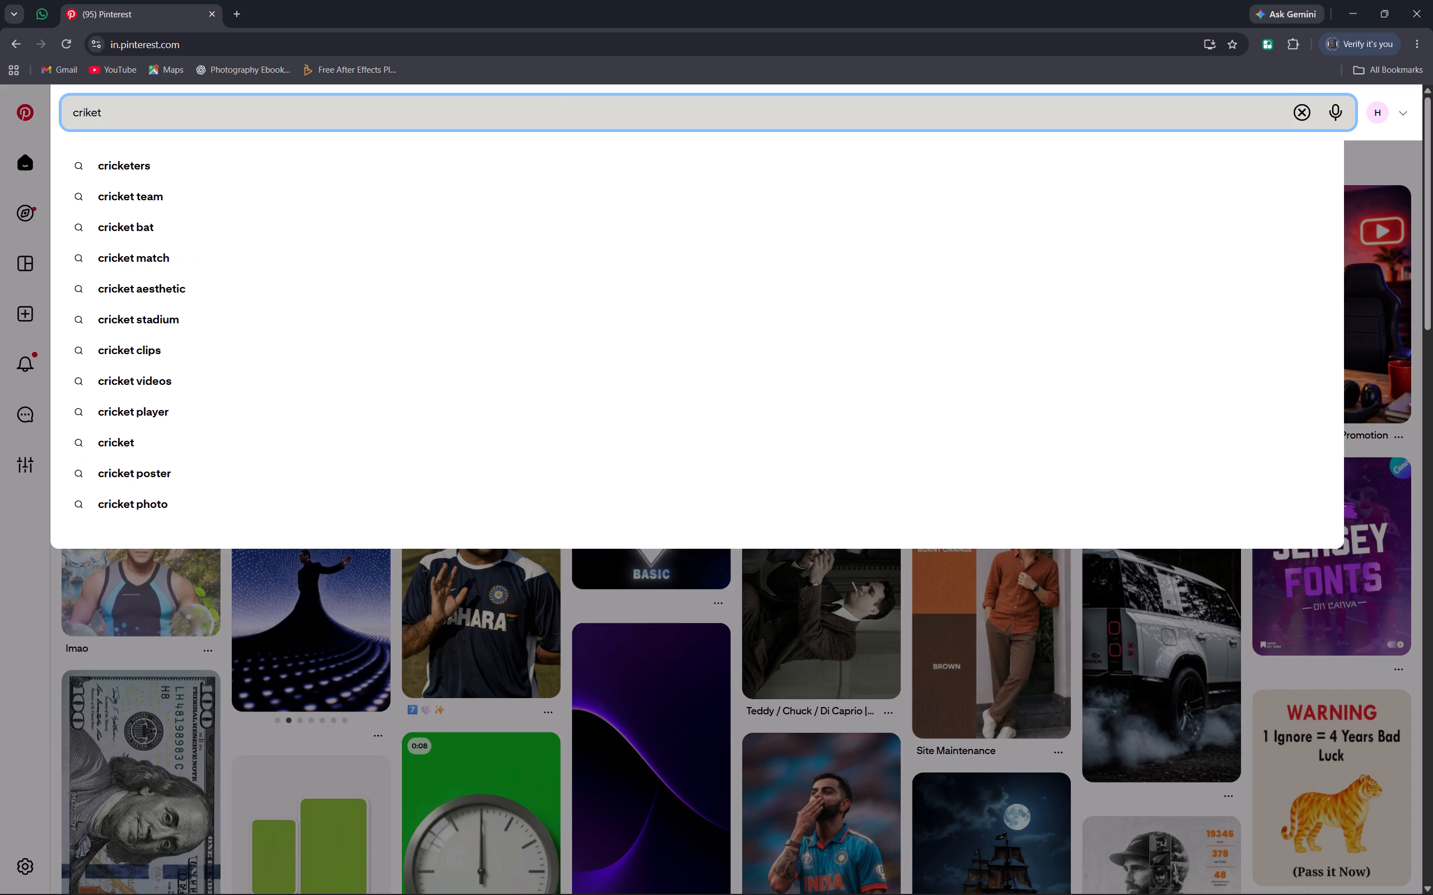
text(er)
key(BackSpace)
key(BackSpace)
key(BackSpace)
key(BackSpace)
key(BackSpace)
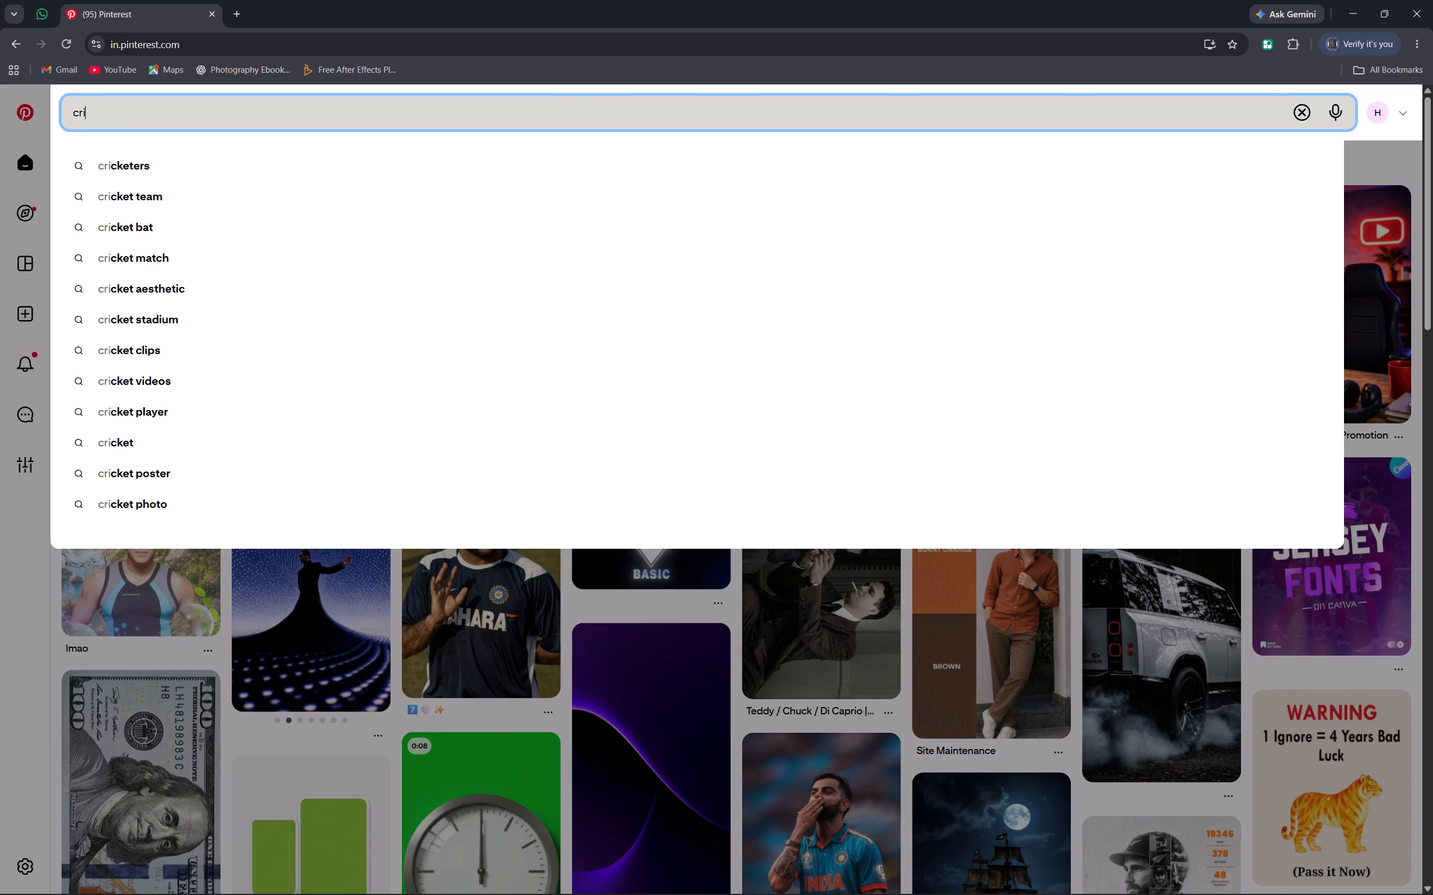
text(cket players)
key(space)
key(Return)
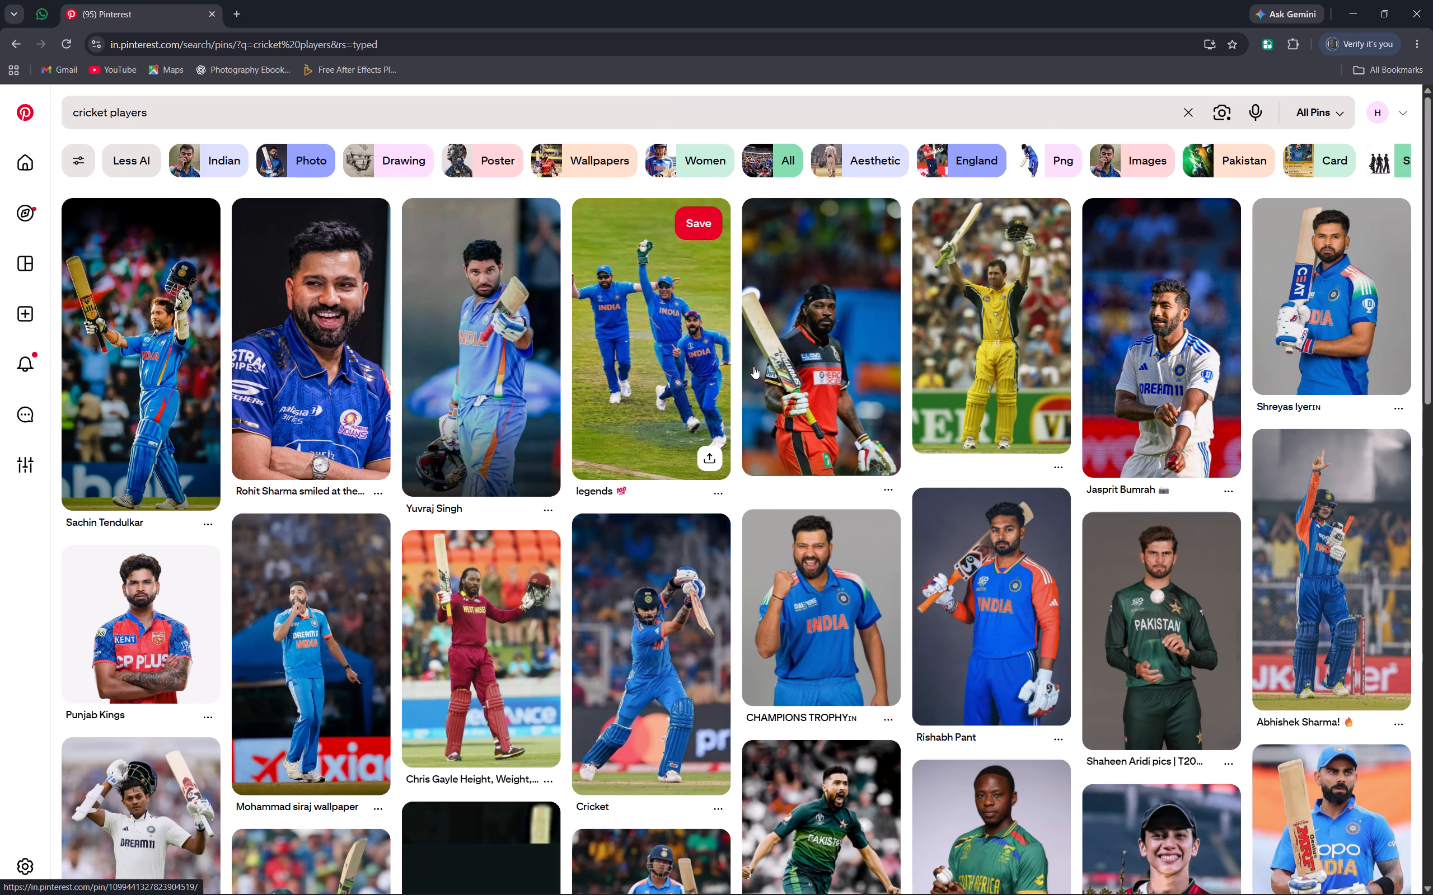
Look through the cricket players results for a picture that suits the video.
scroll(766, 374, down, 3)
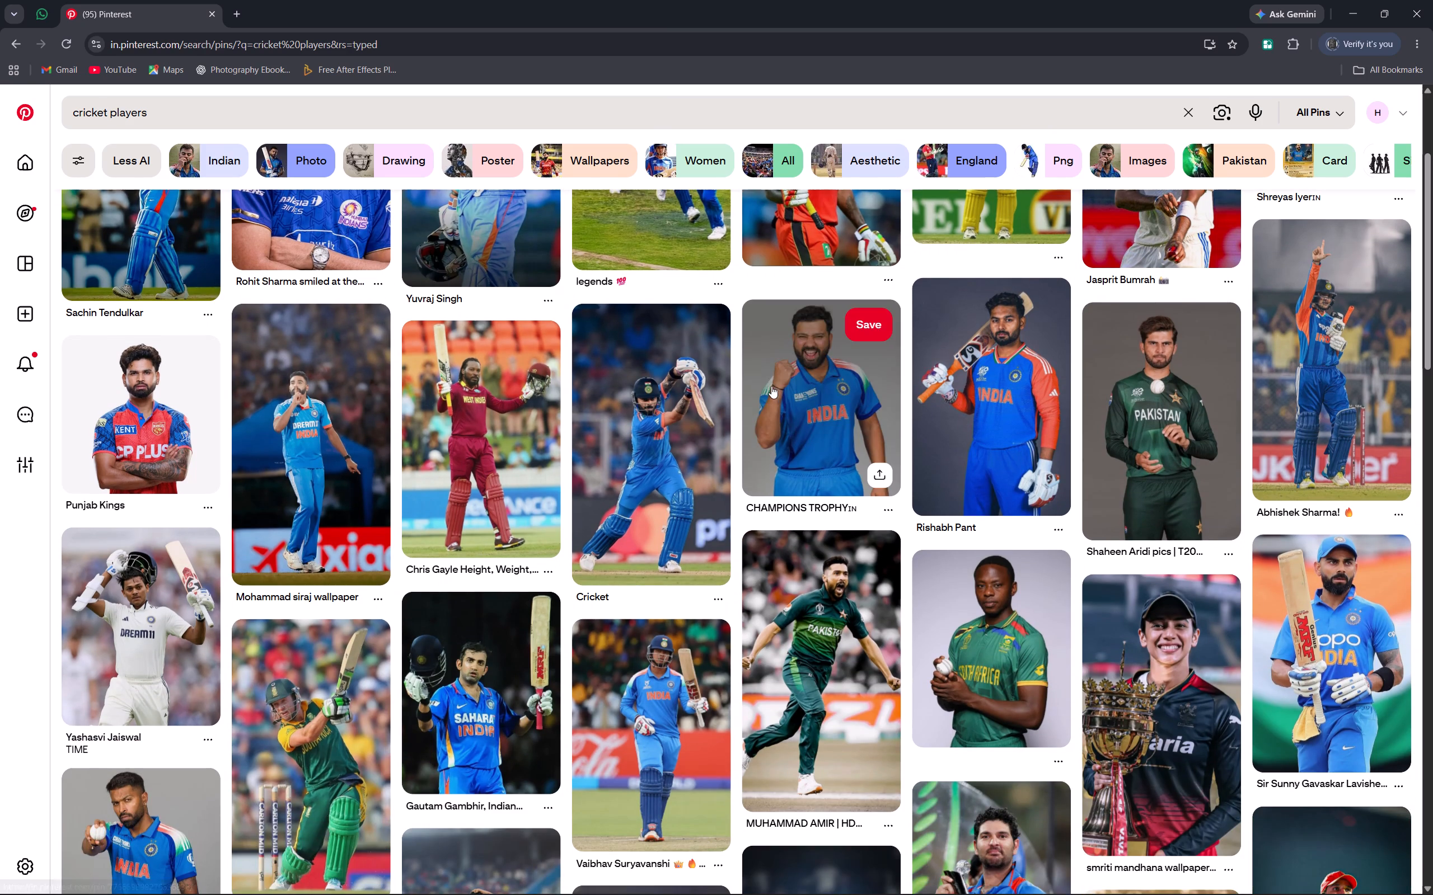
scroll(764, 344, down, 8)
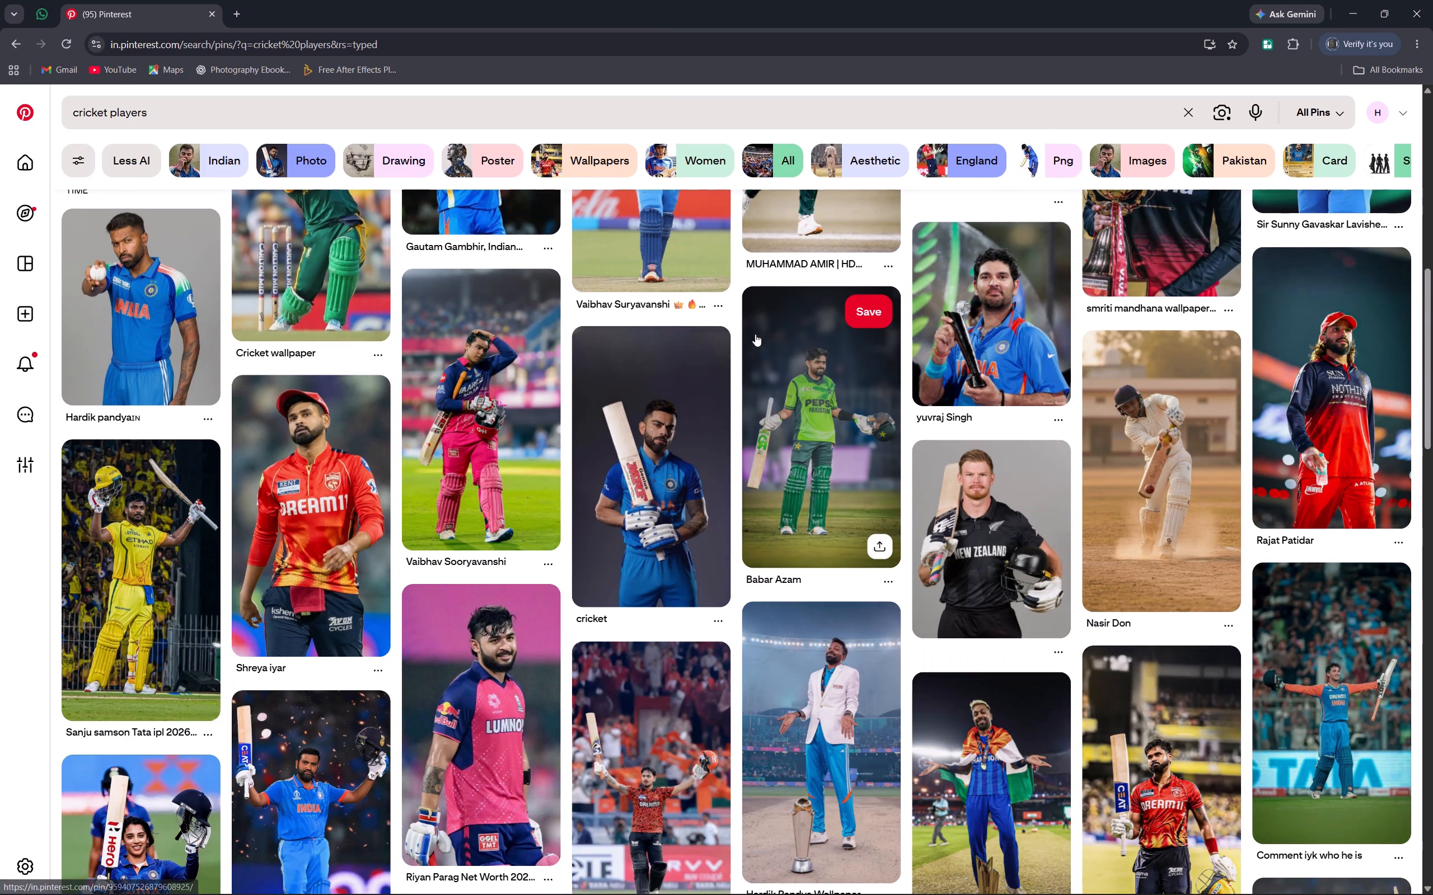
scroll(753, 334, down, 12)
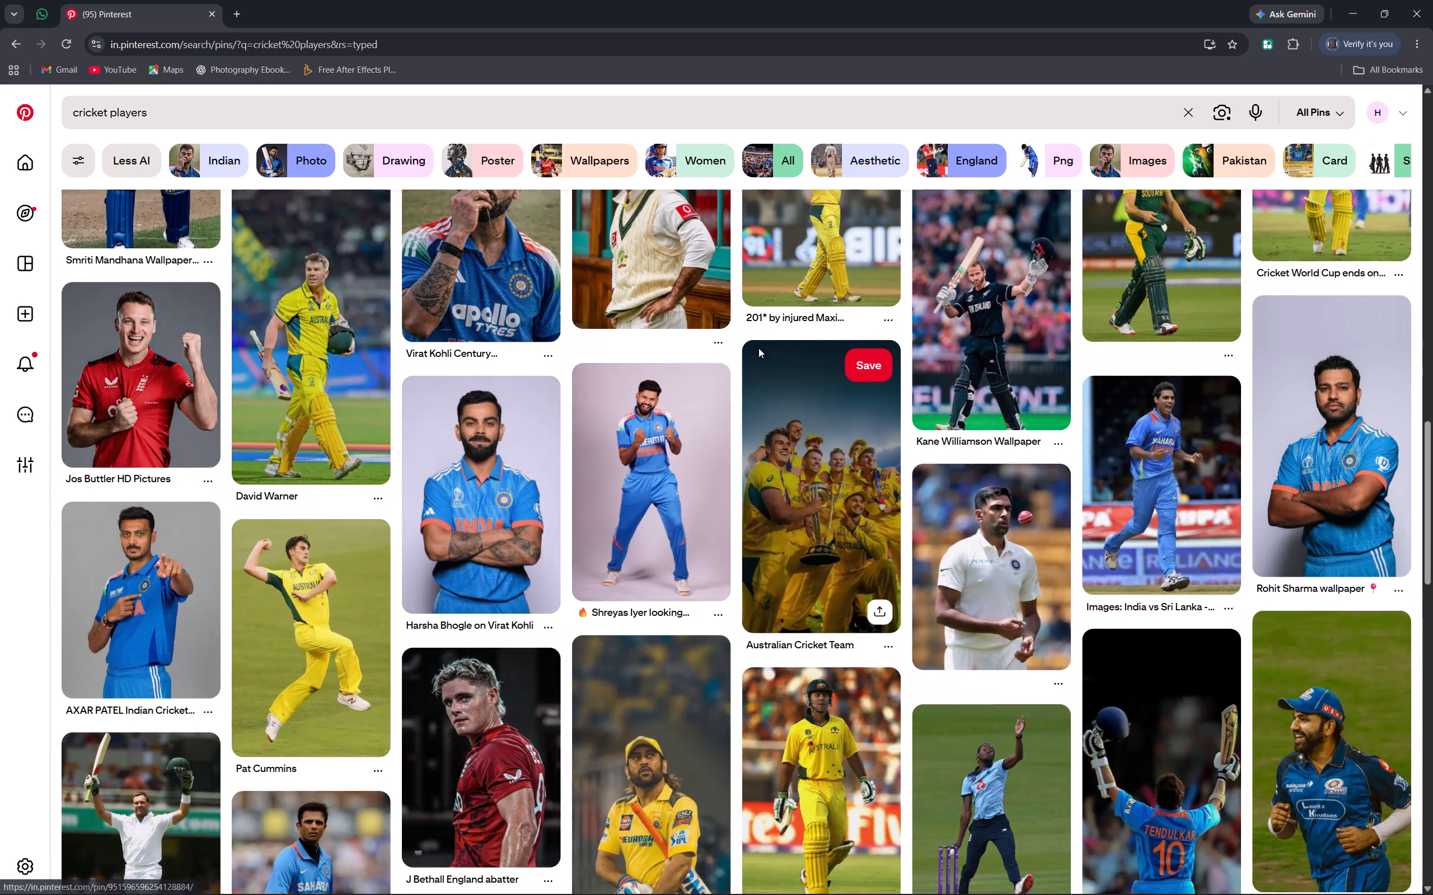
scroll(758, 348, down, 9)
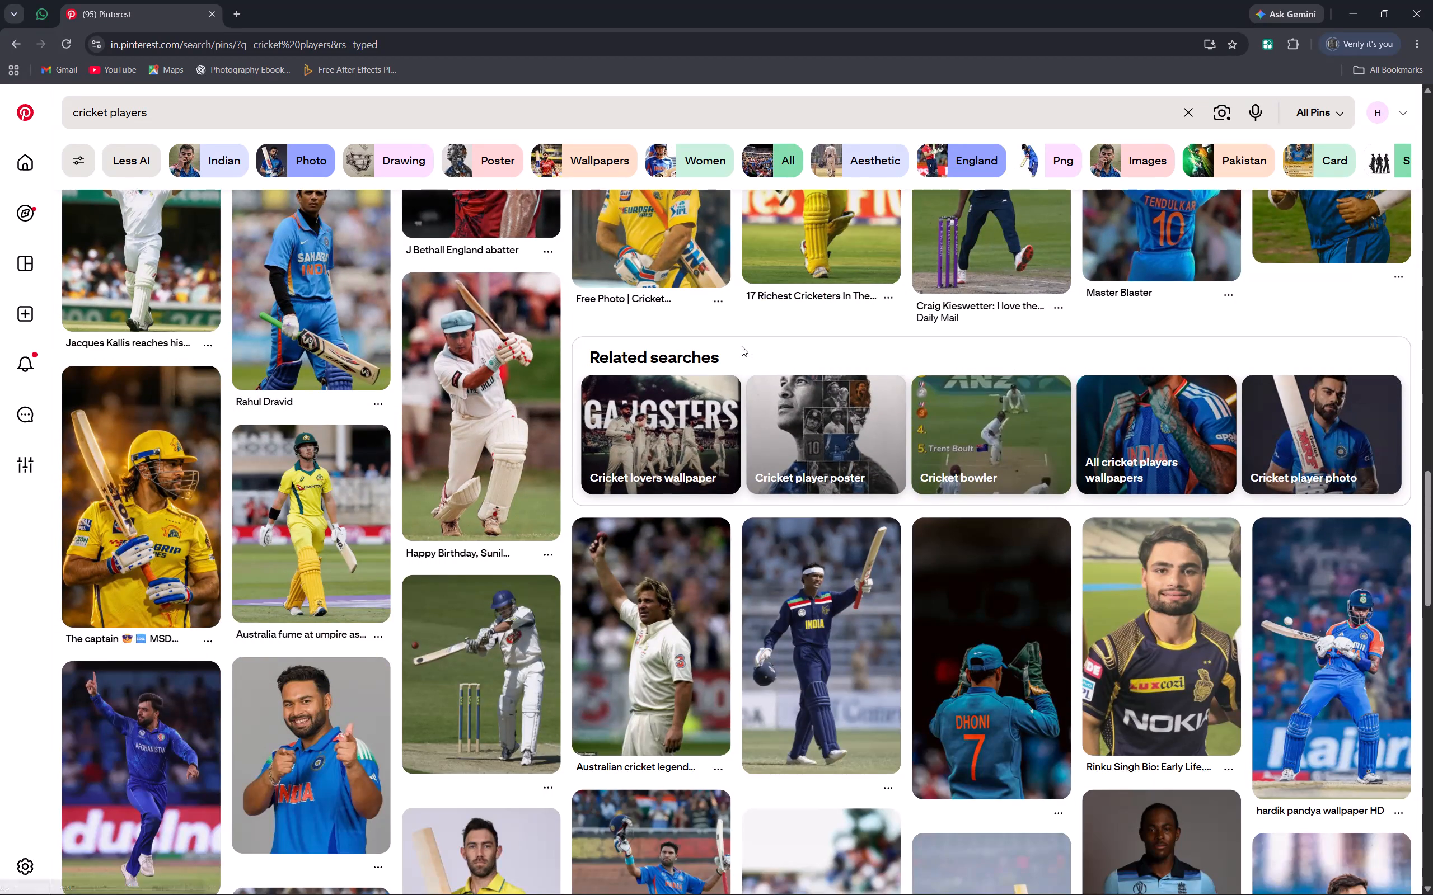
scroll(742, 346, down, 5)
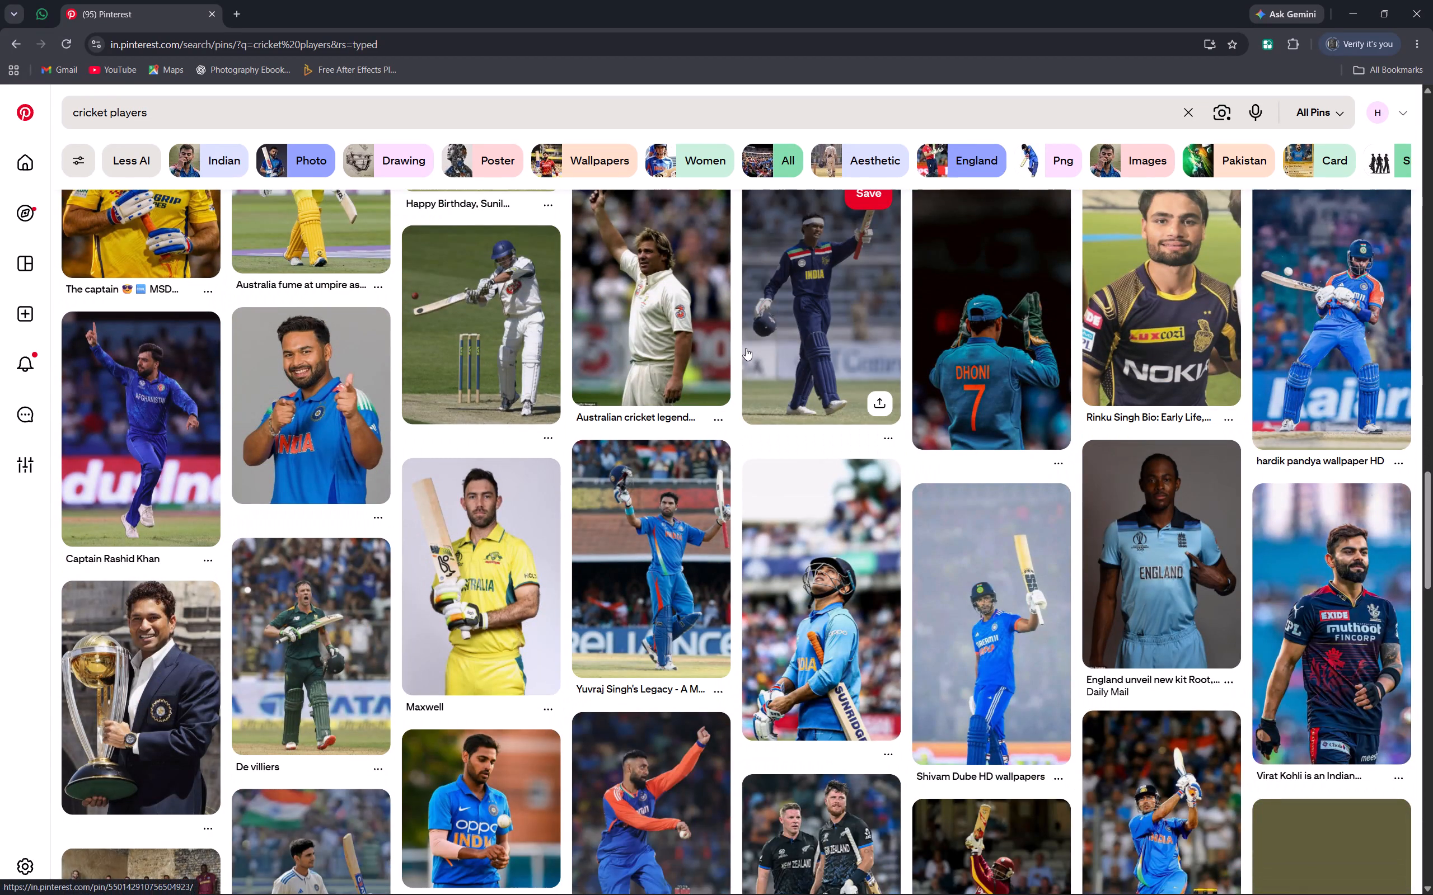
scroll(746, 348, down, 8)
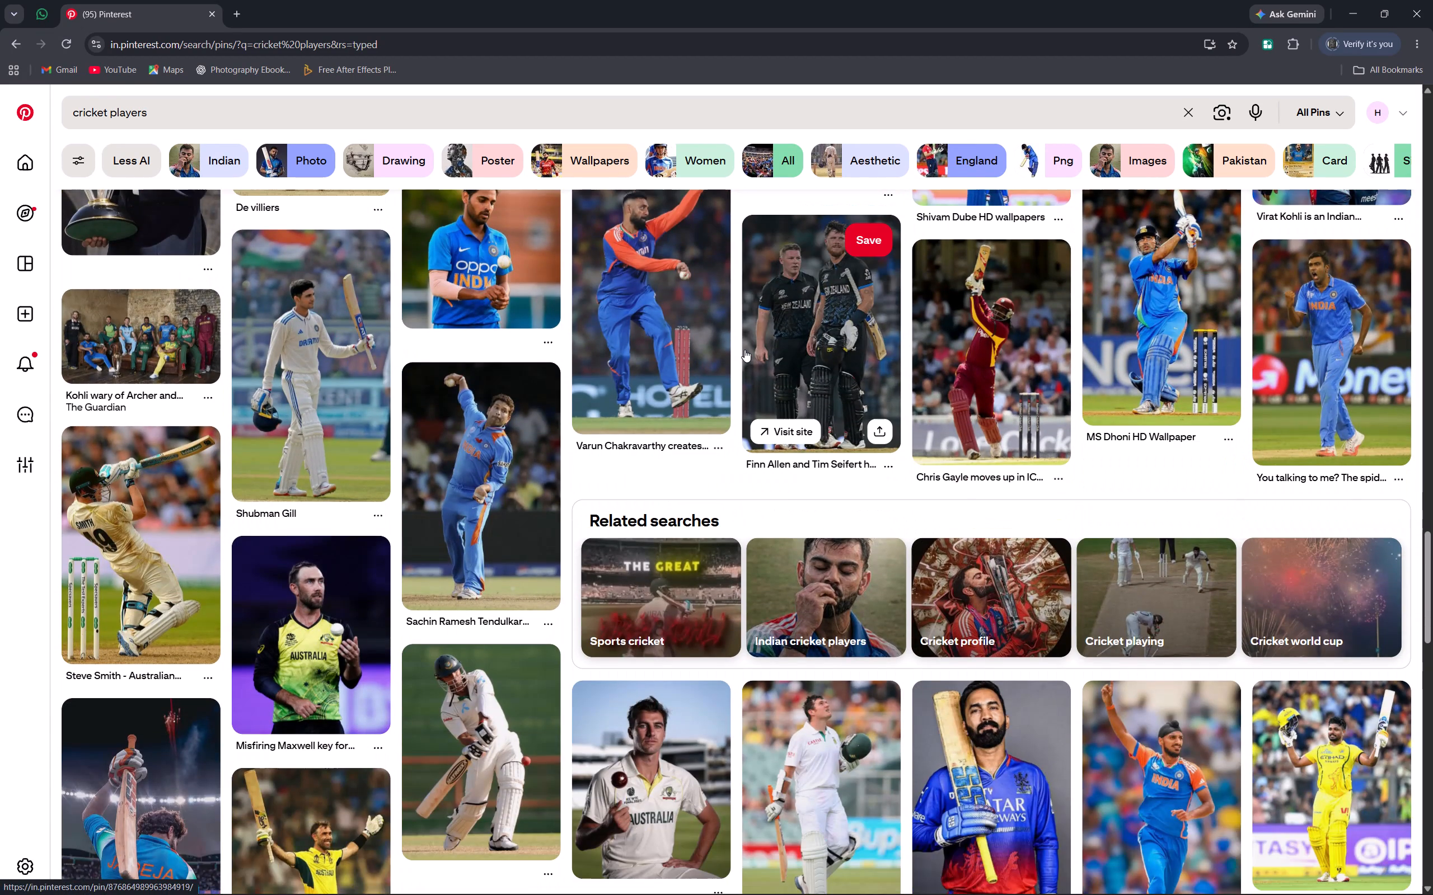
scroll(738, 349, down, 3)
scroll(626, 422, down, 7)
scroll(527, 410, down, 4)
scroll(437, 366, up, 5)
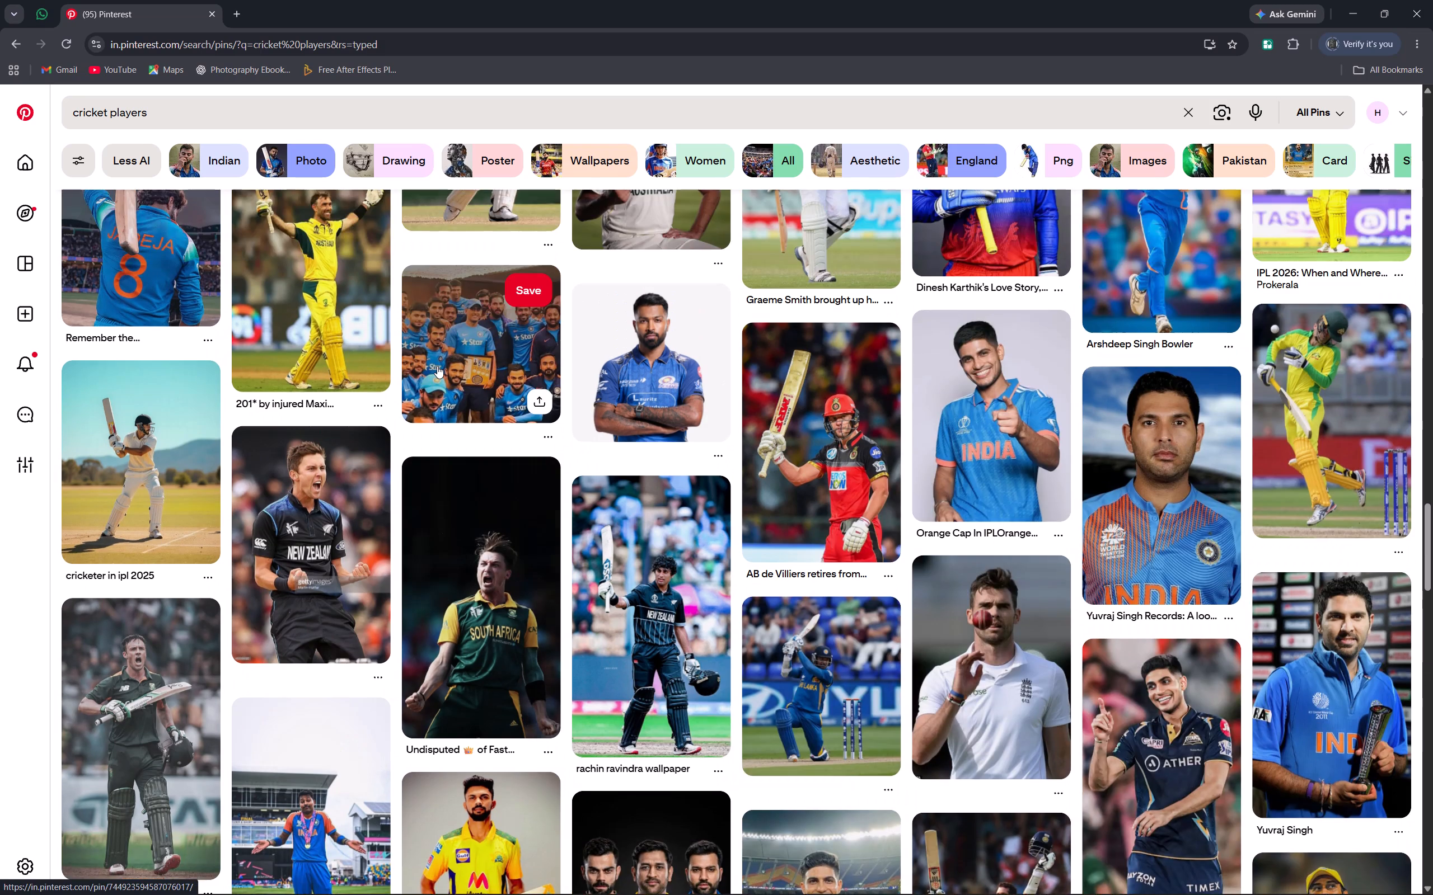
scroll(437, 366, up, 11)
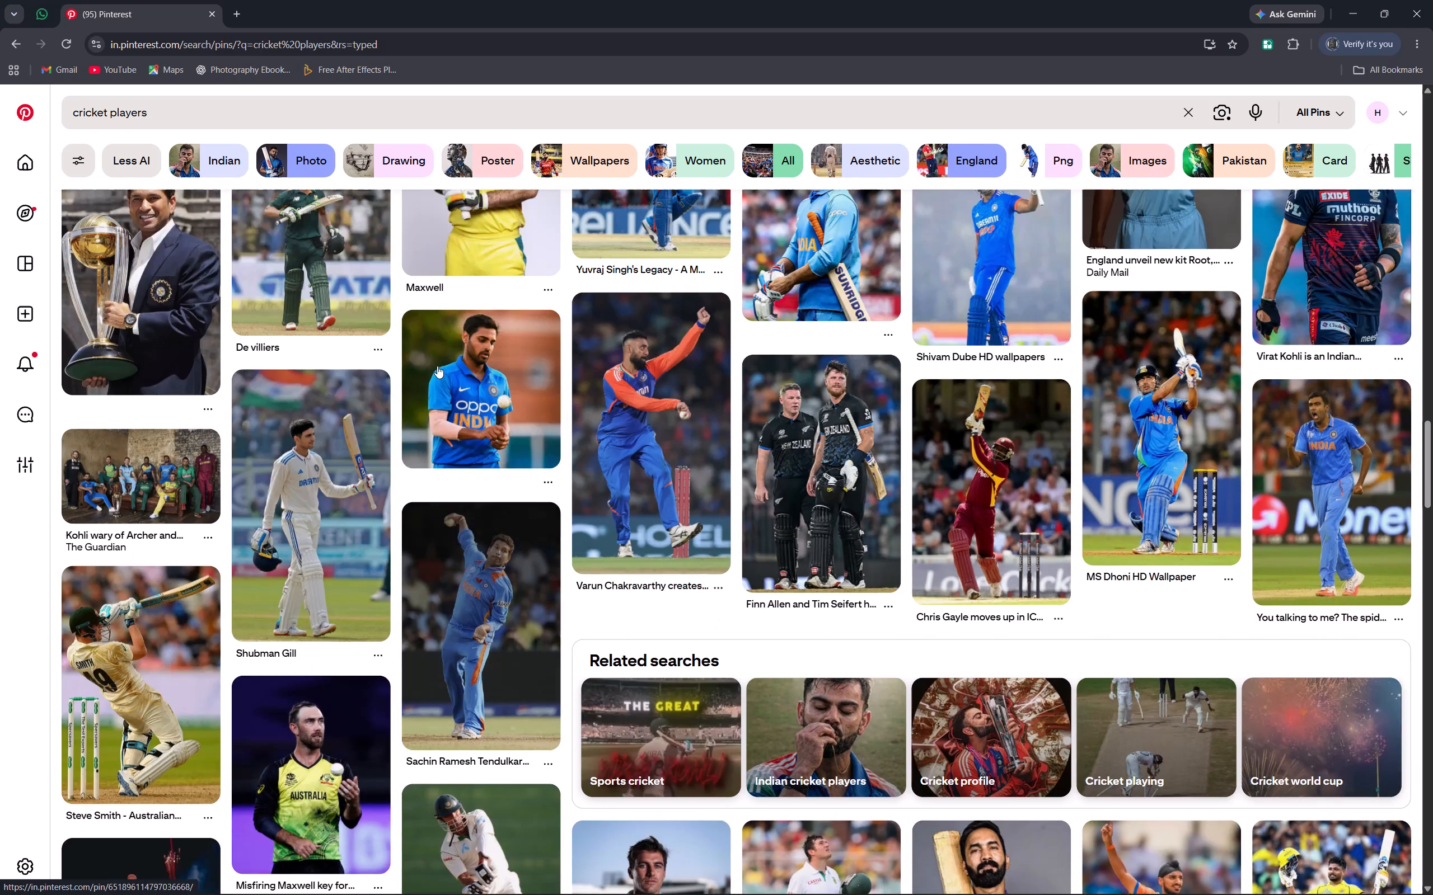
scroll(437, 366, up, 14)
scroll(435, 364, up, 10)
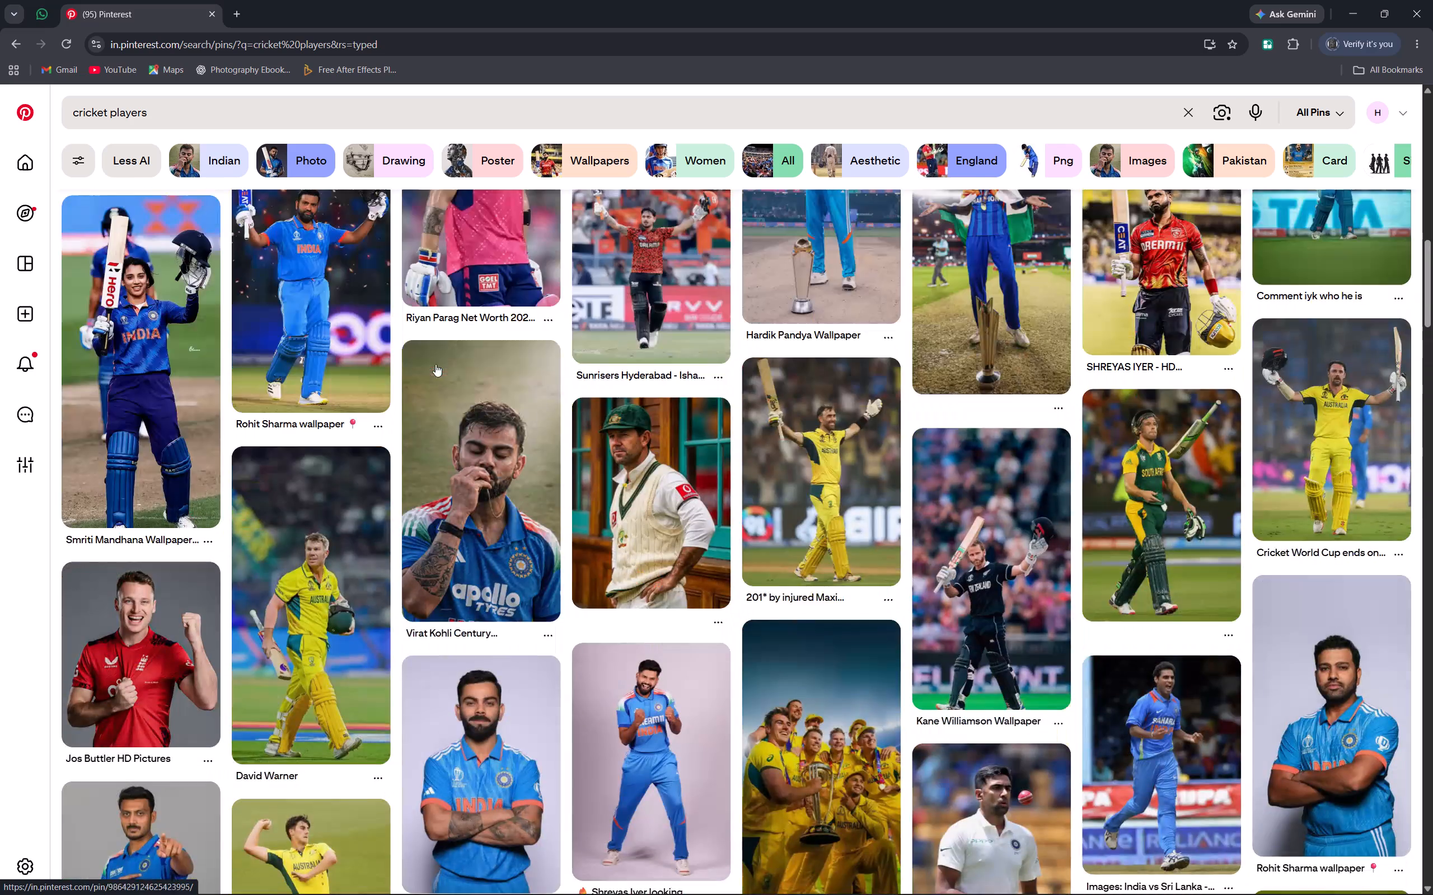
scroll(435, 364, up, 20)
scroll(435, 364, up, 8)
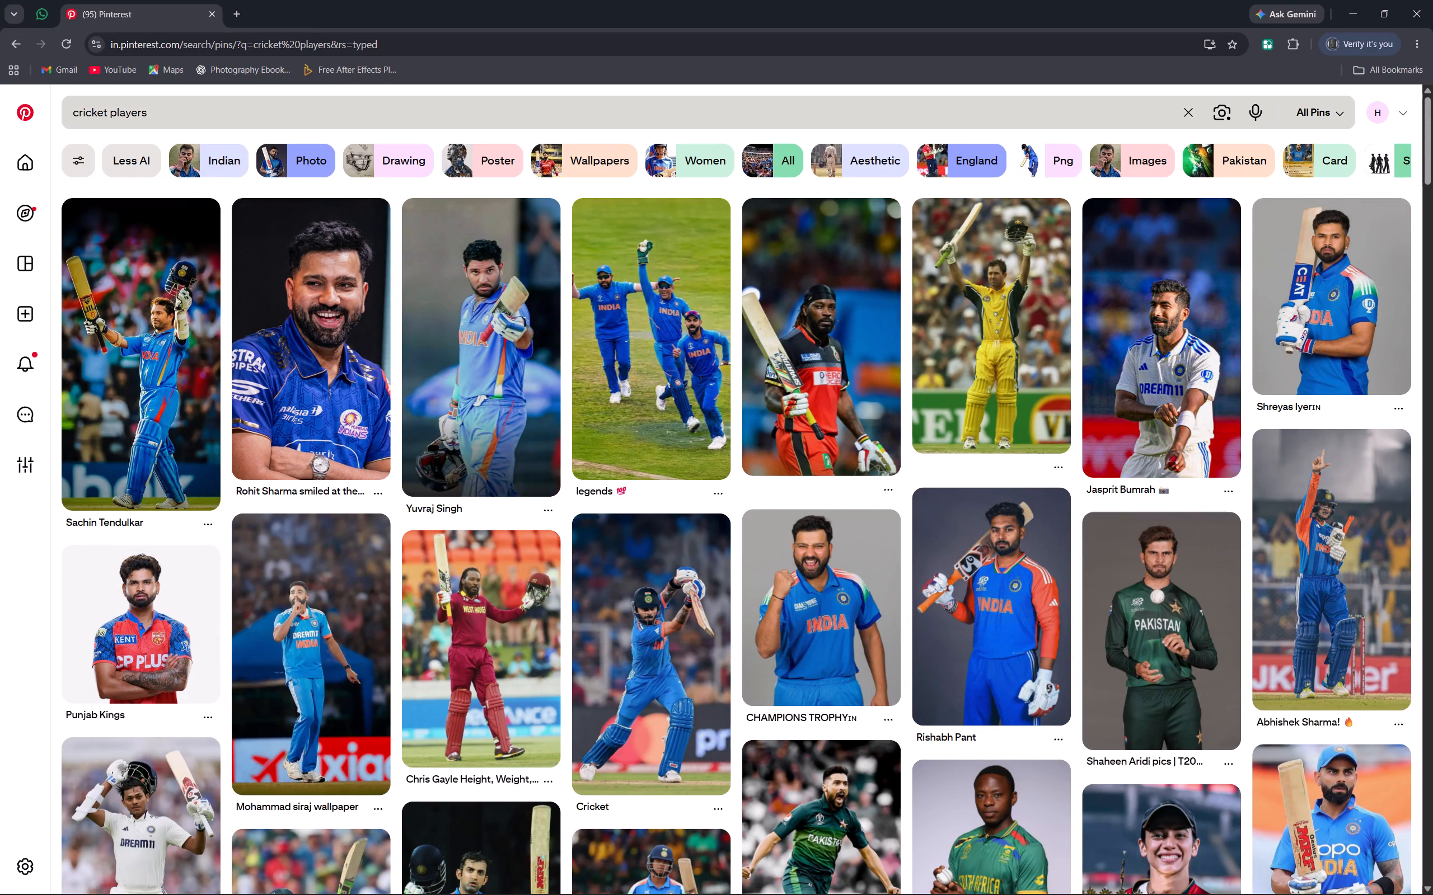
Search Pinterest for "under the table".
drag(166, 109, 0, 116)
text(under the)
key(space)
text(ts)
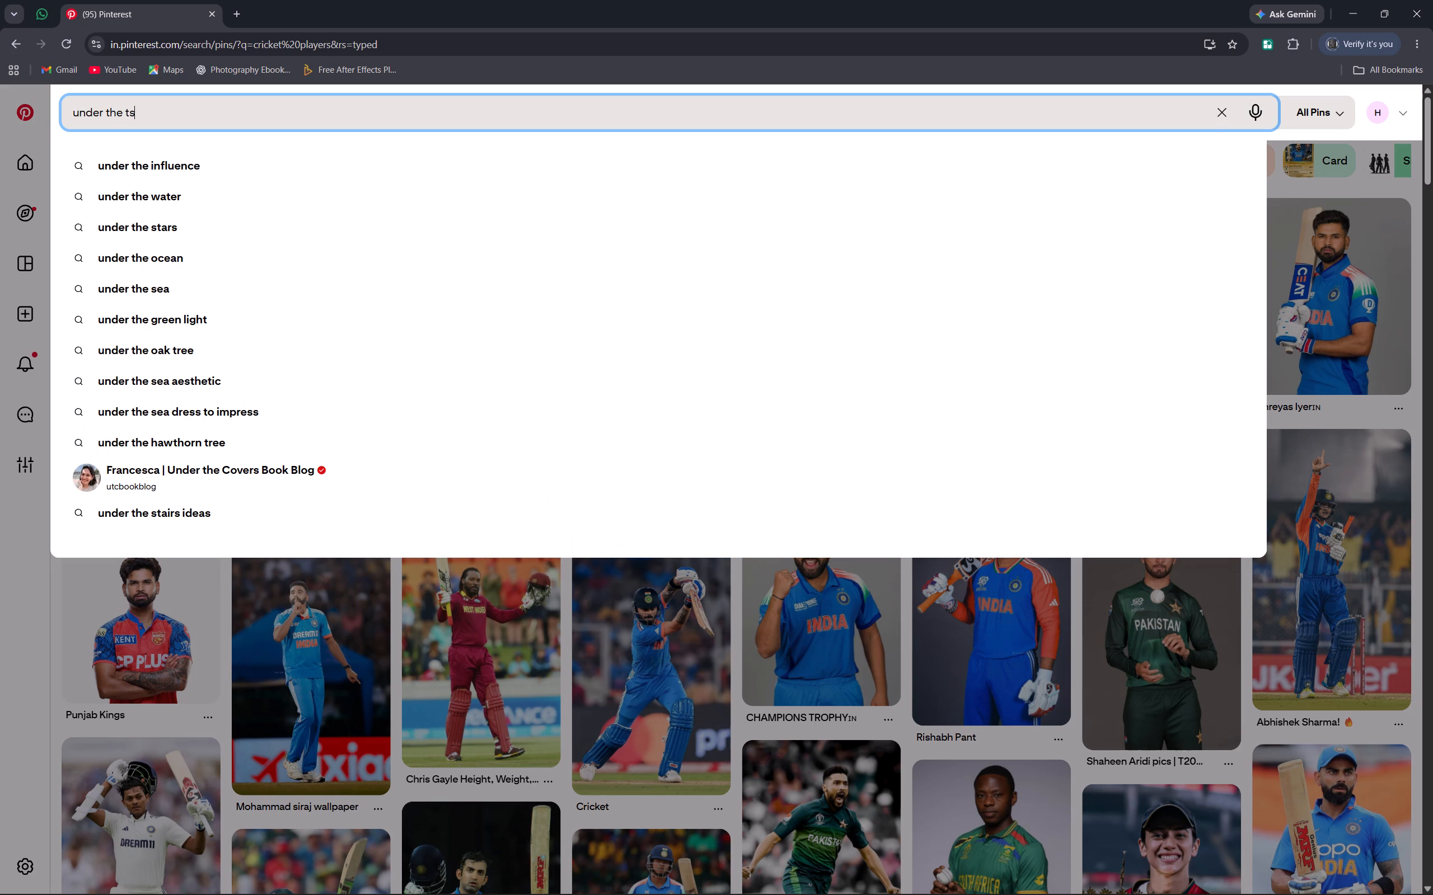
key(BackSpace)
key(a)
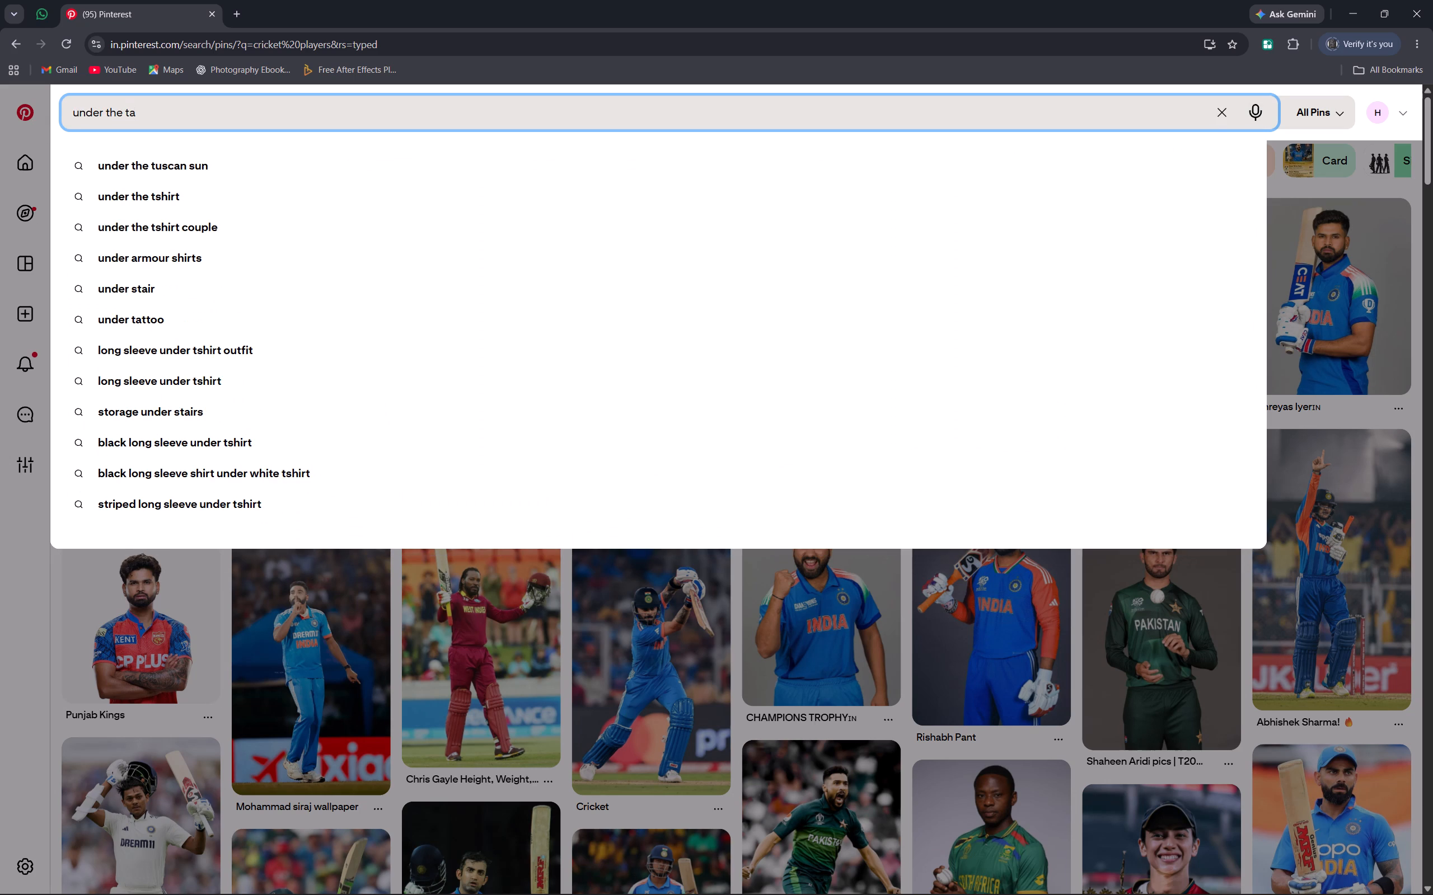
text(ble)
key(Return)
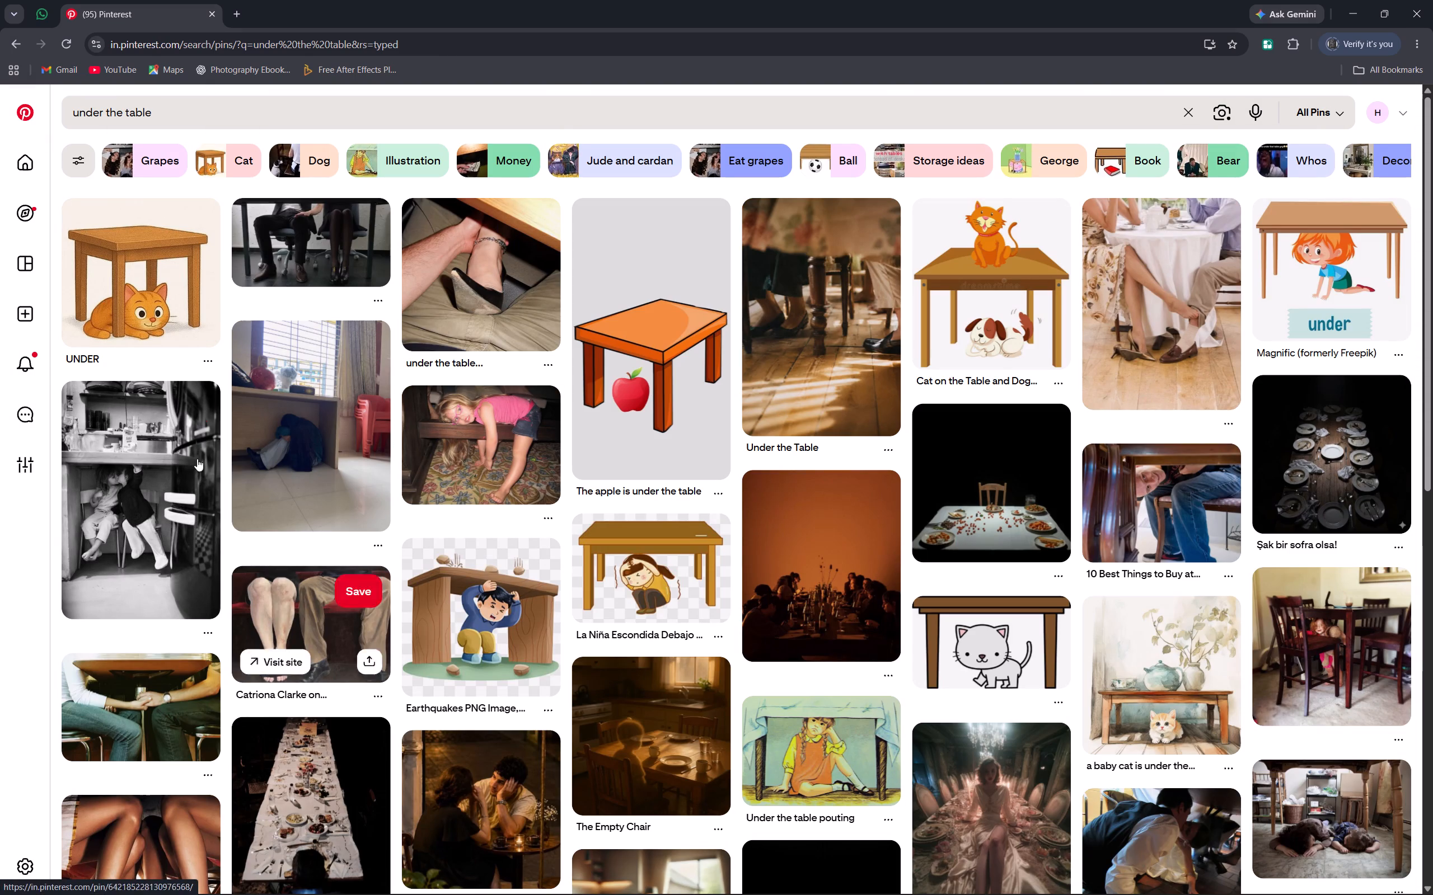
Extend the Pinterest search to "under the table money".
click(191, 114)
key(space)
text(money)
key(Return)
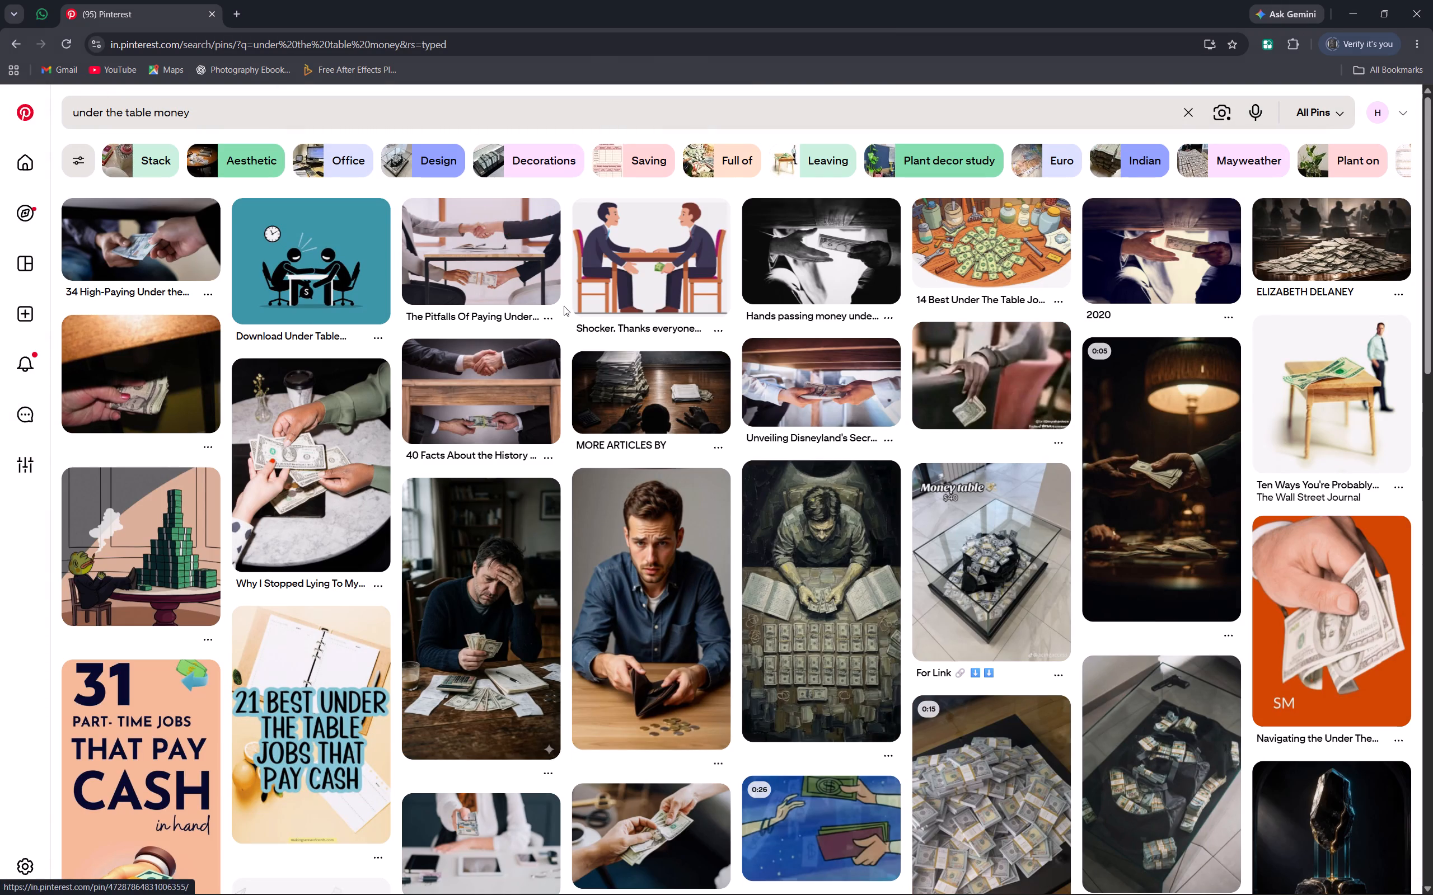
Clear the query, search by voice for "auctions", and extend the search to "auctions cricket".
click(1184, 111)
click(1264, 112)
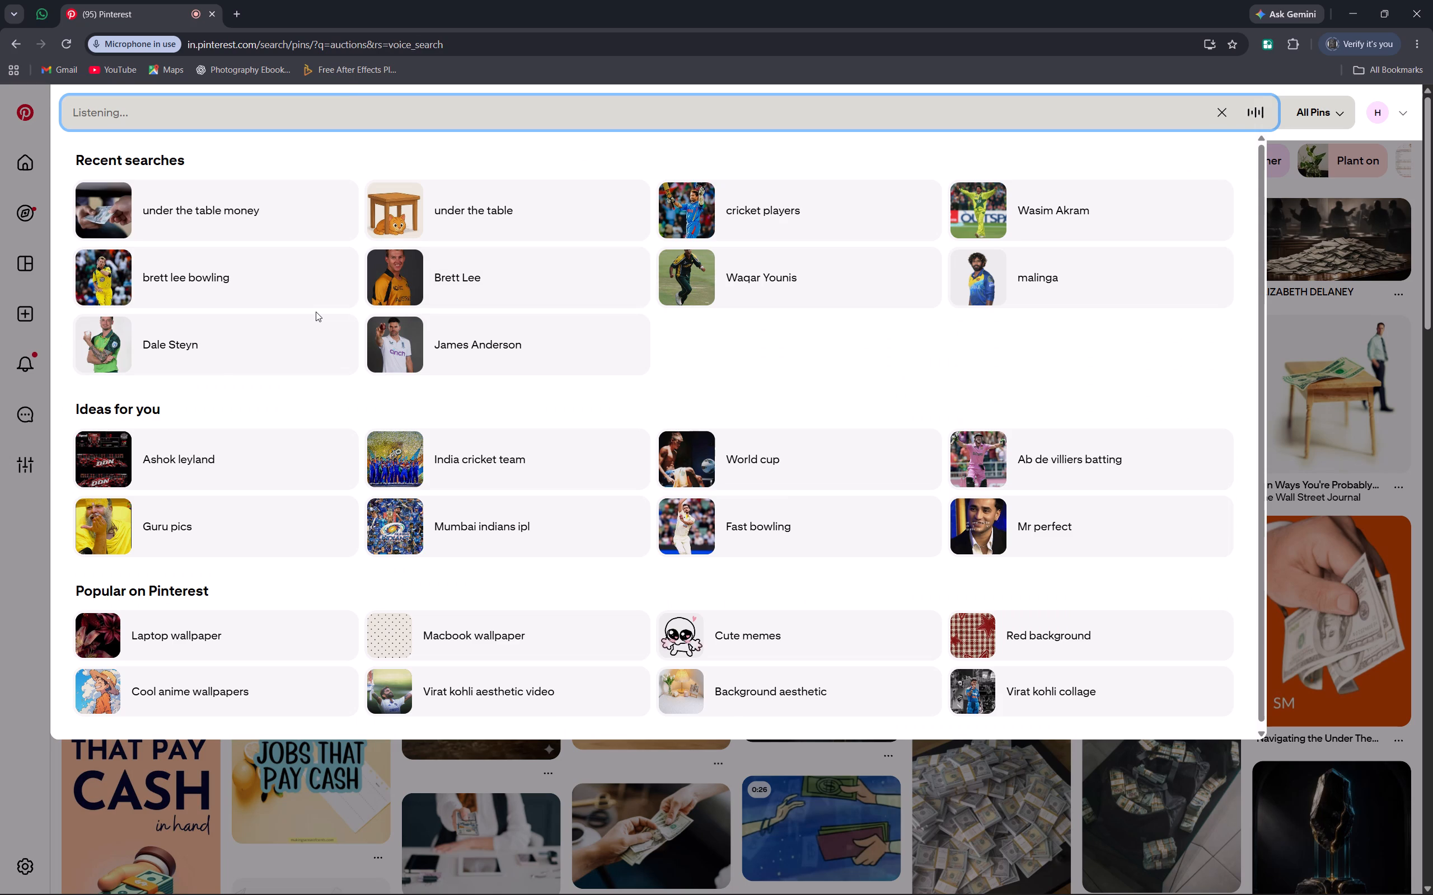
click(152, 112)
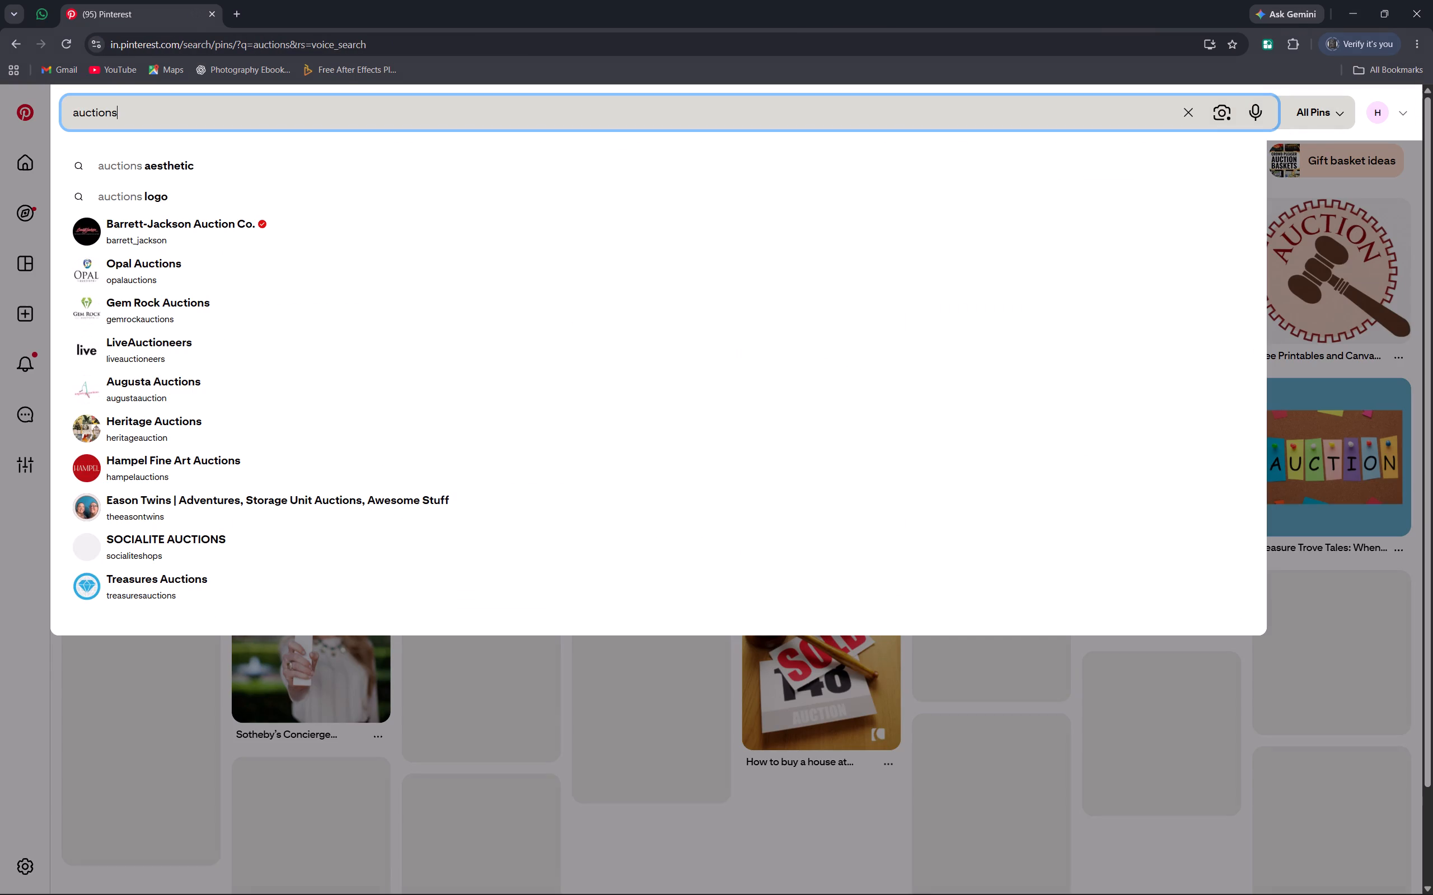
key(space)
text(f)
key(BackSpace)
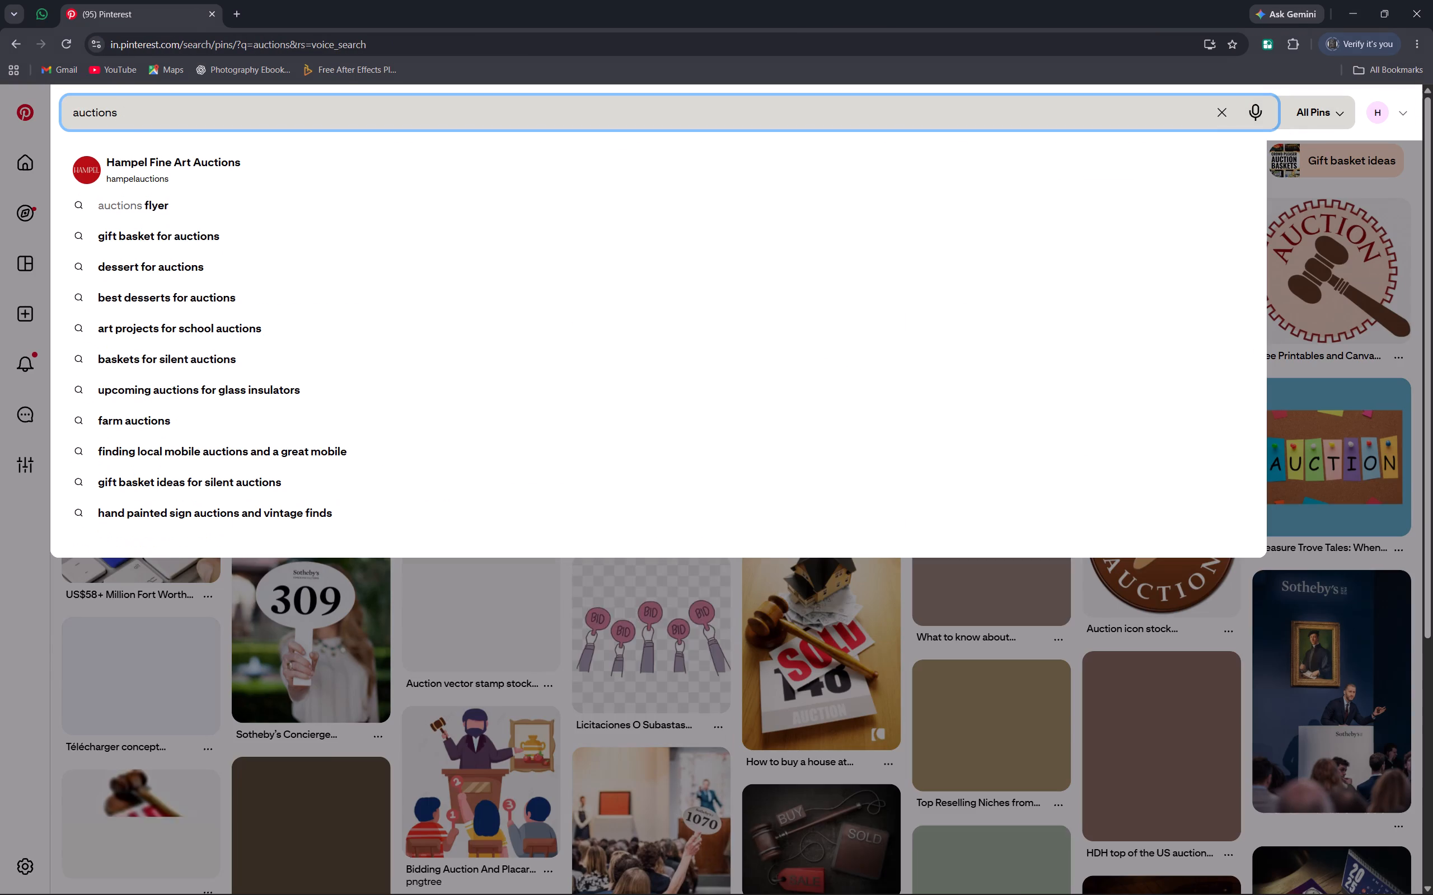
text(cricket)
key(Return)
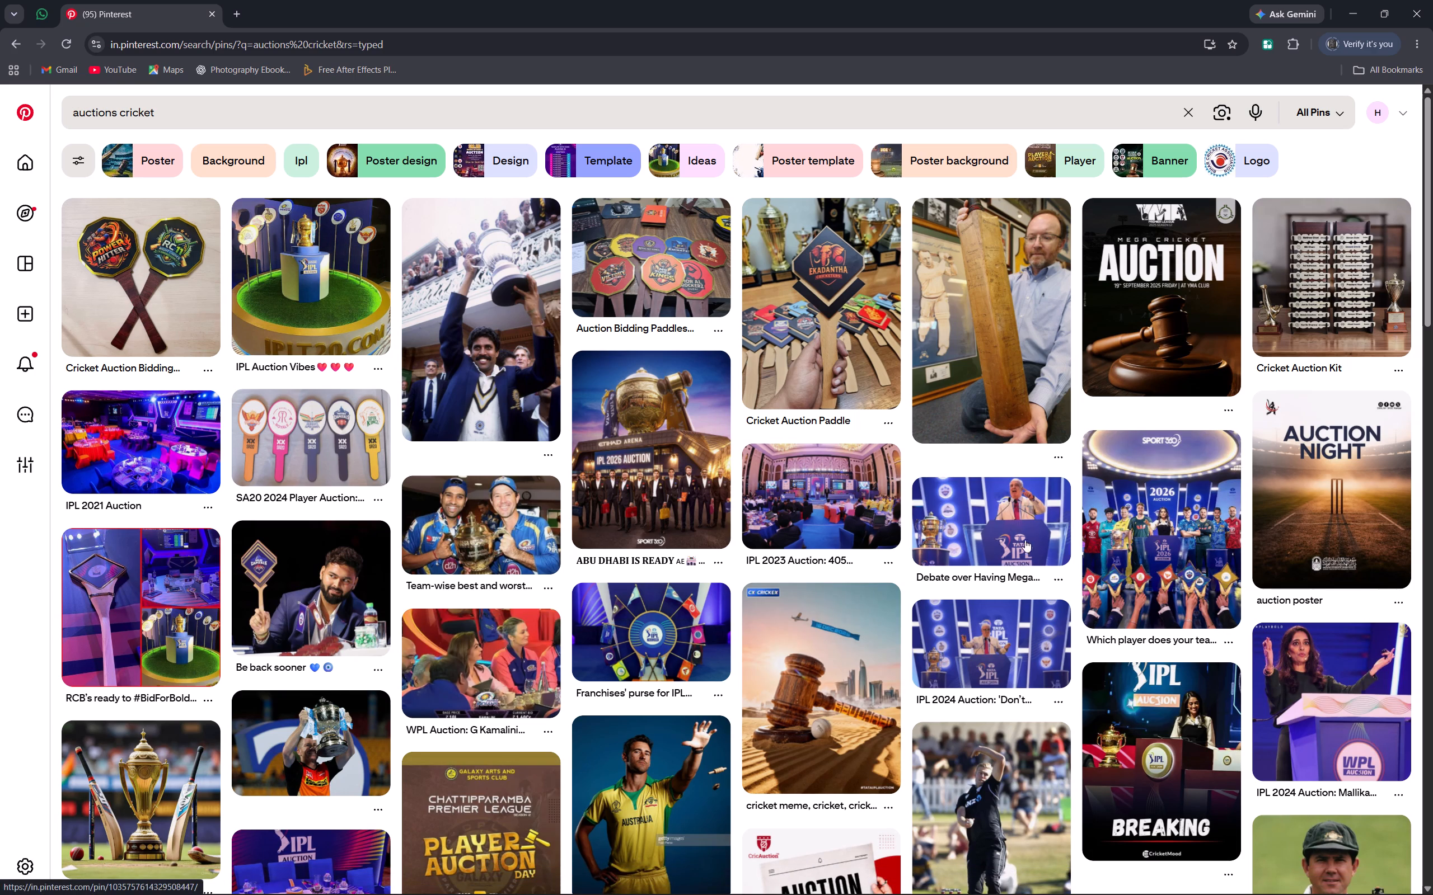
Compare the pins of the IPL auctioneer at the podium, returning to the IPL 2024 Auction "₹20 Crore Mark" pin.
click(1009, 530)
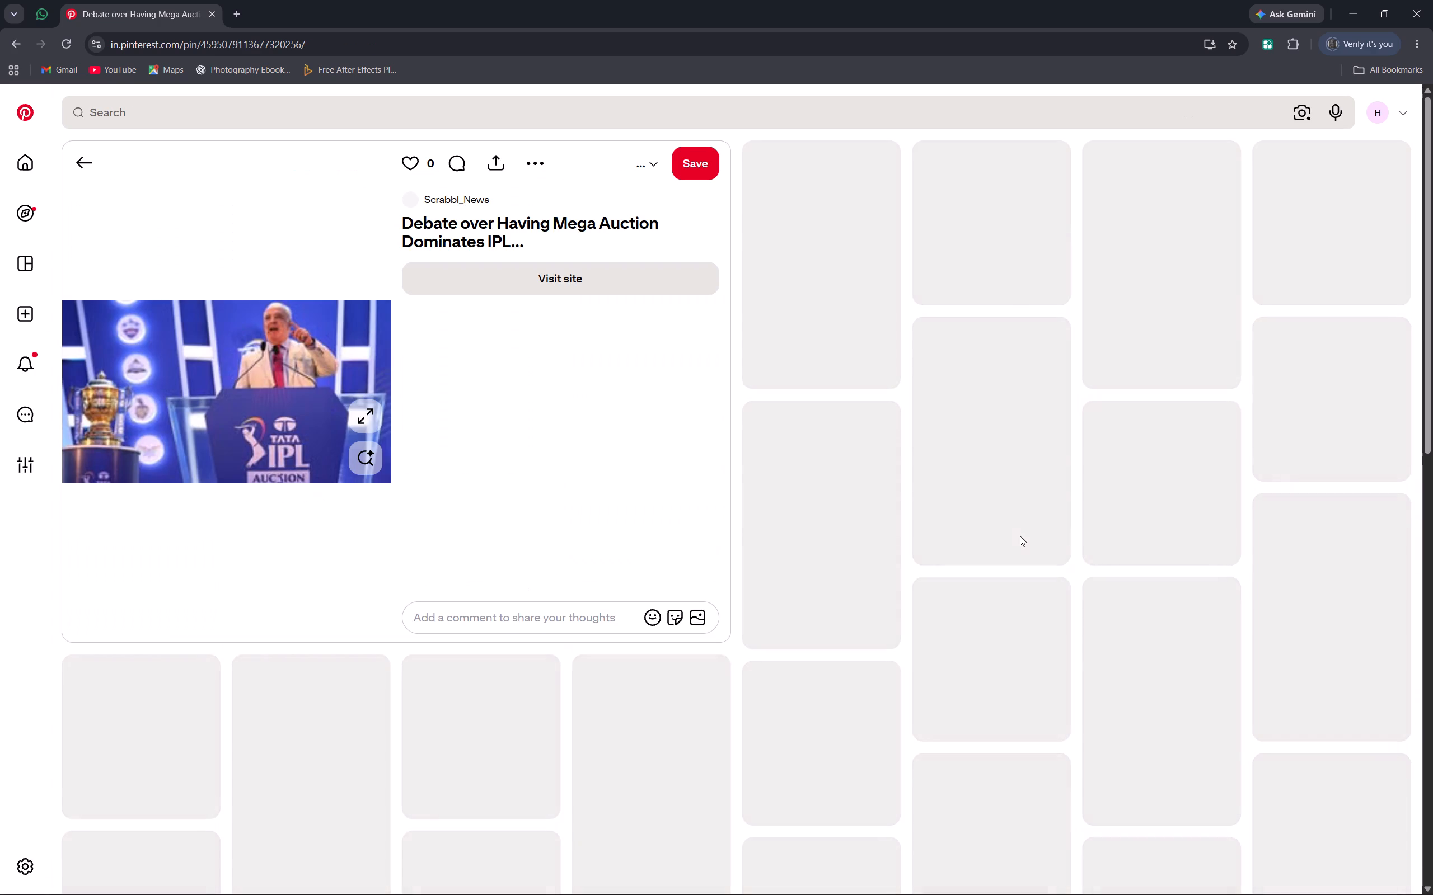
click(85, 168)
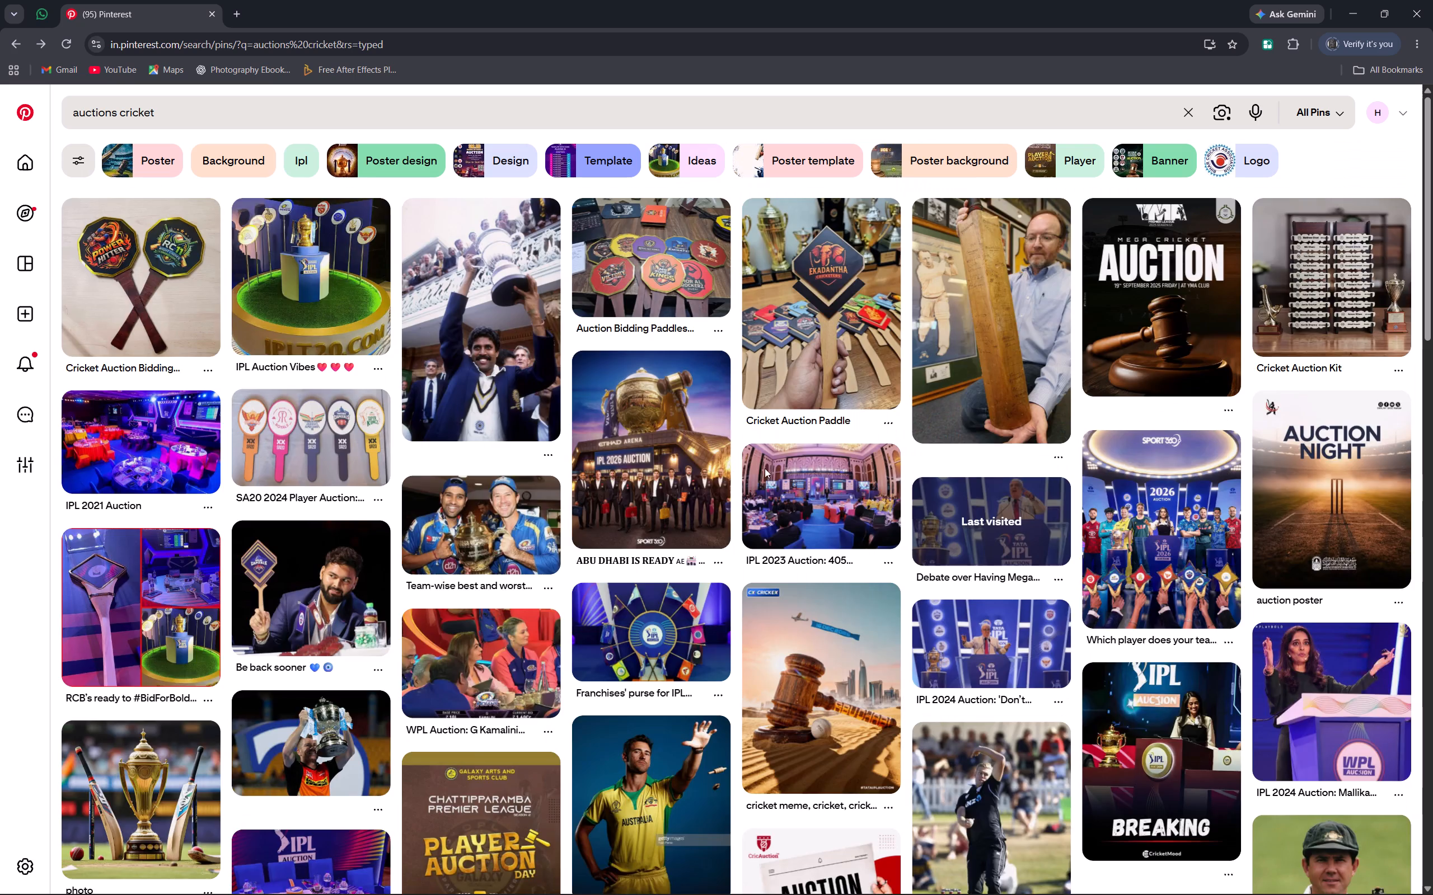
click(994, 406)
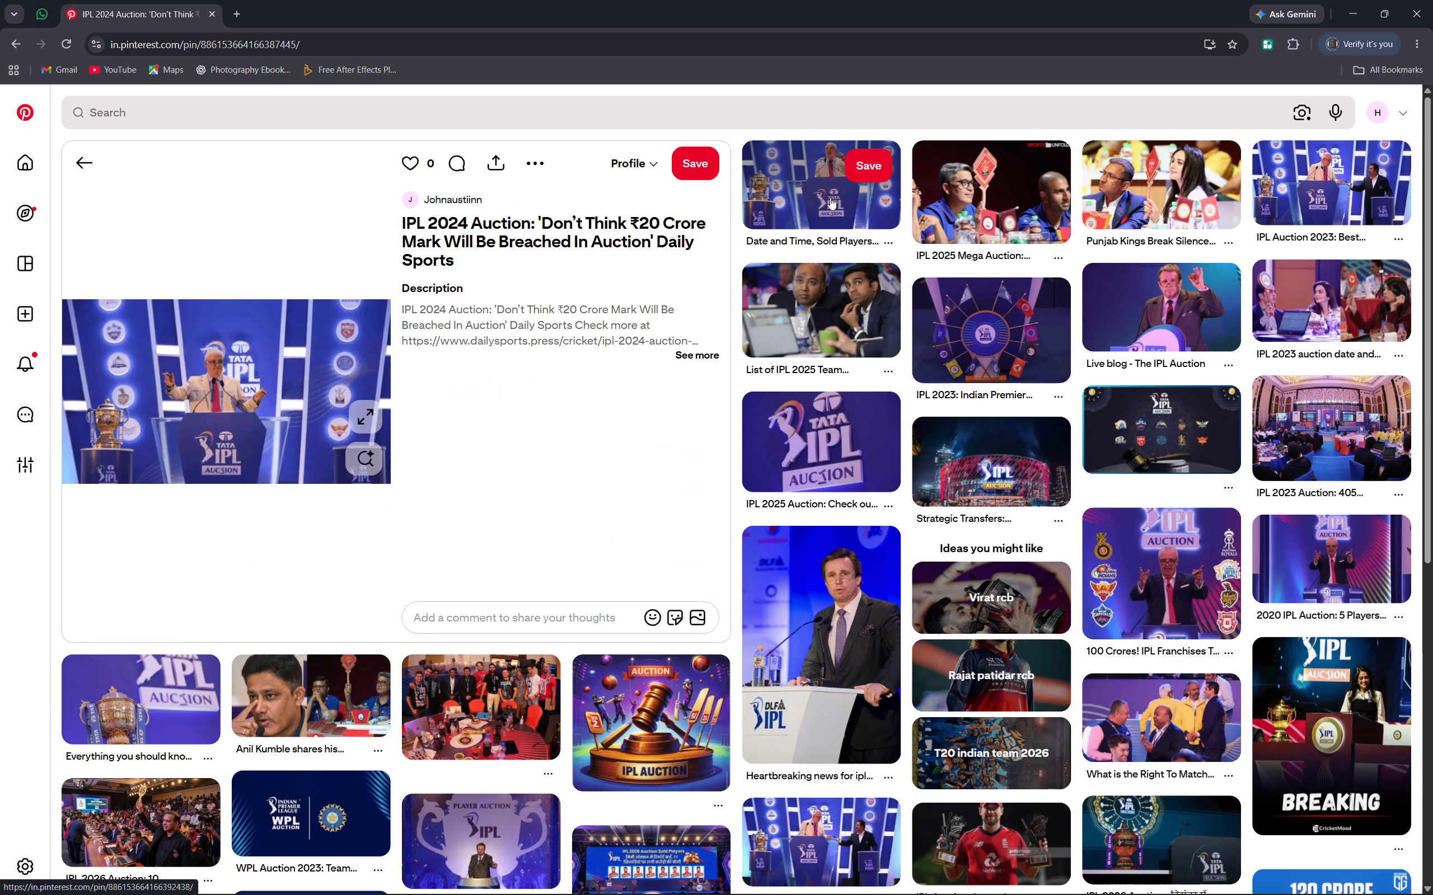
click(825, 196)
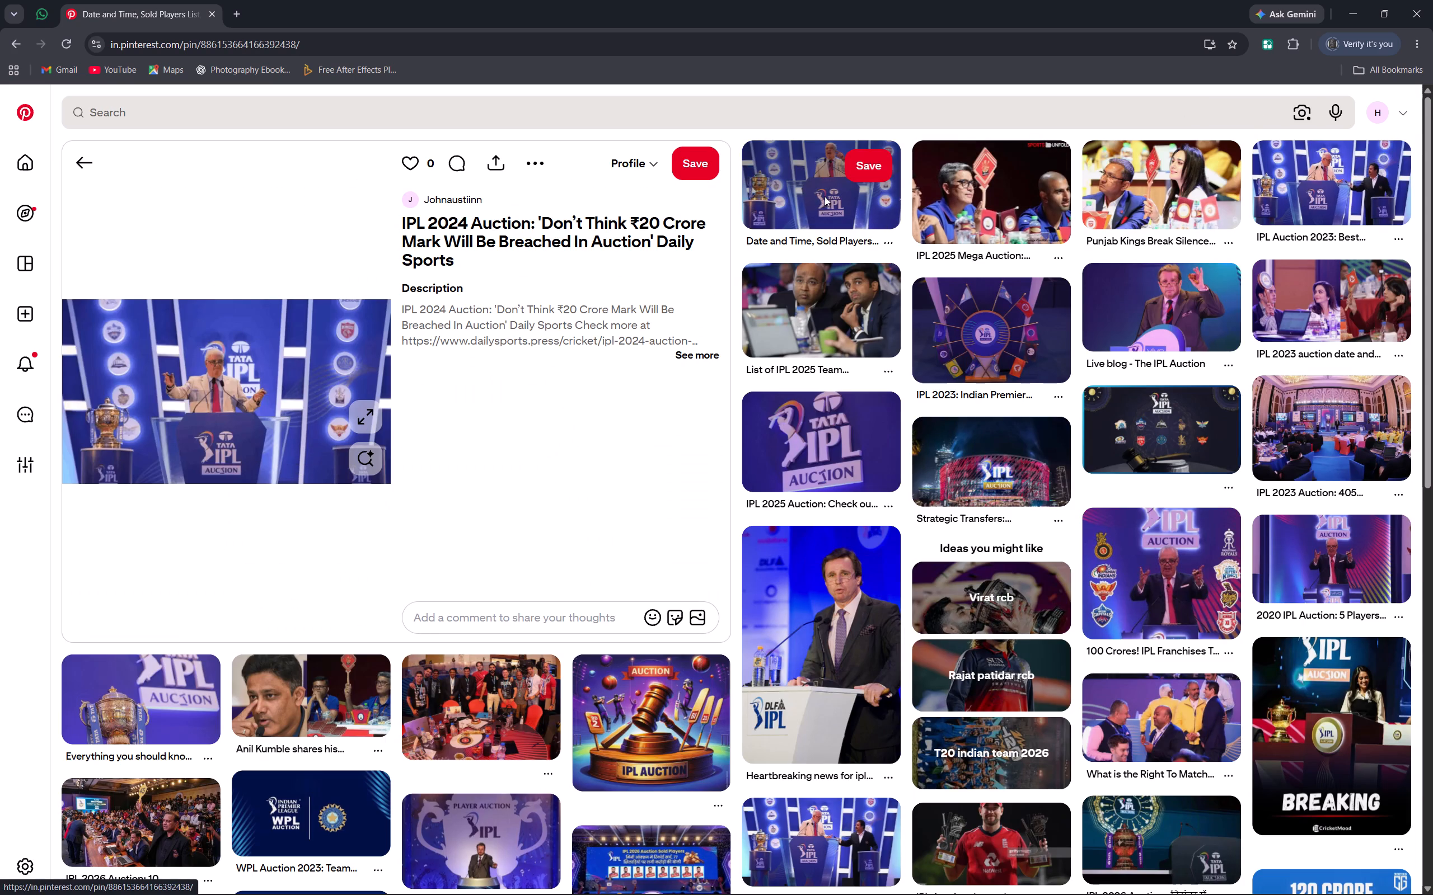
click(91, 173)
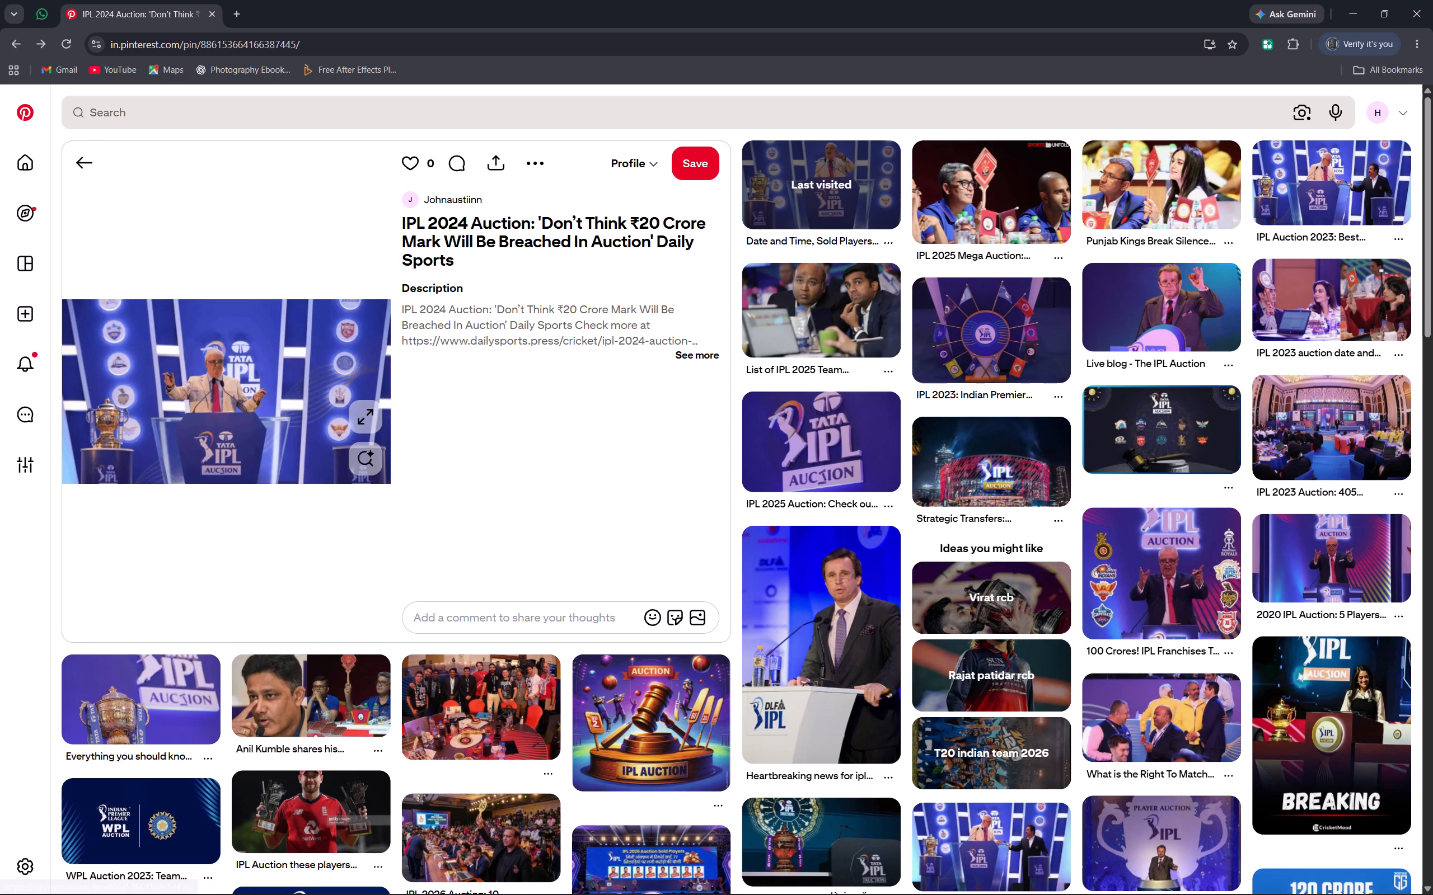
click(530, 162)
click(519, 209)
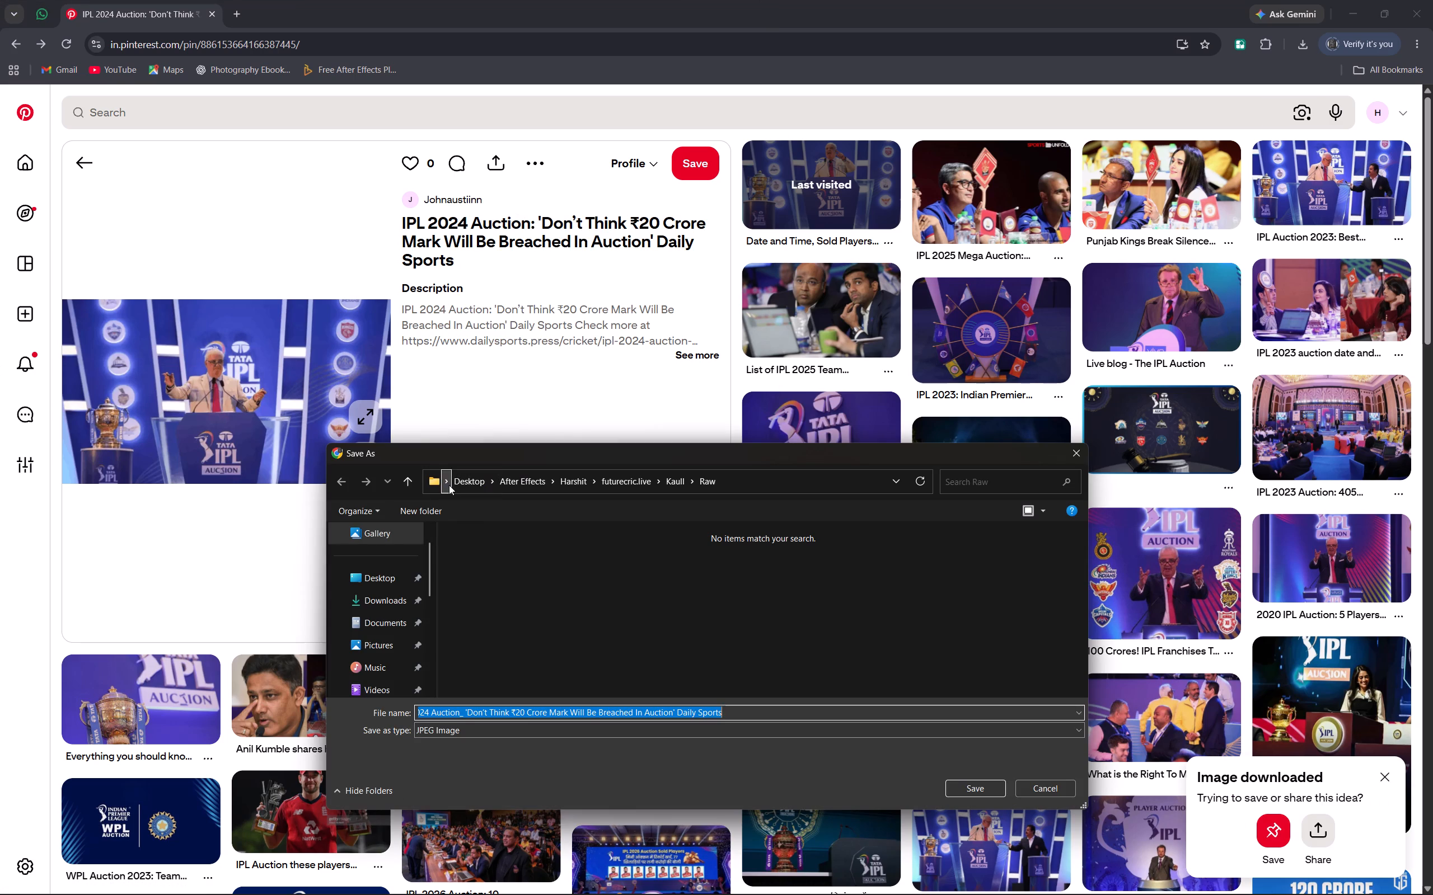
click(370, 567)
double_click(466, 571)
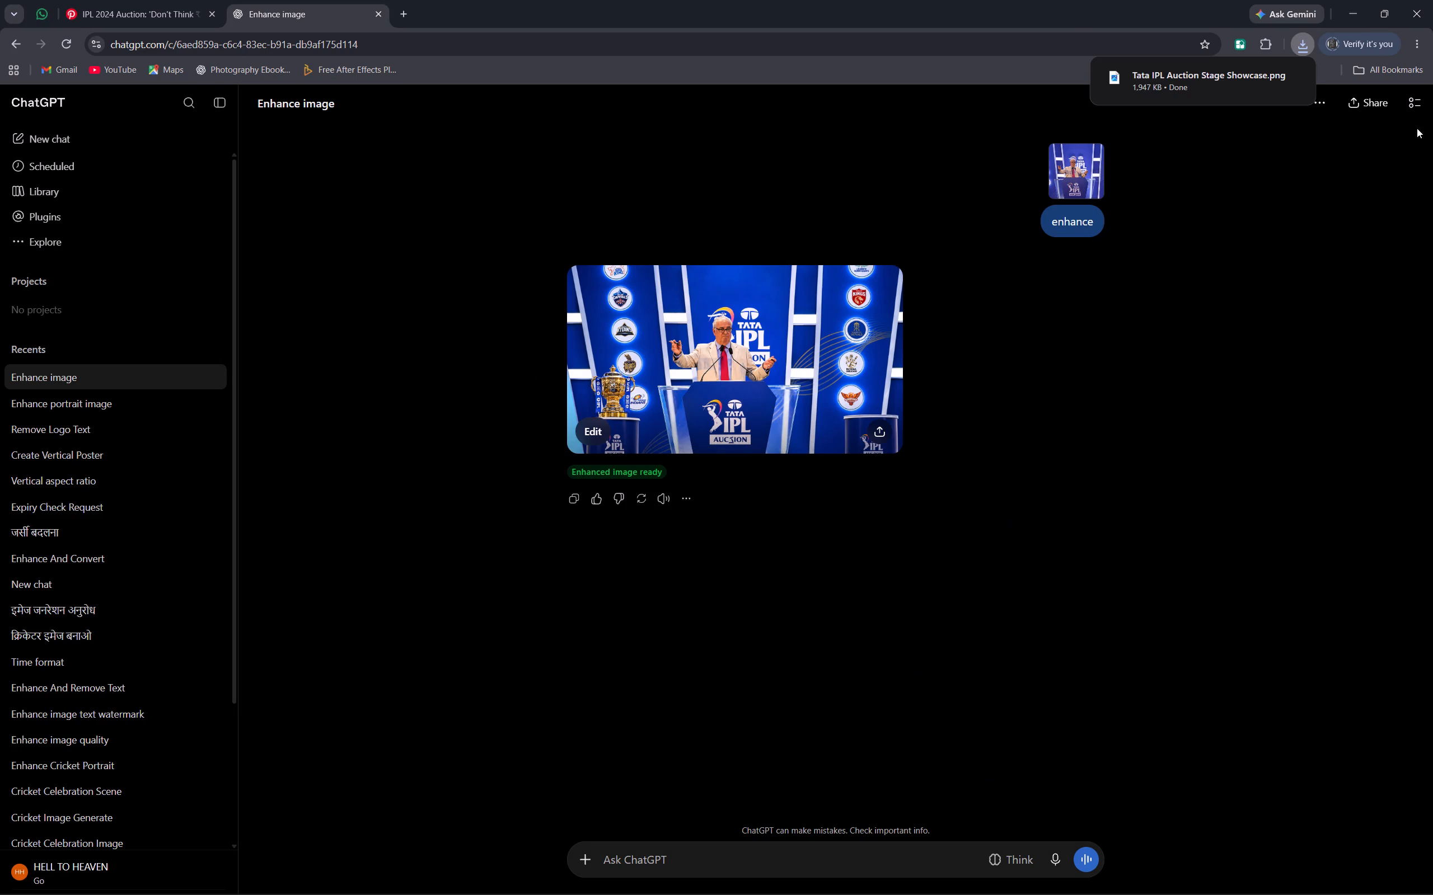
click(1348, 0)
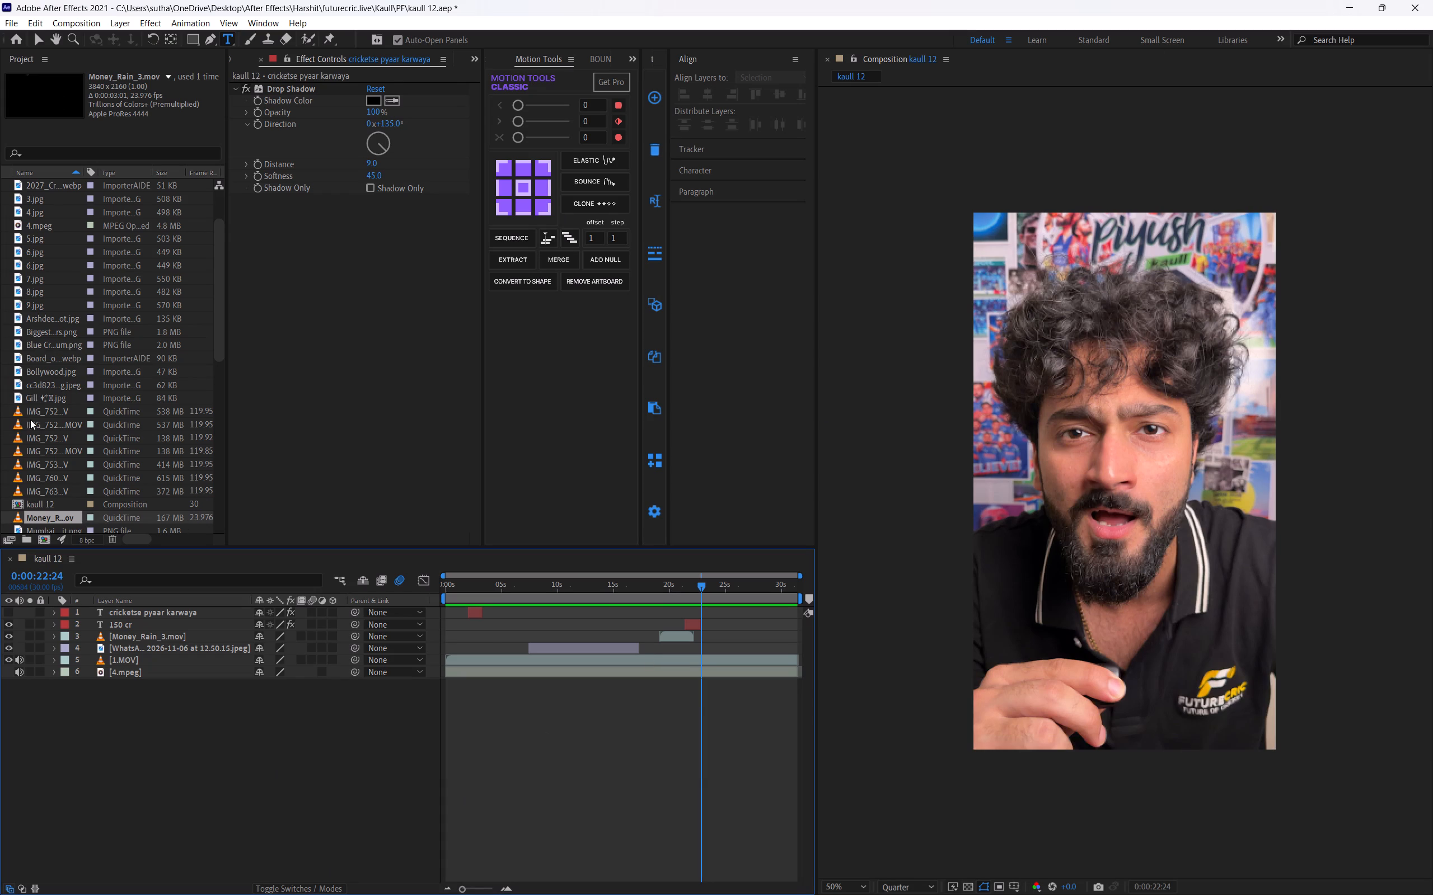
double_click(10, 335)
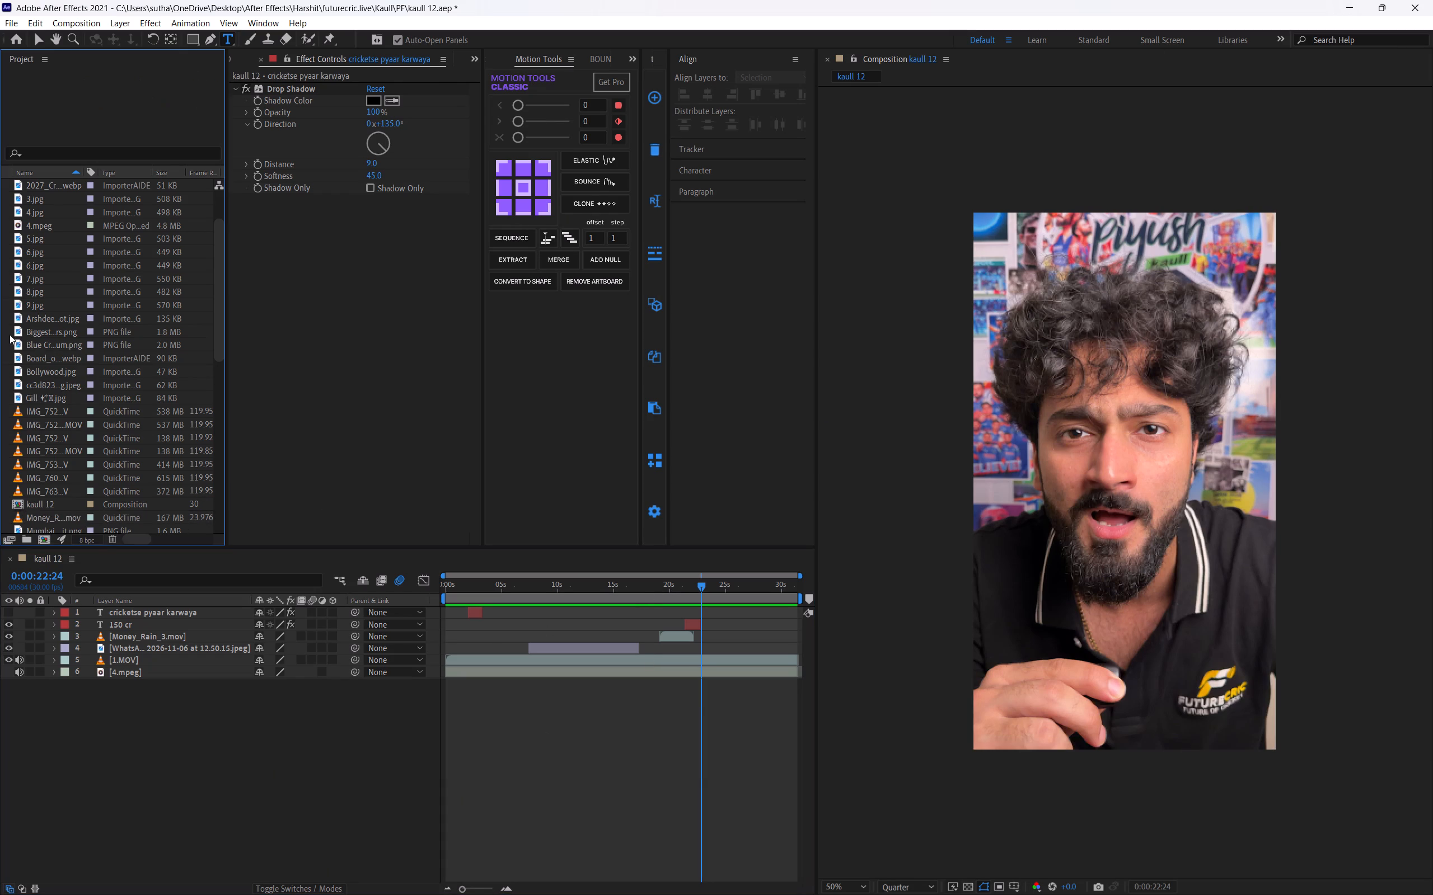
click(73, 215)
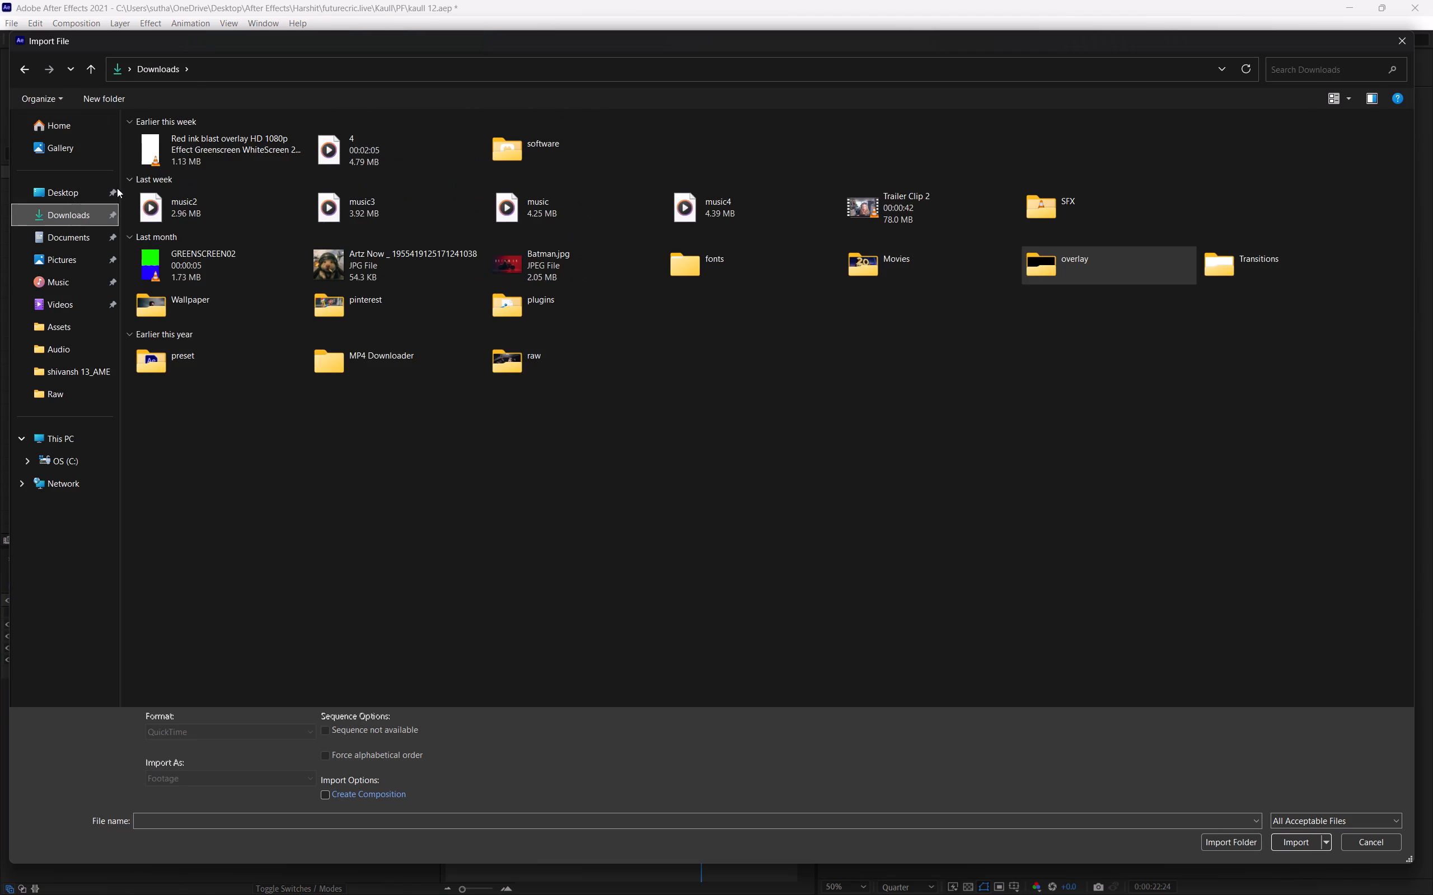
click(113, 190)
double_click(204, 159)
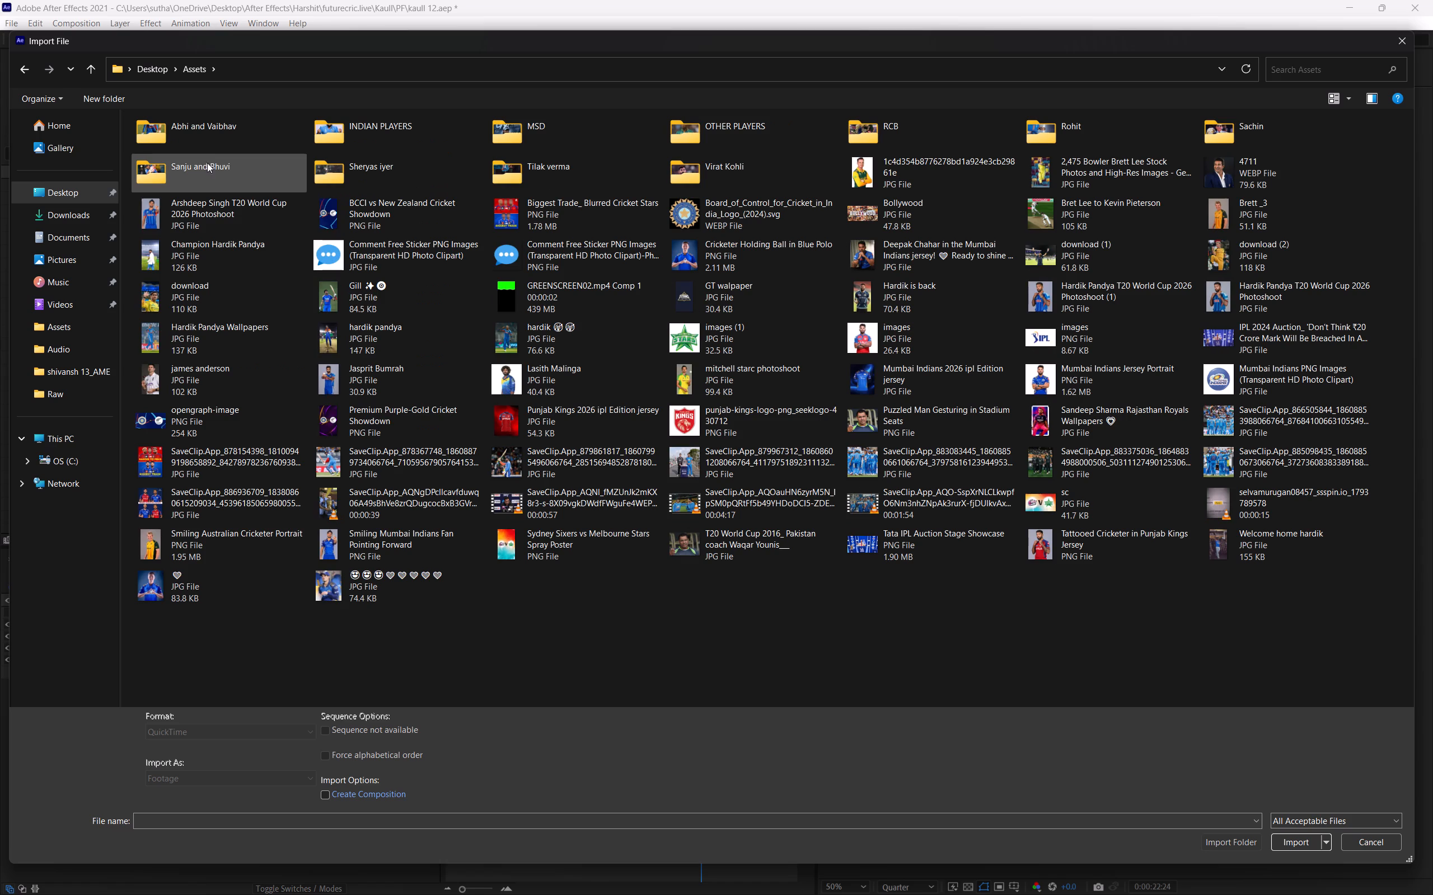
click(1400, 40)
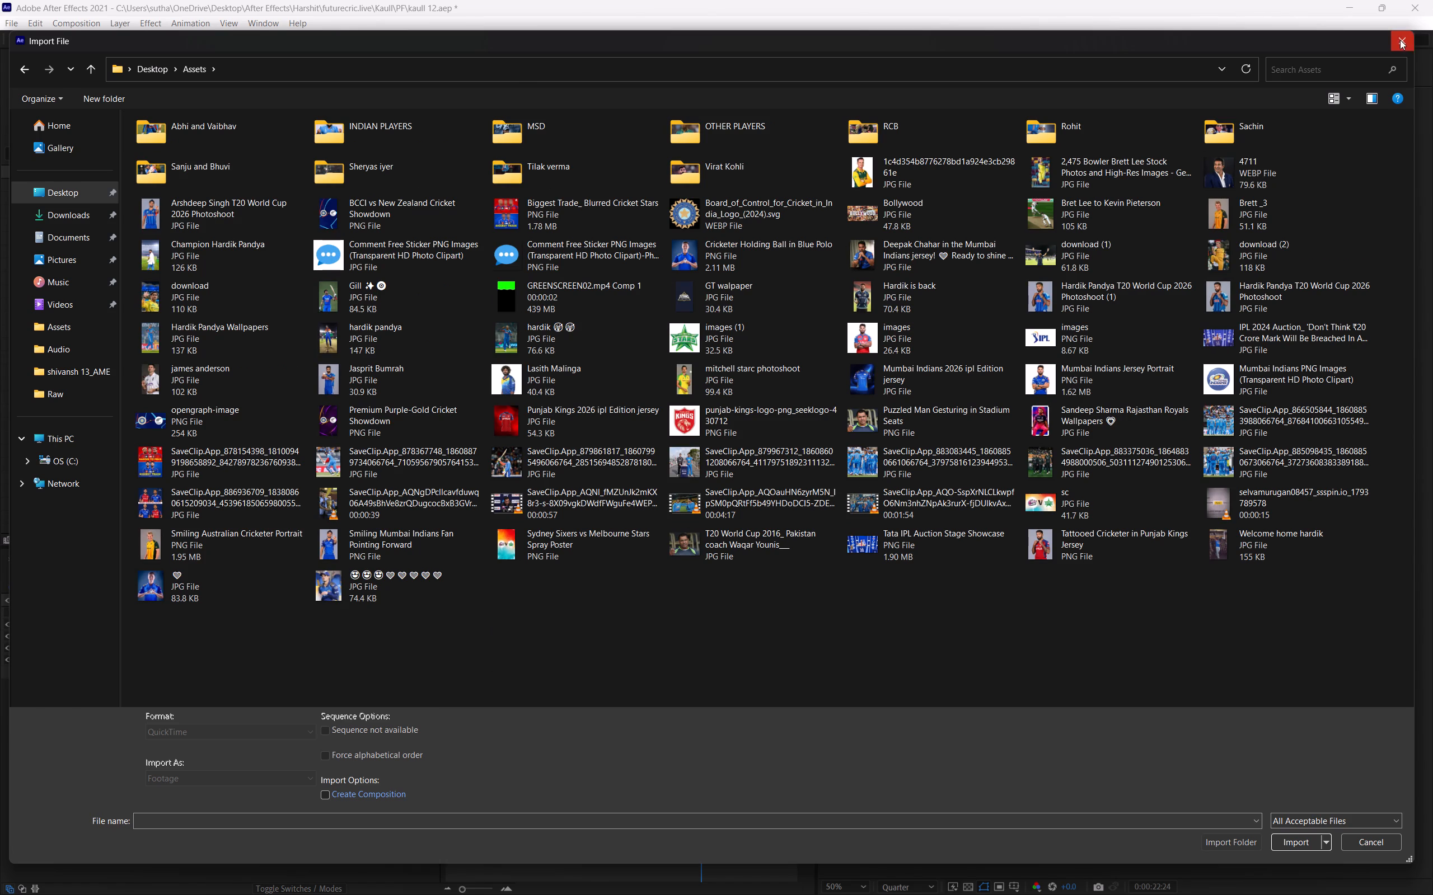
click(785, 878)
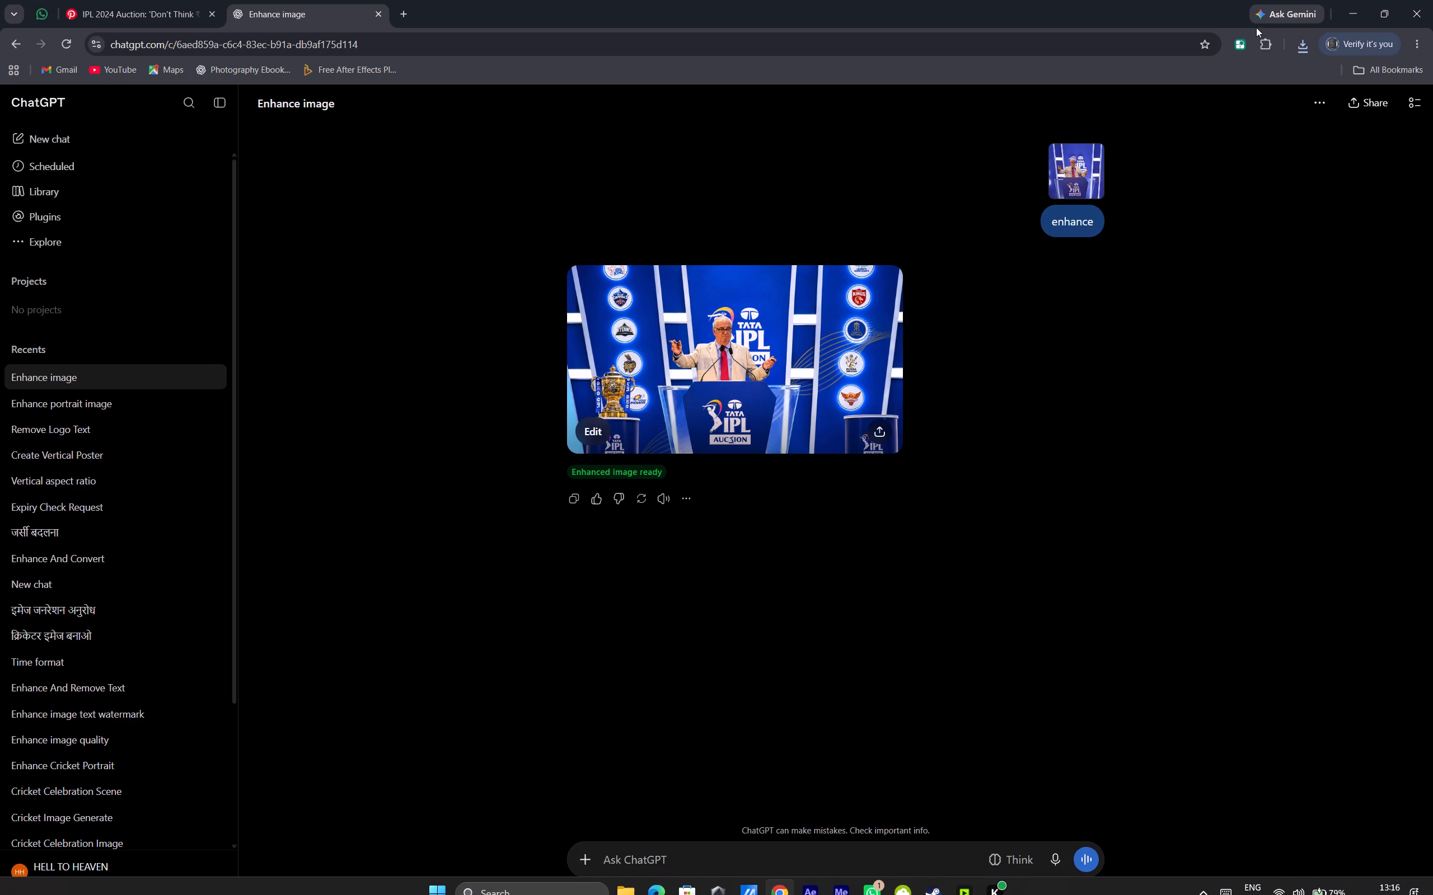
Bring the downloaded Tata IPL Auction Stage Showcase PNG into After Effects as the top layer of the kaull 12 composition.
click(1304, 49)
drag(1205, 114, 673, 894)
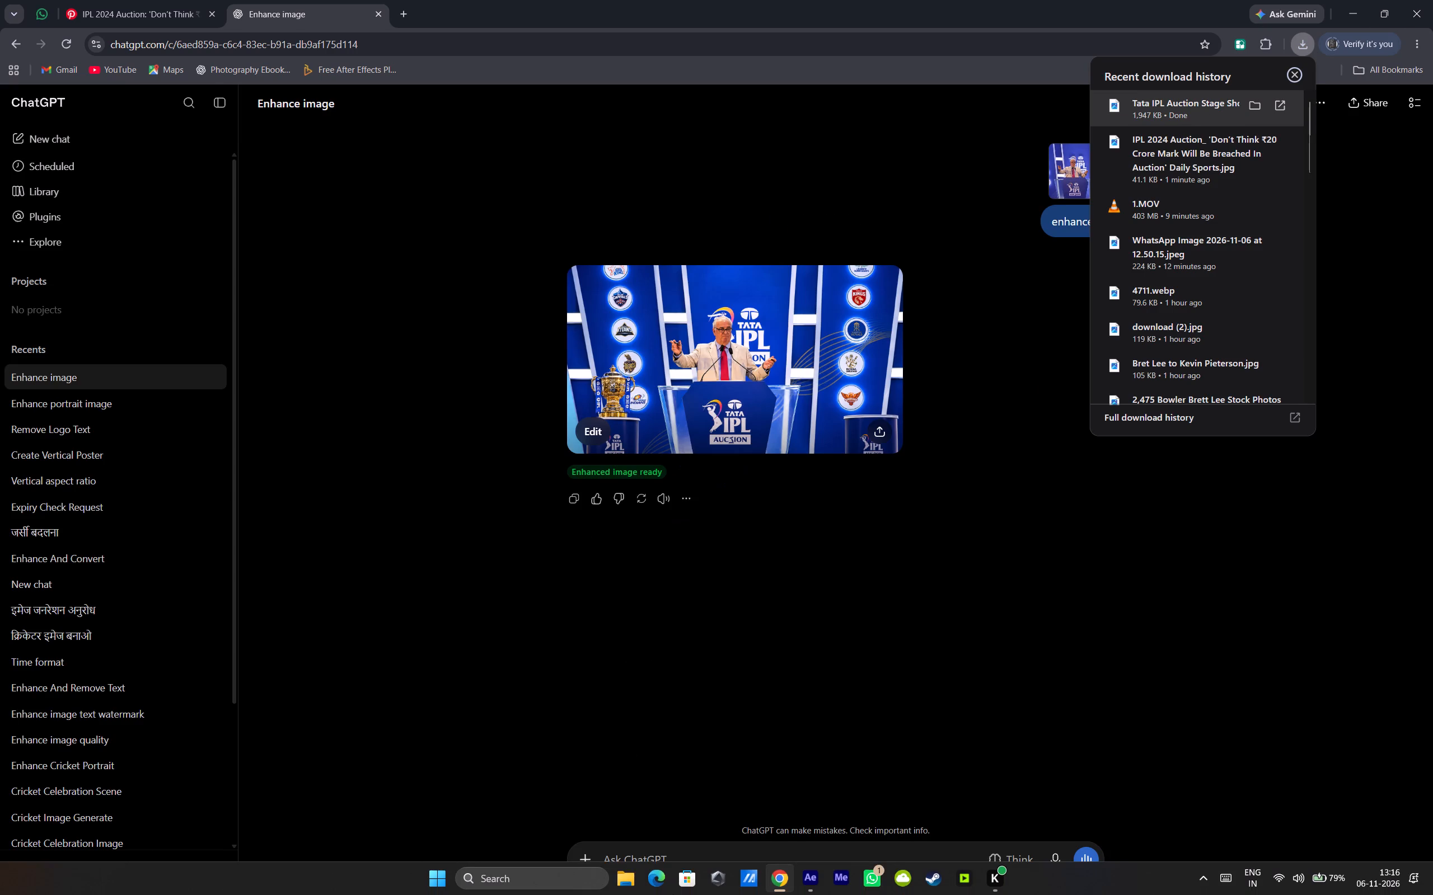
drag(673, 894, 708, 625)
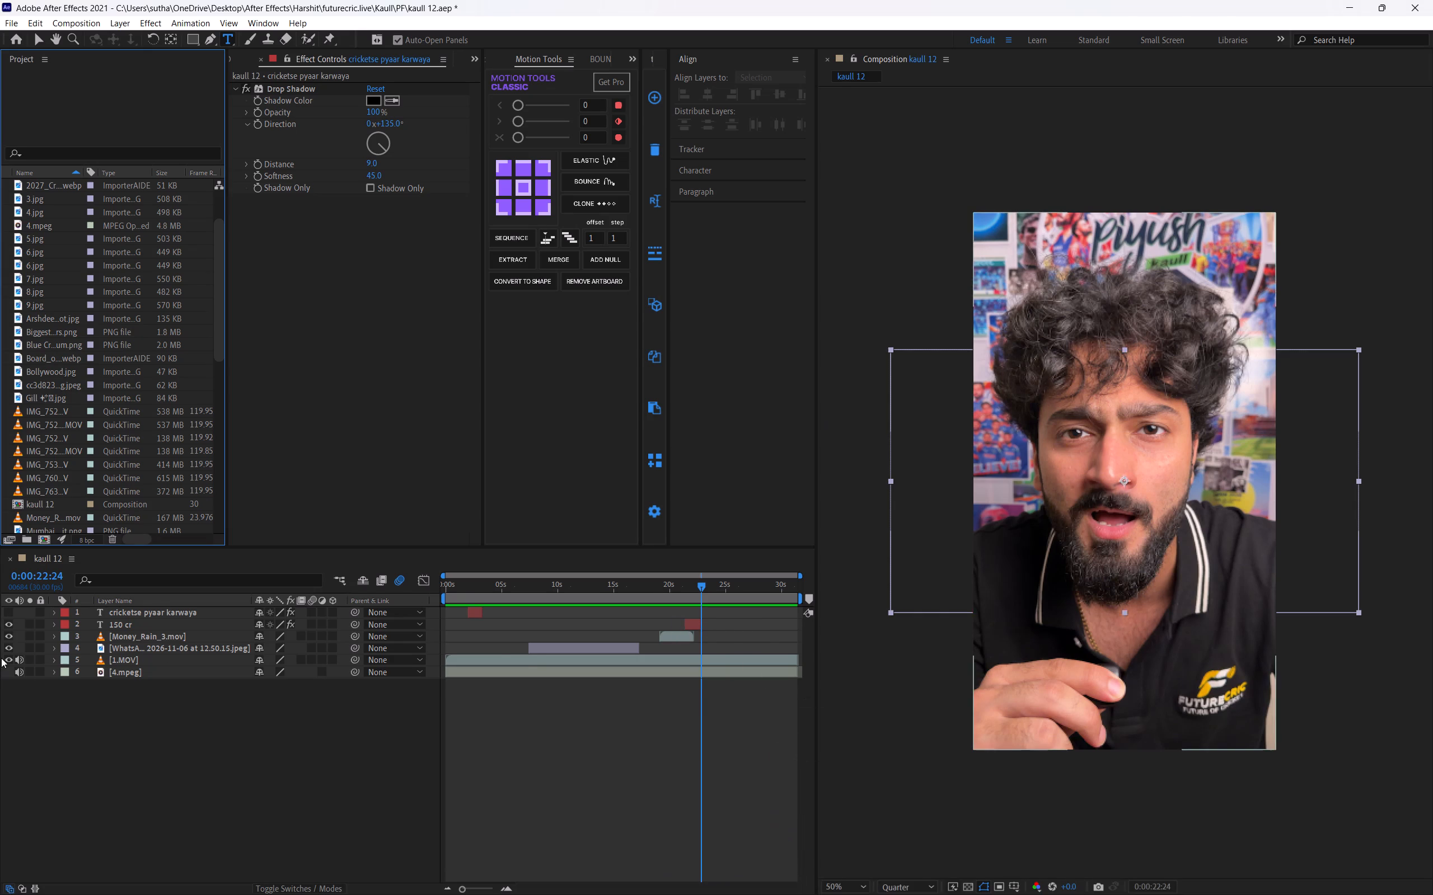
key(space)
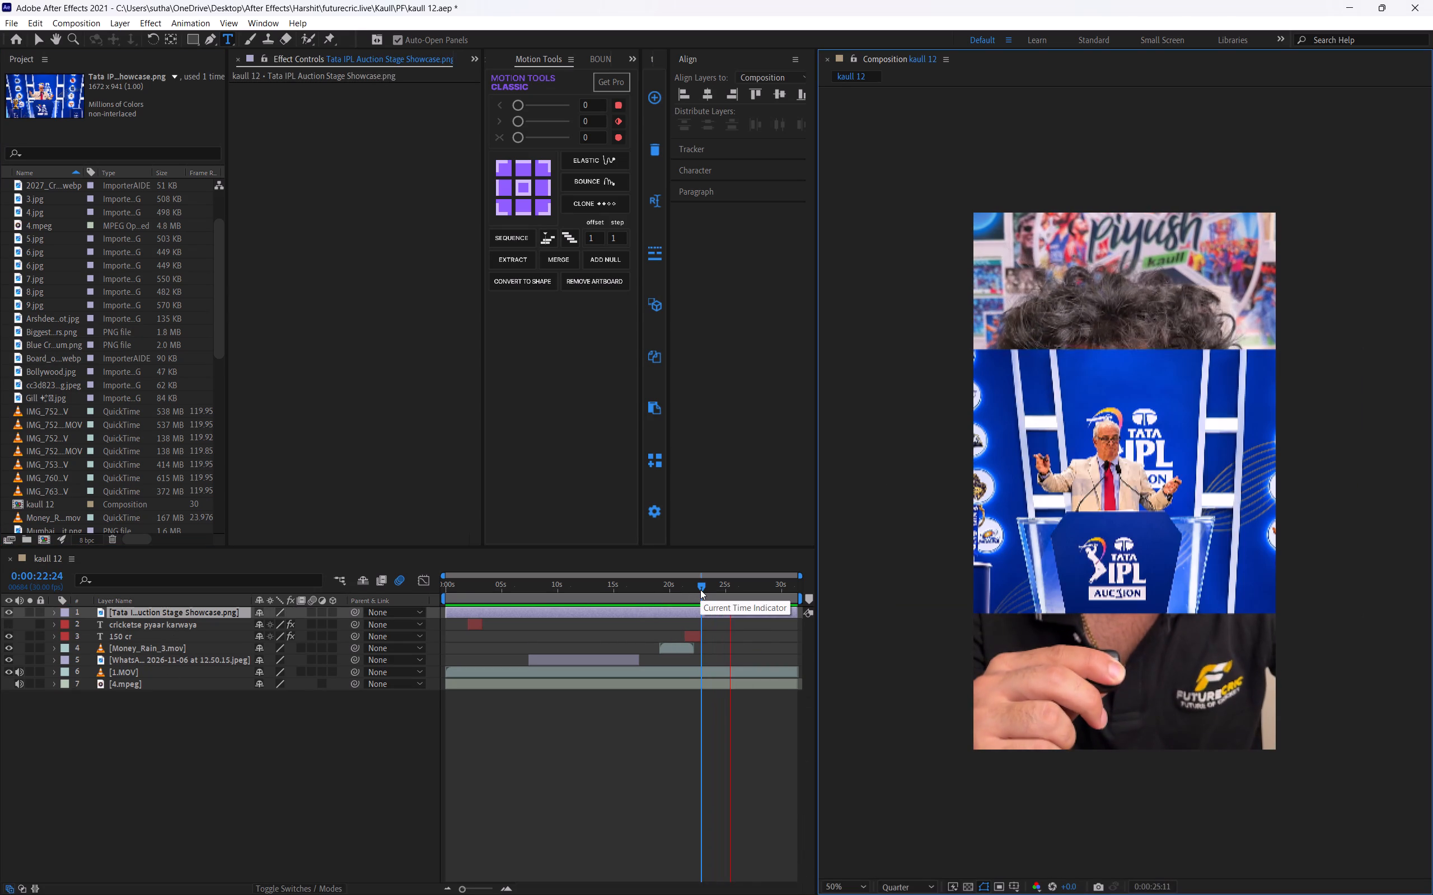
Shift the Tata IPL Auction Stage Showcase layer later in the timeline so it starts at about 14 seconds.
drag(700, 590, 327, 661)
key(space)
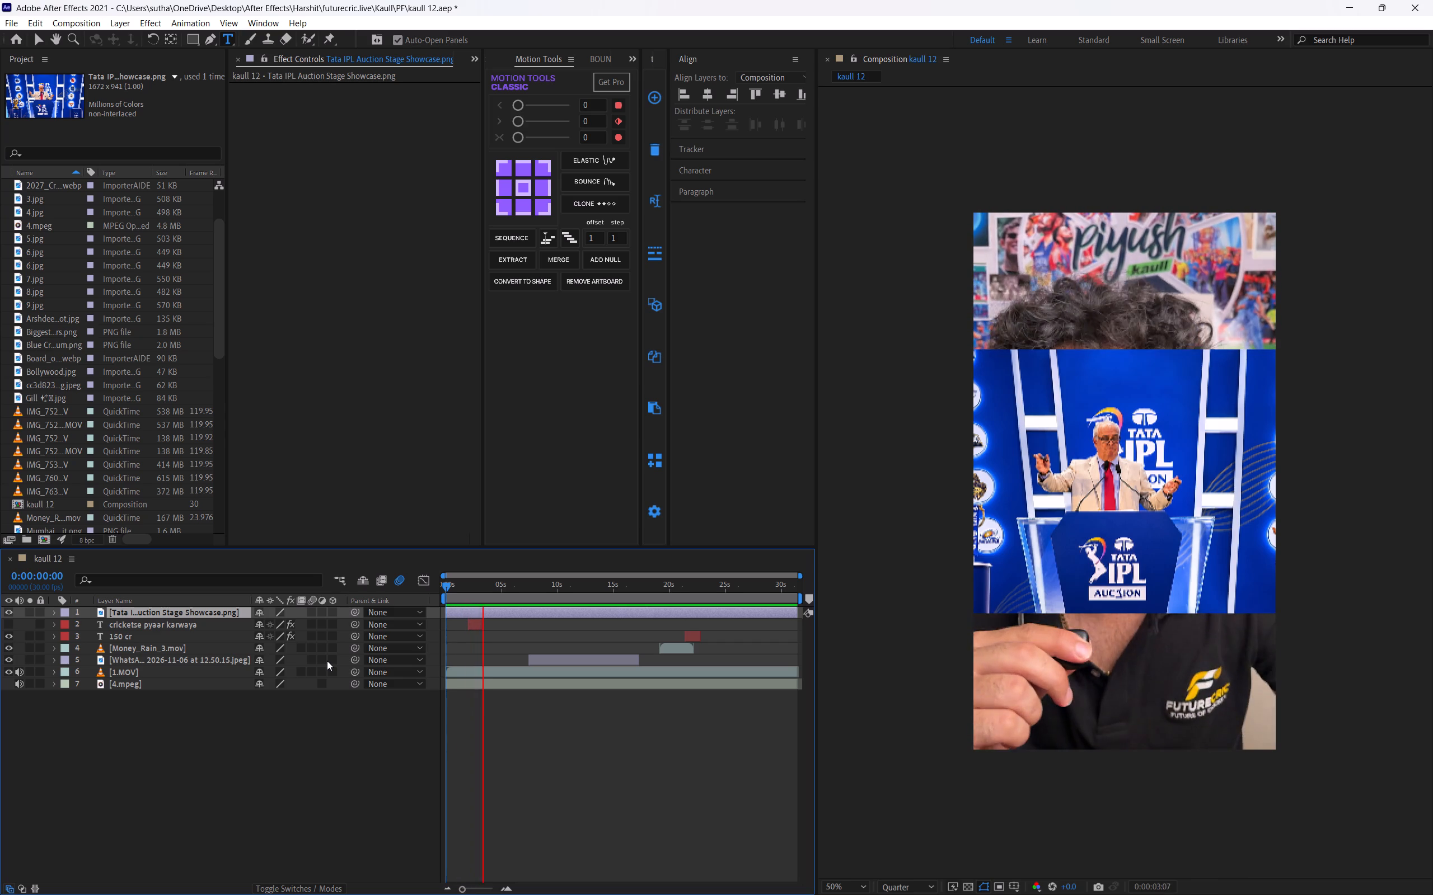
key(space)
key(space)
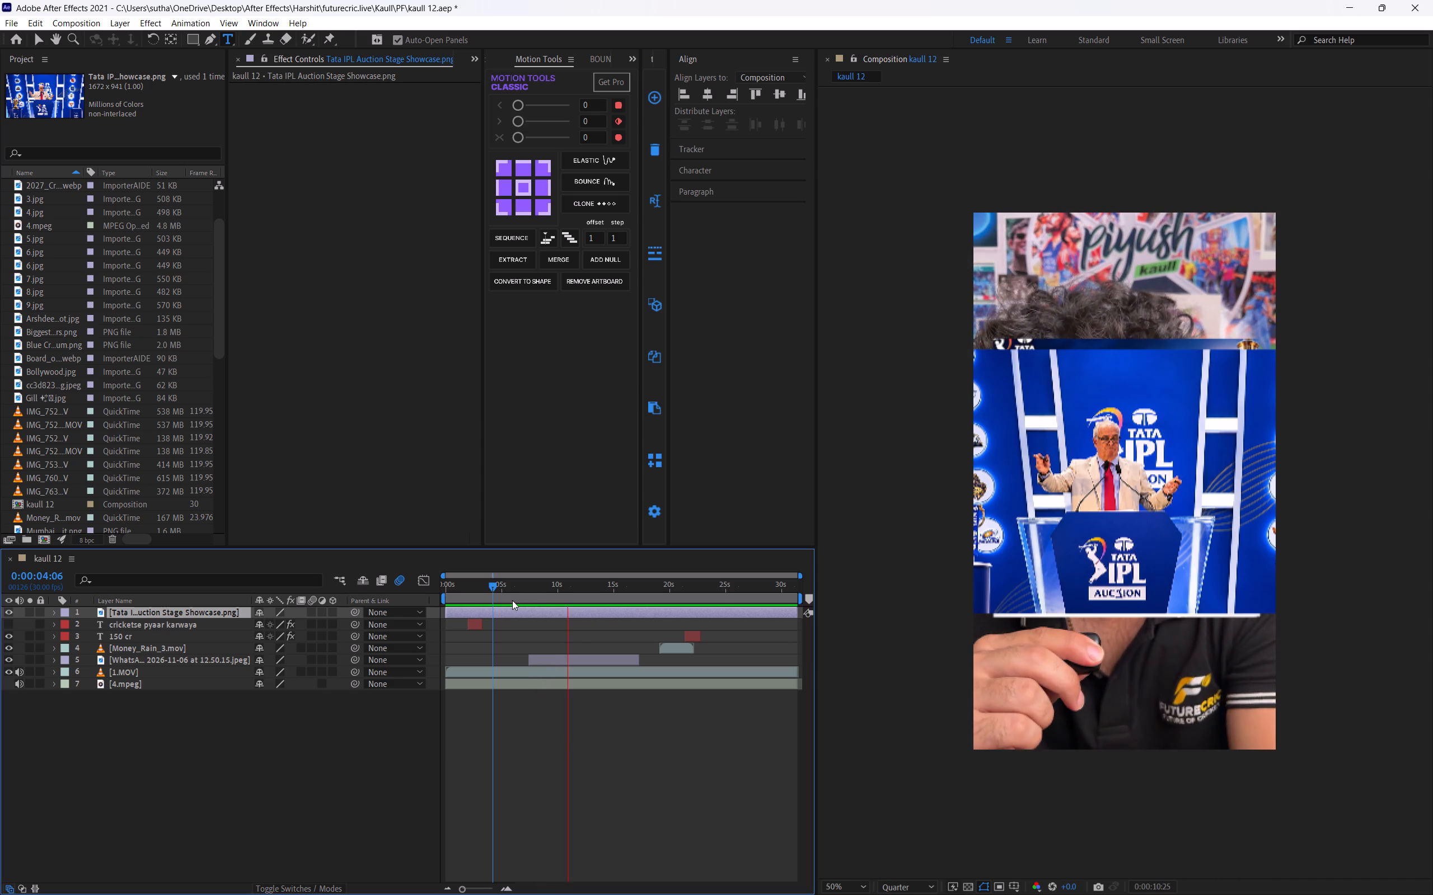
drag(512, 600, 415, 623)
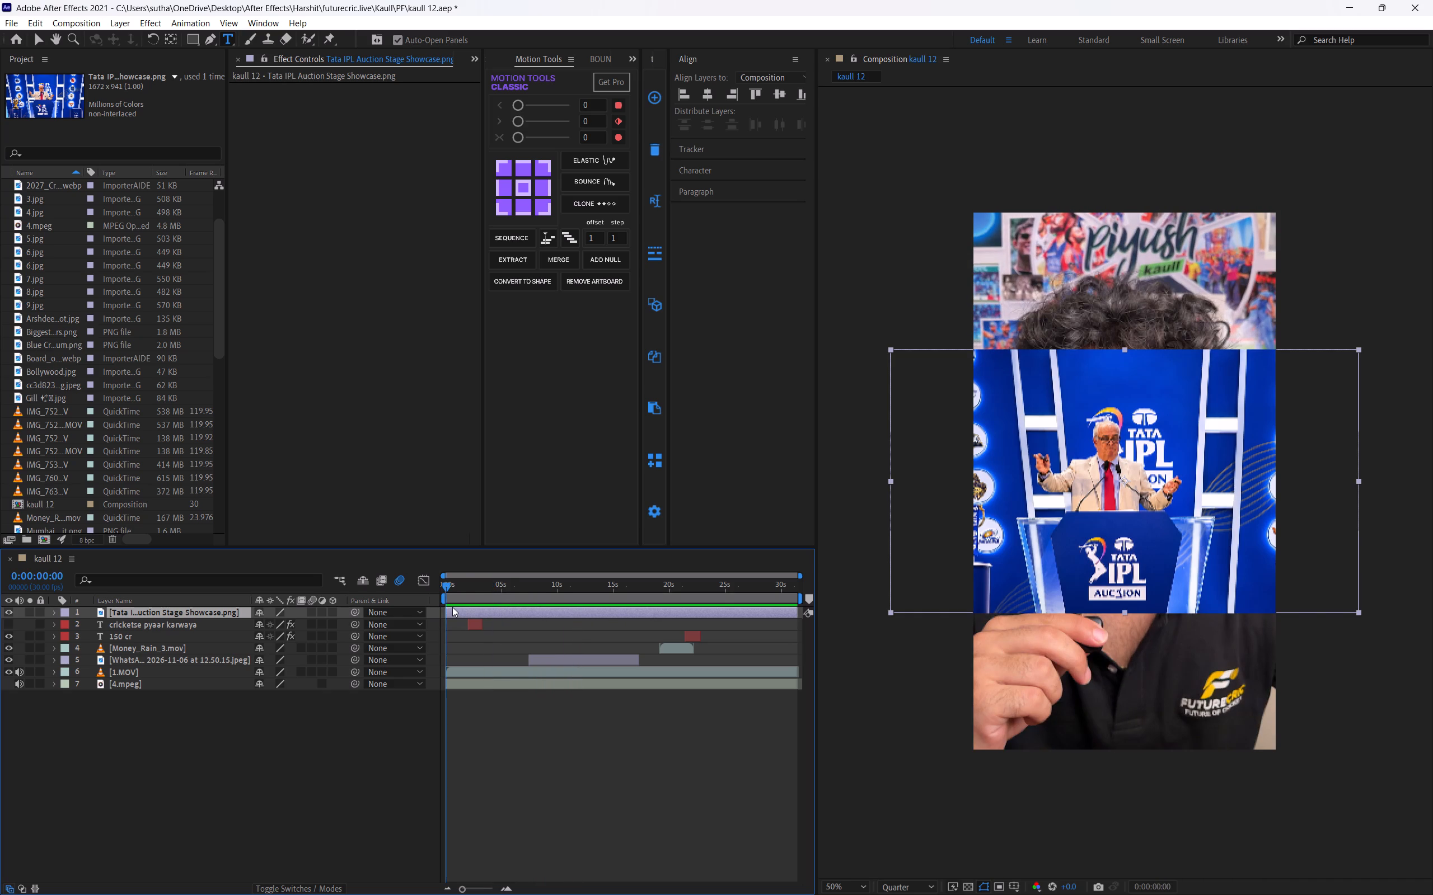
drag(453, 607, 610, 618)
Move the IPL retention fee image layer so it starts at 0:00:00:00.
click(572, 661)
key(bracketleft)
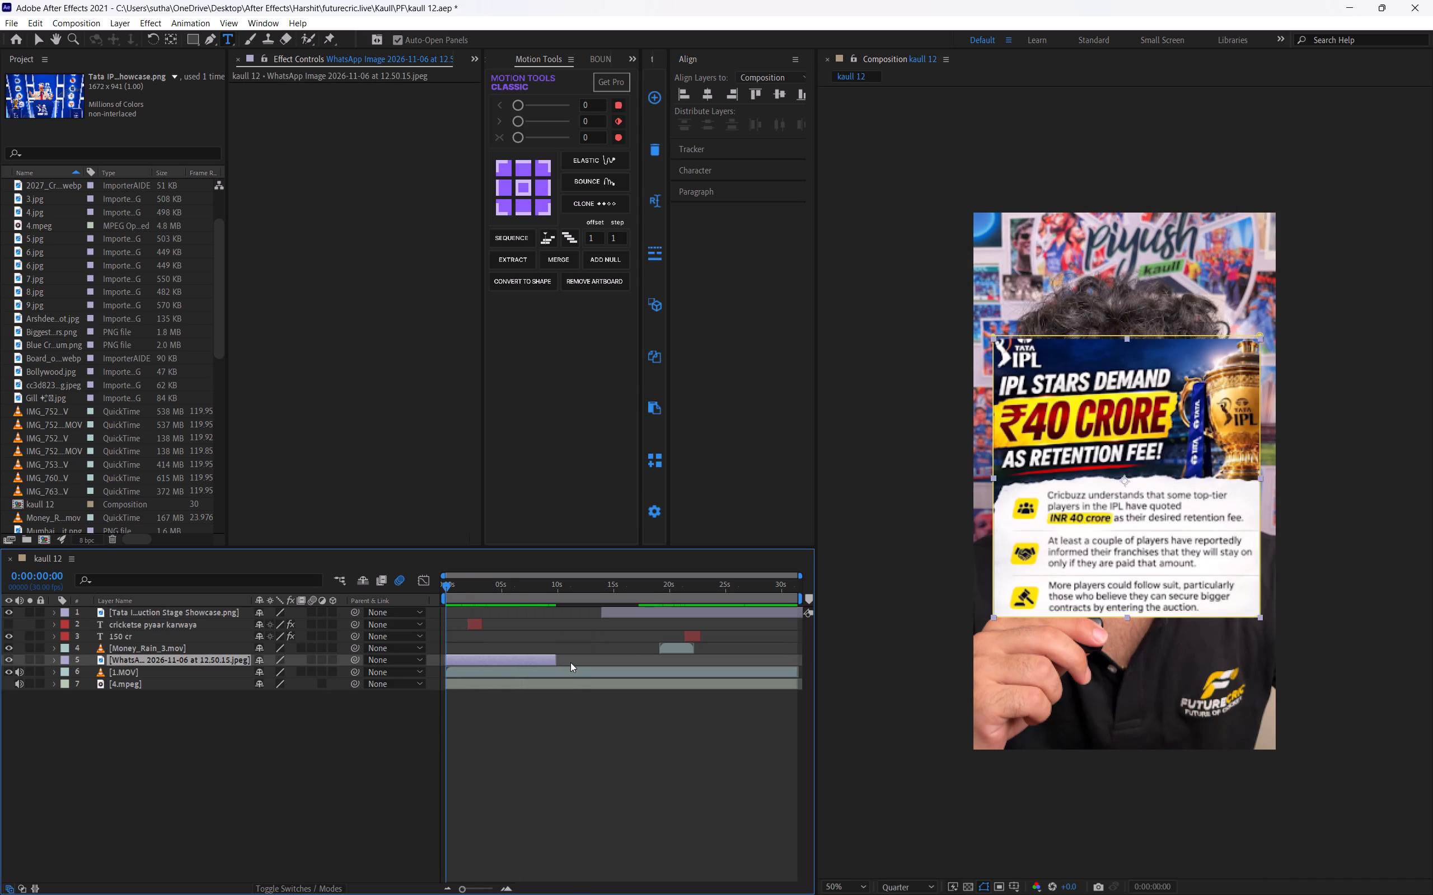
Scale the retention fee image to 60.5% and place it over the speaker's chest below his face, saving the project.
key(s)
drag(268, 669, 262, 679)
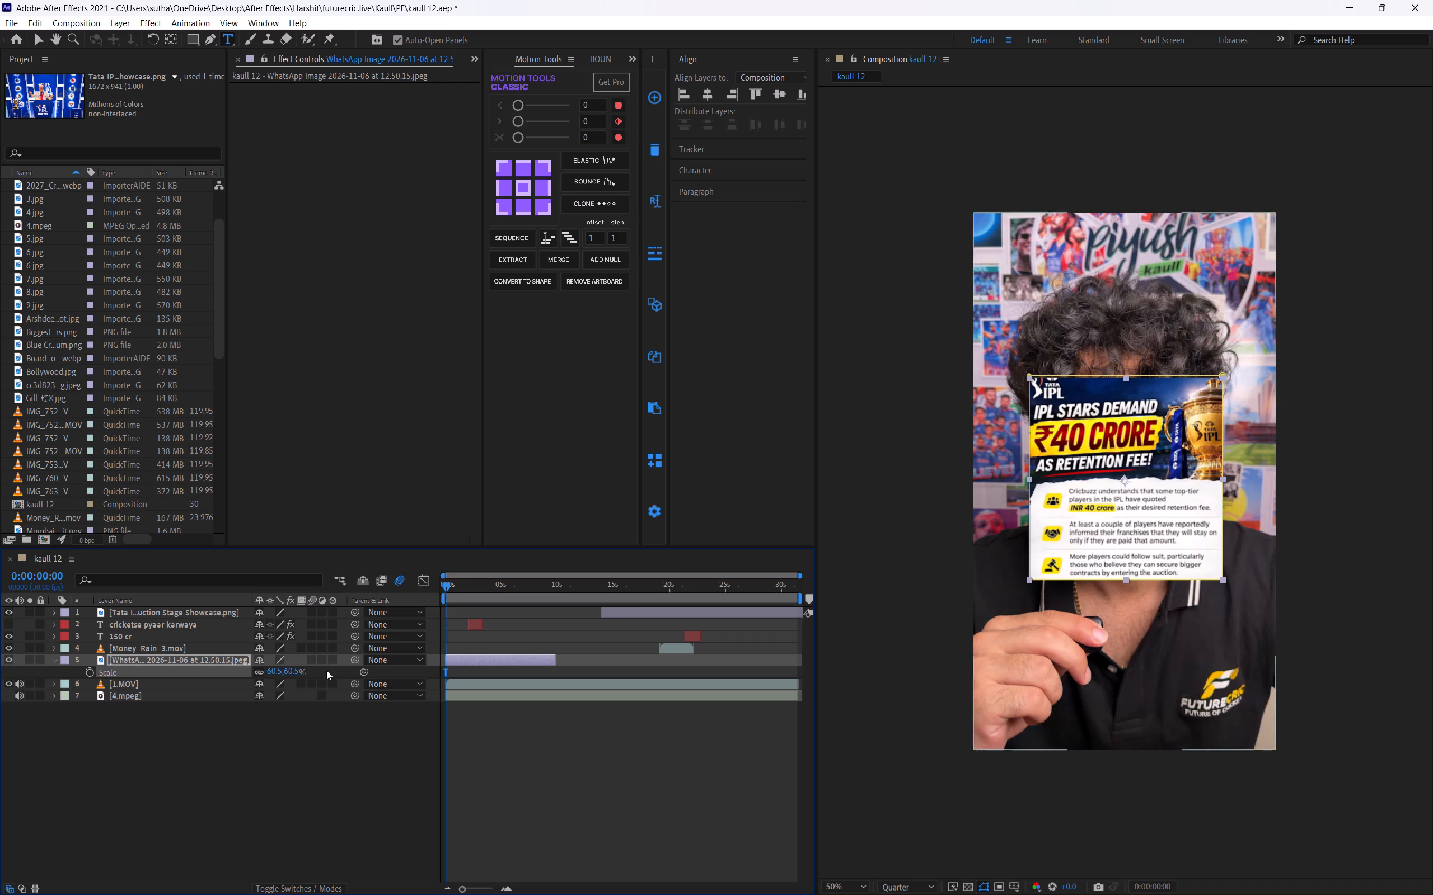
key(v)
drag(1149, 446, 1150, 625)
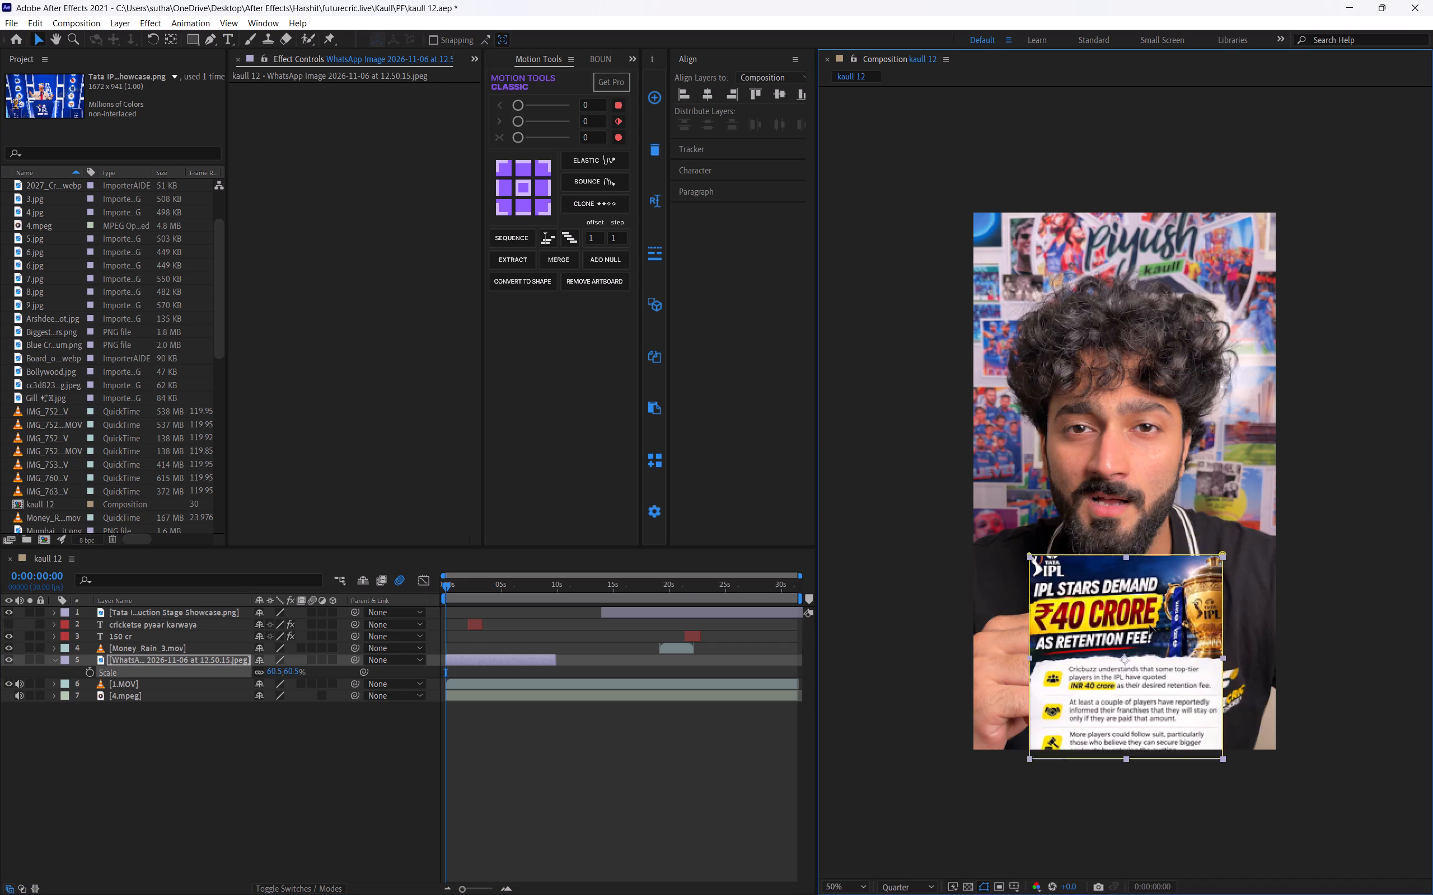
drag(1150, 625, 1147, 591)
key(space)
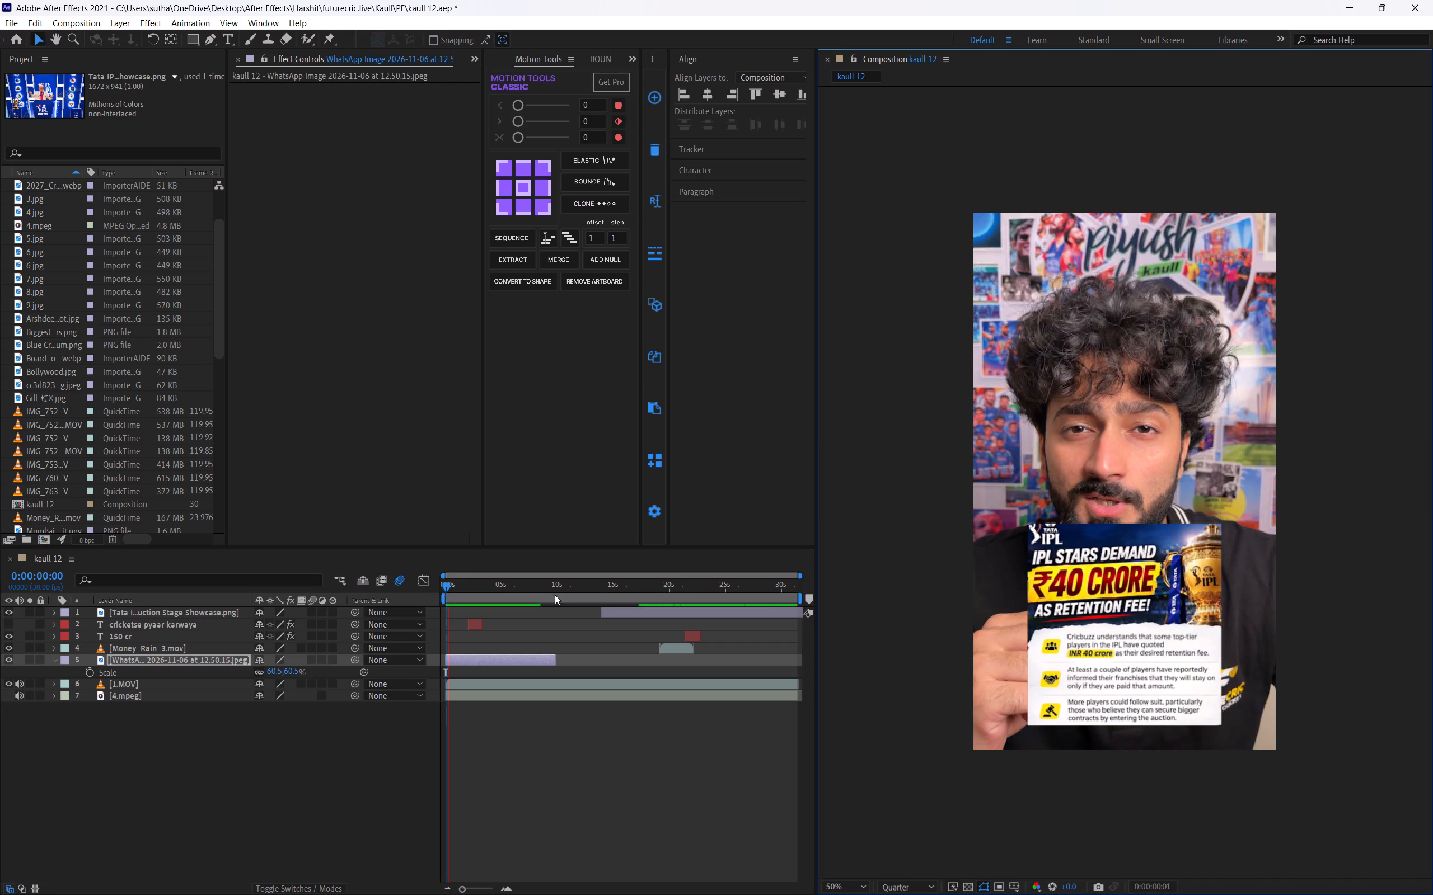
key(ctrl+s)
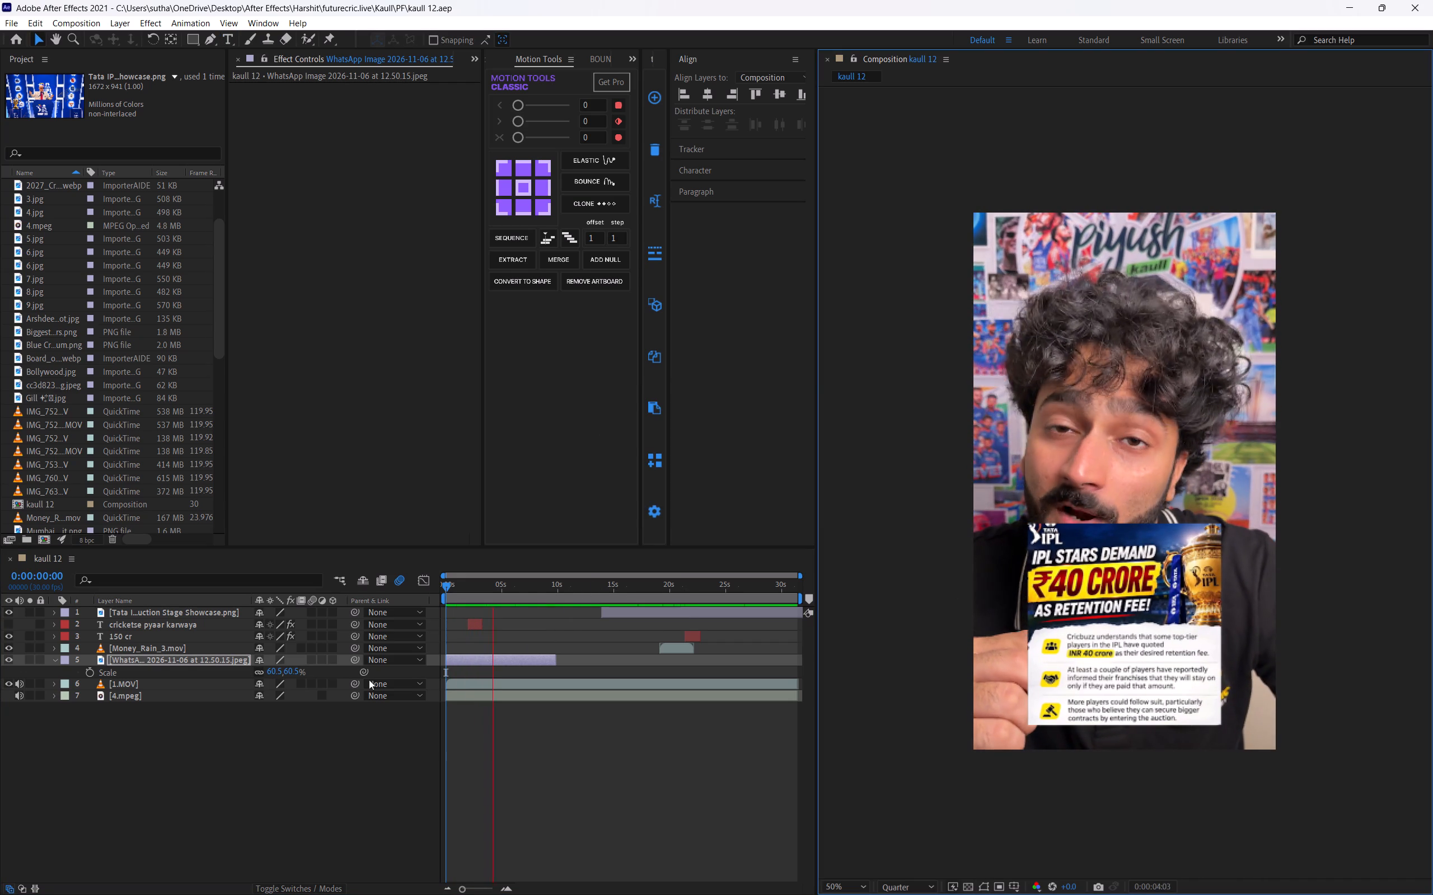
click(54, 667)
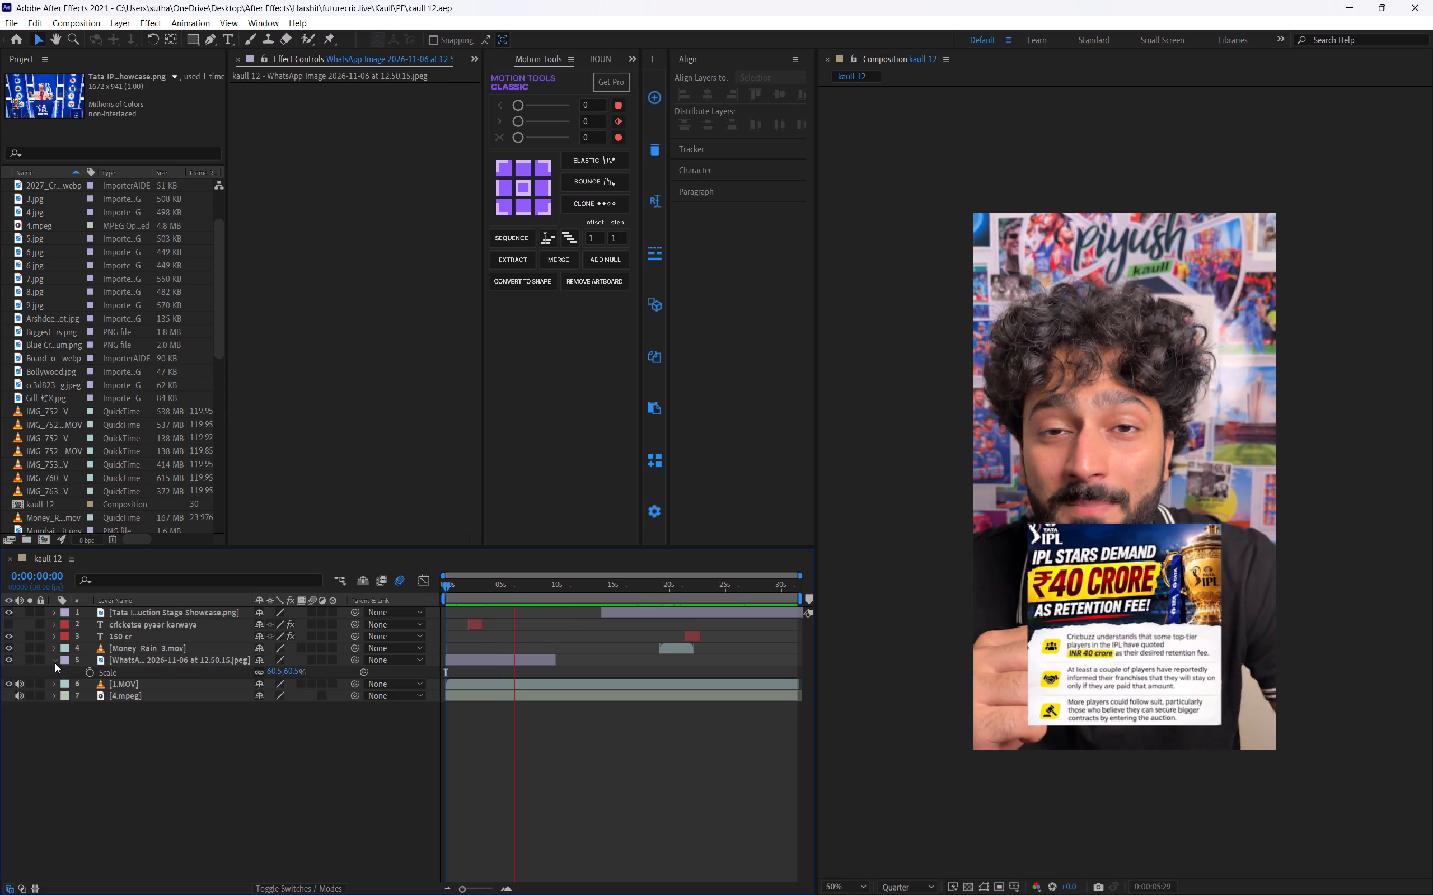
click(54, 663)
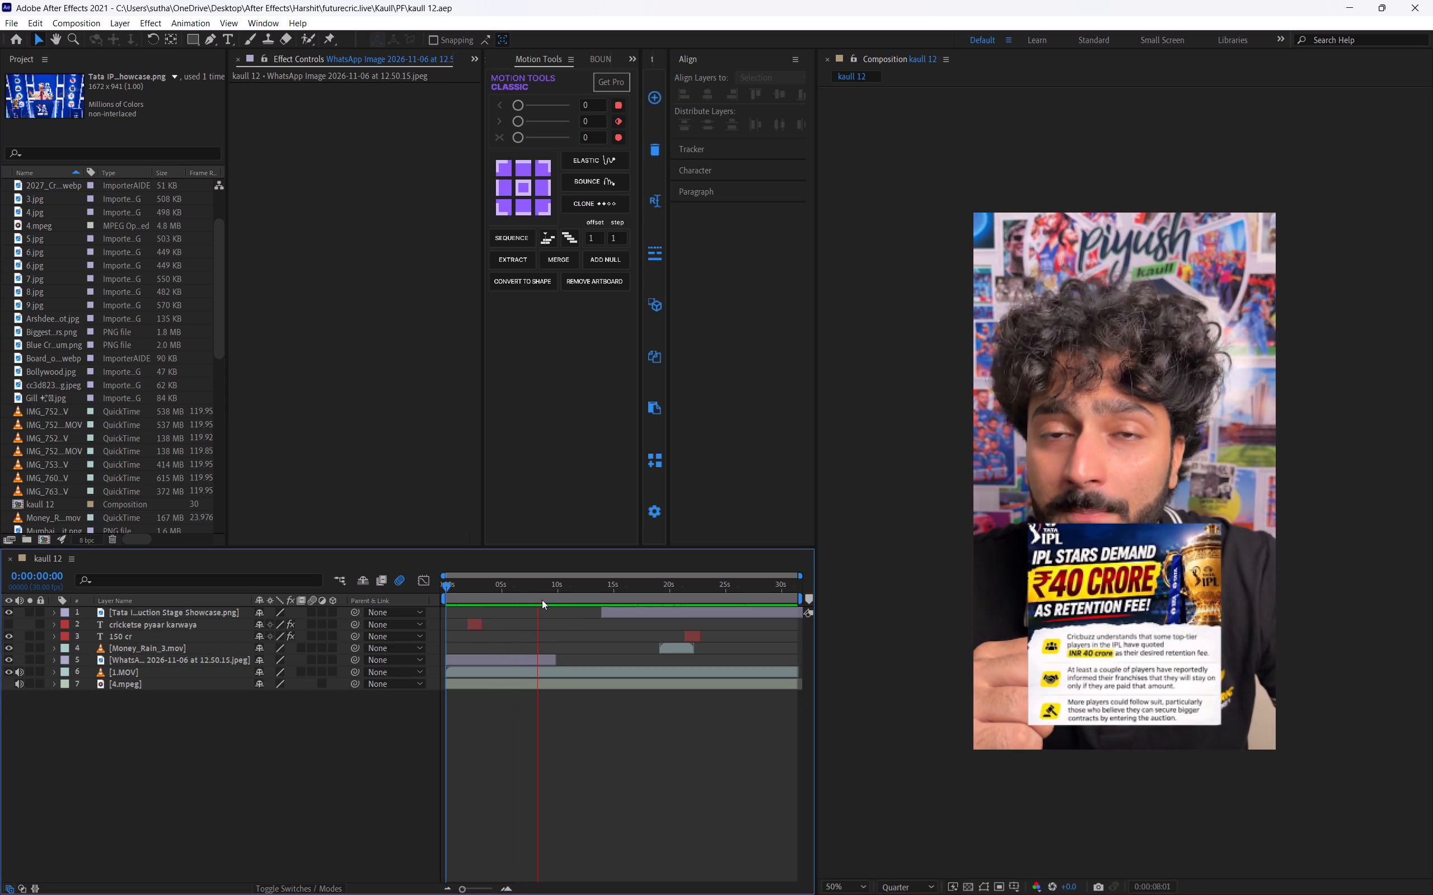
Split the retention fee image layer at 0:00:07:15, delete the remaining part after the cut, and save the project.
drag(533, 587, 526, 590)
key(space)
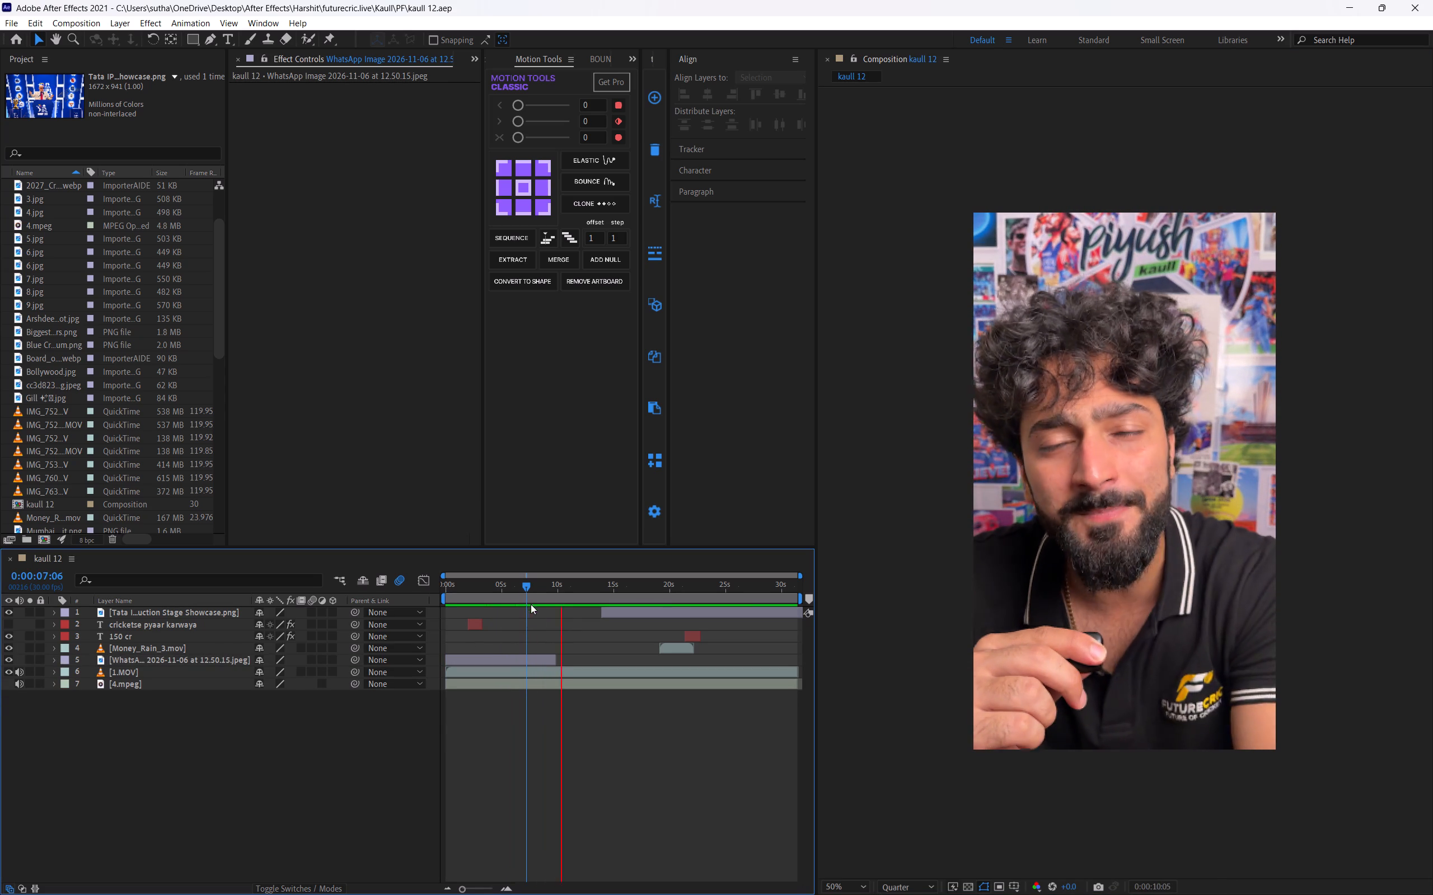
drag(519, 590, 503, 592)
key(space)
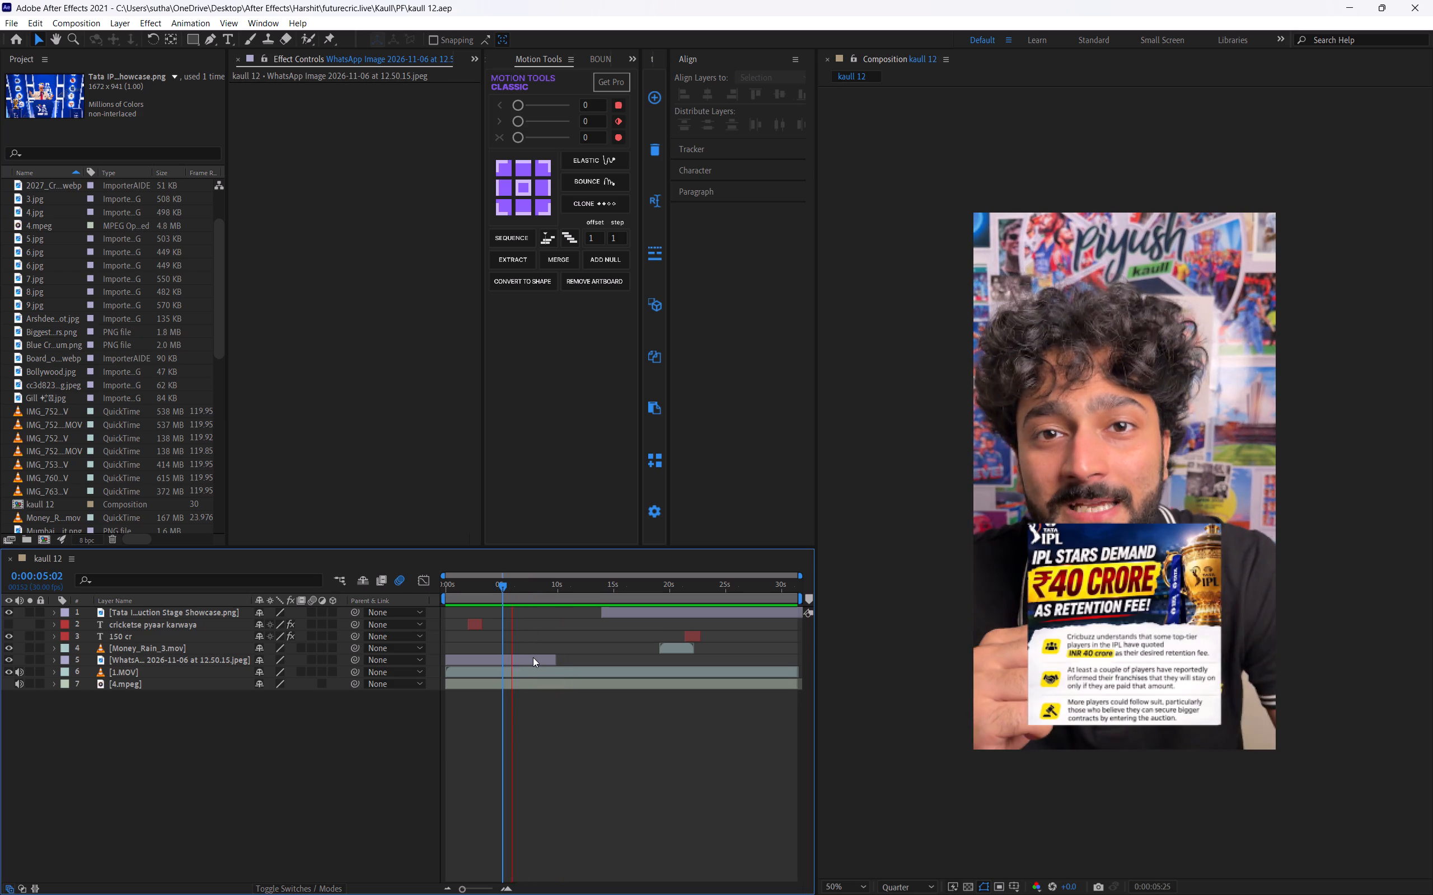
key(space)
click(533, 657)
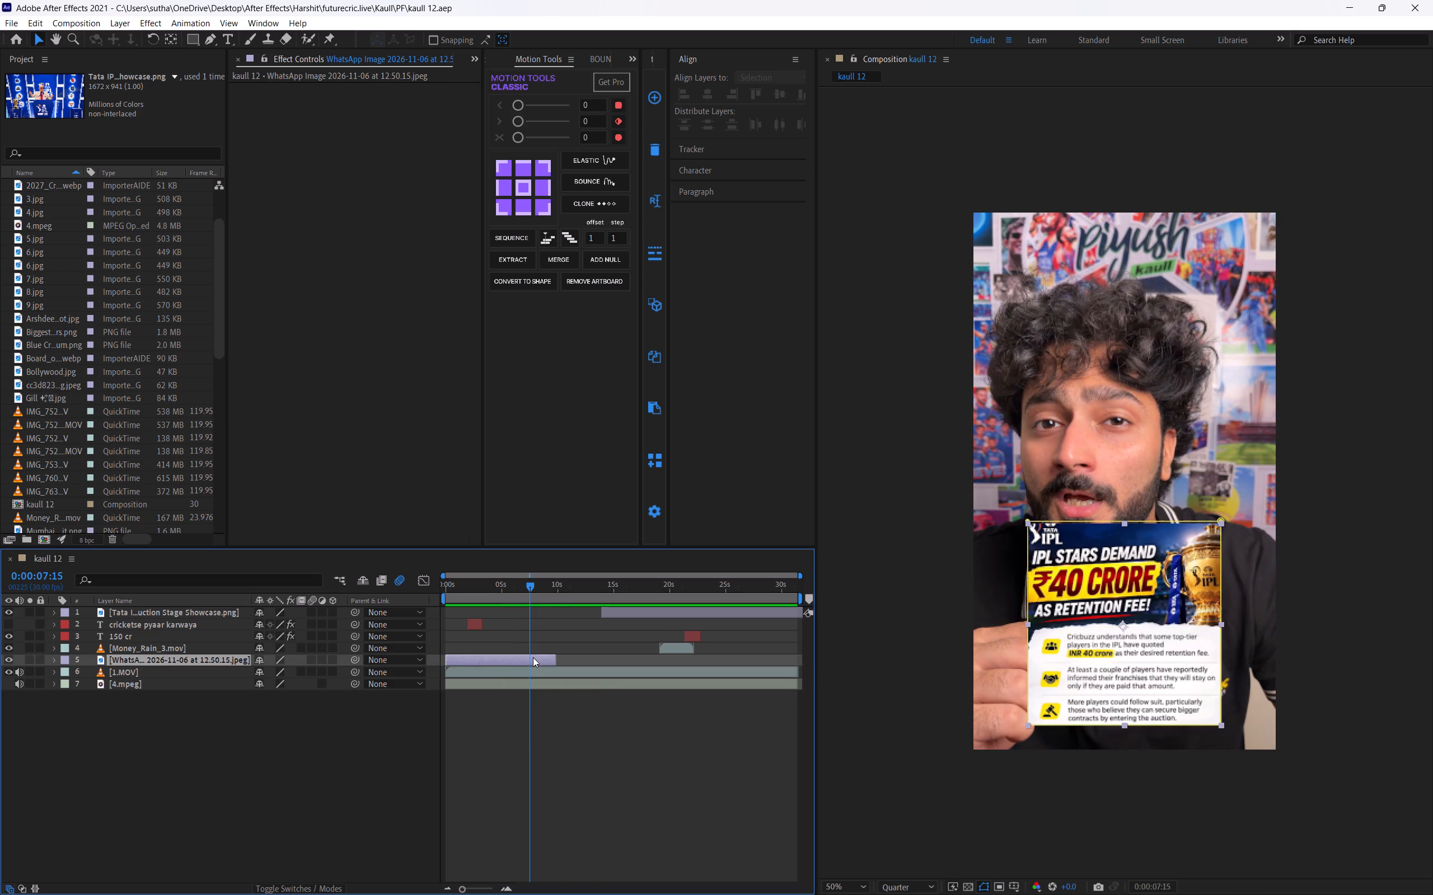
key(ctrl+shift+d)
key(BackSpace)
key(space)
key(ctrl+s)
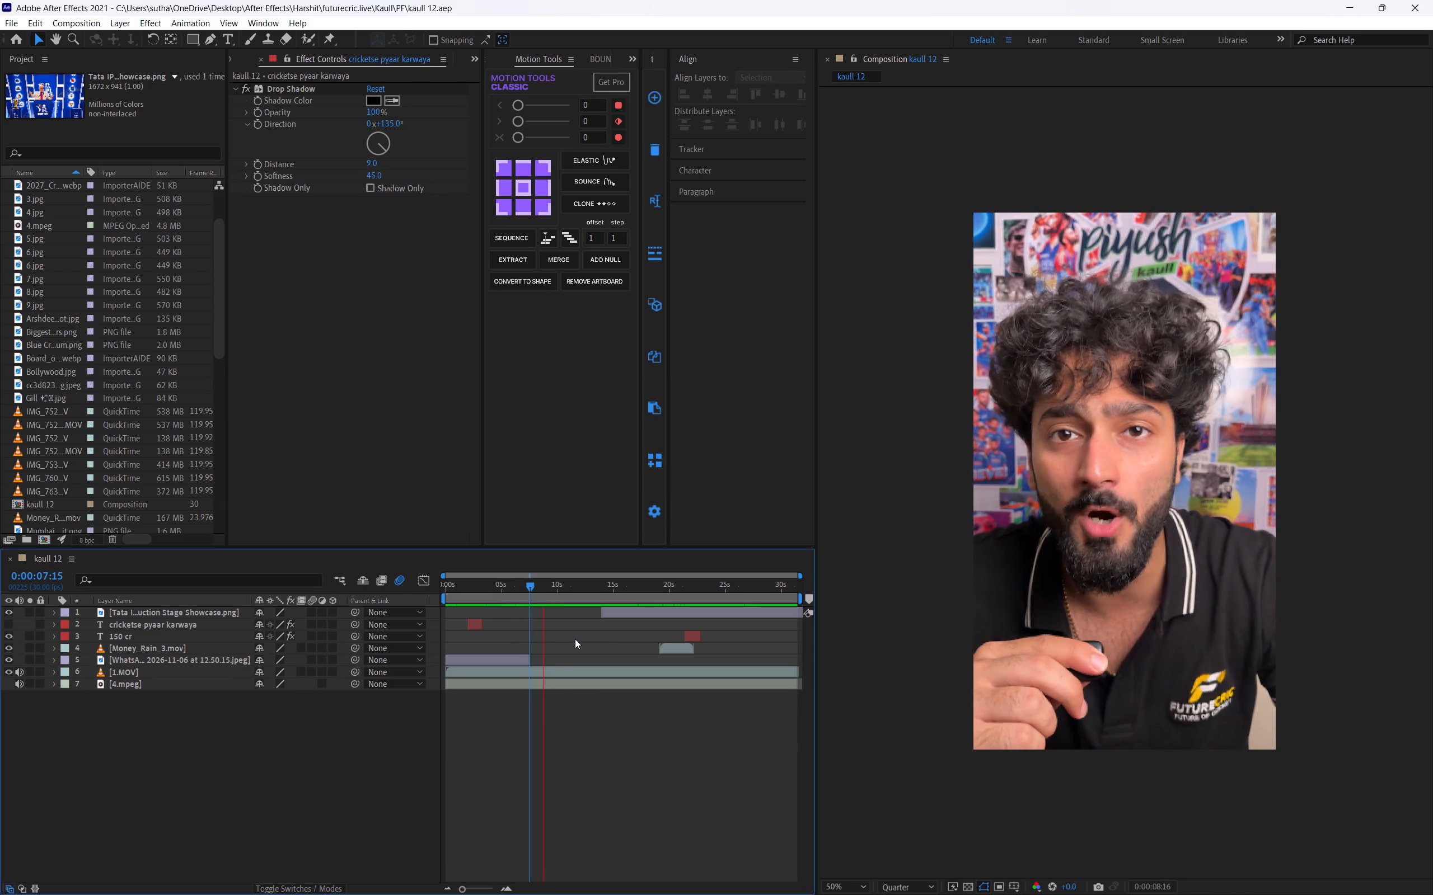
Duplicate the "150 cr" text and Money_Rain_3.mov layers and shift both copies about 10 seconds earlier on the timeline.
click(530, 583)
key(space)
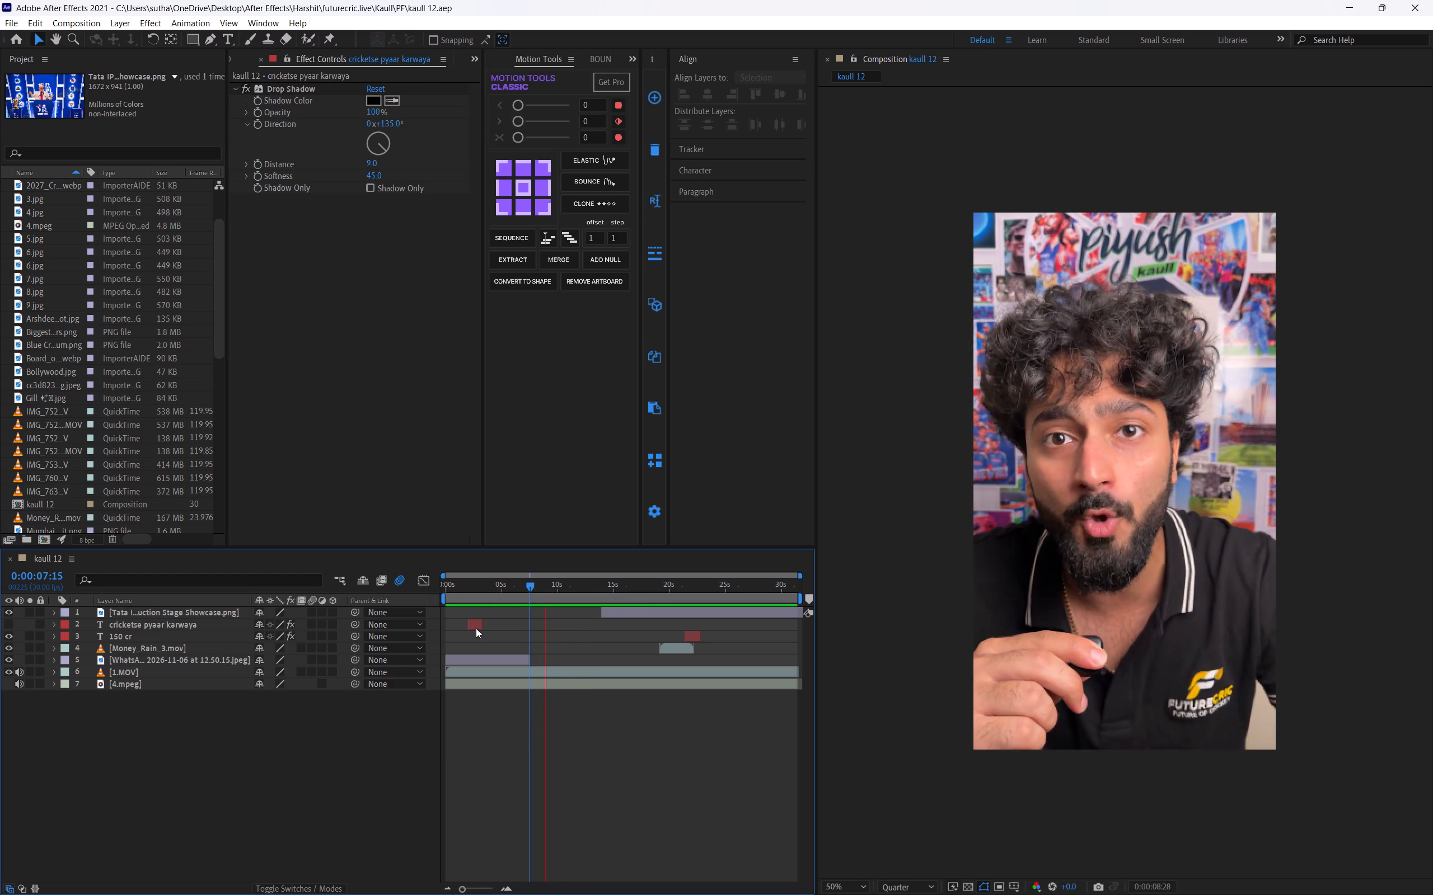
key(space)
click(477, 626)
key(space)
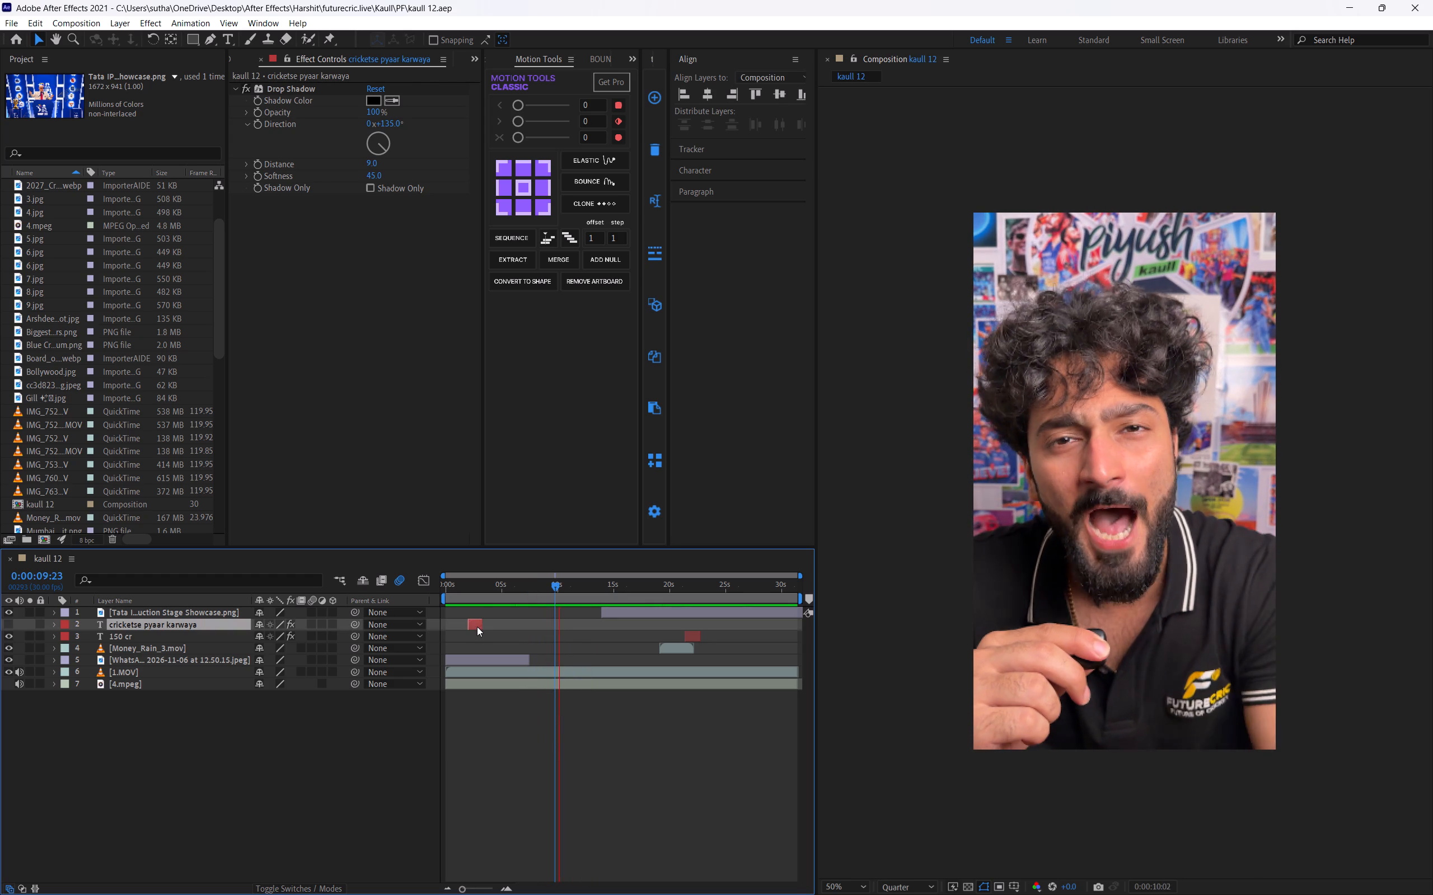
key(space)
key(space)
key(space)
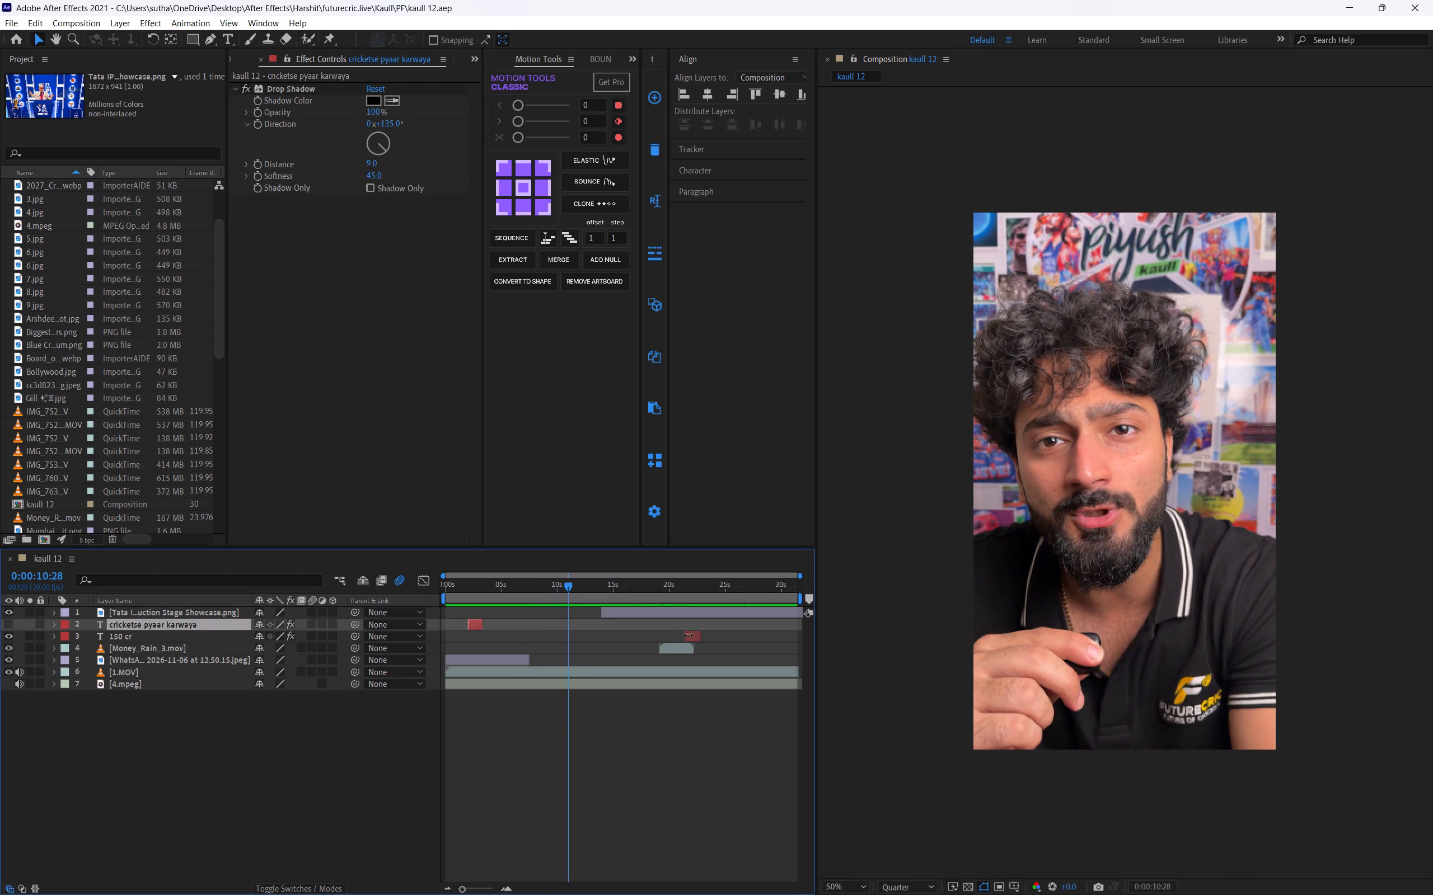
key(space)
key(space)
click(694, 637)
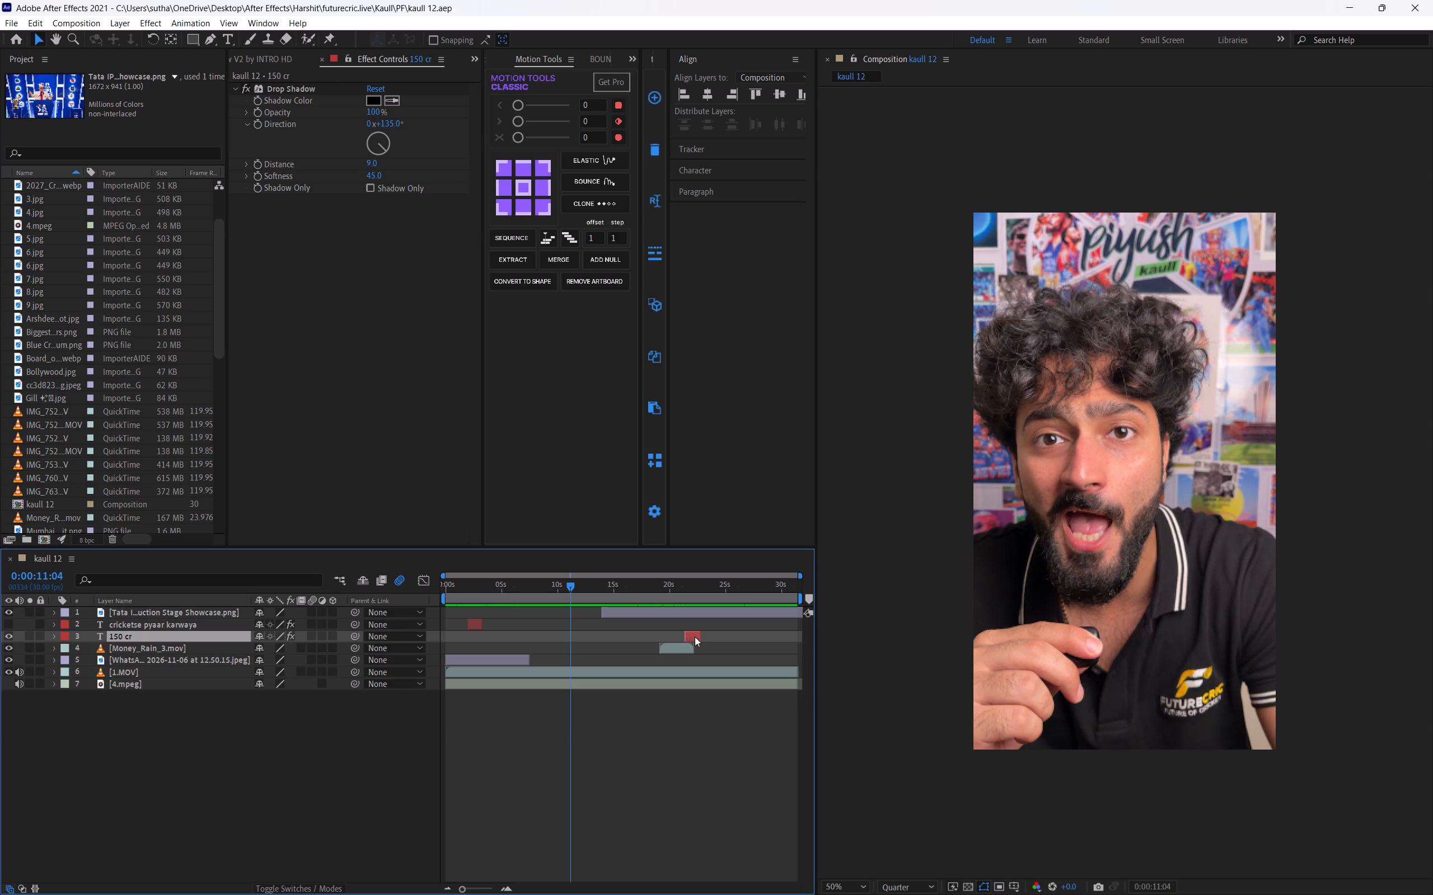
ctrl+click(678, 646)
key(ctrl+d)
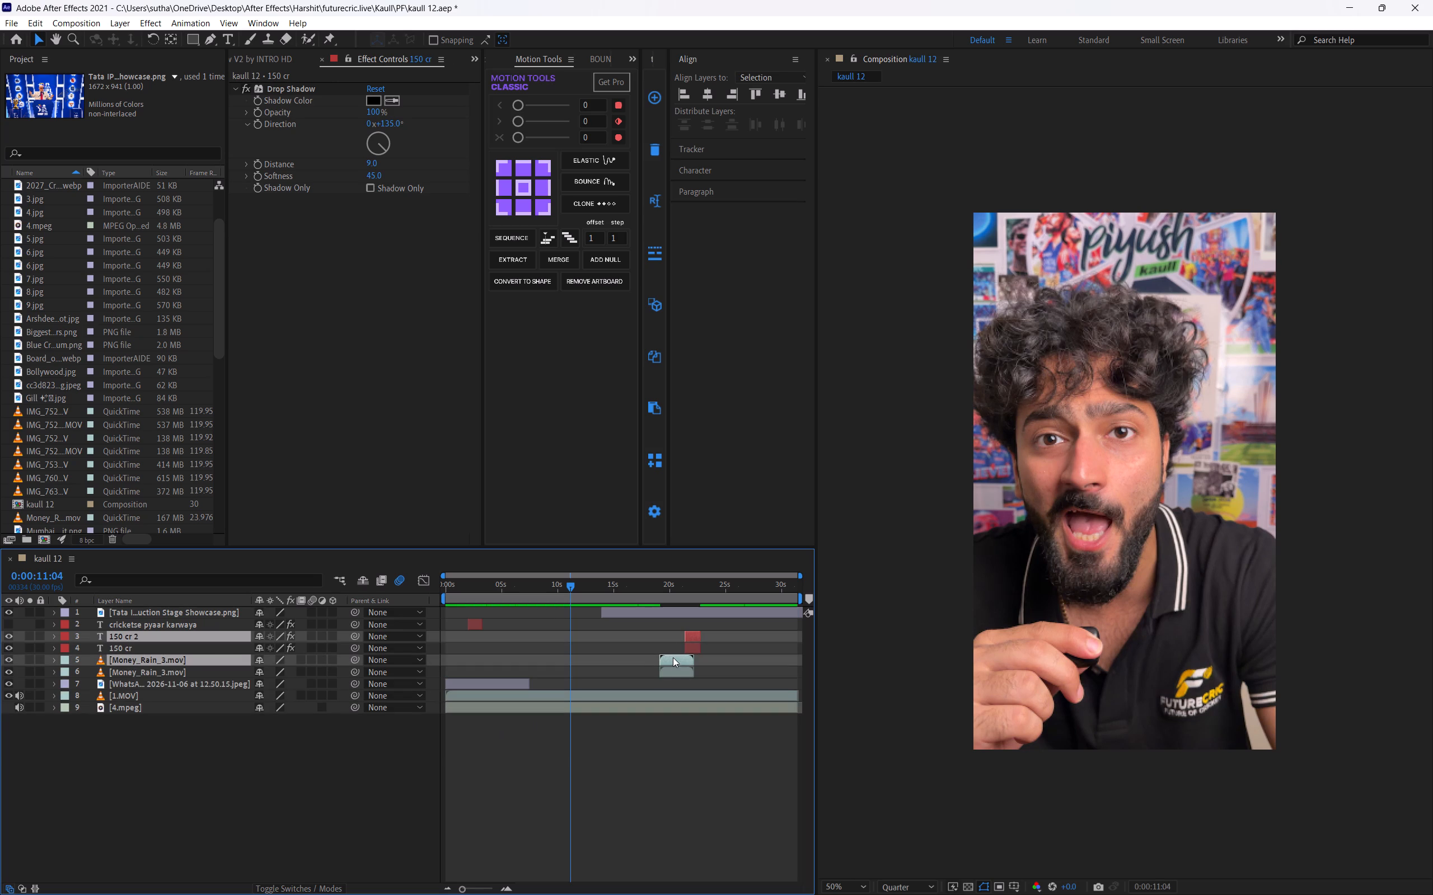
drag(673, 658, 561, 685)
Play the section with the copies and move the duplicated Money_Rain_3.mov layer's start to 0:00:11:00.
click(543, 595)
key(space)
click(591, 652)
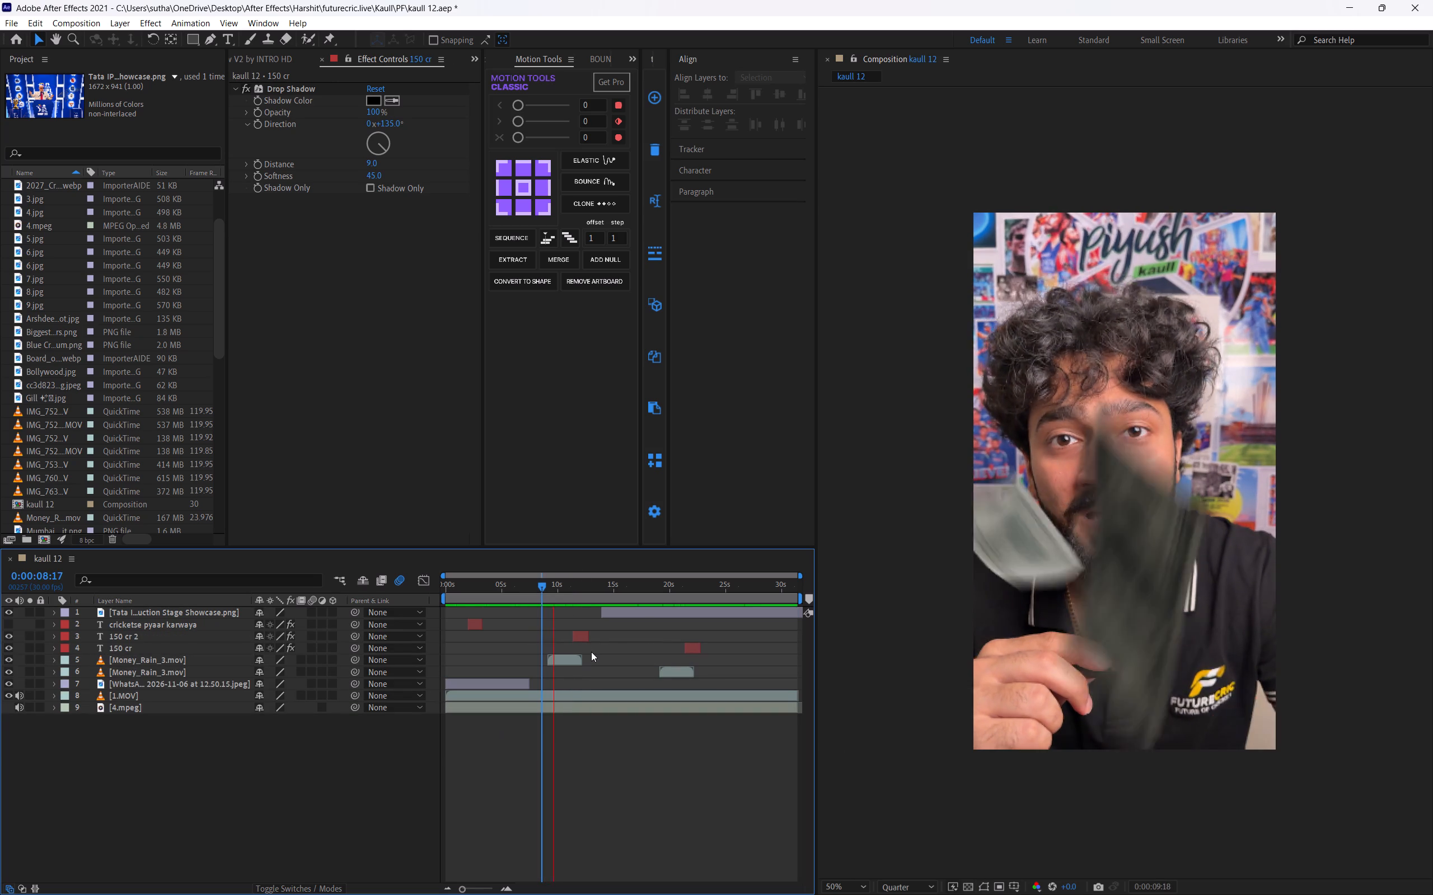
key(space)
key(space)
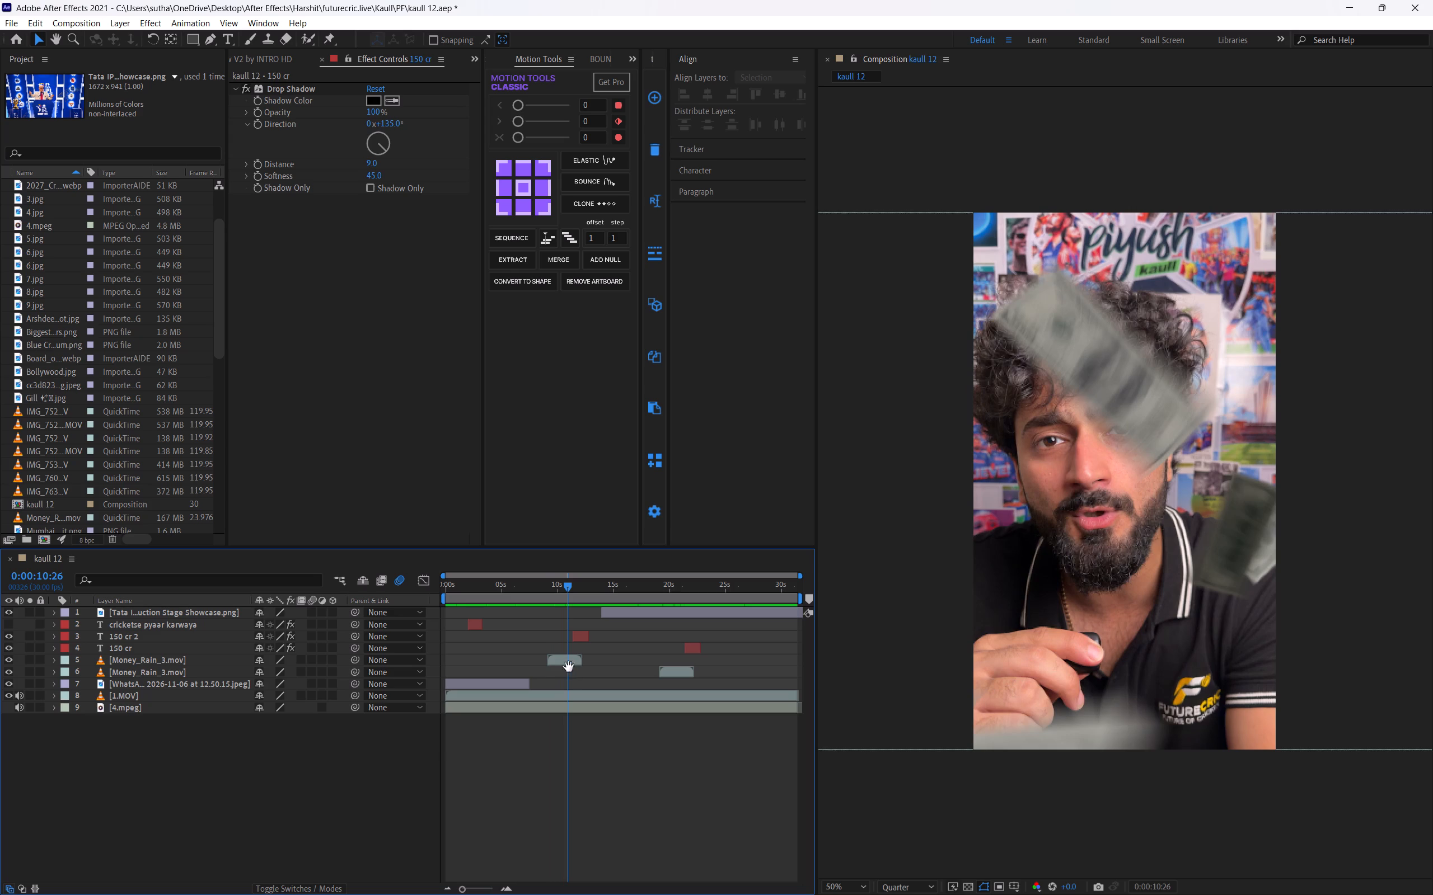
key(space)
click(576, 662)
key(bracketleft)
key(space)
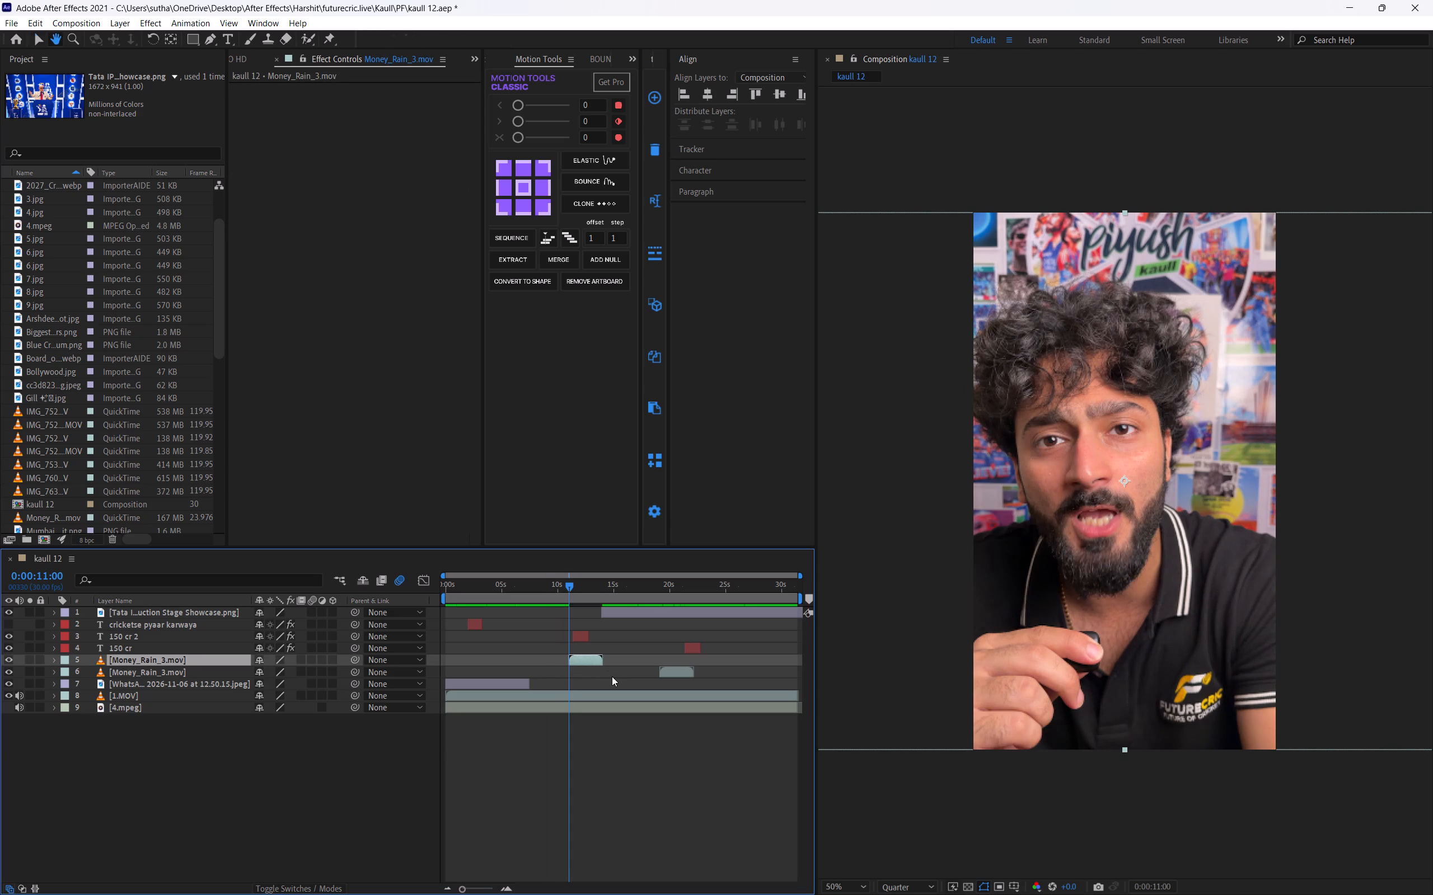
Move the start of the duplicated "150 cr" text layer to 0:00:11:00 and preview it.
click(566, 587)
click(577, 639)
text([)
key(space)
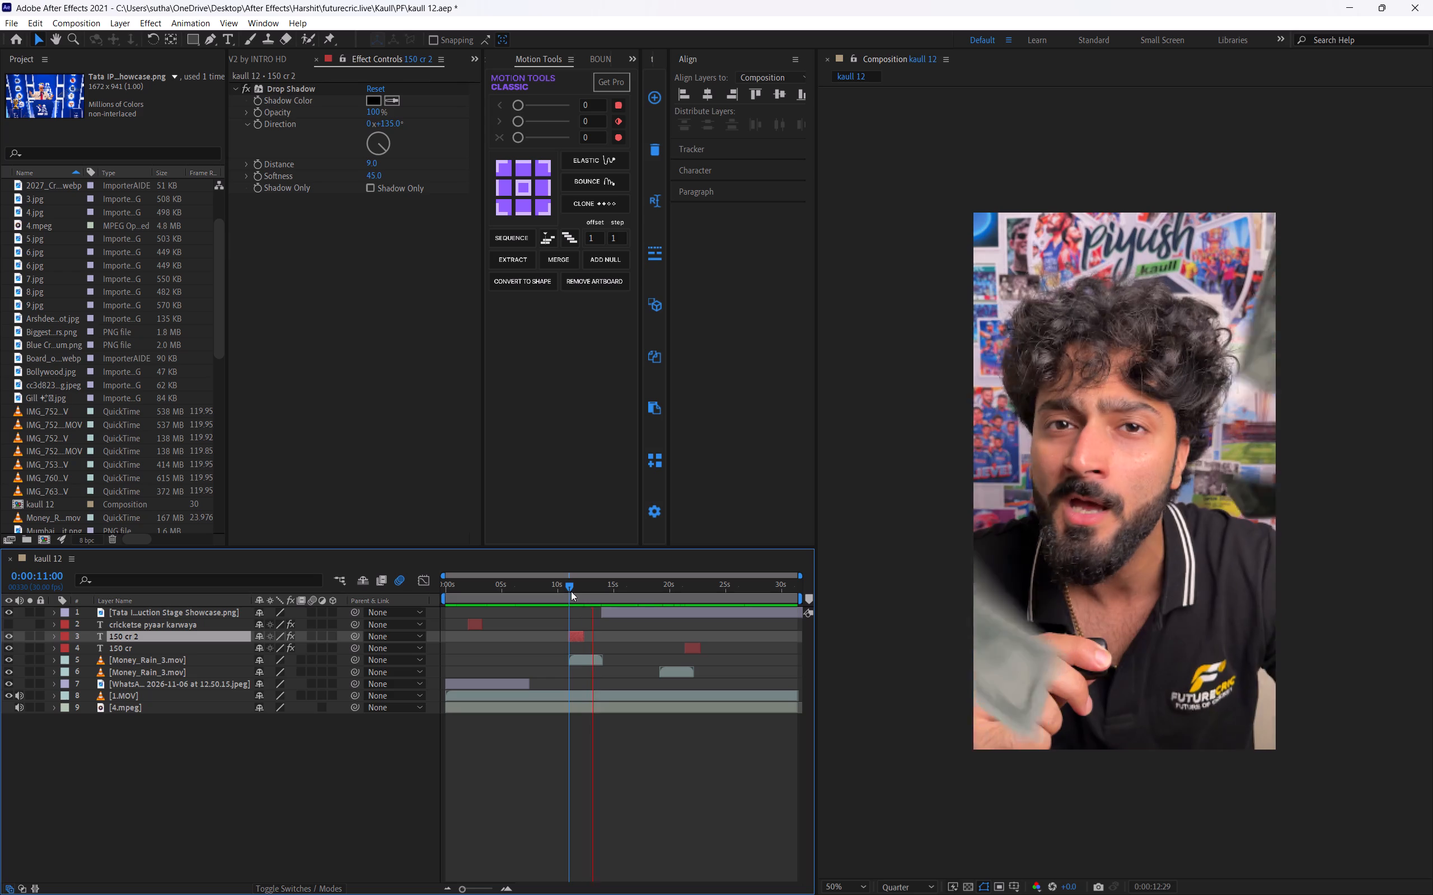
Delete the duplicated Money_Rain_3.mov layer that starts at 0:00:11:00 and play back the section.
click(568, 586)
click(582, 660)
key(BackSpace)
key(space)
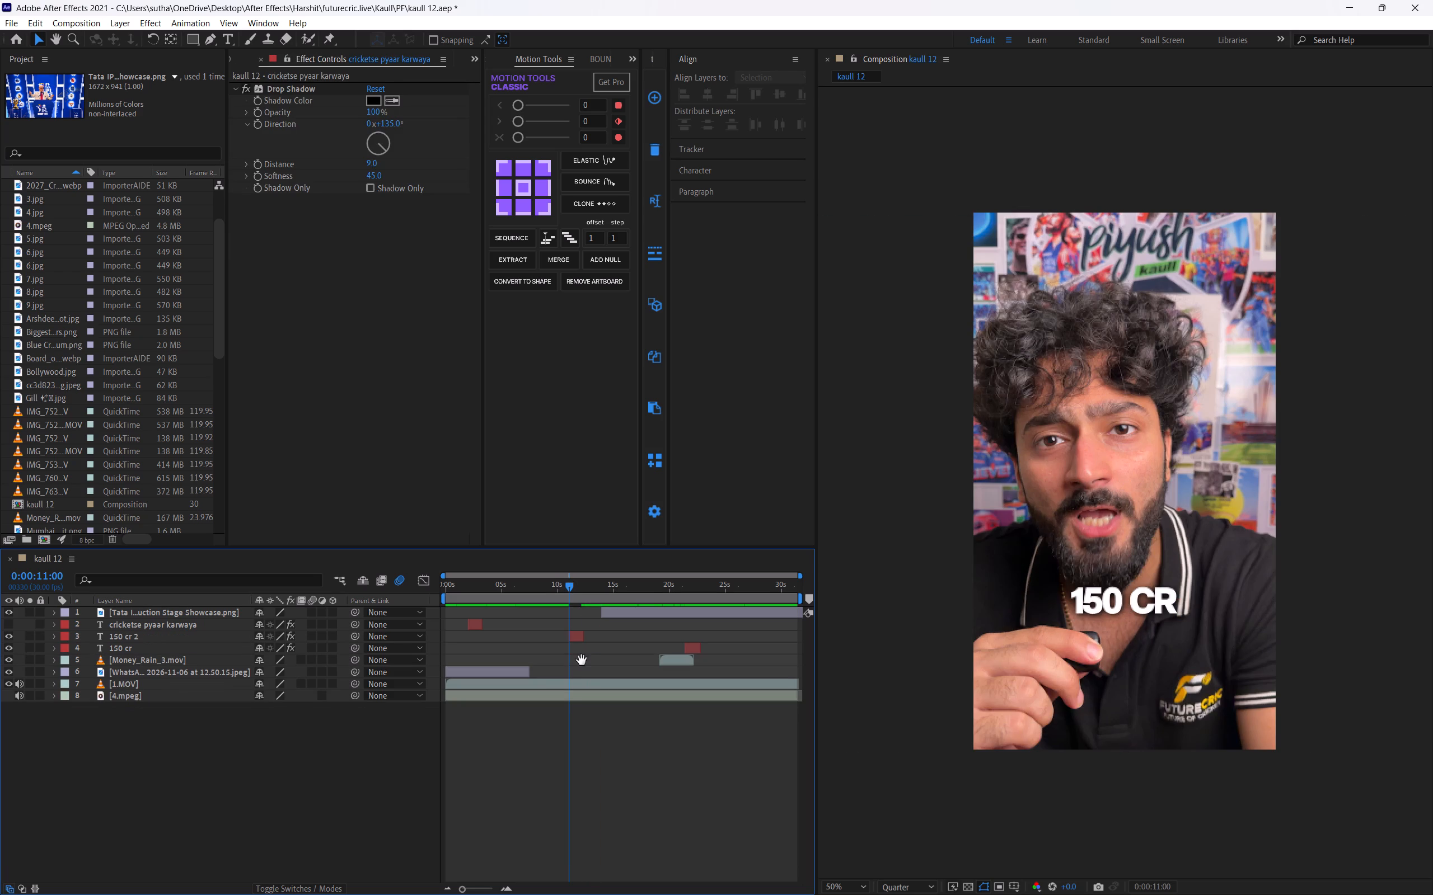
key(space)
Shift the duplicated "150 cr" text layer so that it starts at about 0:00:11:08.
click(577, 638)
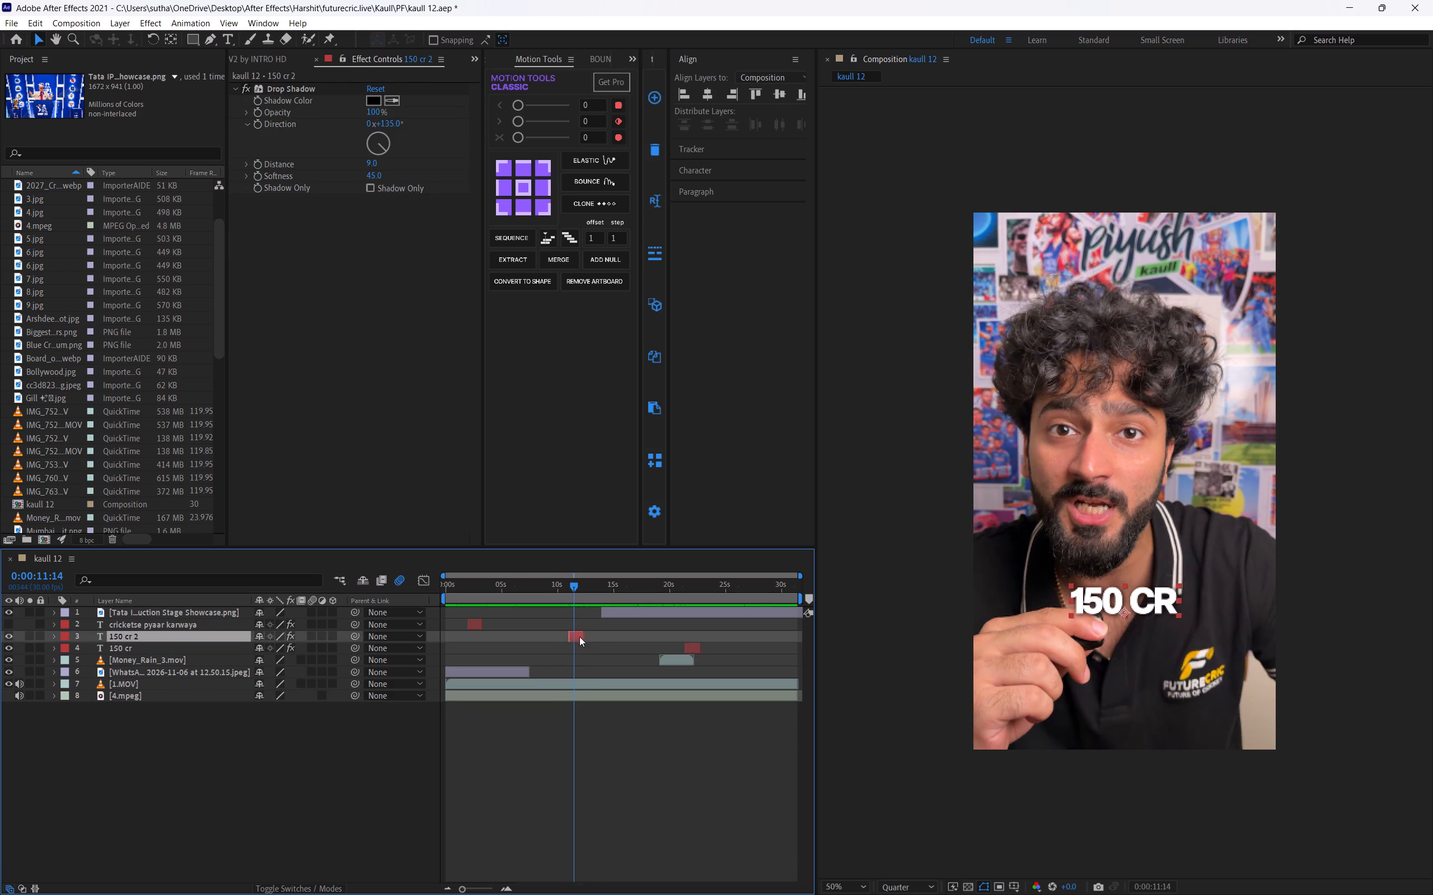
alt+scroll(565, 650, up, 2)
drag(596, 637, 608, 653)
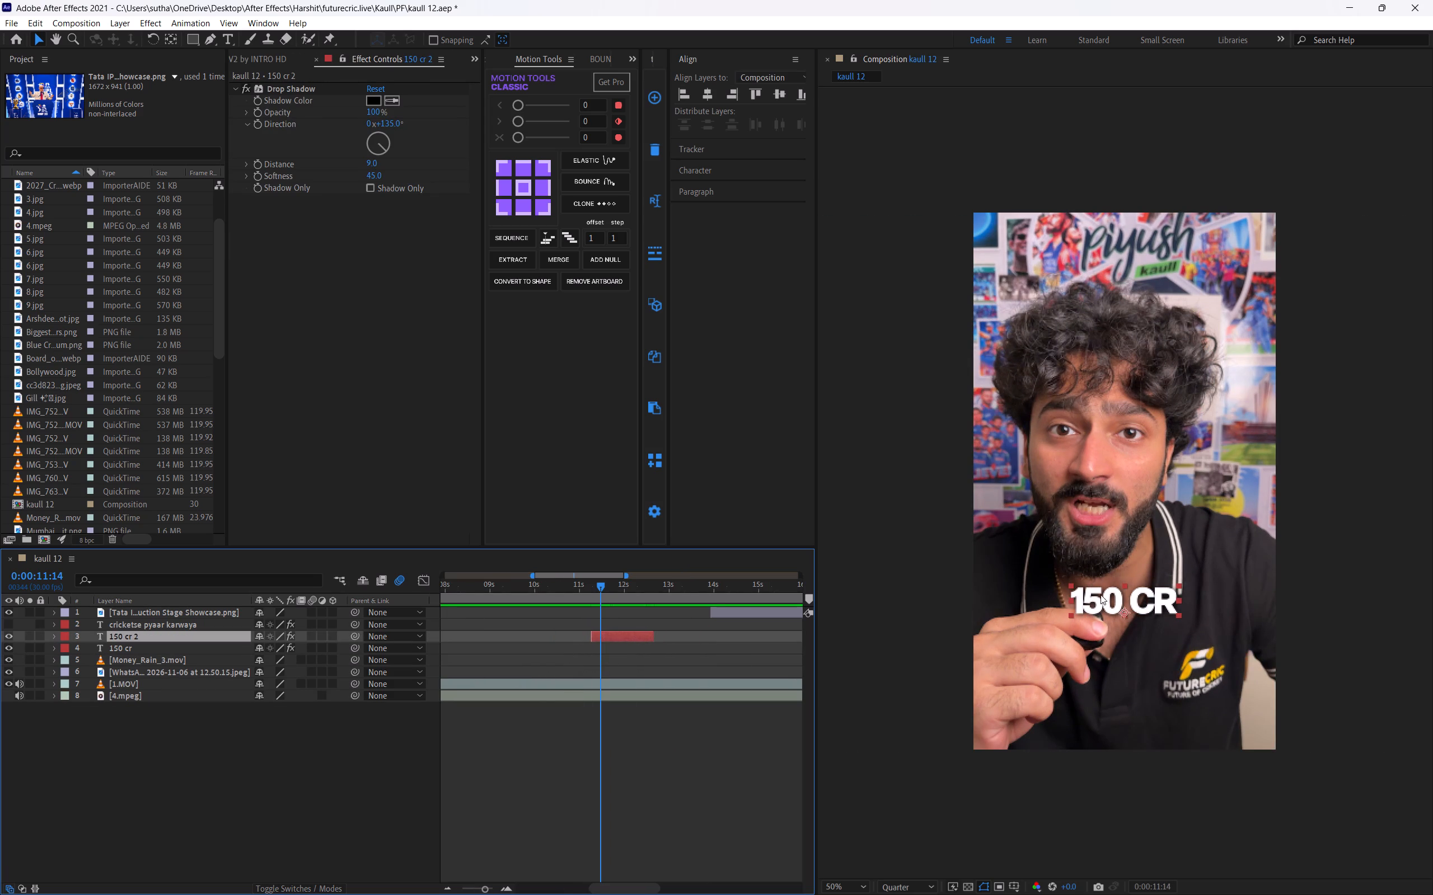
Change the duplicated "150 cr" text to "40 cr" and centre it horizontally in the composition.
double_click(1100, 595)
click(1116, 603)
click(1099, 609)
key(BackSpace)
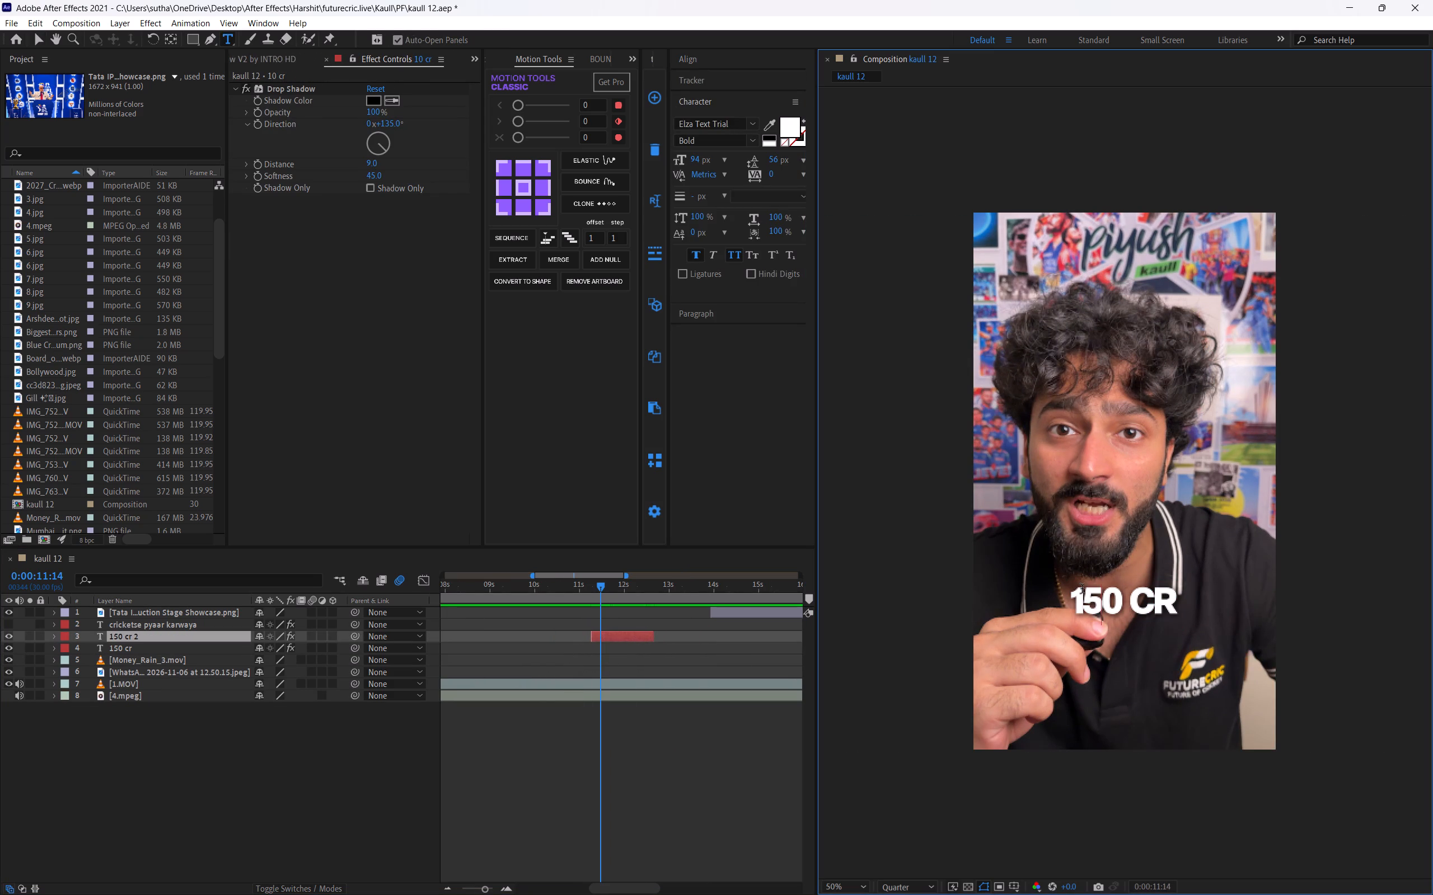
key(BackSpace)
key(4)
click(696, 64)
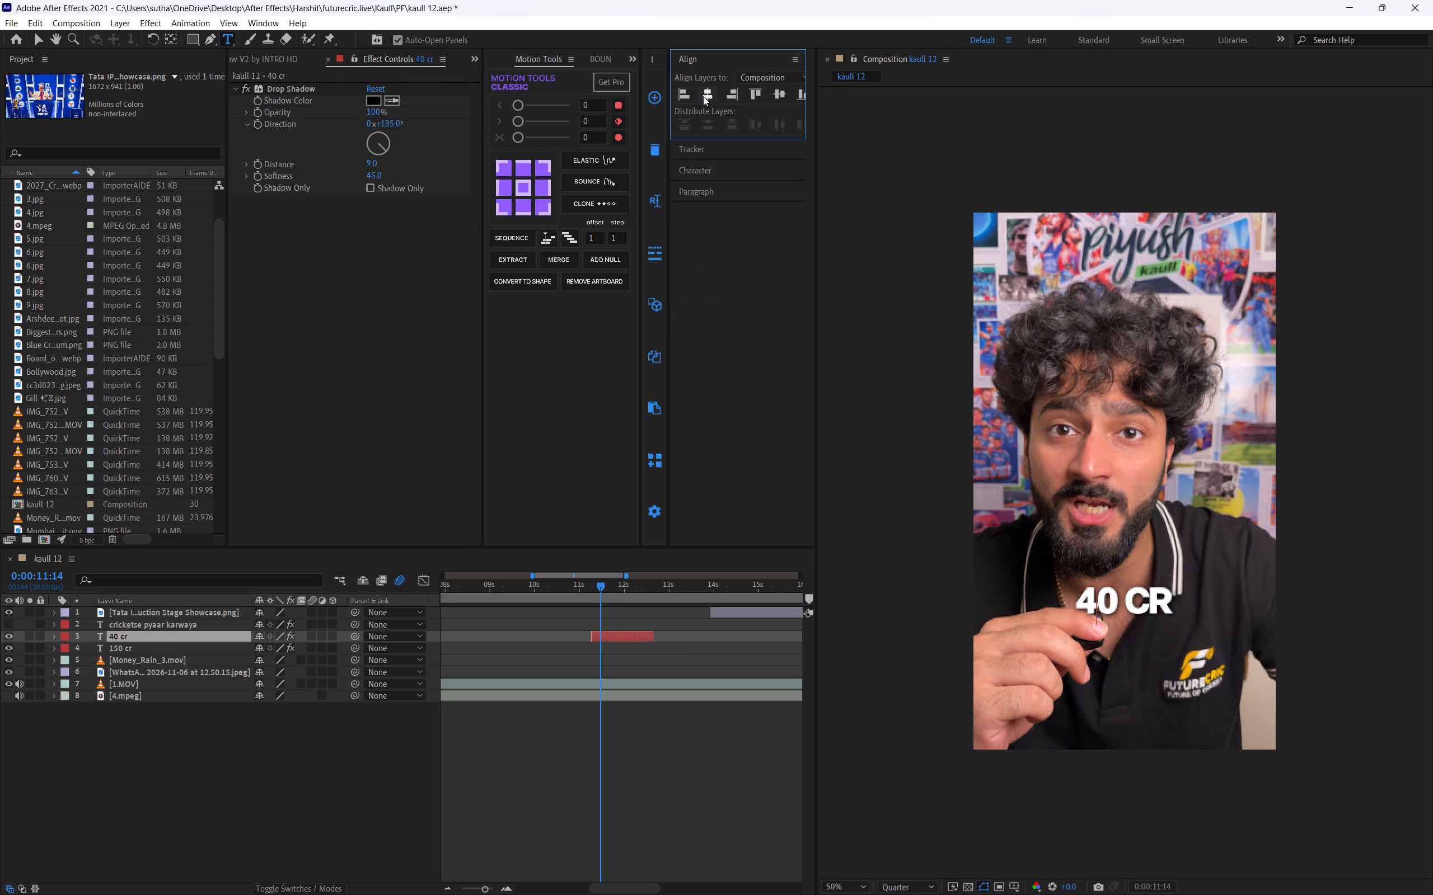
click(703, 99)
click(705, 99)
Play back the section from about 0:00:09:27 to examine the timing of the "40 cr" text.
drag(585, 605, 544, 607)
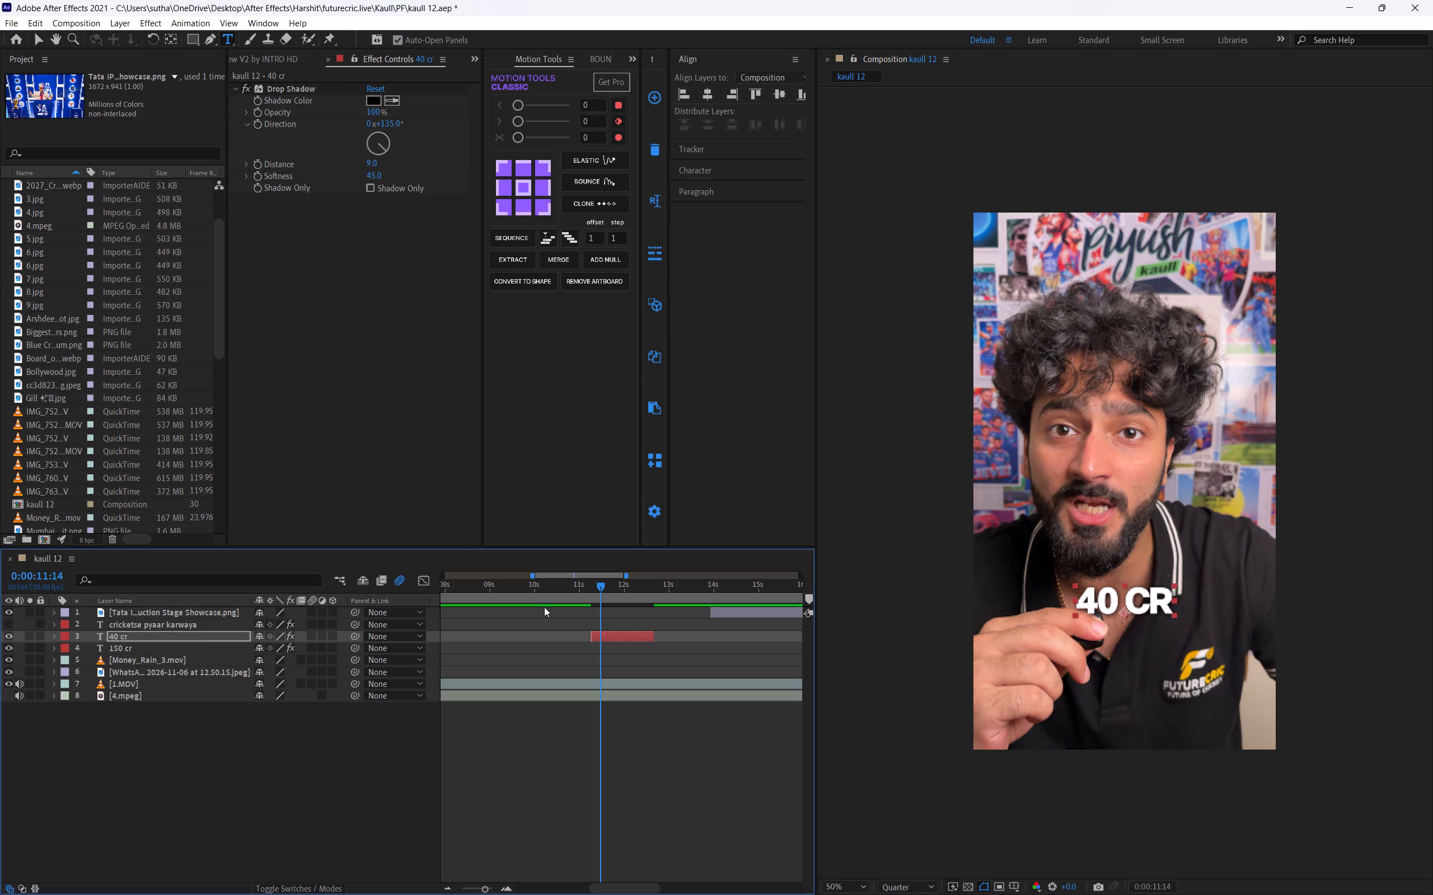
key(space)
click(547, 605)
key(space)
drag(553, 595, 530, 603)
key(space)
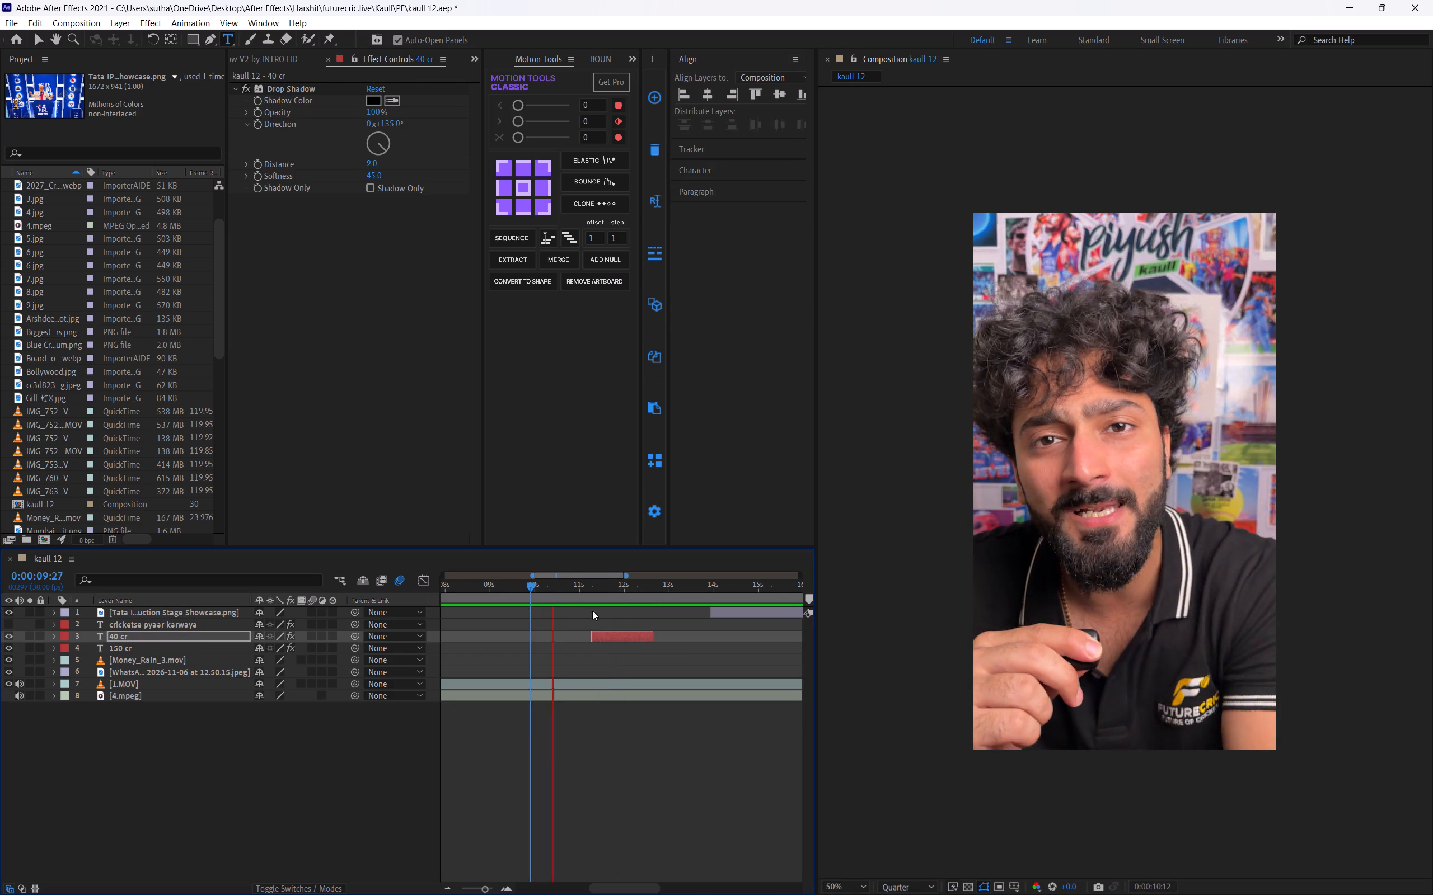
alt+scroll(599, 642, down, 2)
click(577, 605)
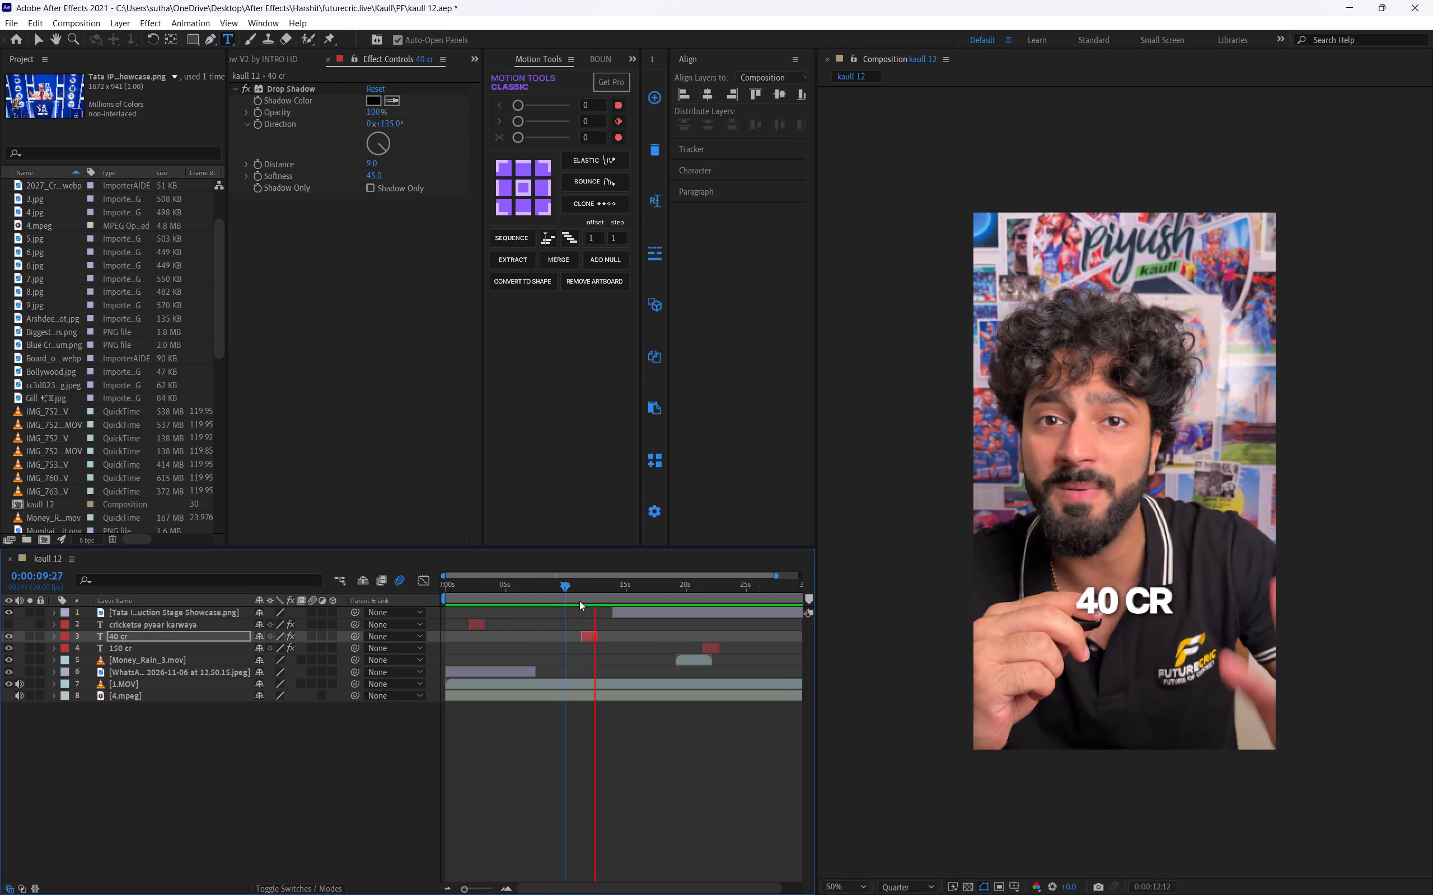
key(space)
click(580, 599)
key(space)
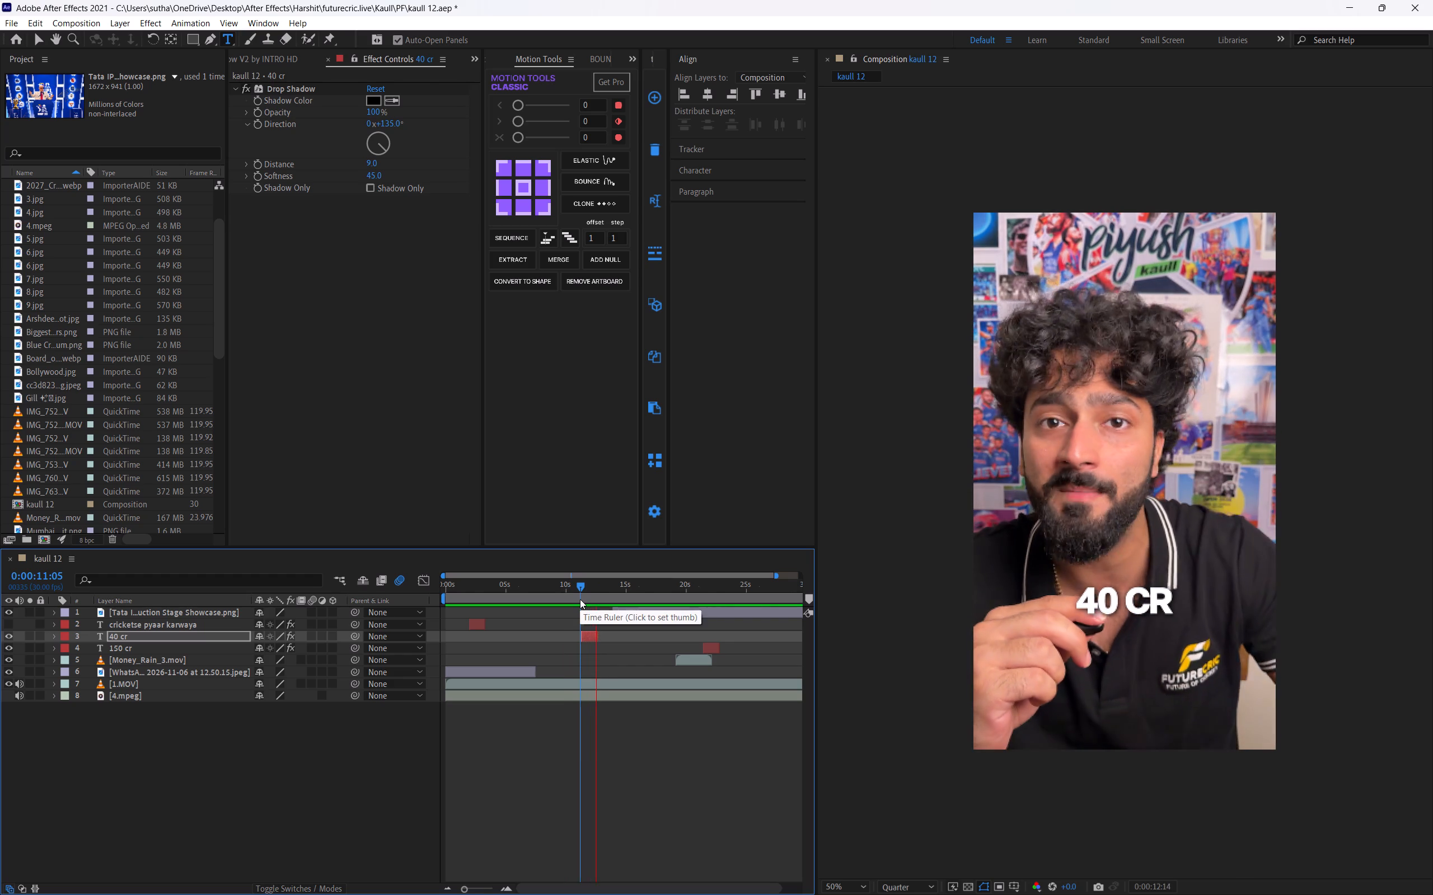
key(space)
Extend the end of the "40 cr" text layer to about 13 seconds, preview it and save the project.
drag(600, 640, 607, 649)
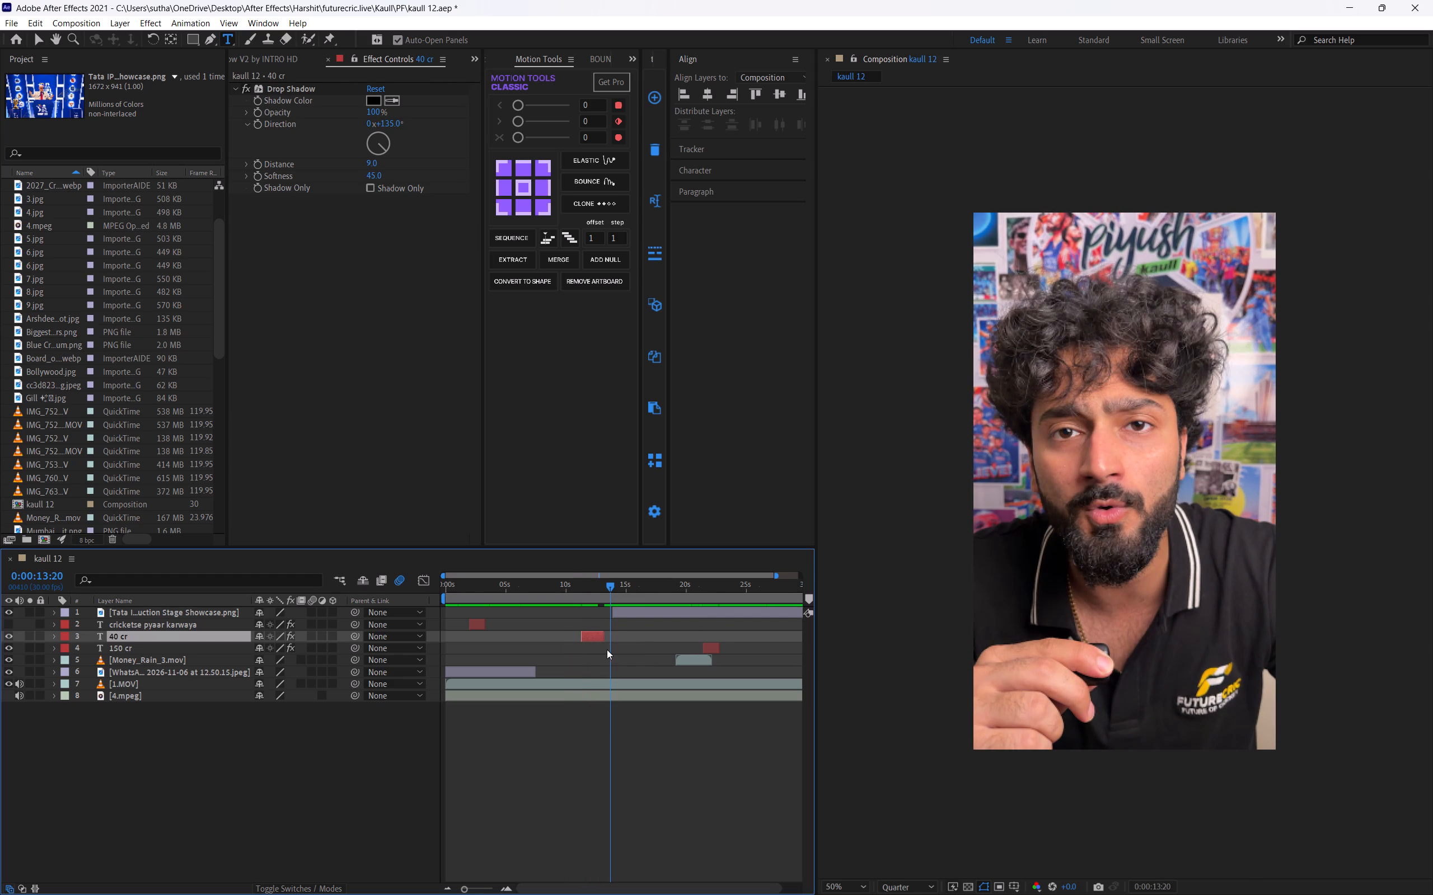
key(space)
click(593, 593)
key(space)
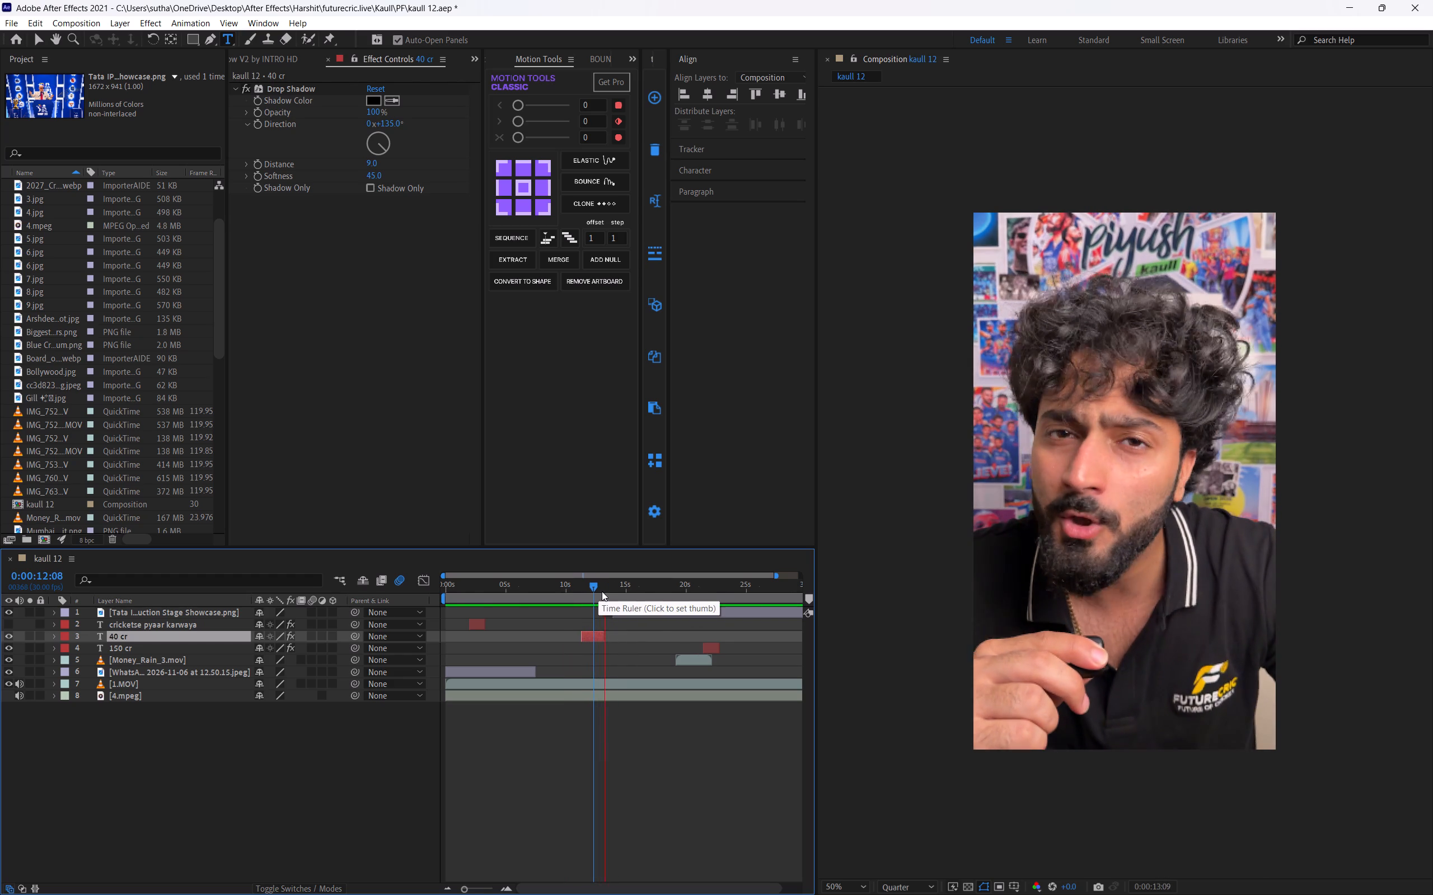
key(ctrl+a)
click(631, 633)
key(ctrl+s)
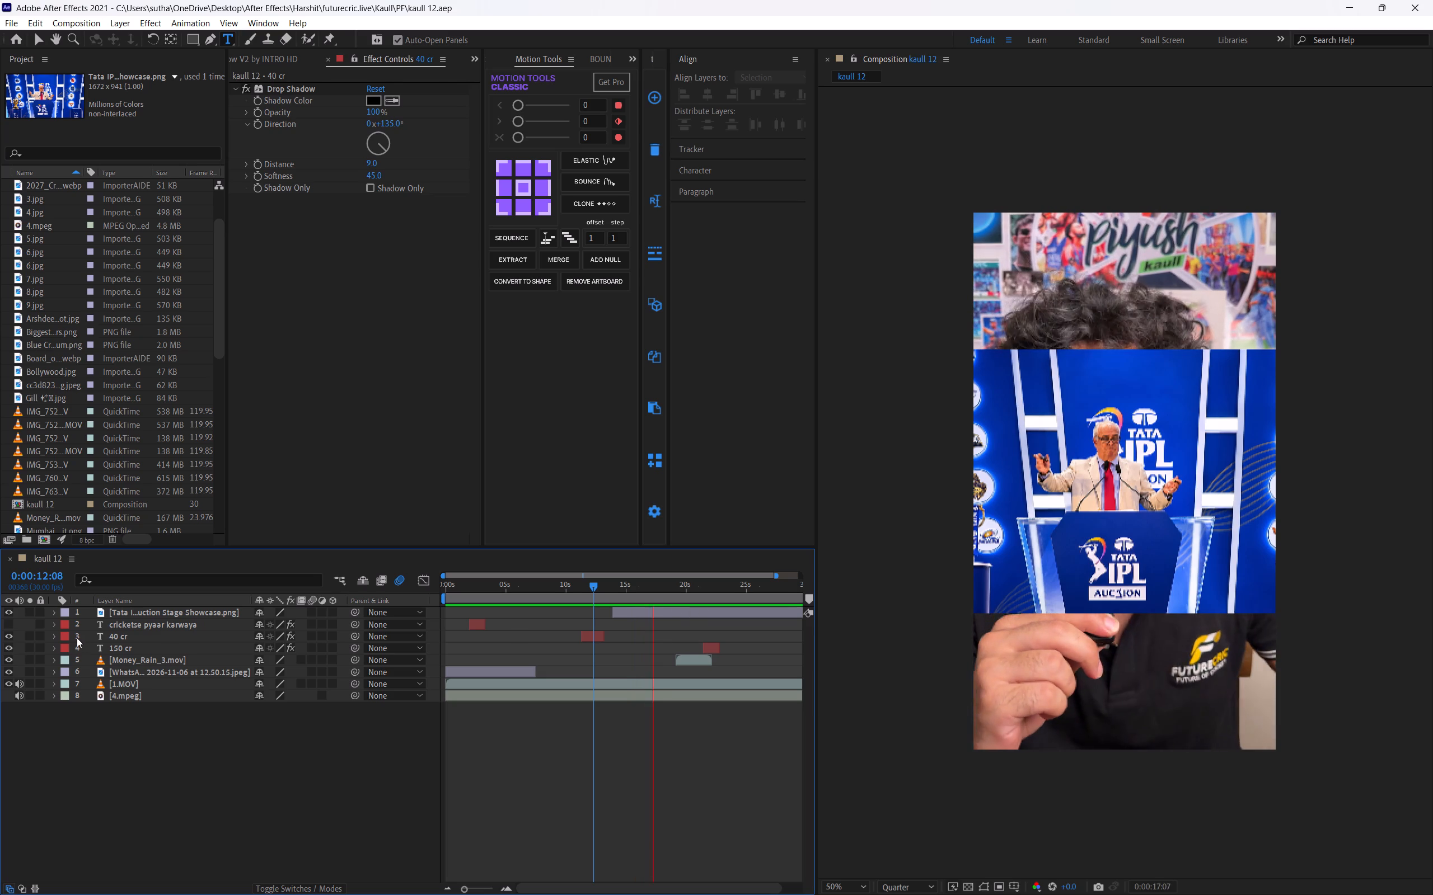
Delete the hidden "cricketse pyaar karwaya" text layer.
click(114, 623)
key(BackSpace)
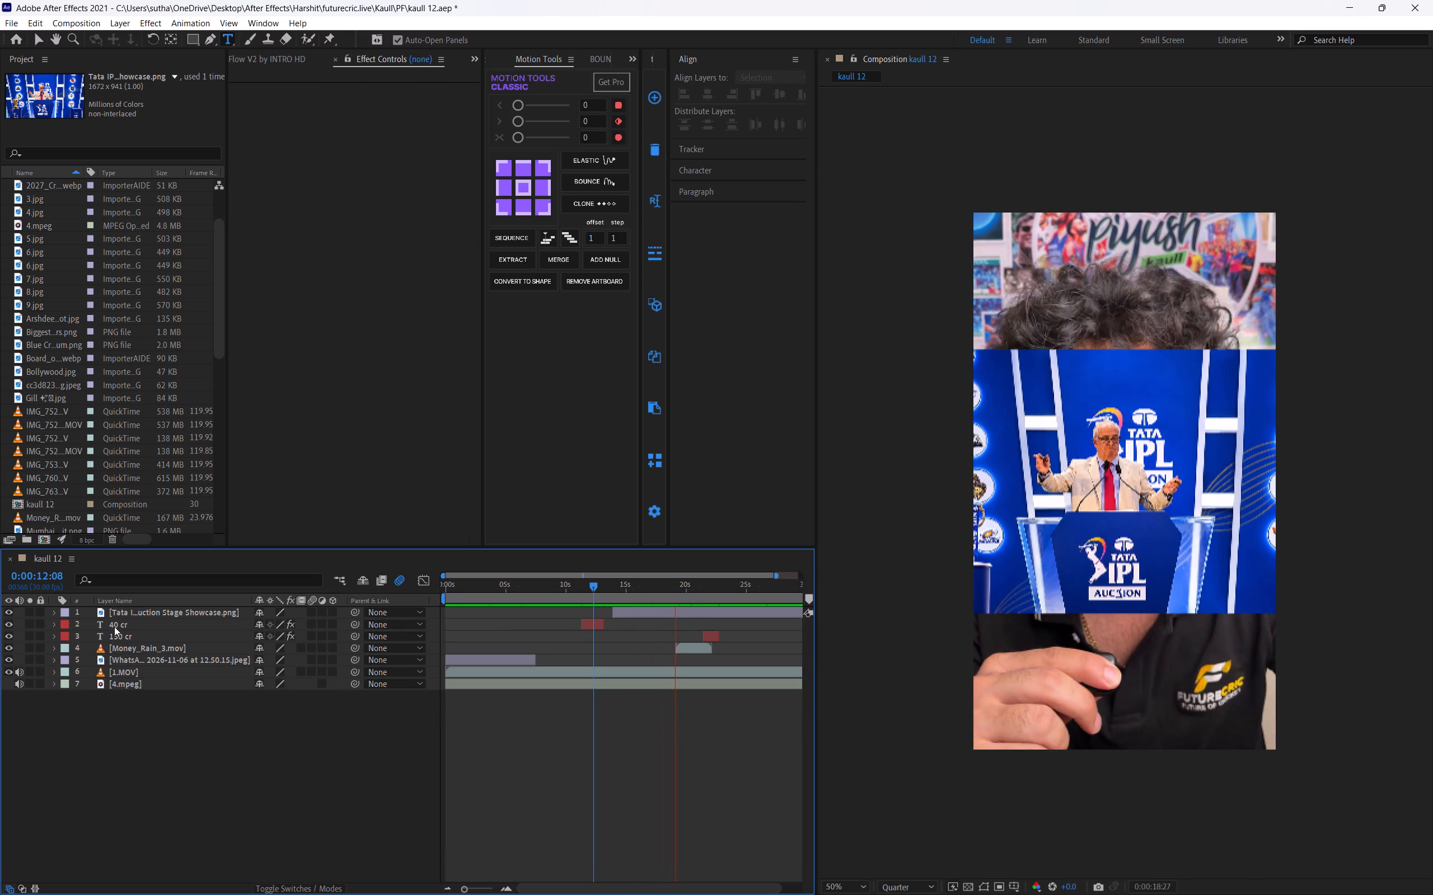
Move the Tata IPL Auction Stage Showcase.png layer directly below Money_Rain_3.mov and shift its start to 0:00:17:09.
click(633, 598)
key(space)
key(space)
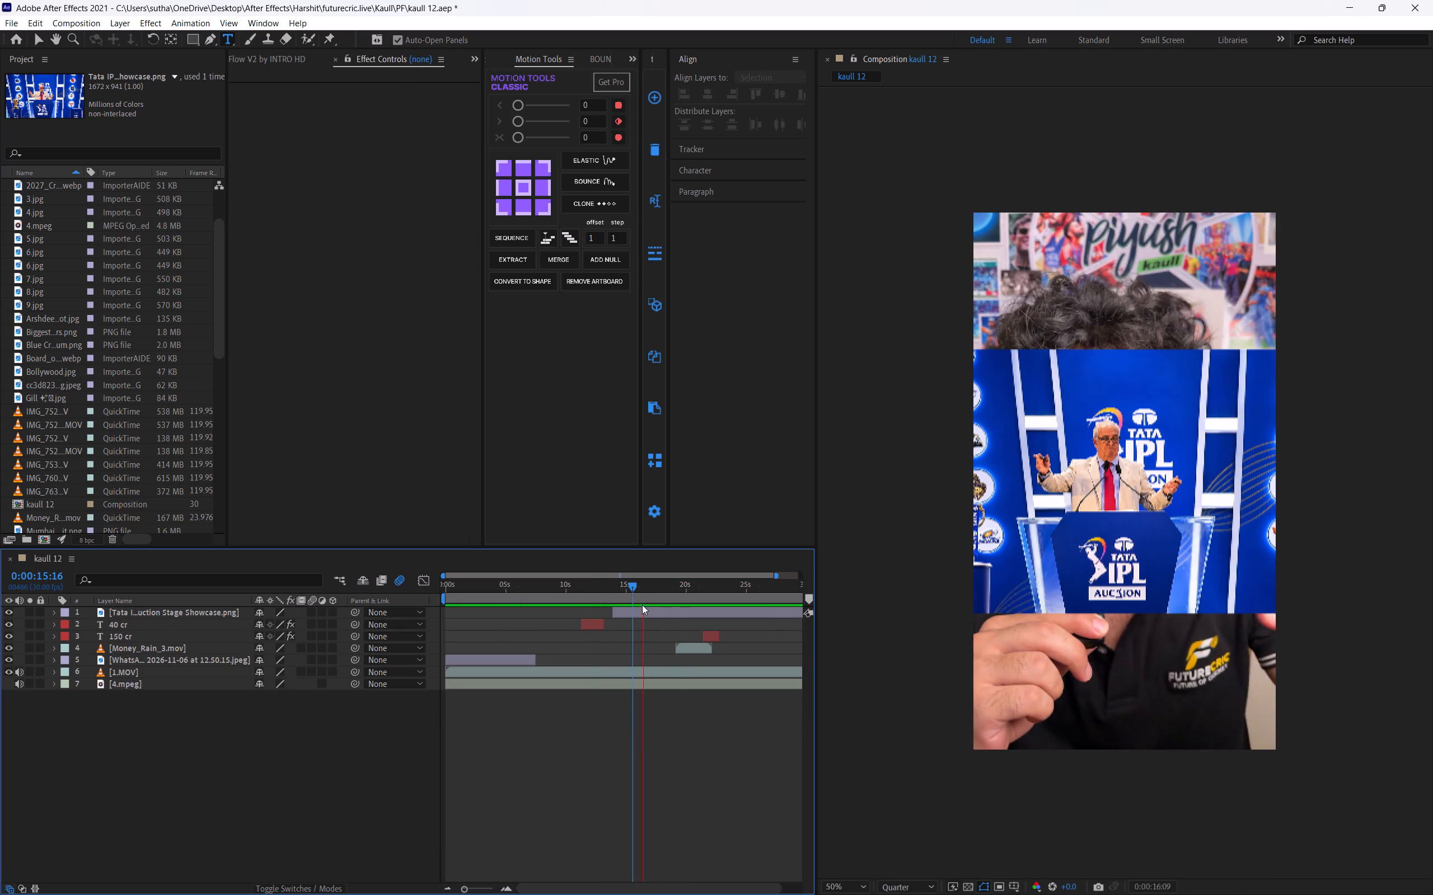
key(space)
key(space)
drag(123, 613, 123, 636)
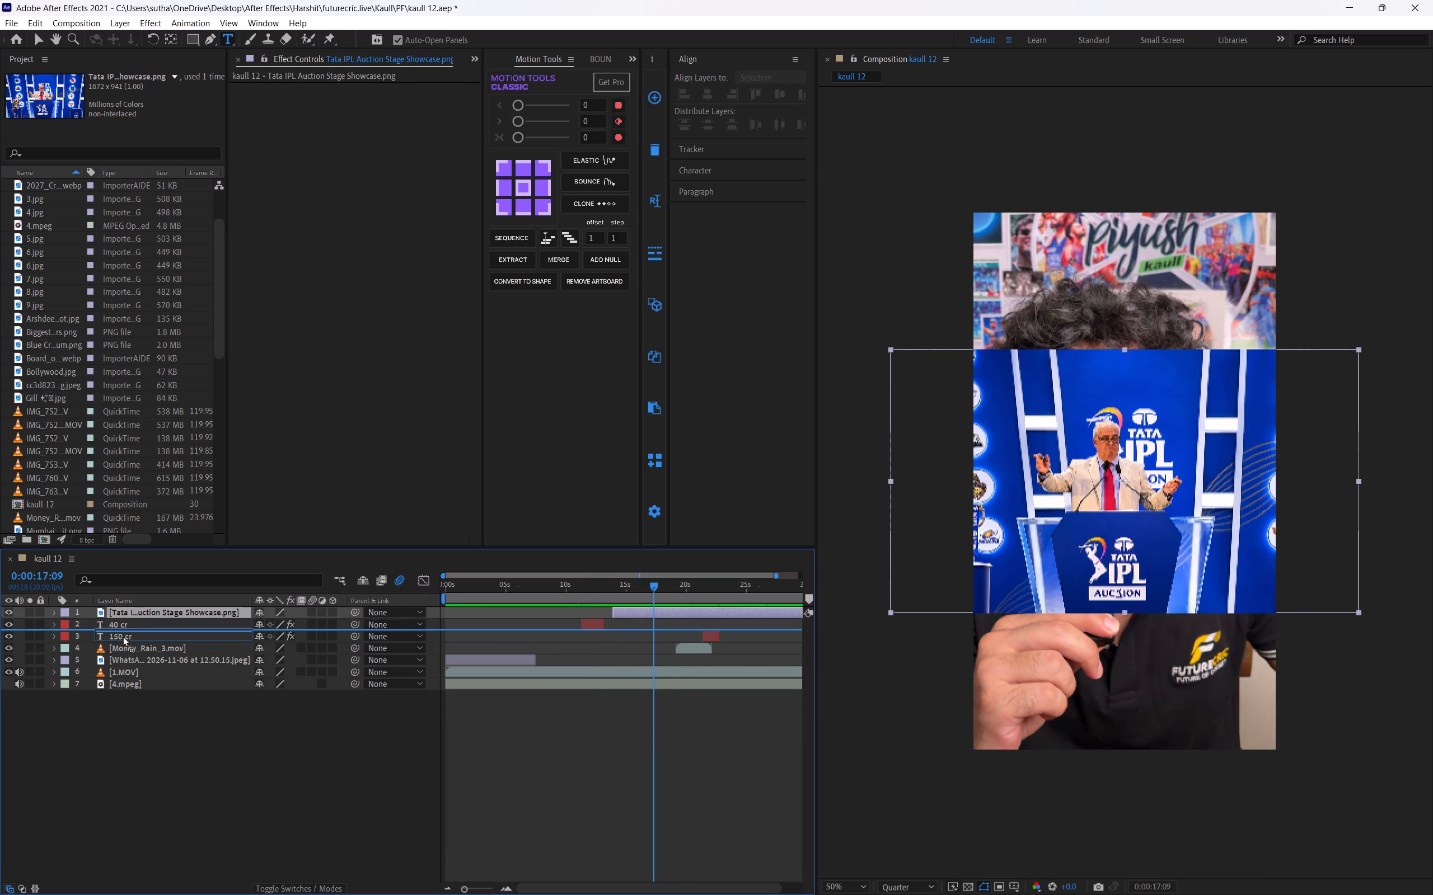
drag(123, 636, 123, 652)
key(bracketleft)
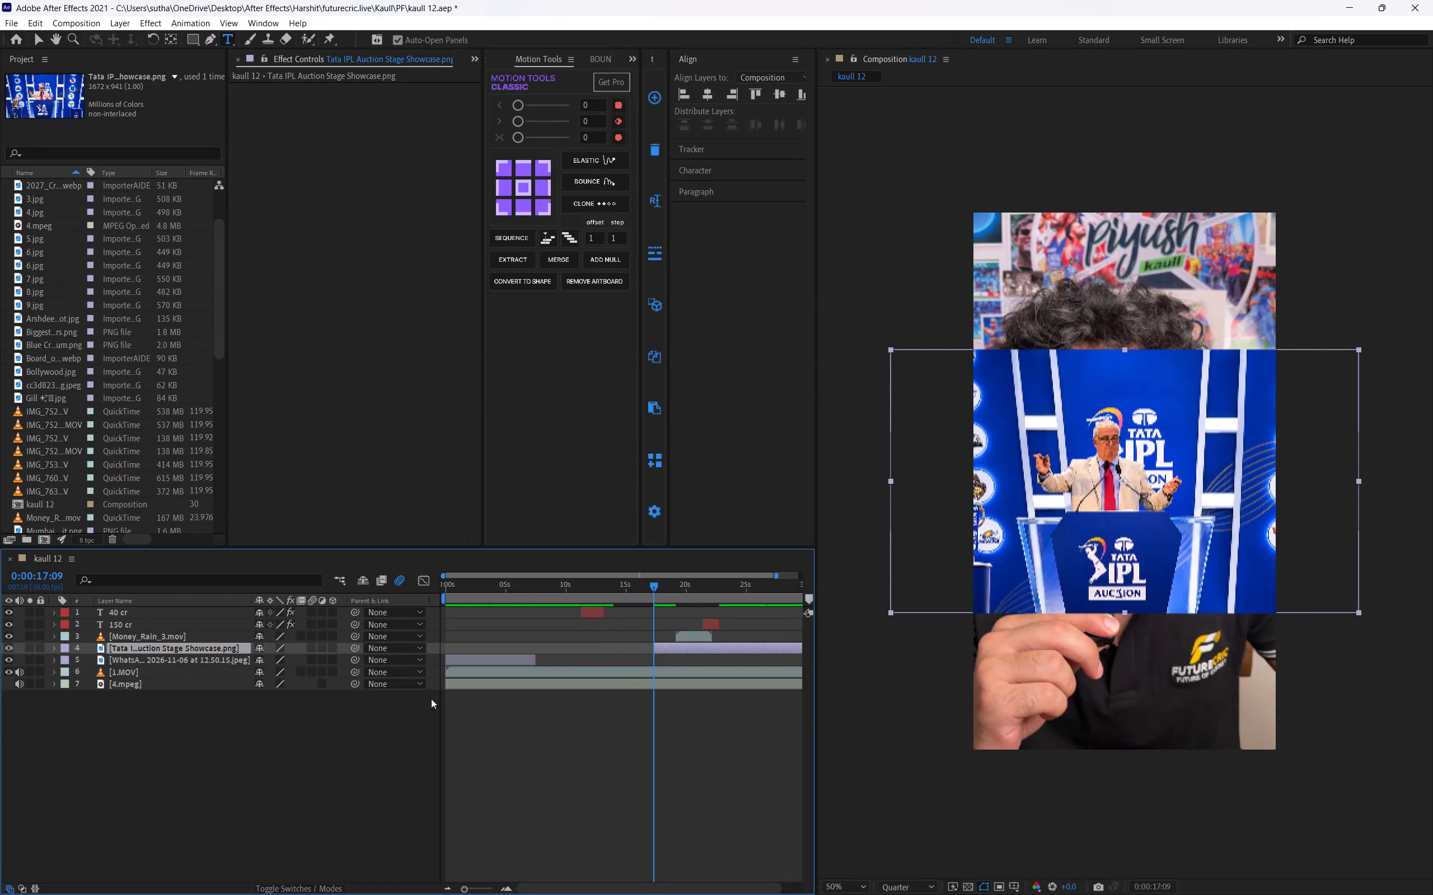
Fit the auction image to the composition width, position it at 540, 1449, scale it to 53.6% and save.
key(ctrl+alt+shift+g)
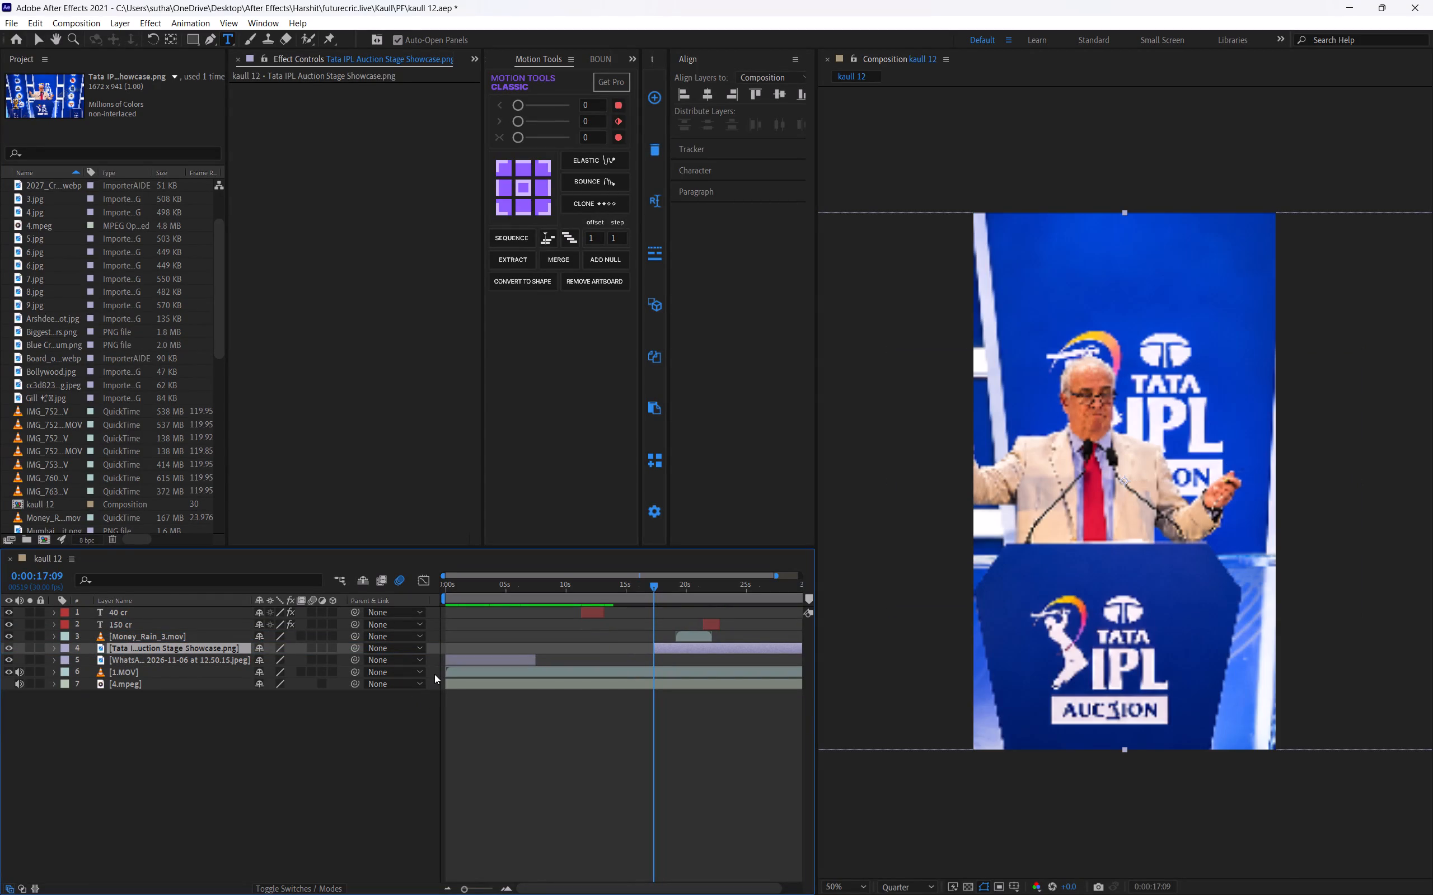
key(ctrl+alt+shift+h)
key(p)
drag(283, 661, 622, 657)
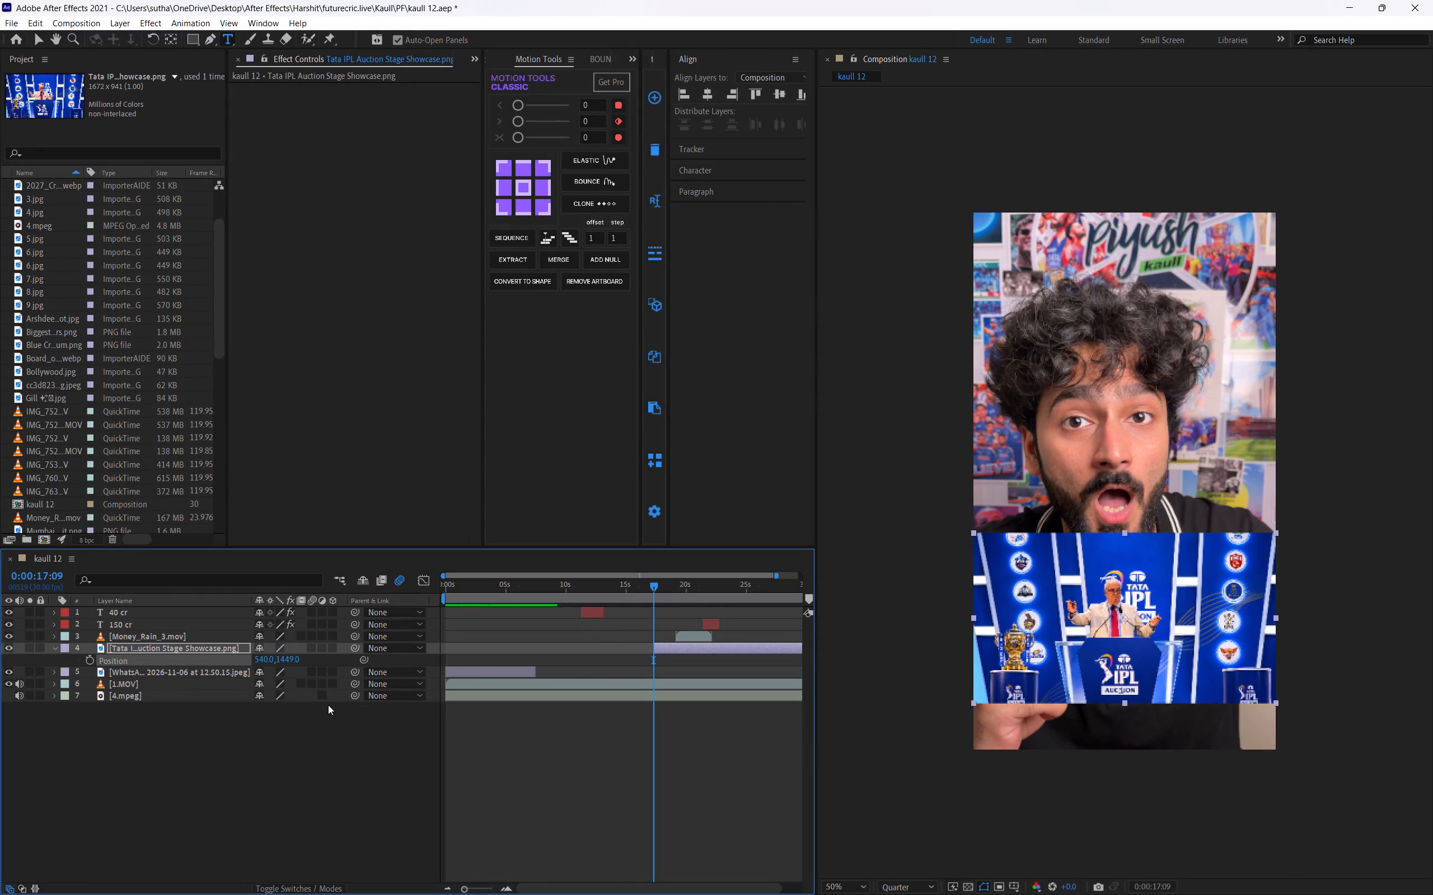
key(s)
click(277, 656)
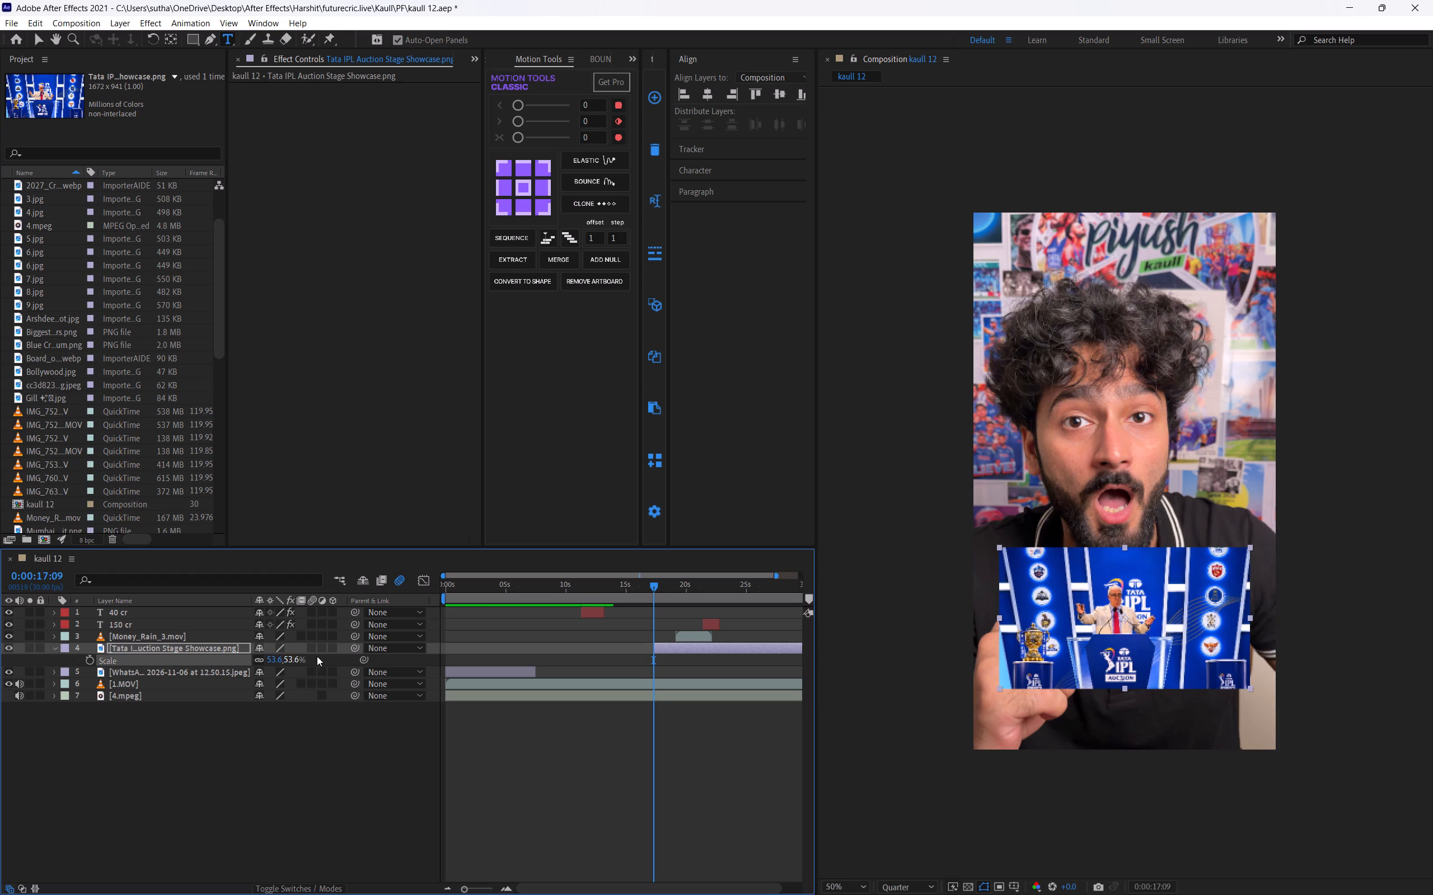
key(ctrl+s)
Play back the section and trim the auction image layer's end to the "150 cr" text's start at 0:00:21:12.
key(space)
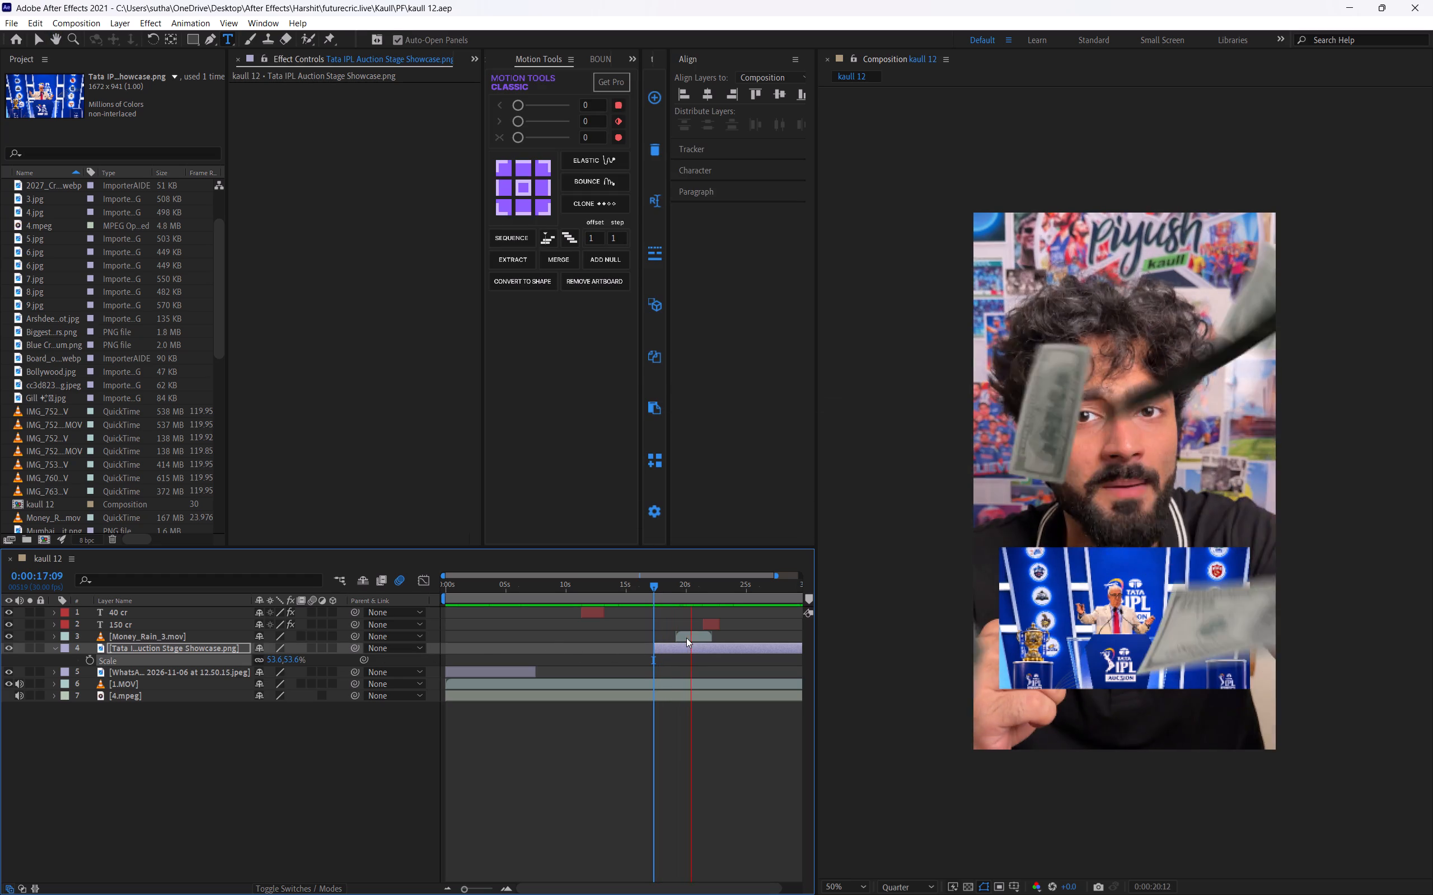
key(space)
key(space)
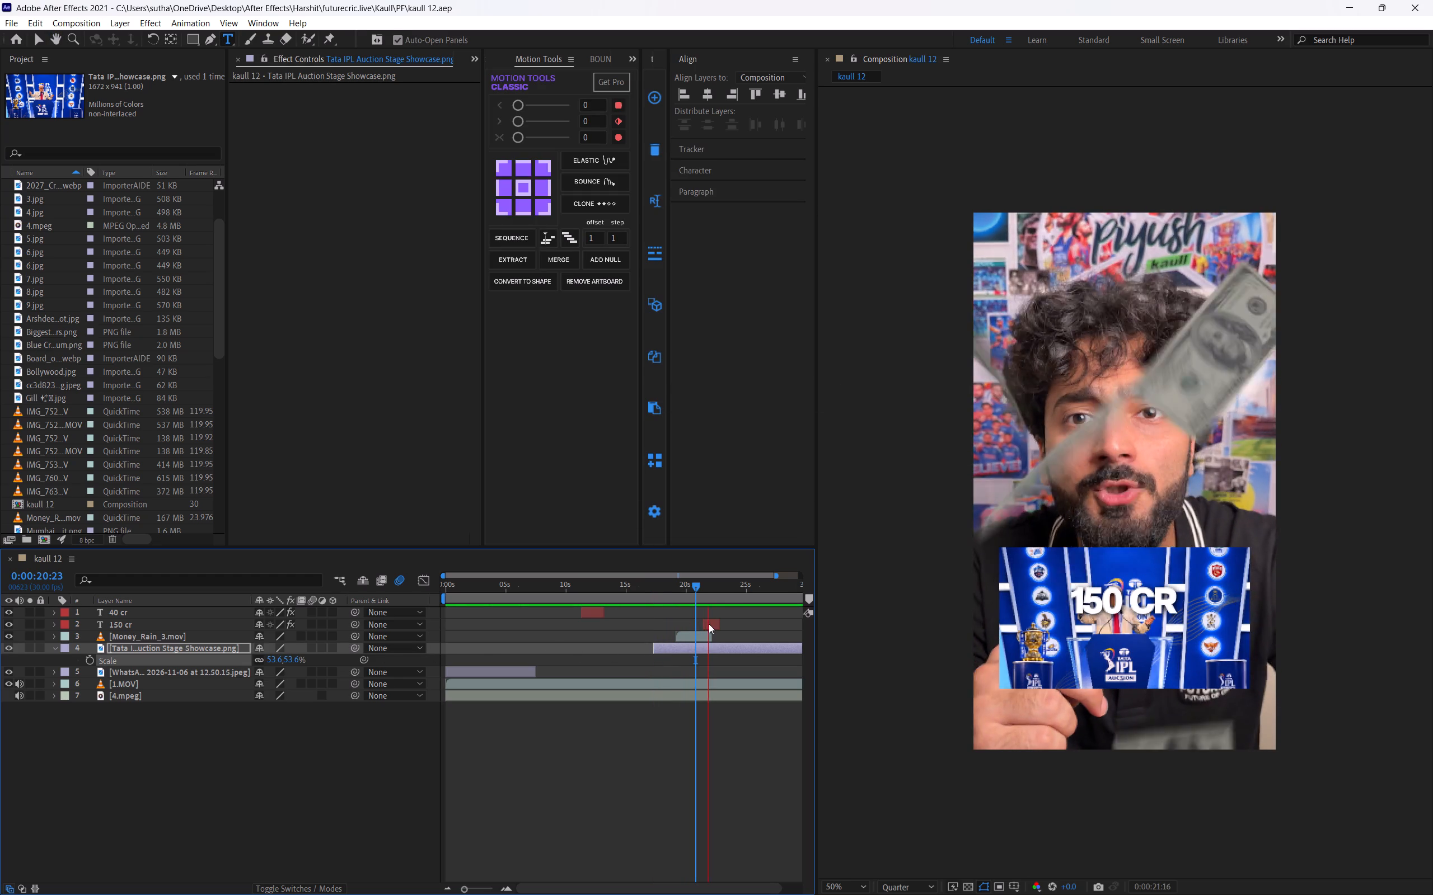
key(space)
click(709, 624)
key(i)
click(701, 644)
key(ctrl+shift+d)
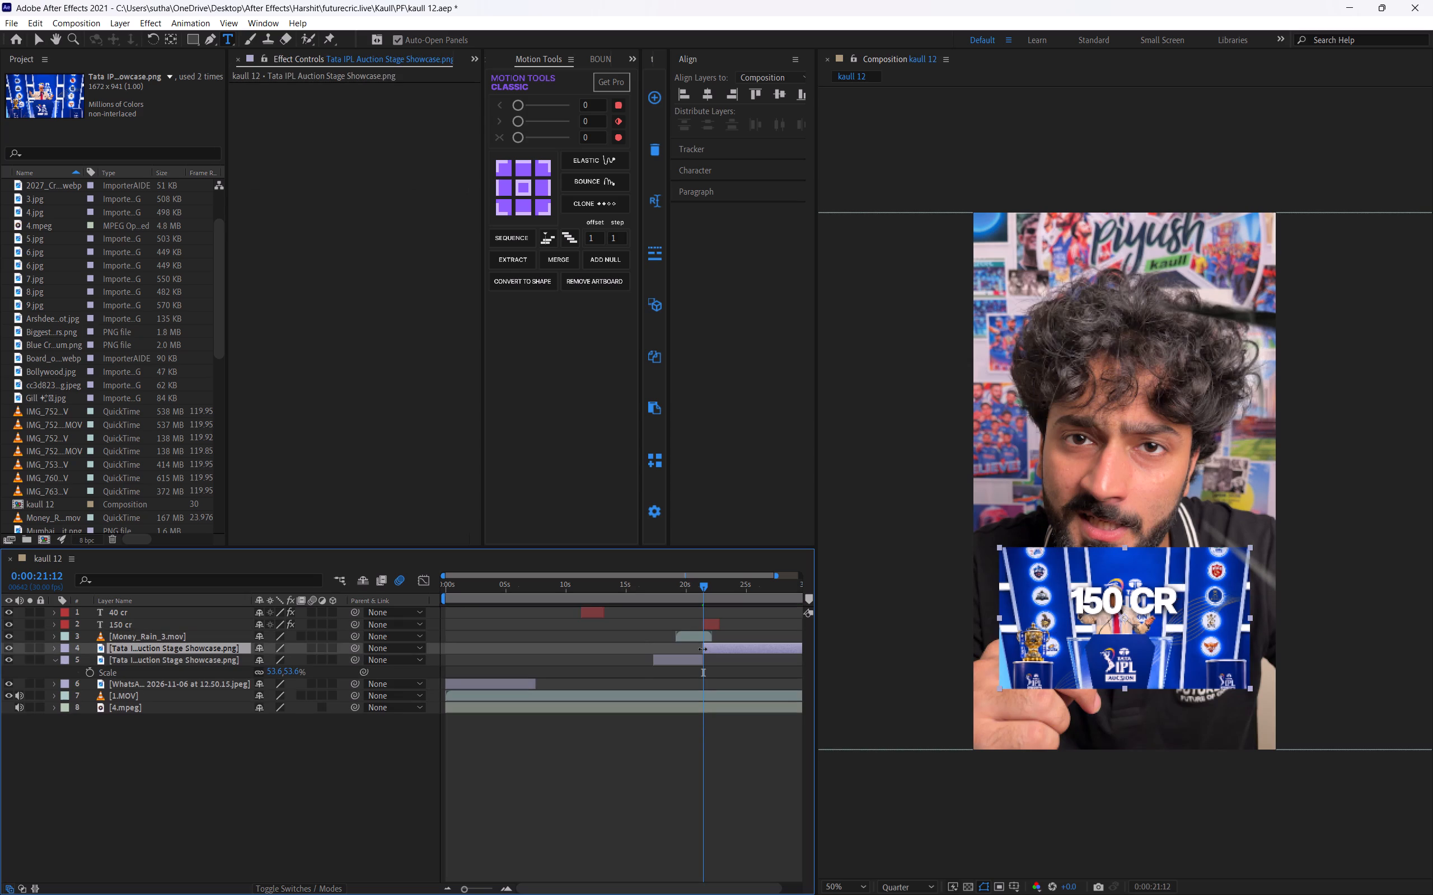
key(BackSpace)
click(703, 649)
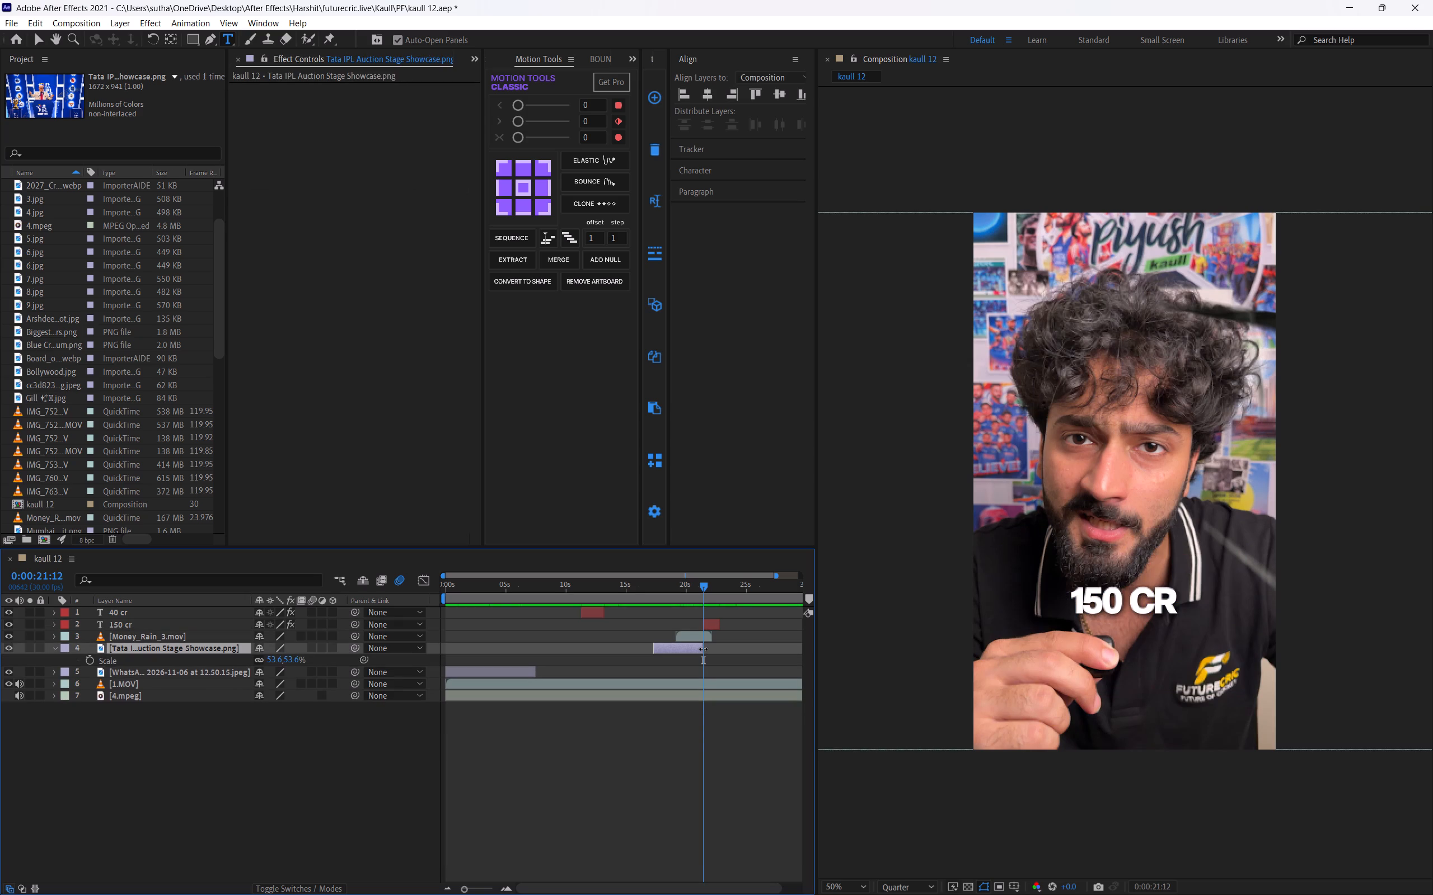
Play back the section around the auction image to examine its timing against the money rain.
alt+scroll(697, 637, up, 3)
drag(680, 595, 554, 605)
key(space)
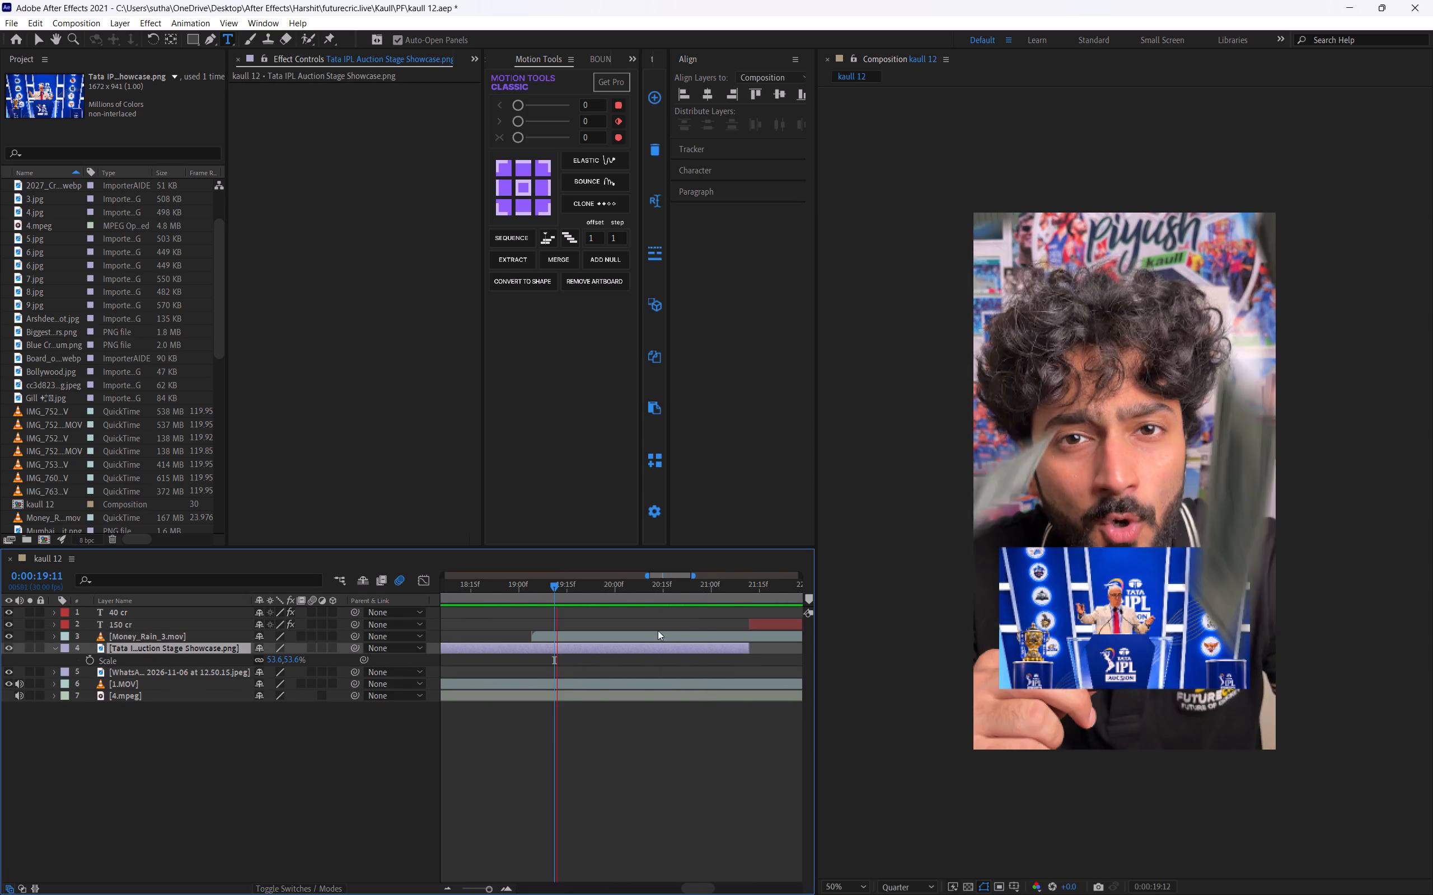
key(space)
drag(526, 595, 380, 614)
key(space)
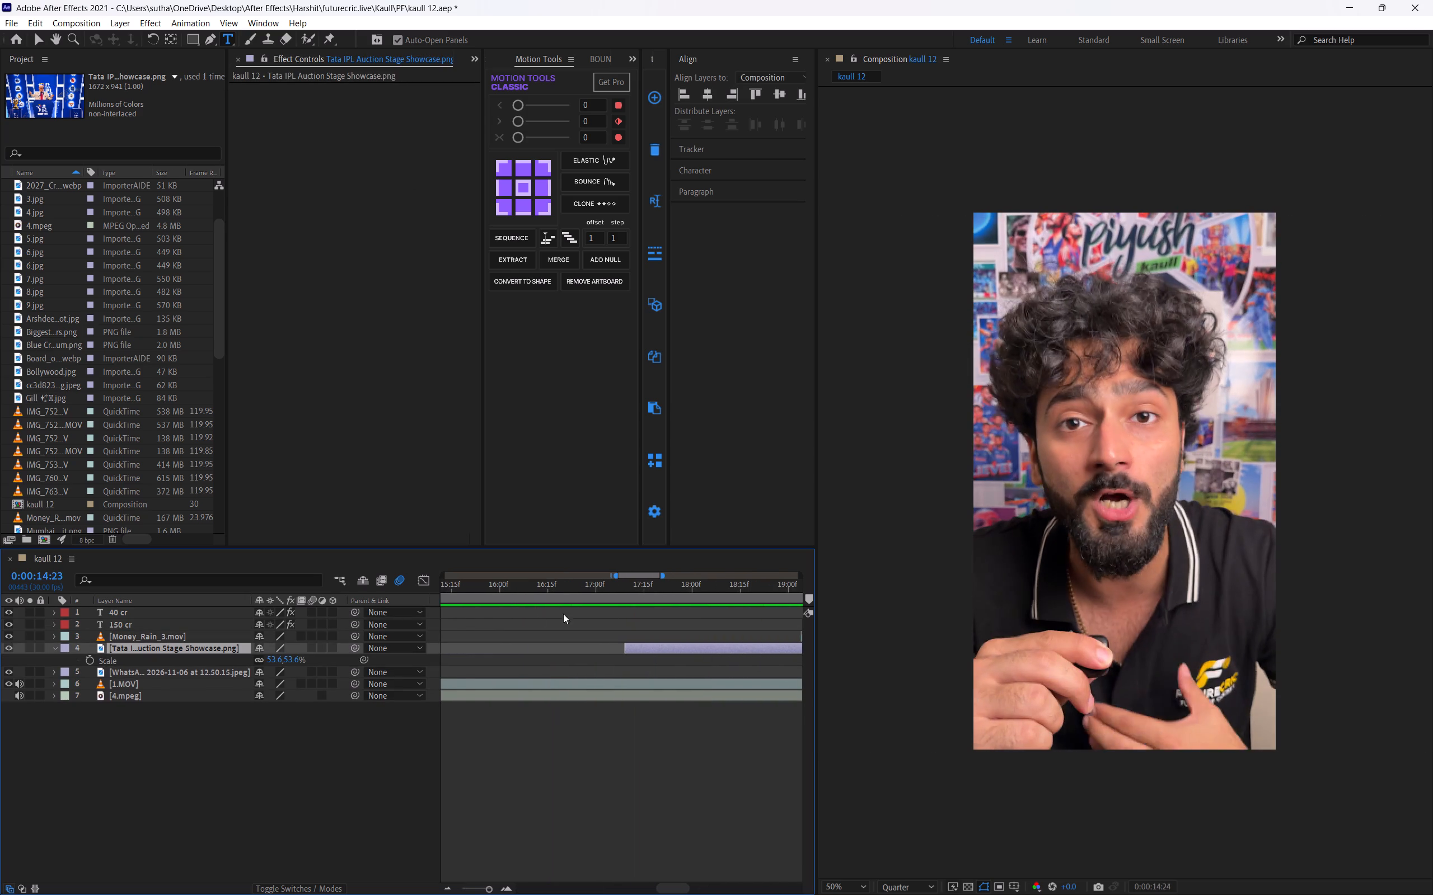
alt+scroll(610, 619, down, 2)
drag(638, 600, 647, 598)
key(space)
key(space)
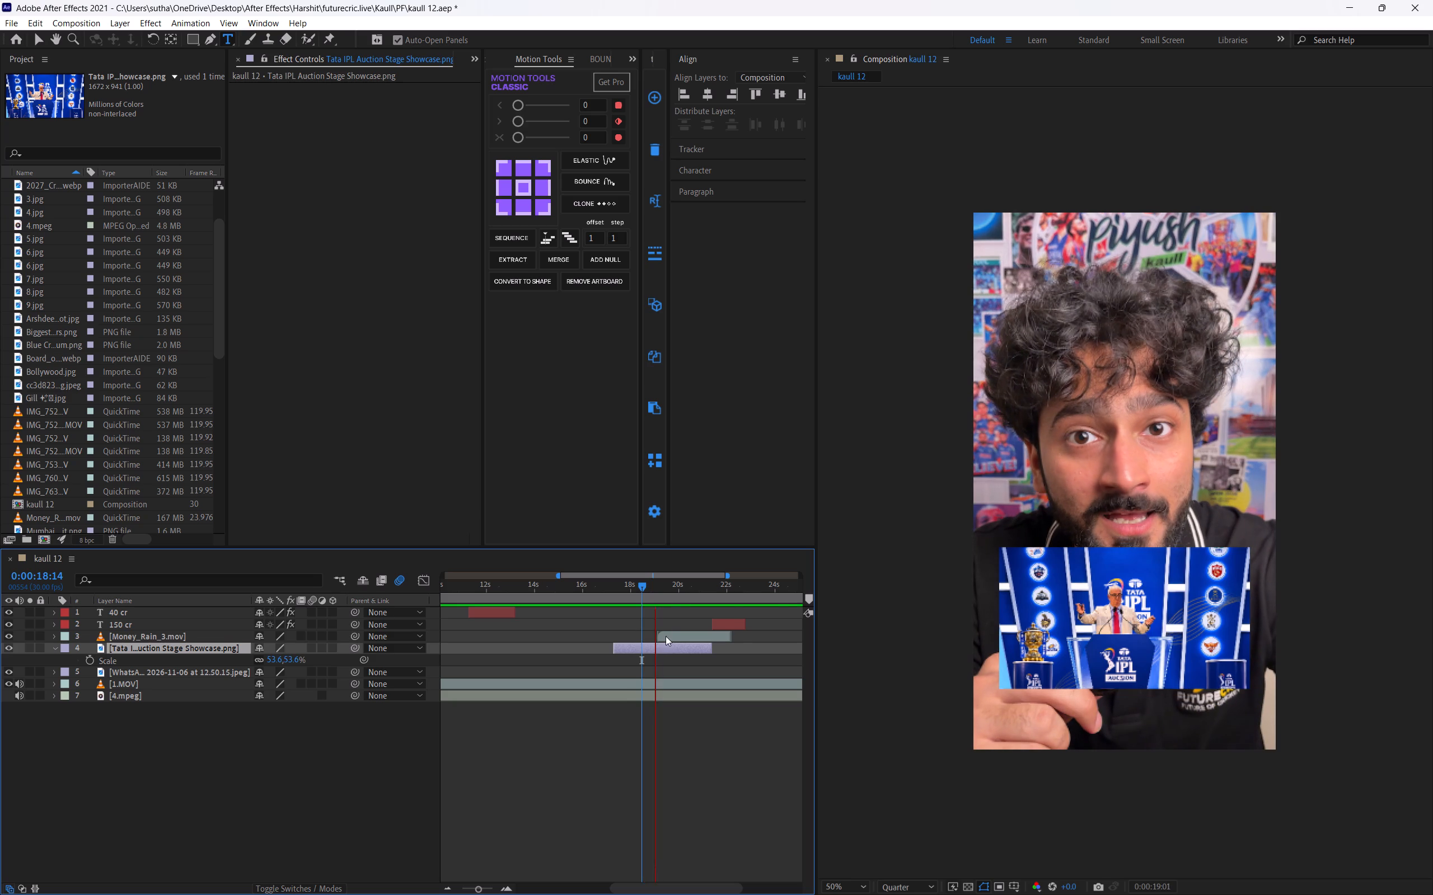
Move the start of the Money_Rain_3.mov layer to 0:00:19:20.
click(666, 636)
key(space)
key(space)
key(space)
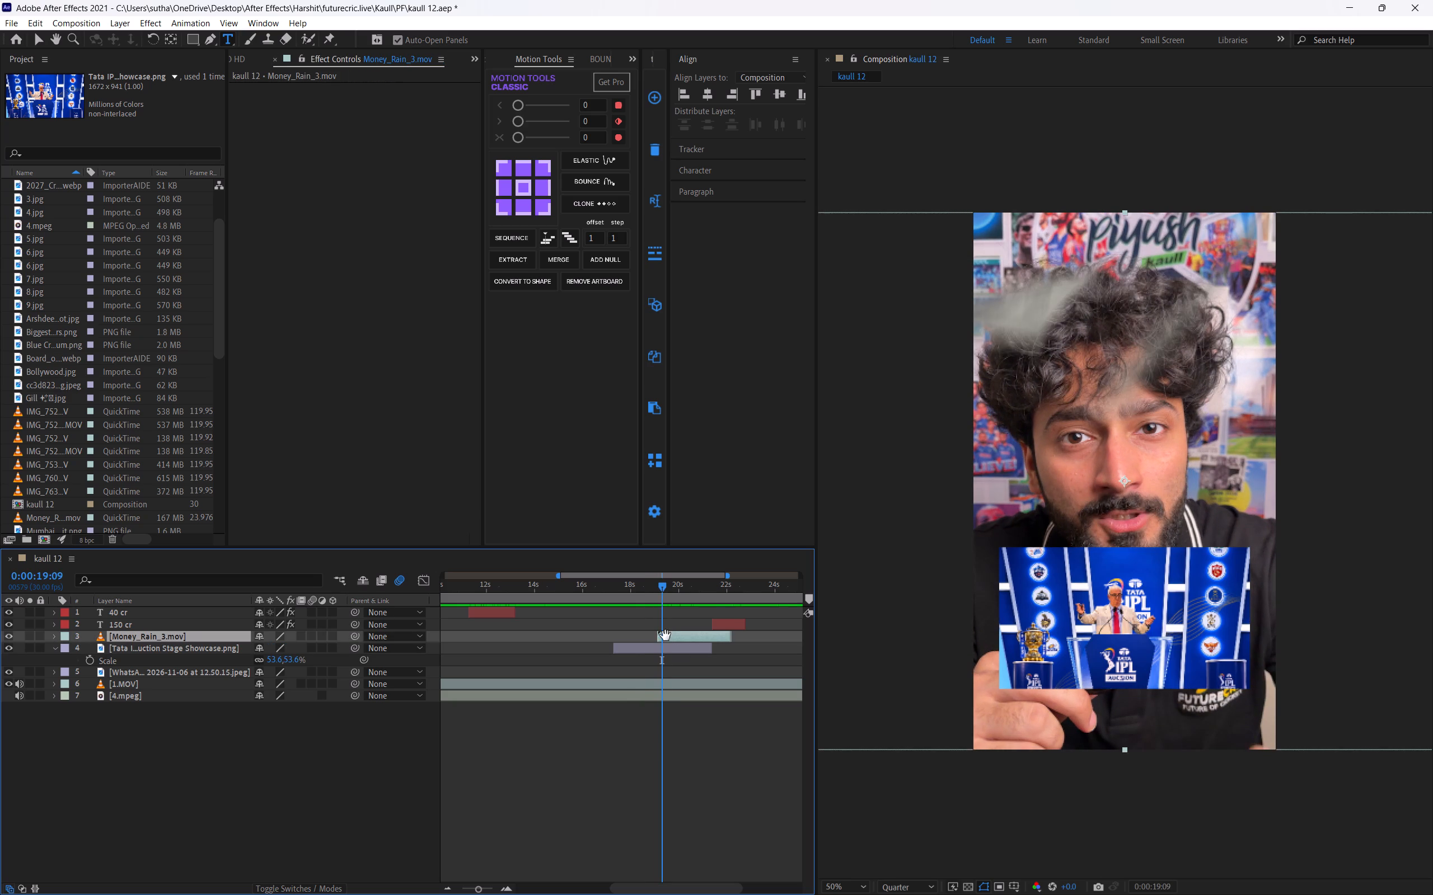
key(space)
key(space)
key(space)
text([)
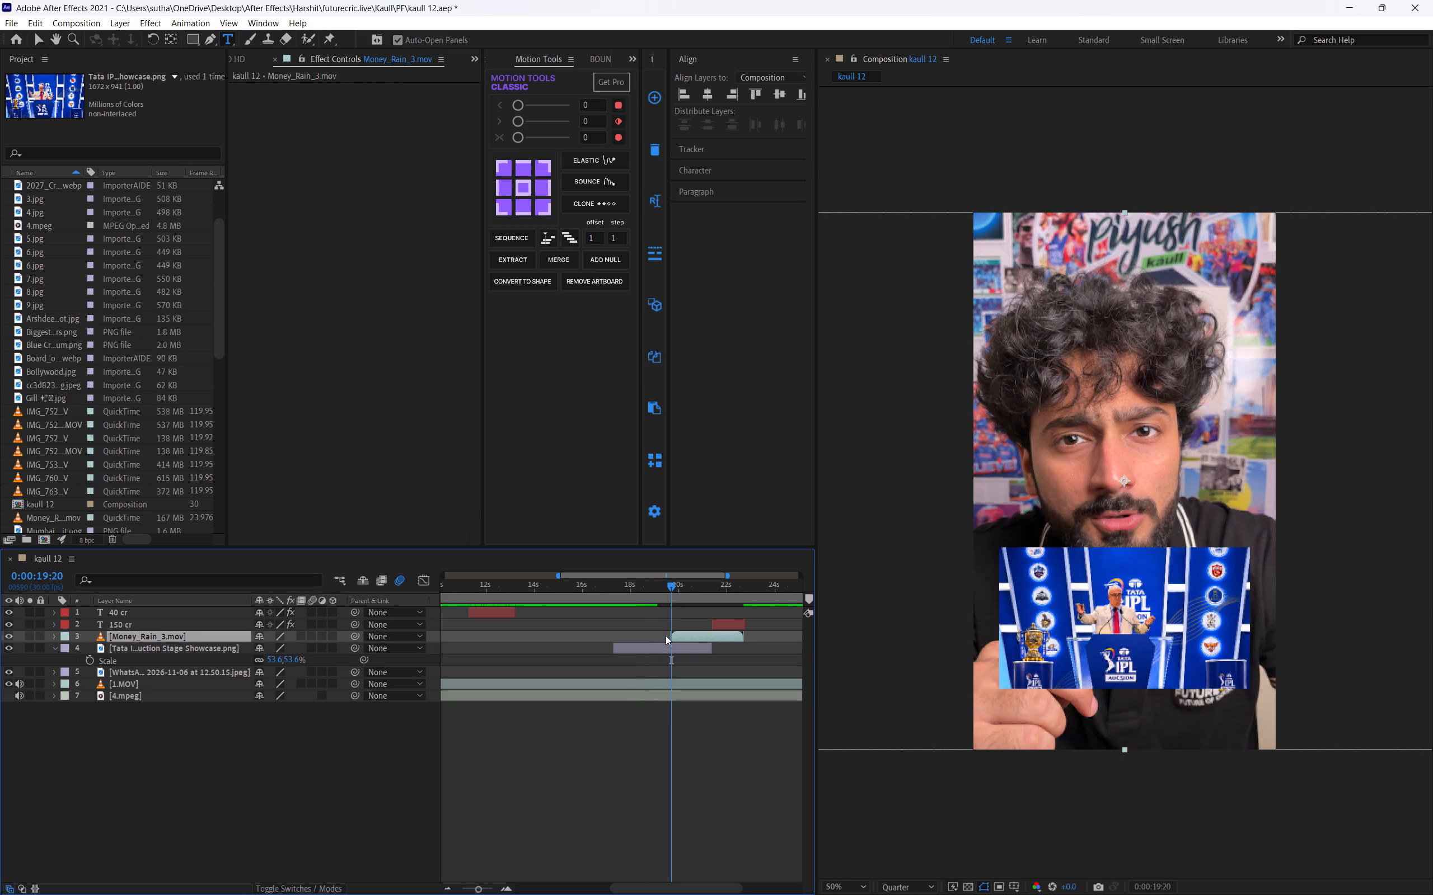
key(space)
Trim the auction image layer's end to 0:00:19:20 and discard the remainder.
click(671, 583)
click(679, 648)
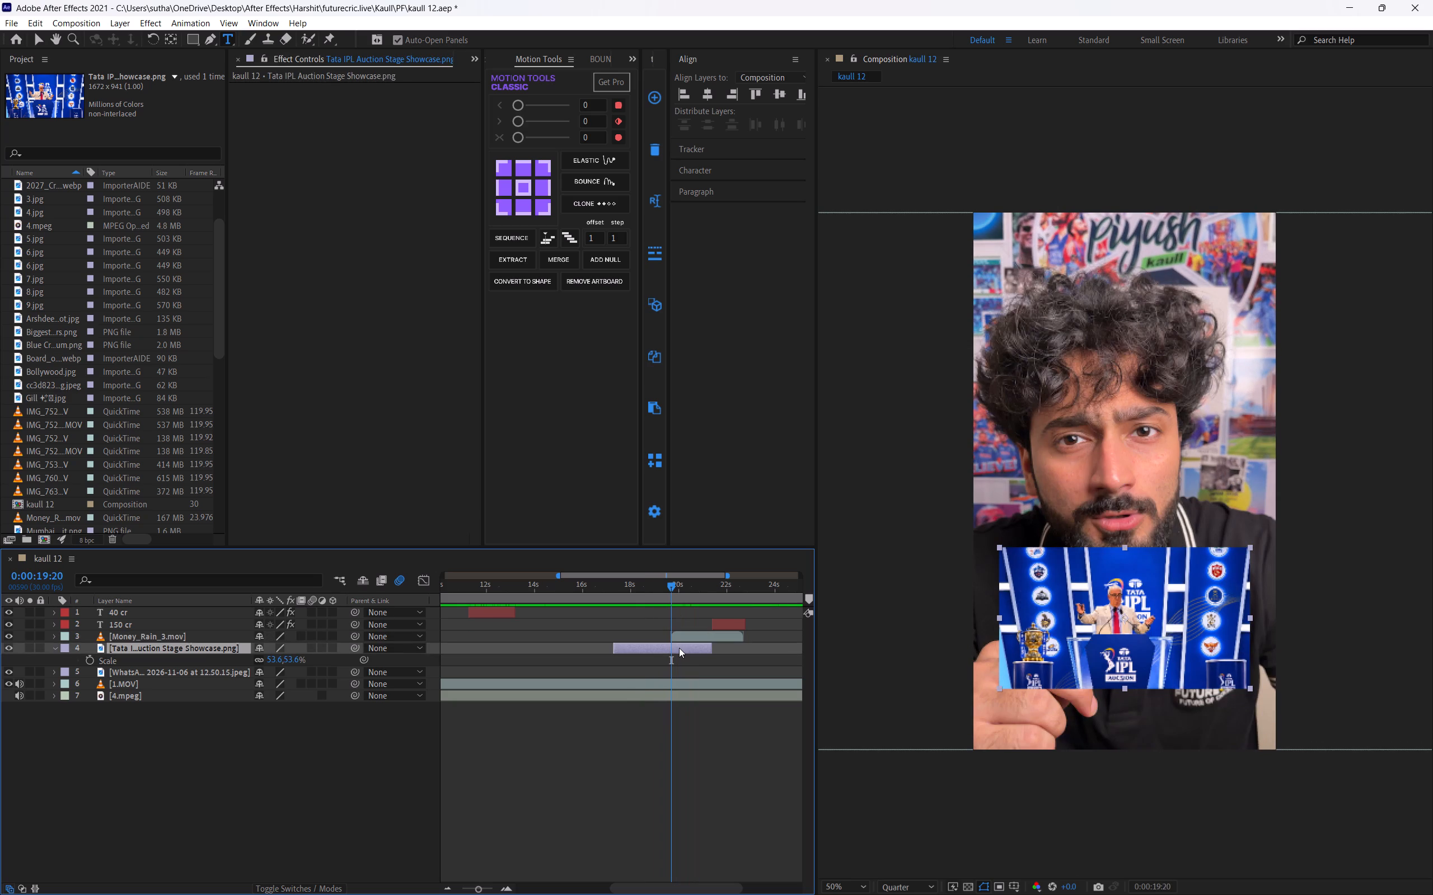
key(ctrl+shift+d)
key(BackSpace)
click(679, 649)
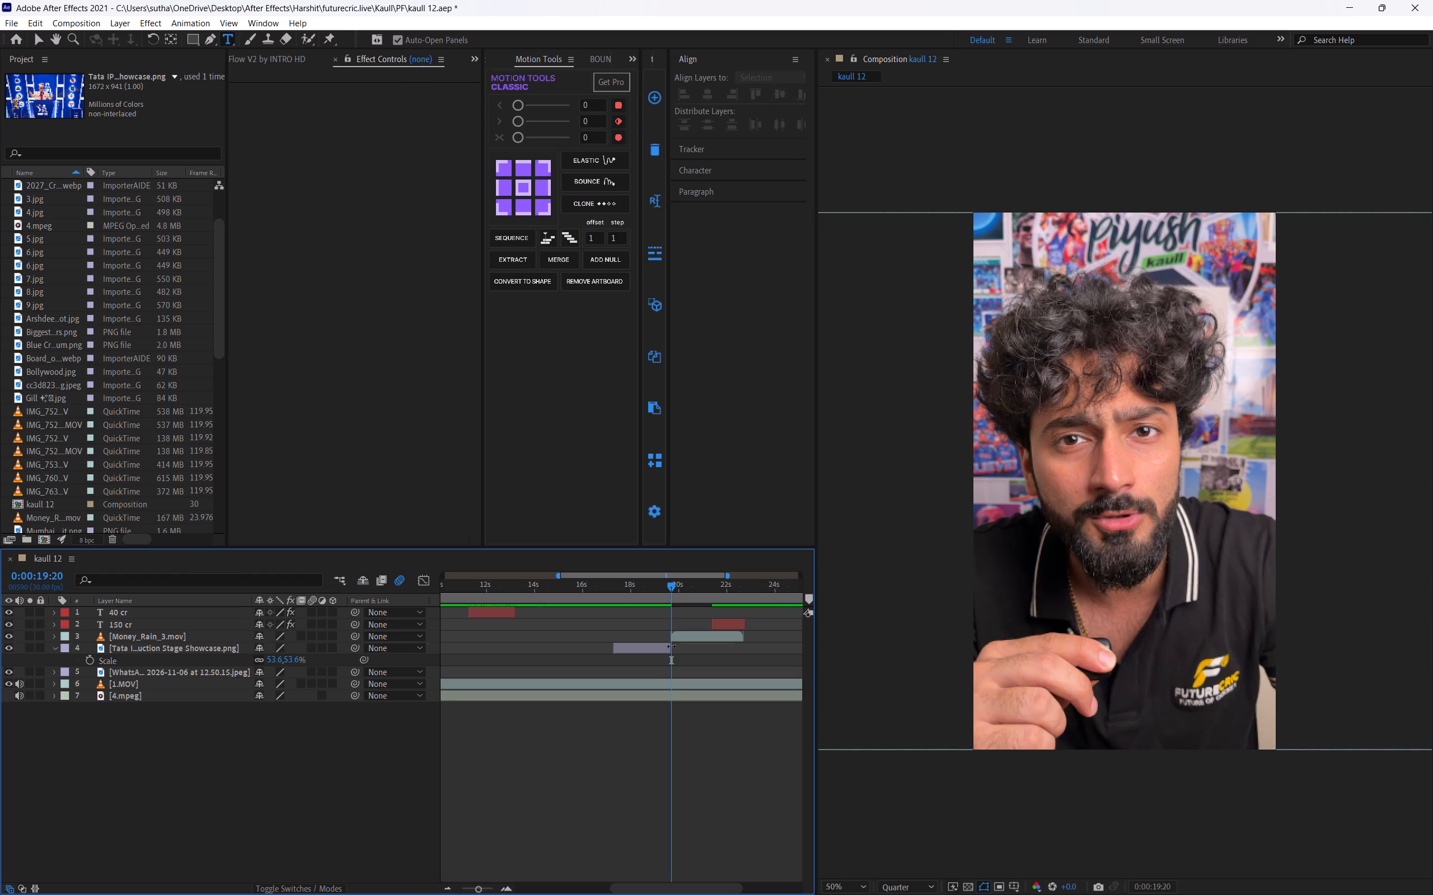
Keyframe the auction image's position from 540, 2178 below the frame at 0:00:17:09 up to 540, 1449 at about 0:00:18:03.
click(671, 646)
text(ip)
click(90, 658)
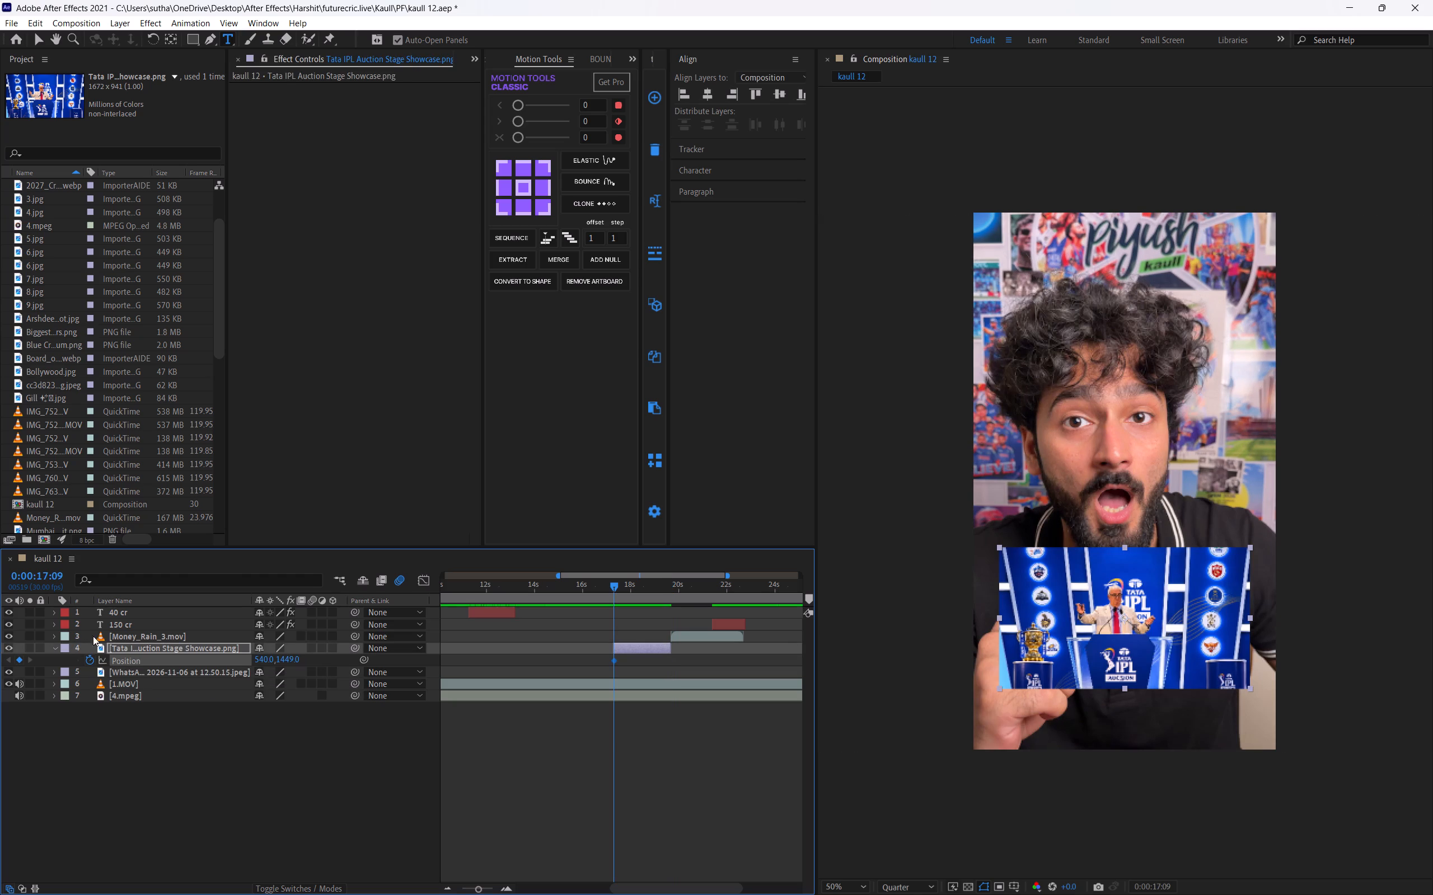
drag(612, 661, 630, 672)
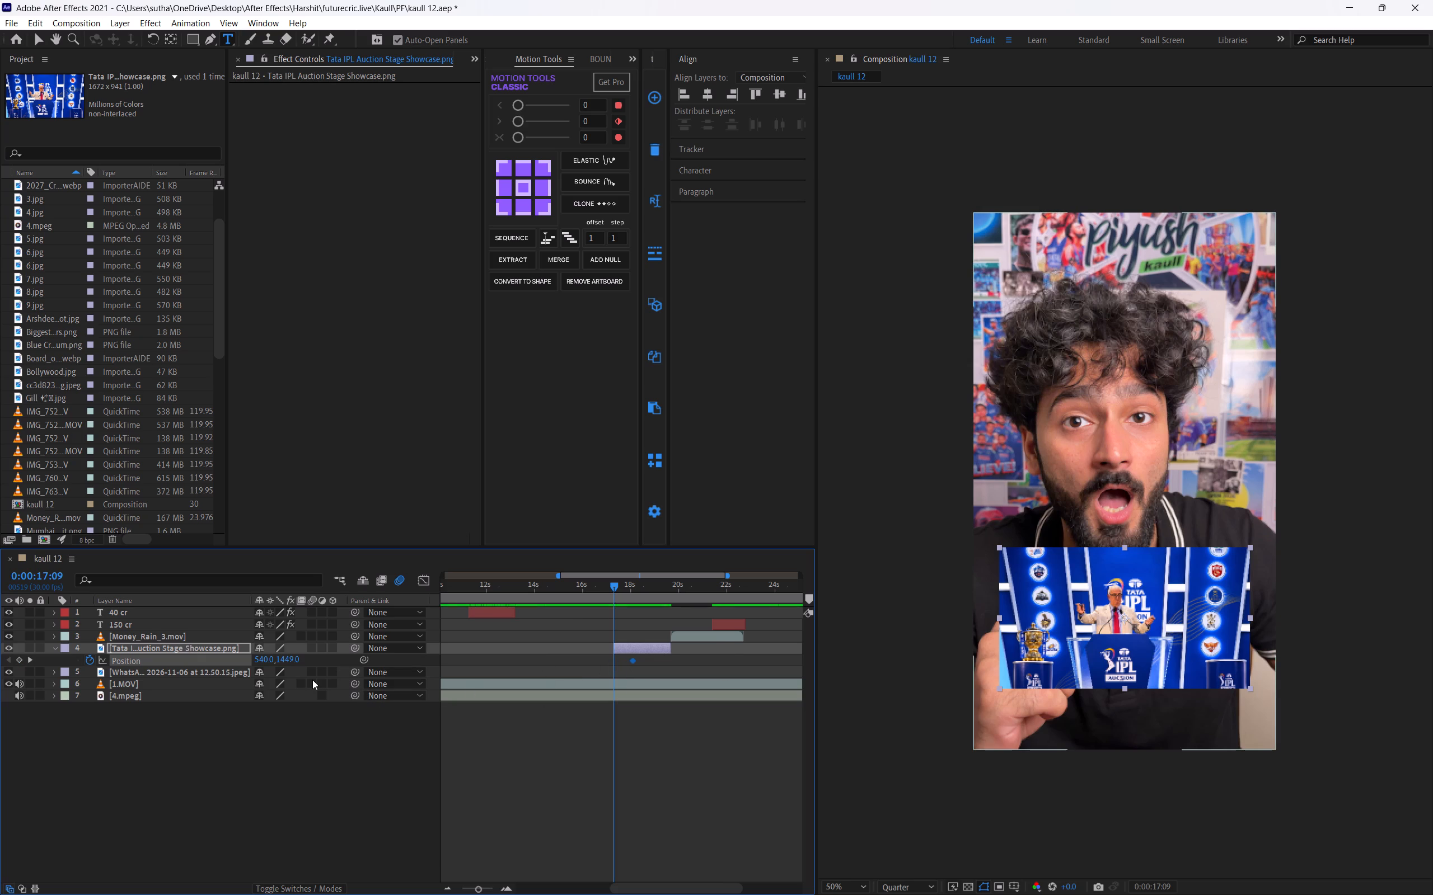
drag(291, 659, 794, 630)
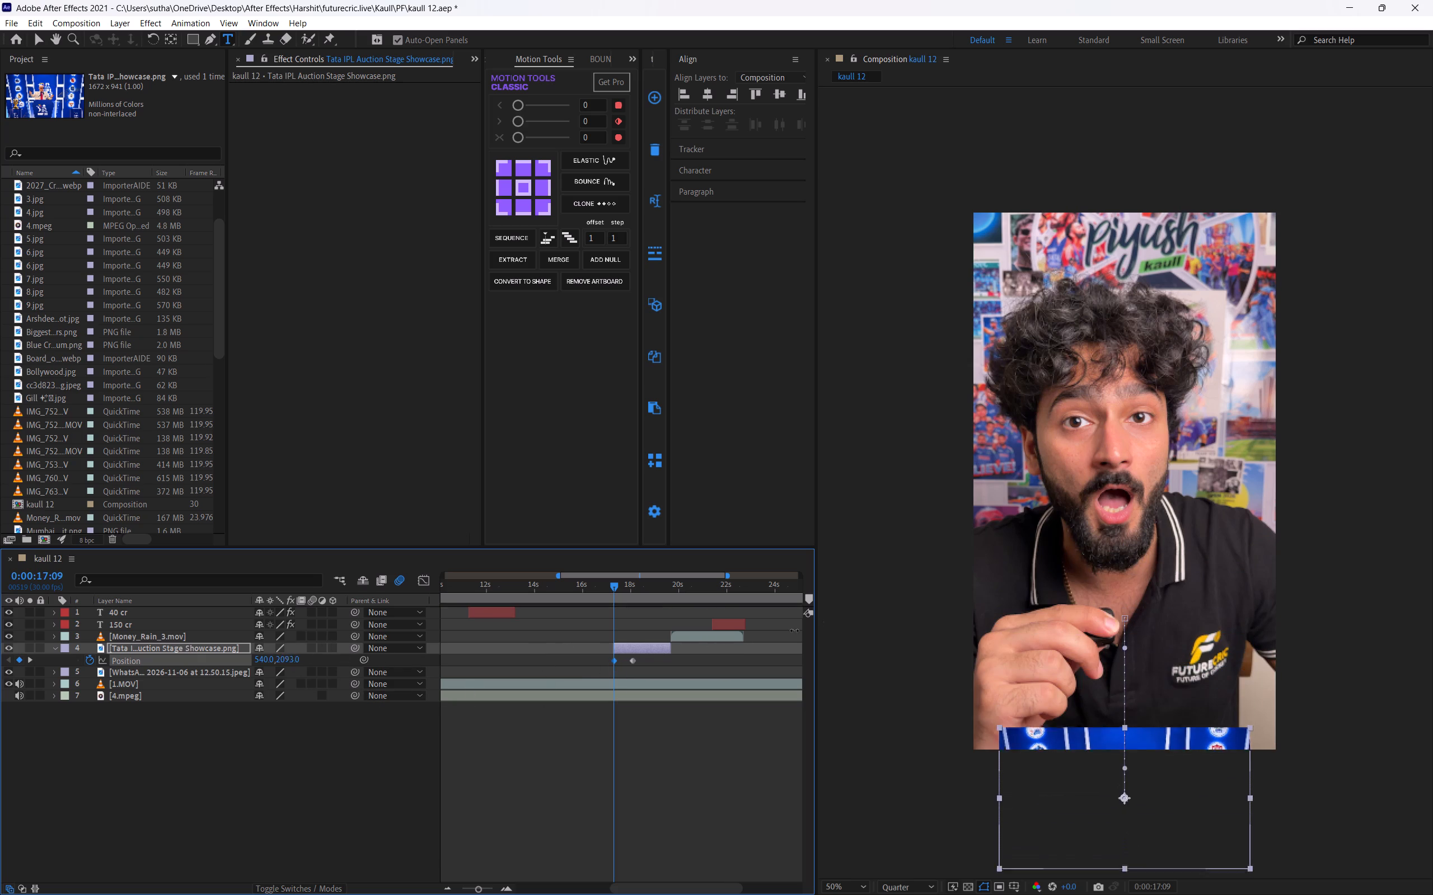
drag(794, 630, 835, 622)
Apply the JerryFlow V2 "In" curve preset to both position keyframes of the auction image and save the project.
drag(657, 655, 577, 678)
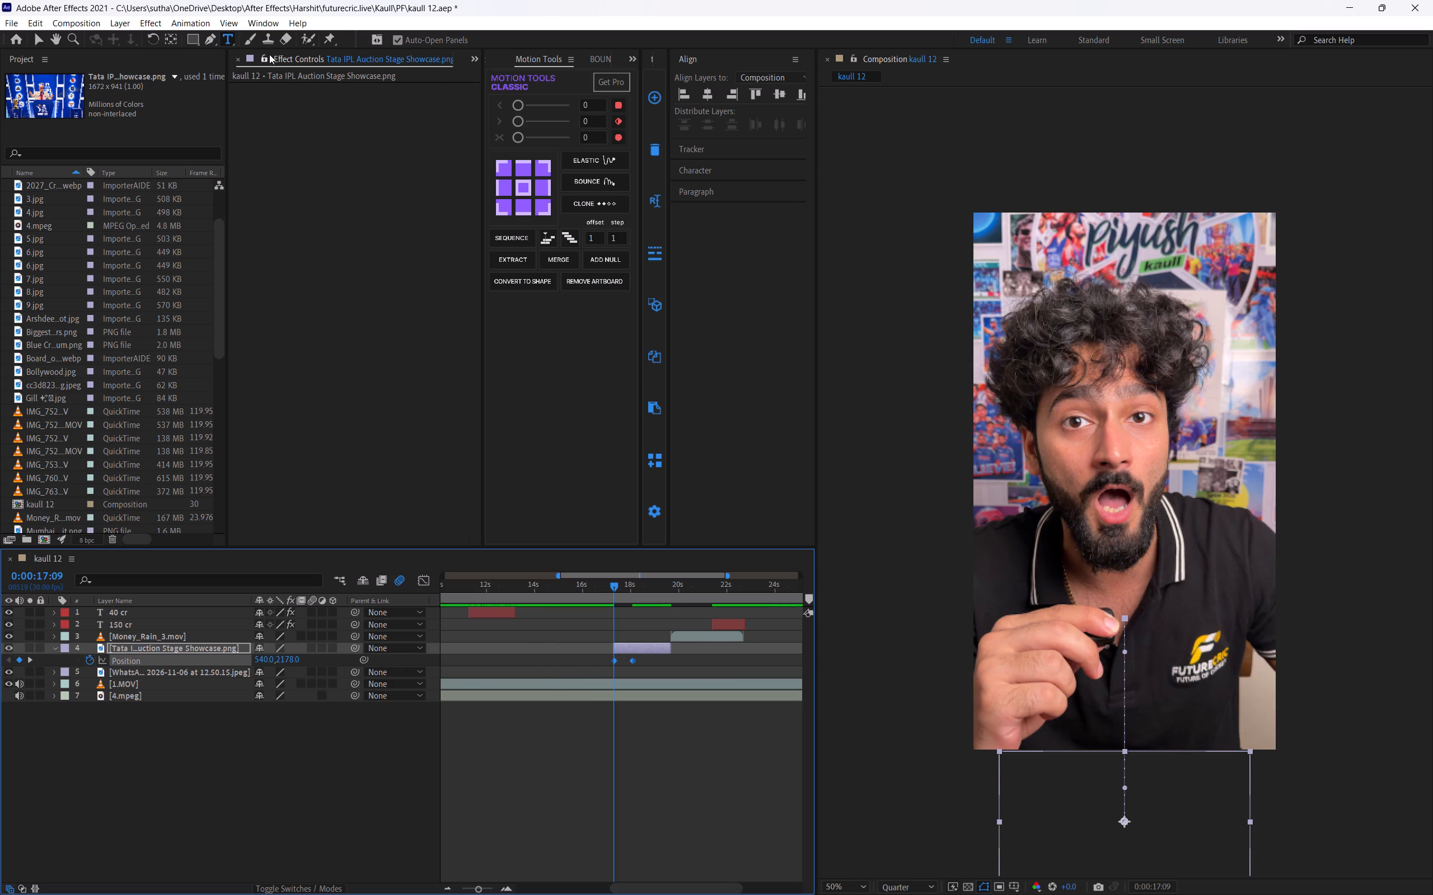
drag(465, 54, 471, 58)
click(473, 62)
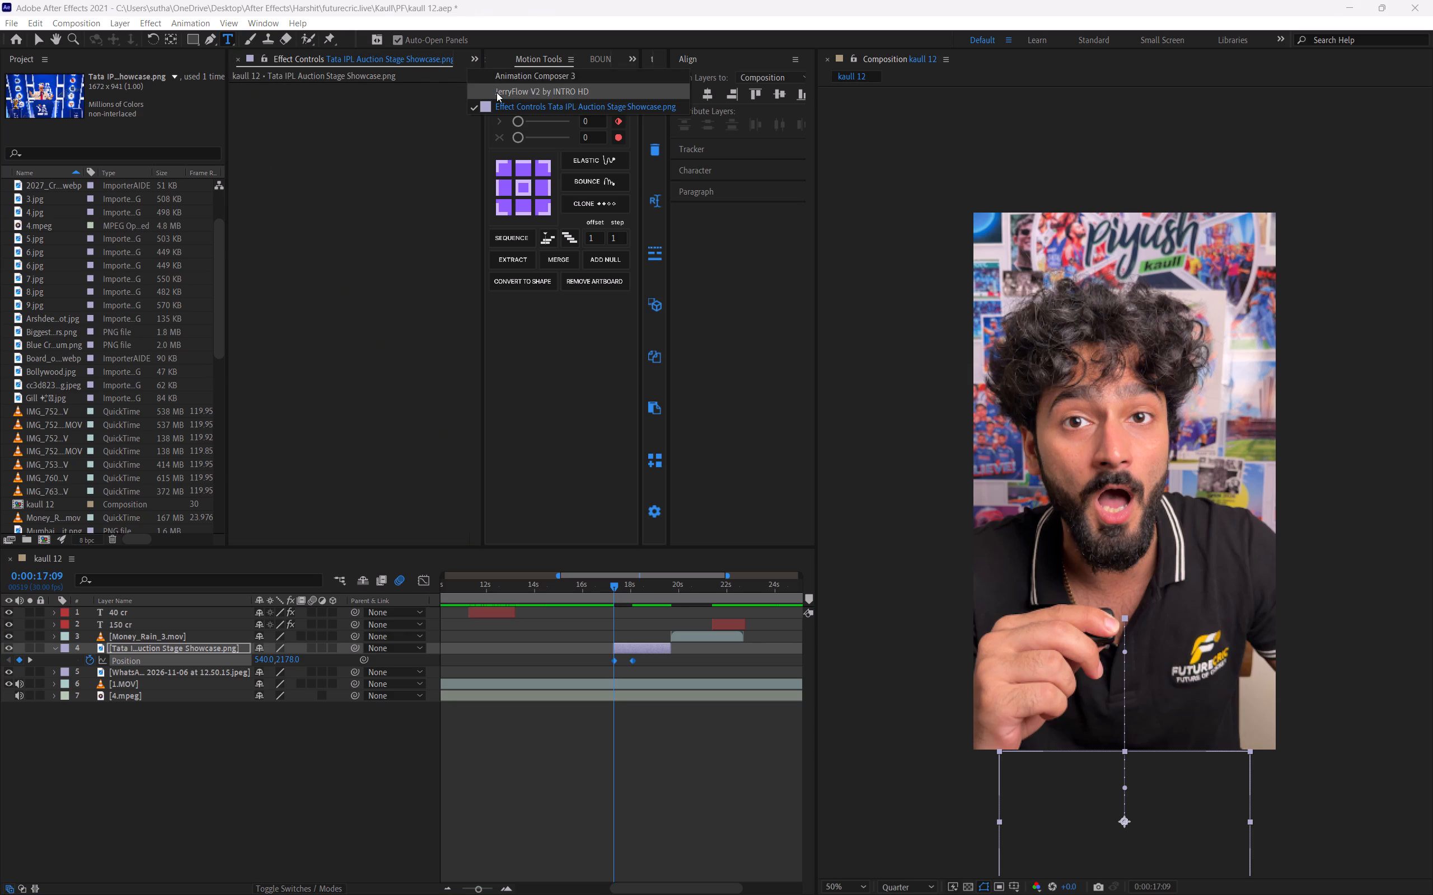
click(497, 92)
click(243, 187)
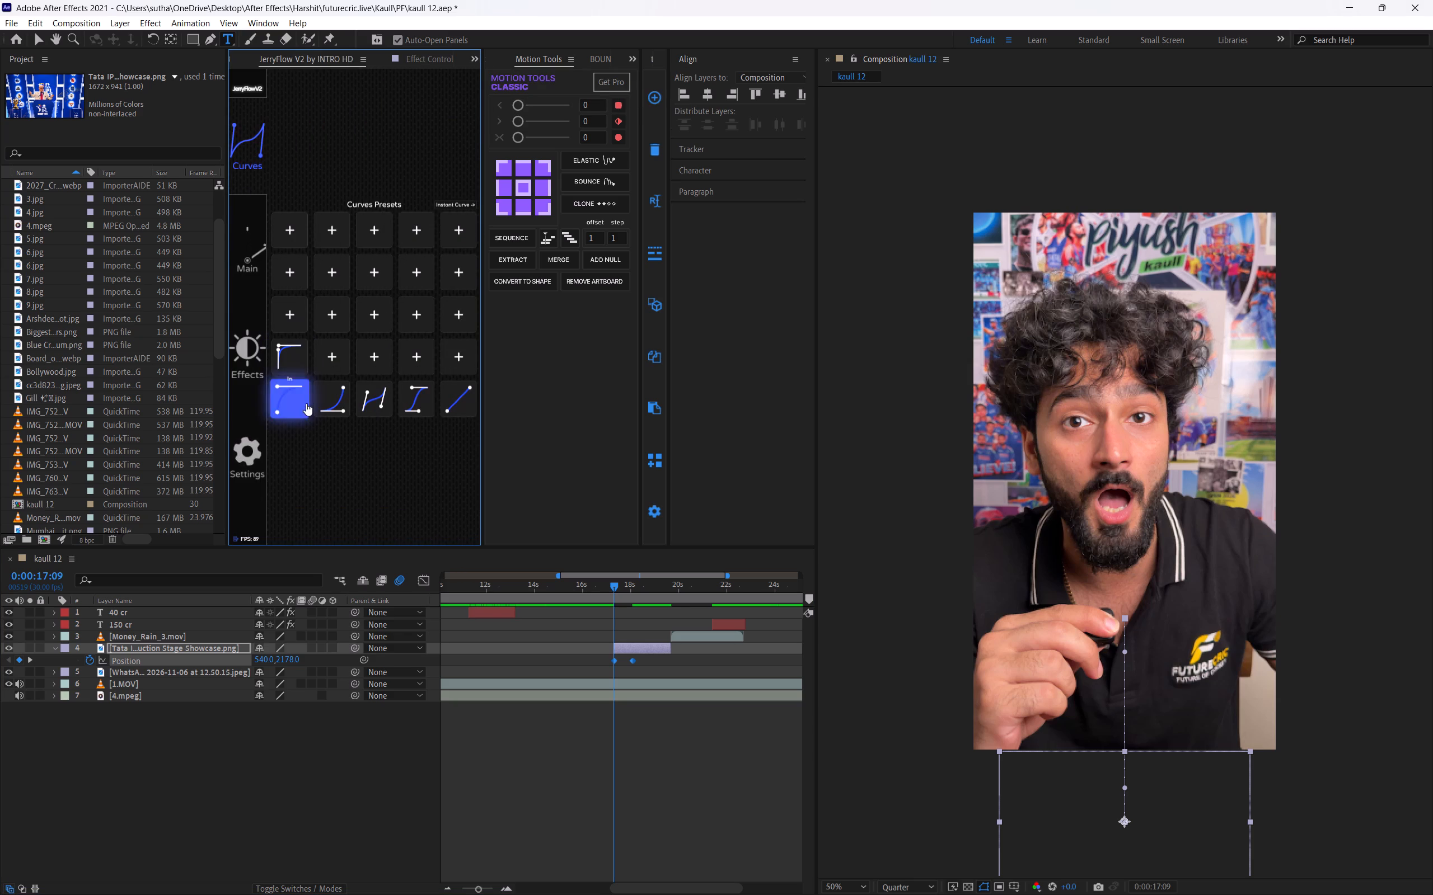
click(306, 403)
click(284, 393)
key(ctrl+s)
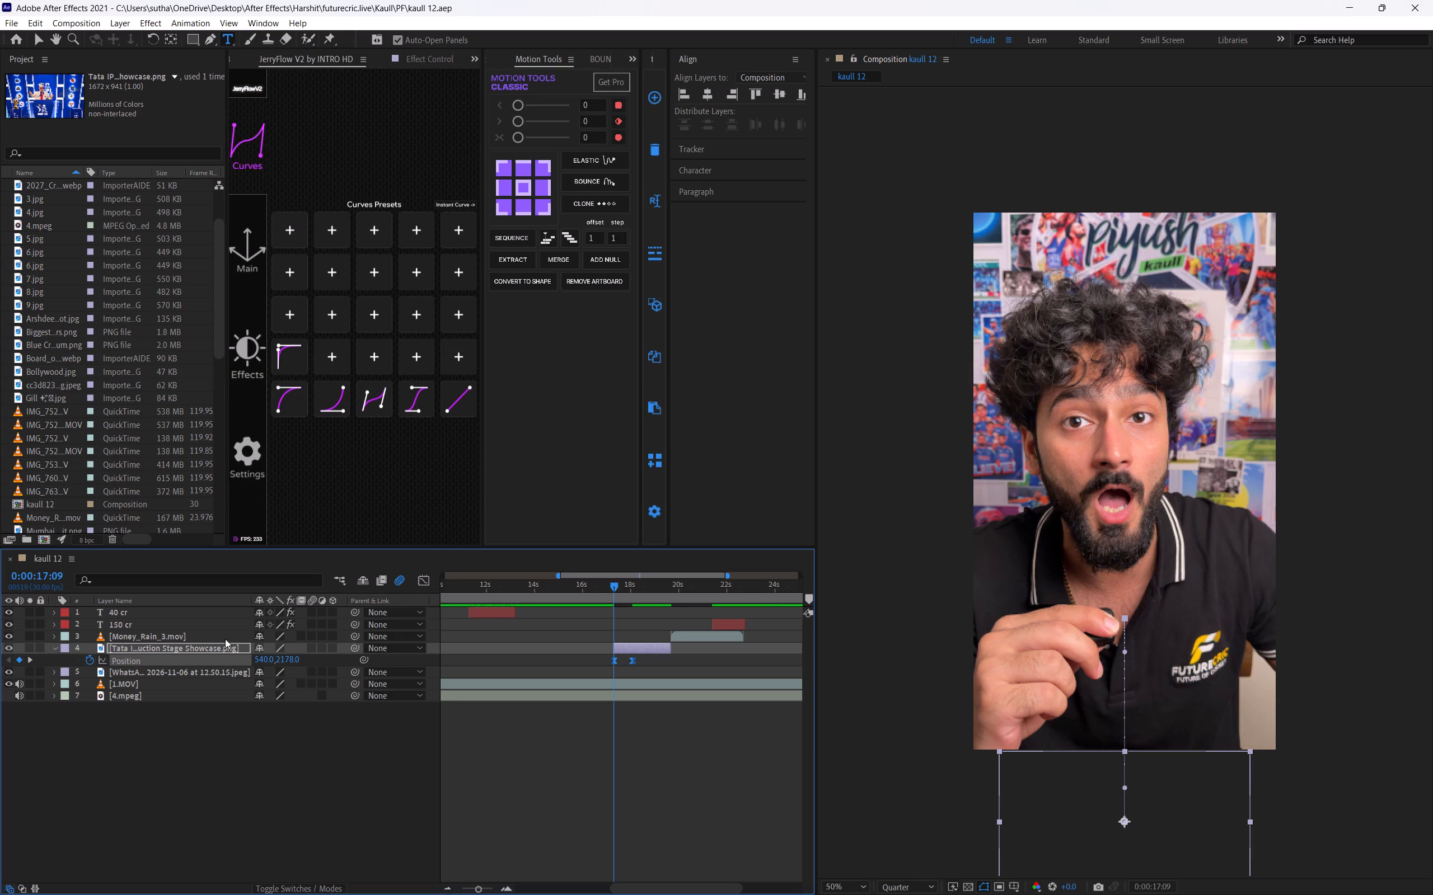
click(55, 653)
alt+scroll(470, 698, down, 4)
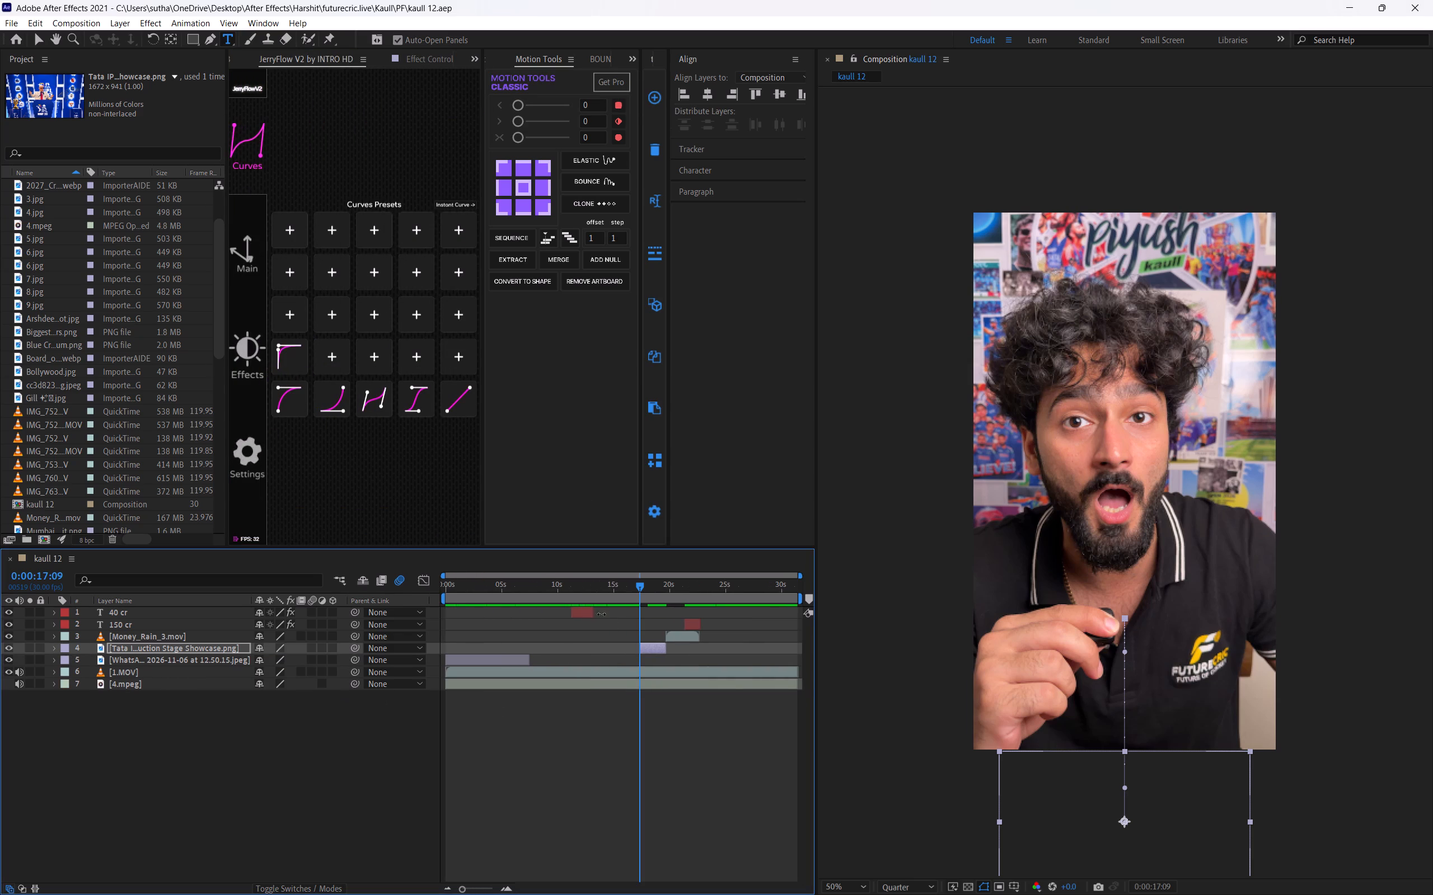
Move the start of the retention fee image layer to 0:00:07:15.
alt+scroll(586, 610, down, 3)
drag(580, 595, 398, 612)
key(space)
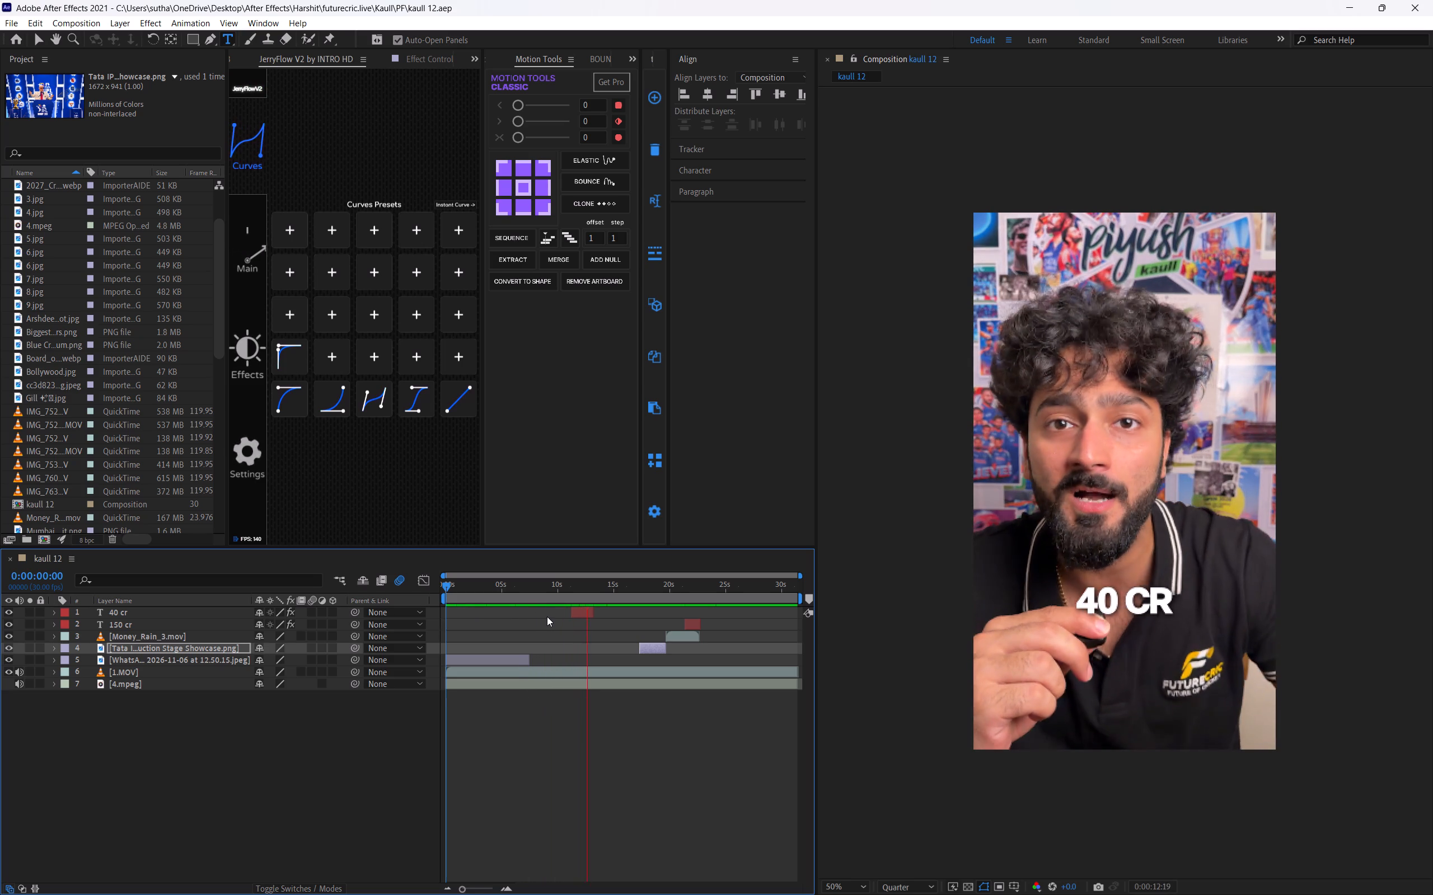
key(space)
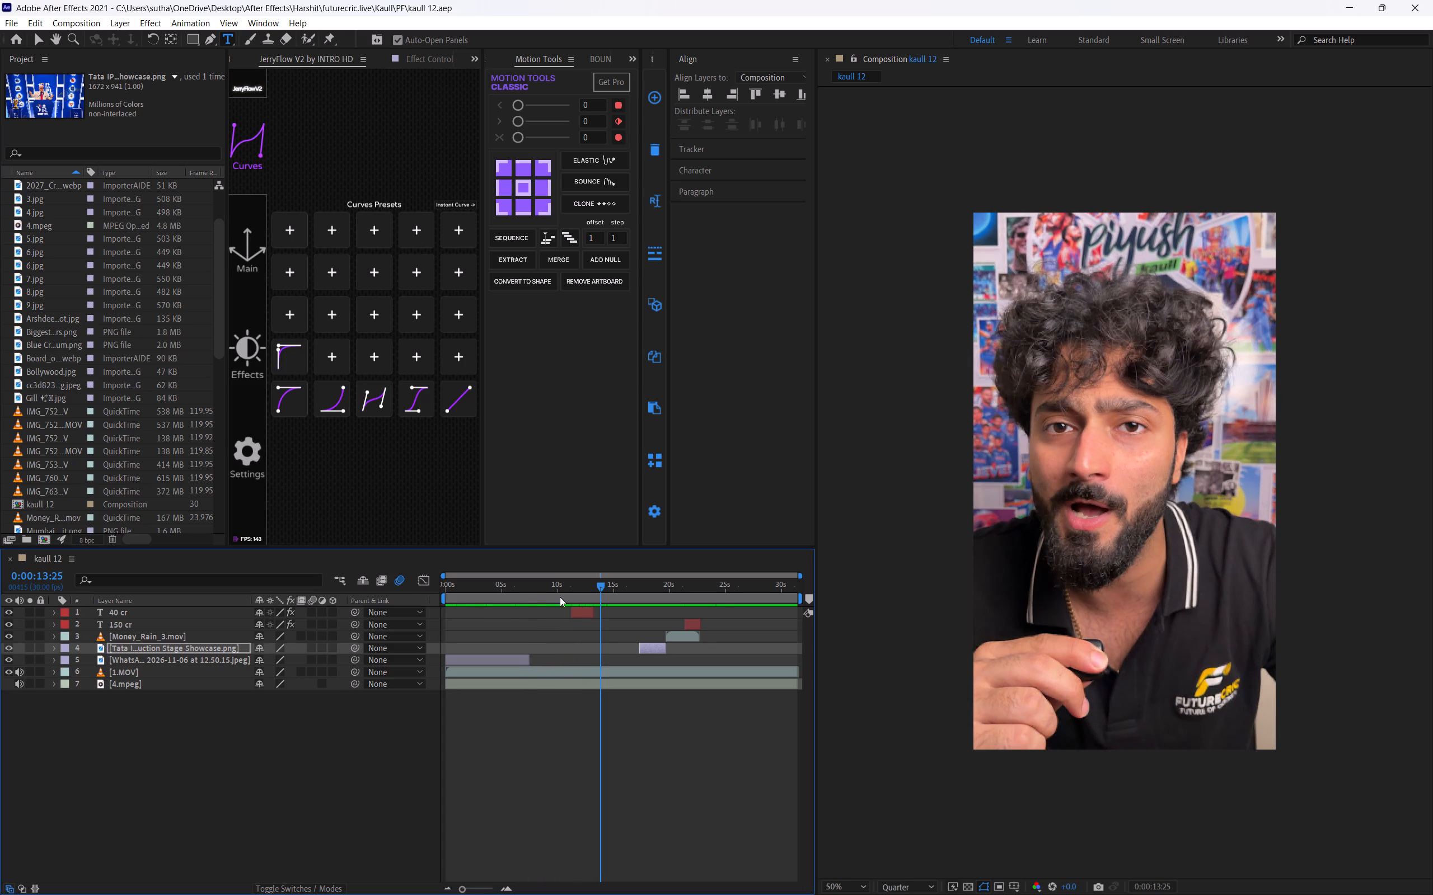
drag(540, 593, 531, 602)
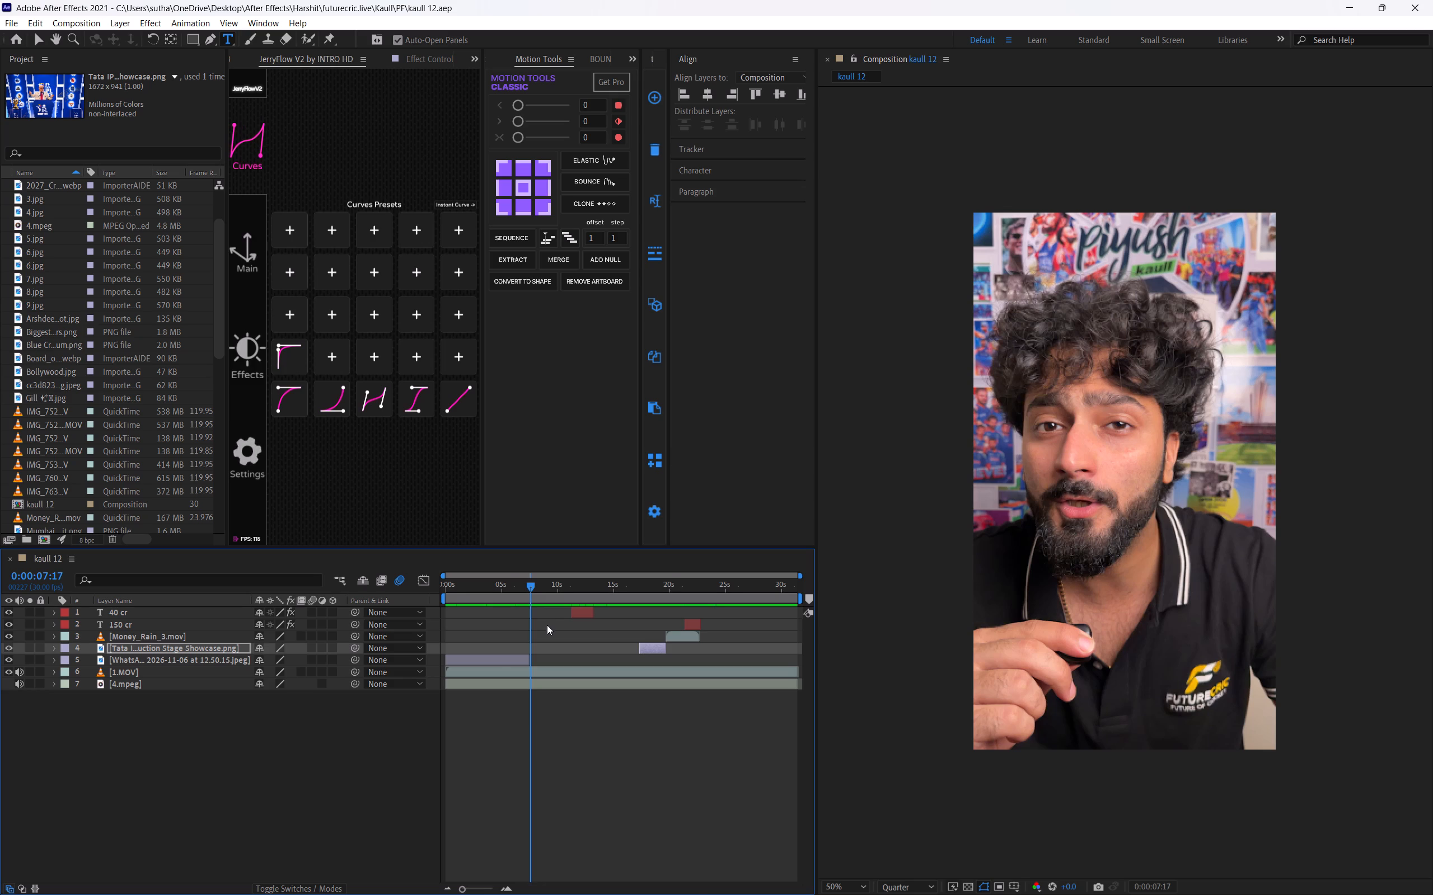
alt+scroll(547, 626, up, 2)
click(480, 590)
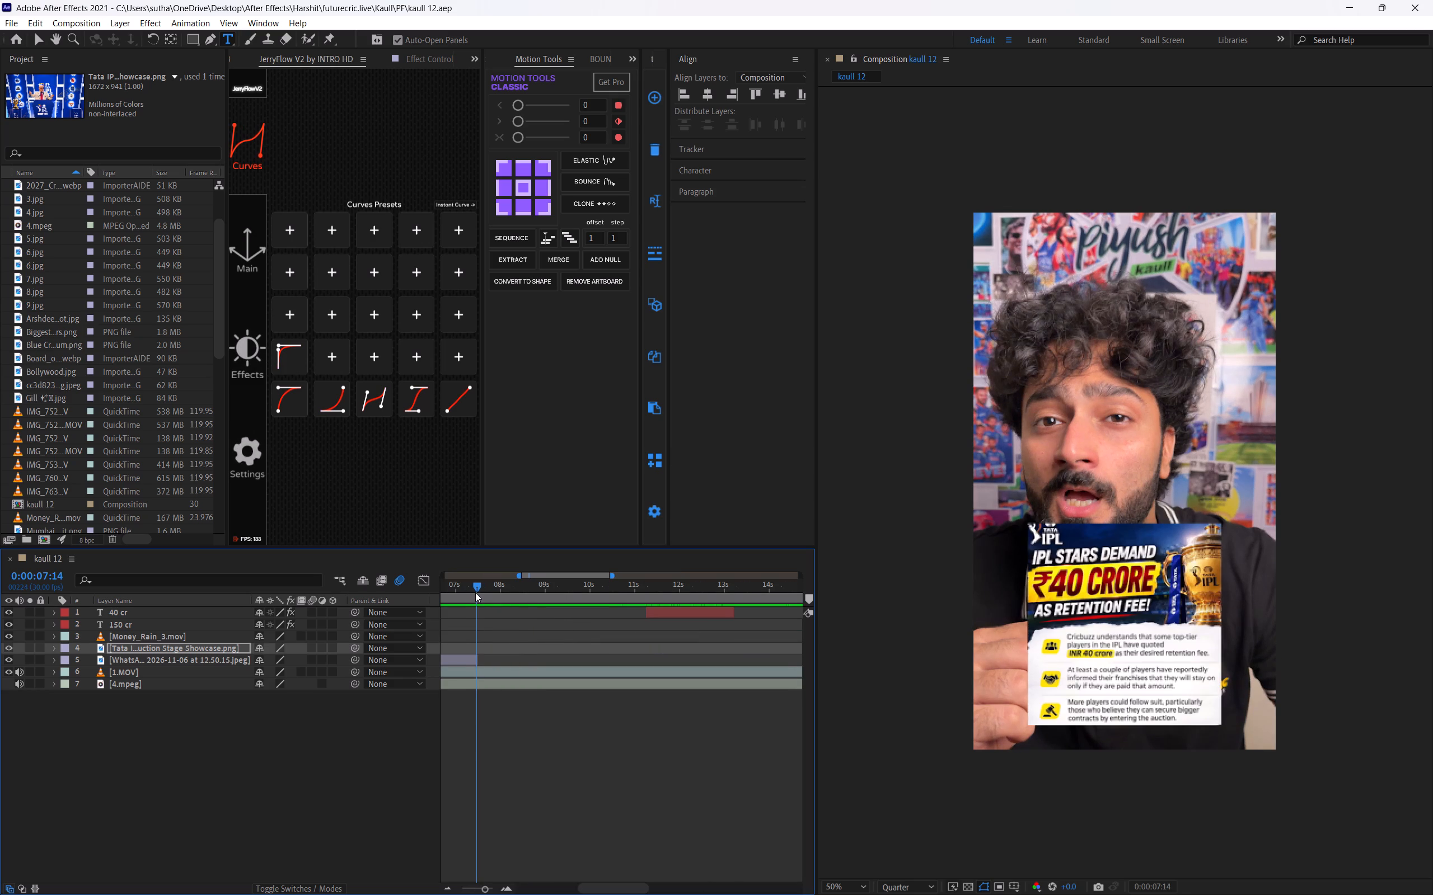
key(space)
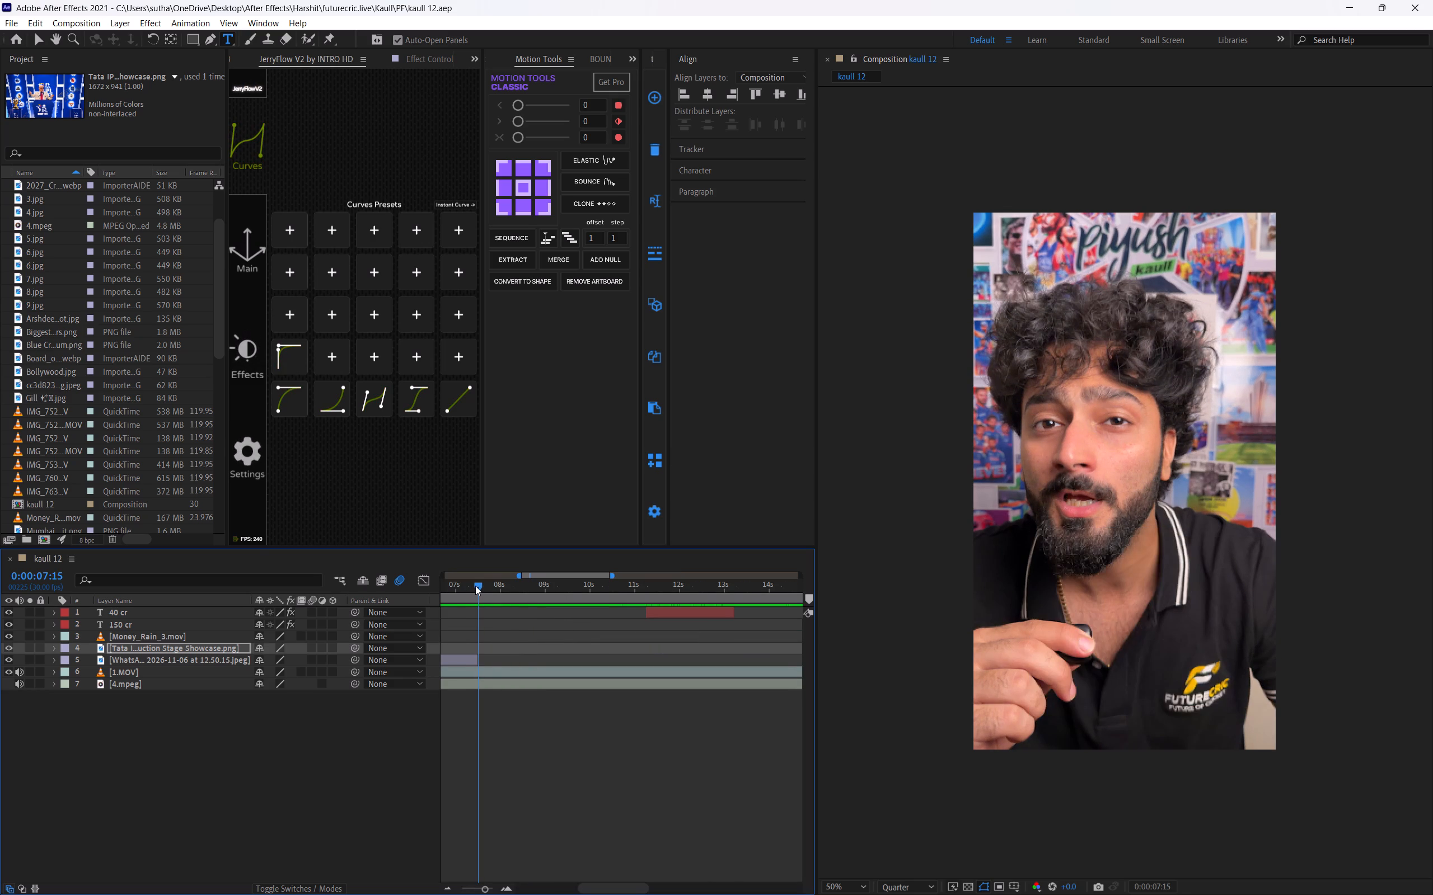
click(475, 586)
click(459, 661)
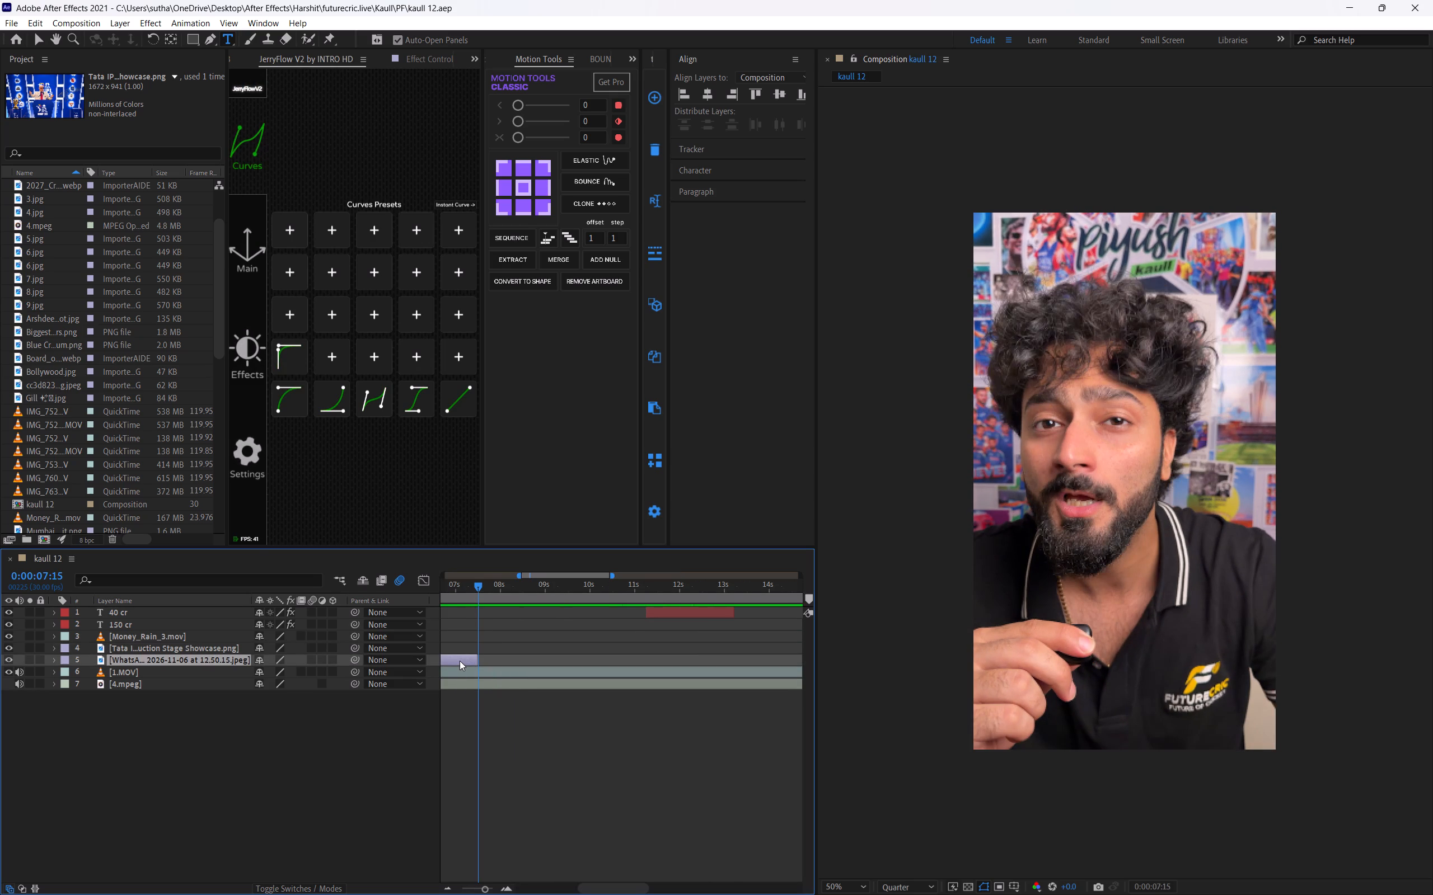
key(bracketleft)
key(space)
Delete the "40 cr" text layer and save the project.
click(659, 611)
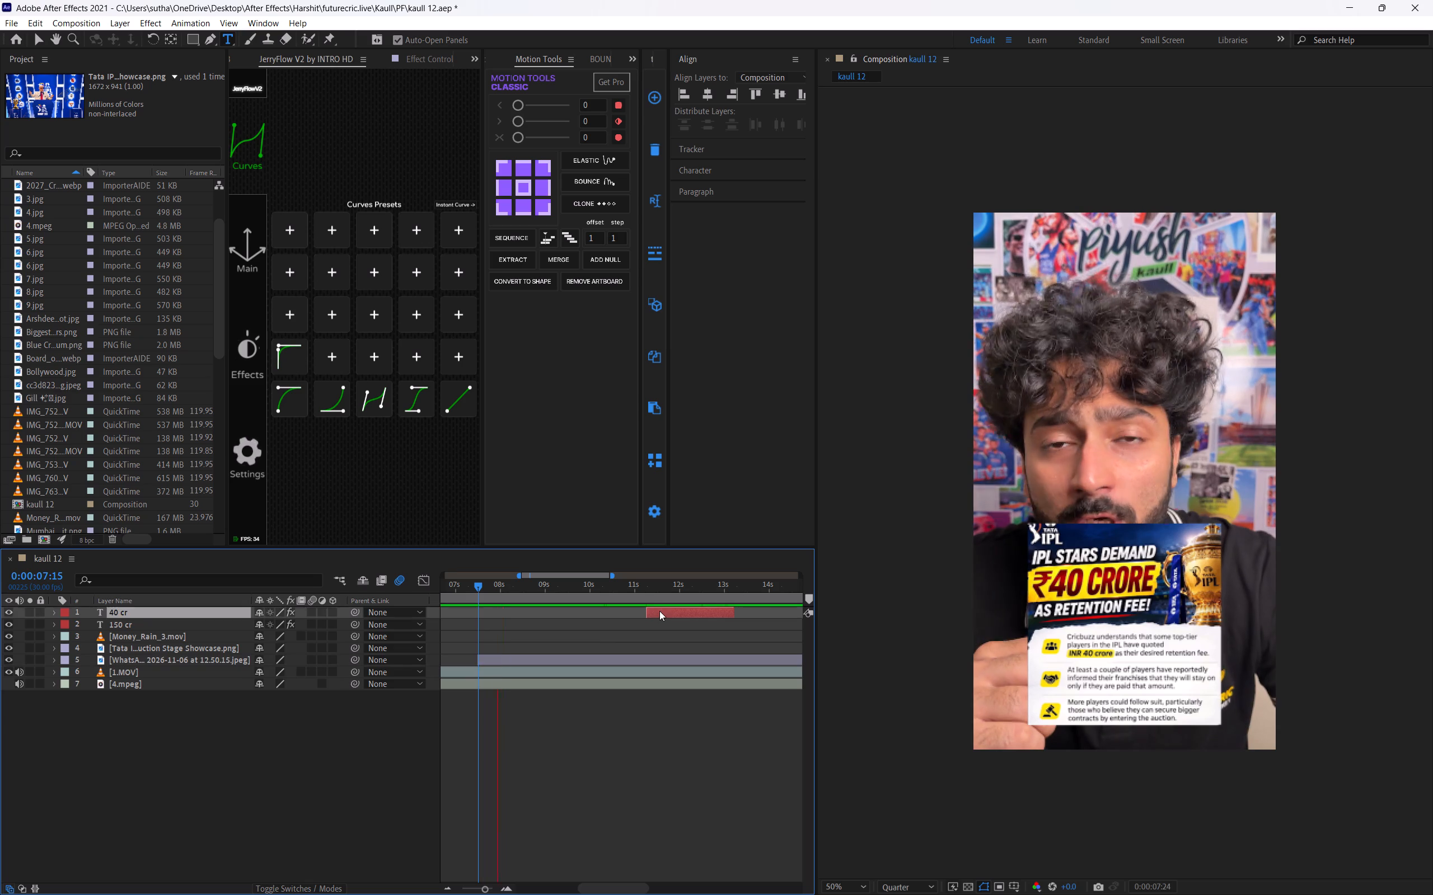
key(BackSpace)
alt+scroll(563, 647, down, 3)
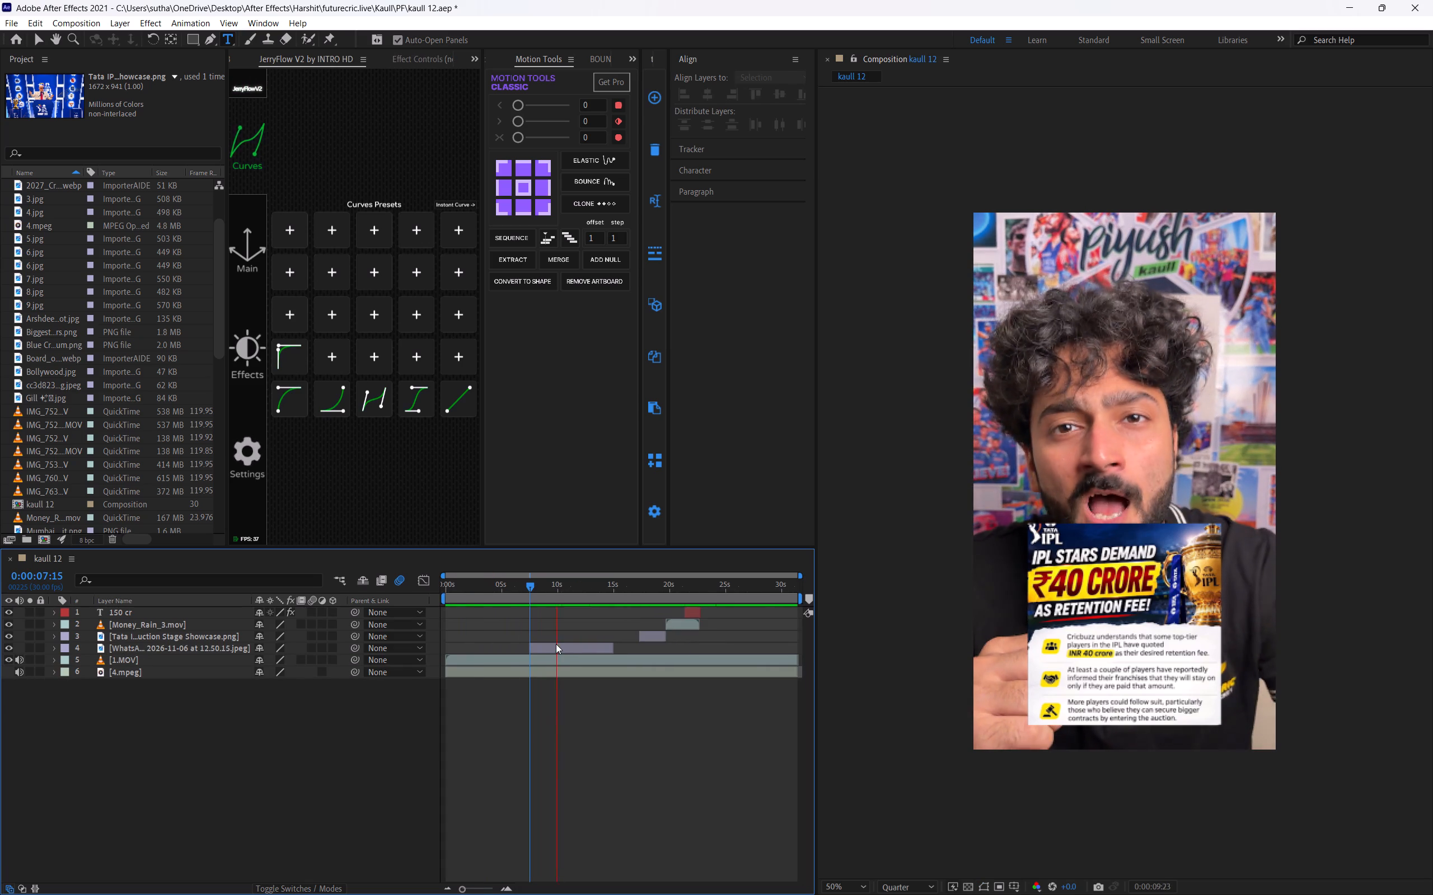
key(ctrl+s)
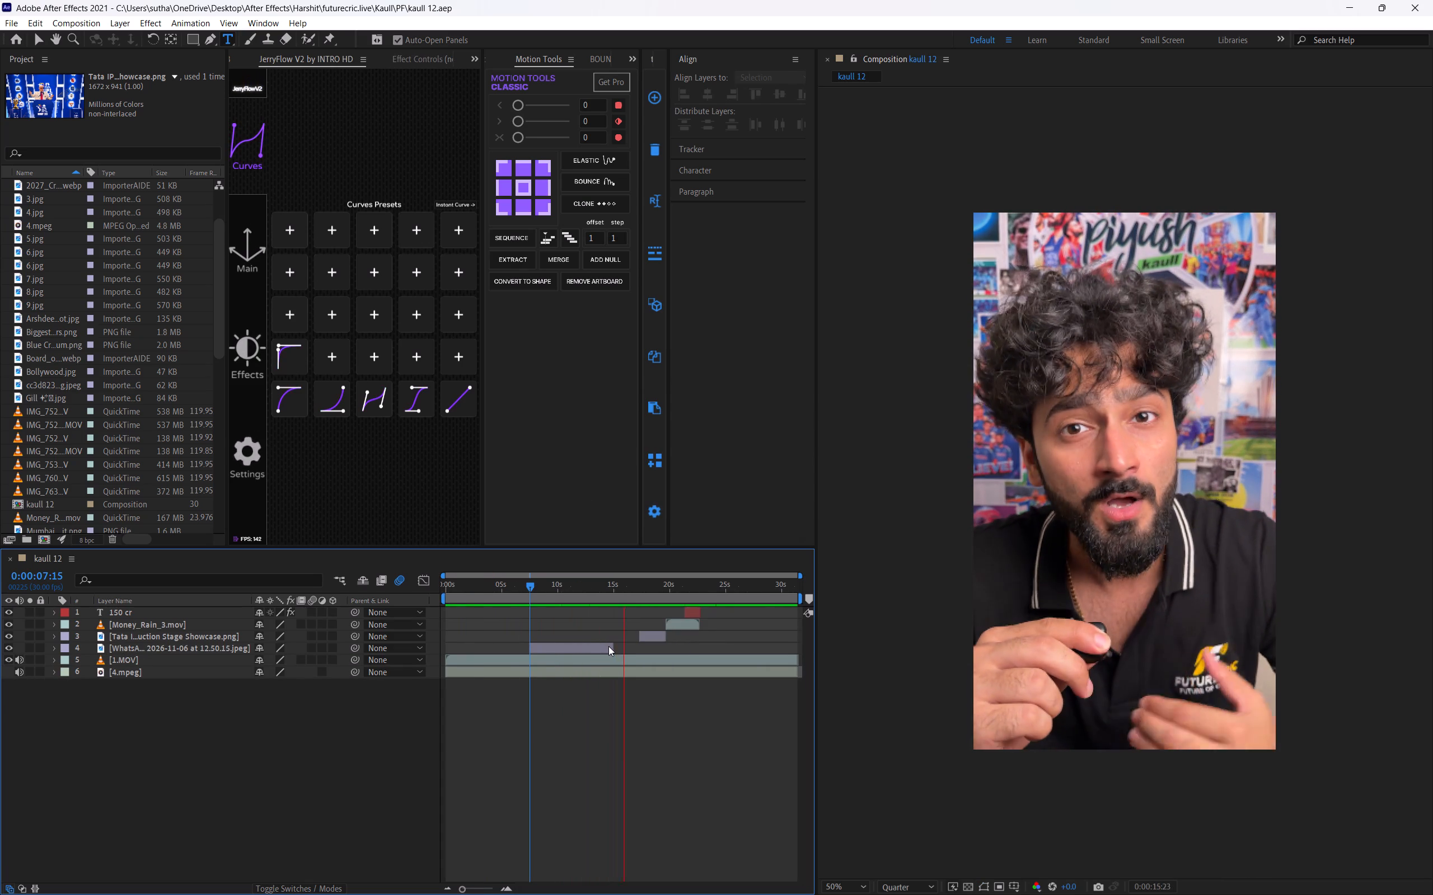
Extend the end of the retention fee image layer to the auction image's start at 0:00:17:09 and save the project.
key(space)
click(644, 639)
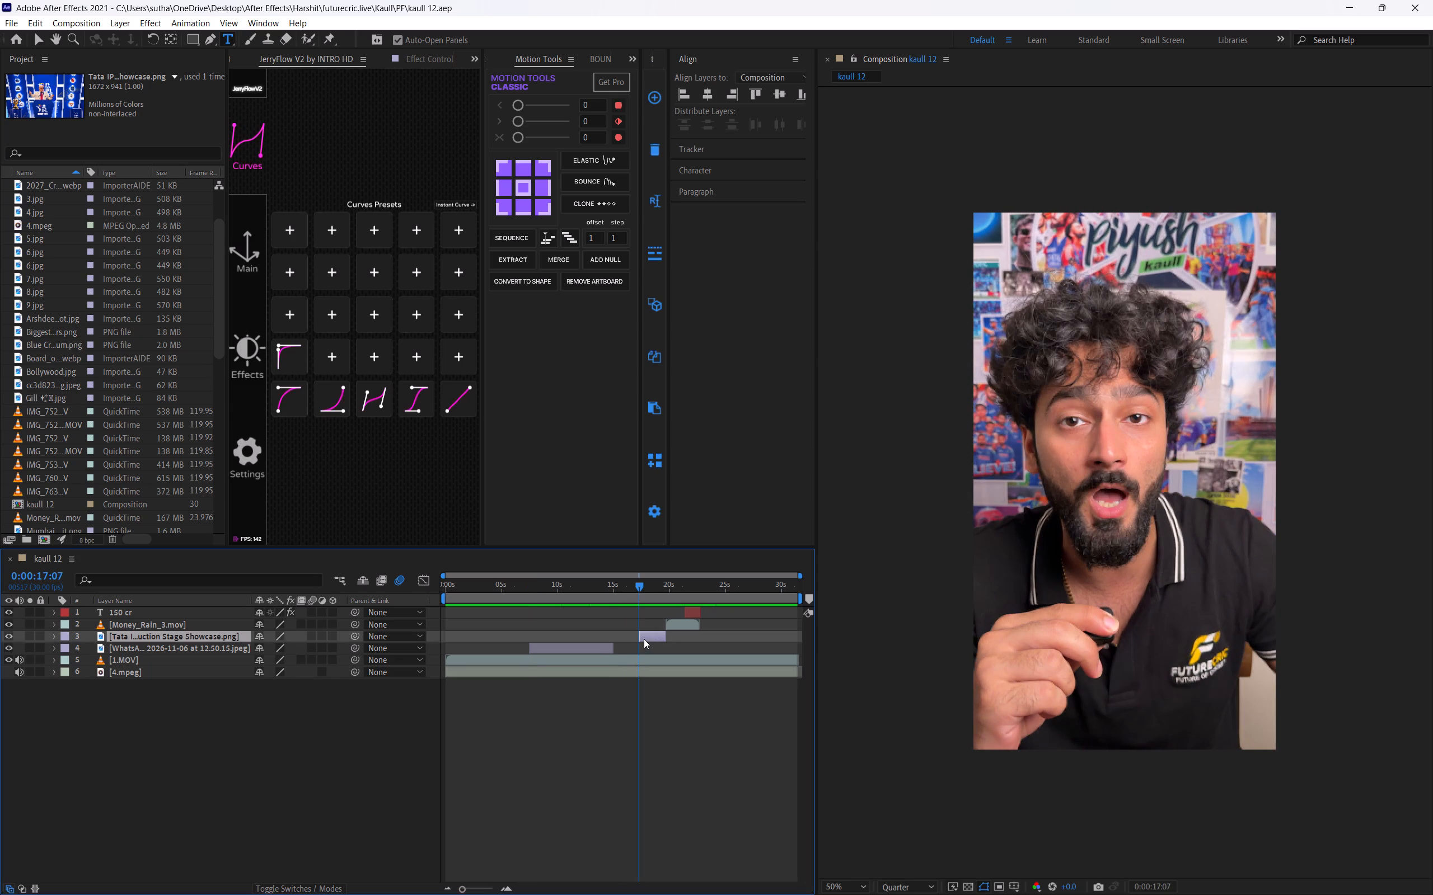
key(i)
drag(617, 647, 629, 649)
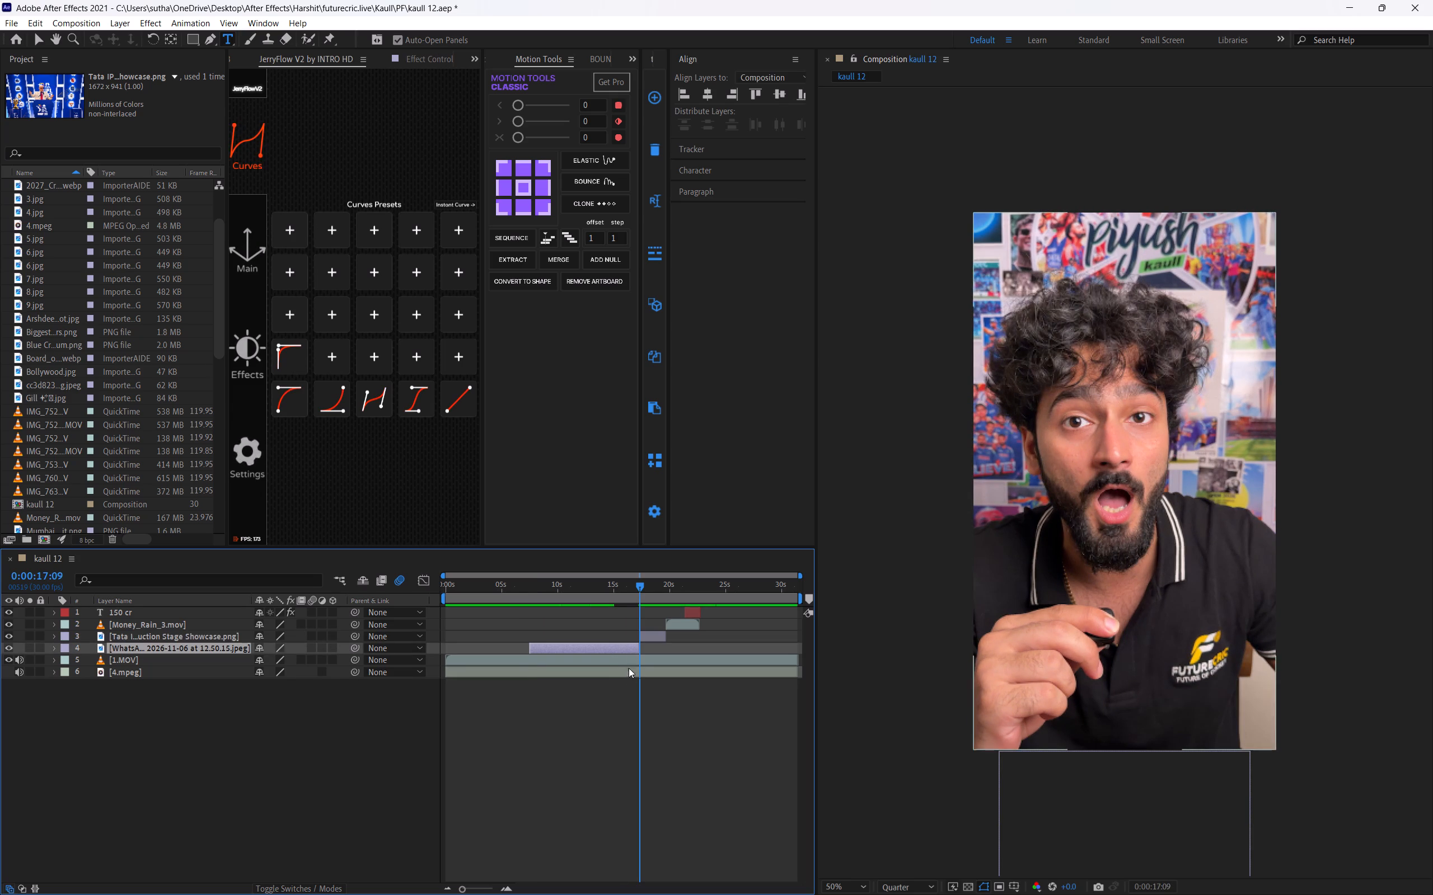
key(ctrl+d)
key(ctrl+s)
Play back the section from 0:00:17:09 through the auction image, money rain and "150 cr" text.
key(space)
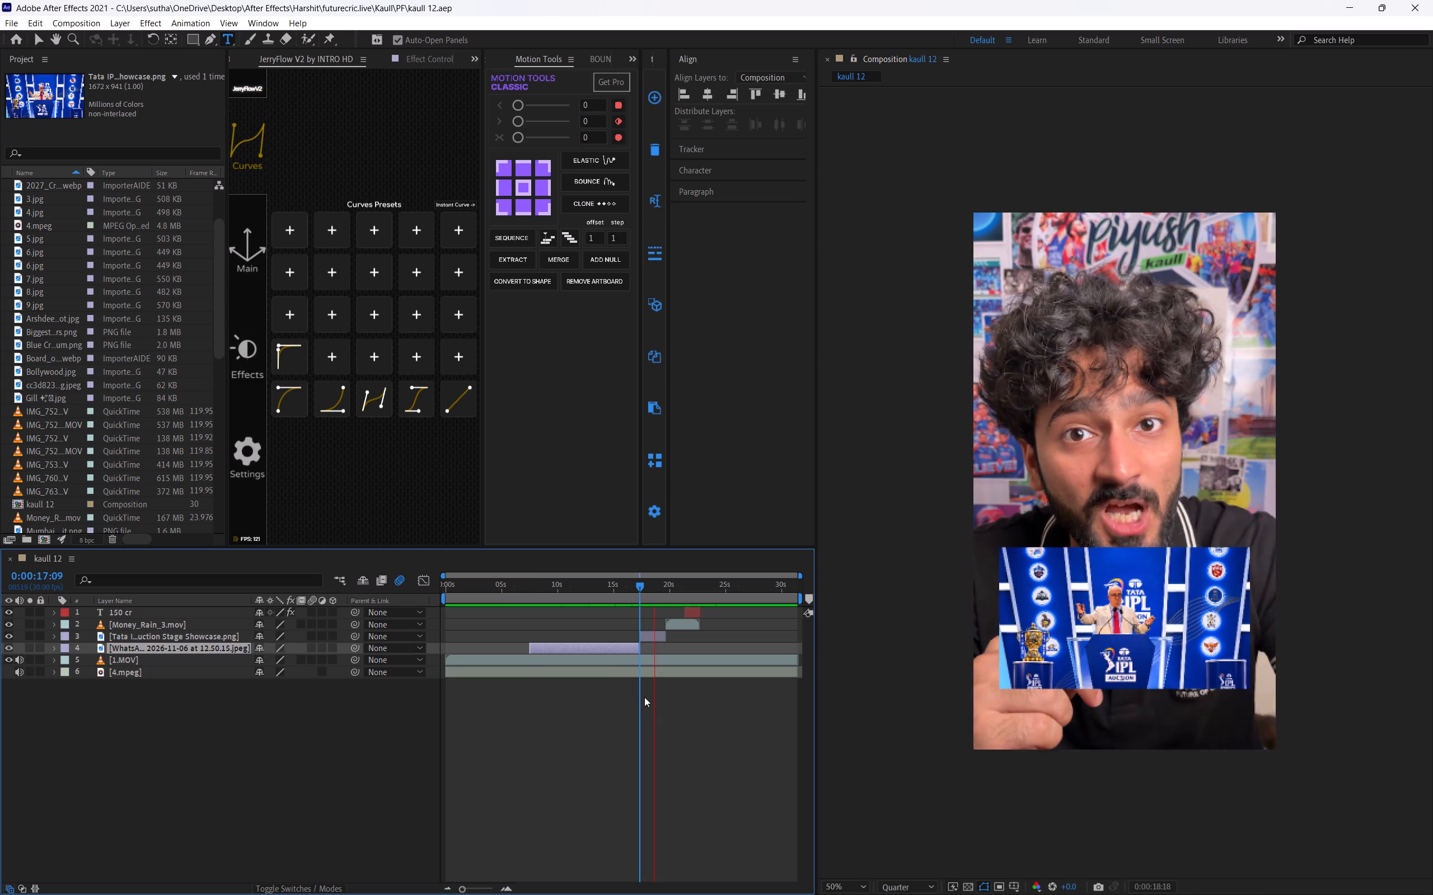
key(space)
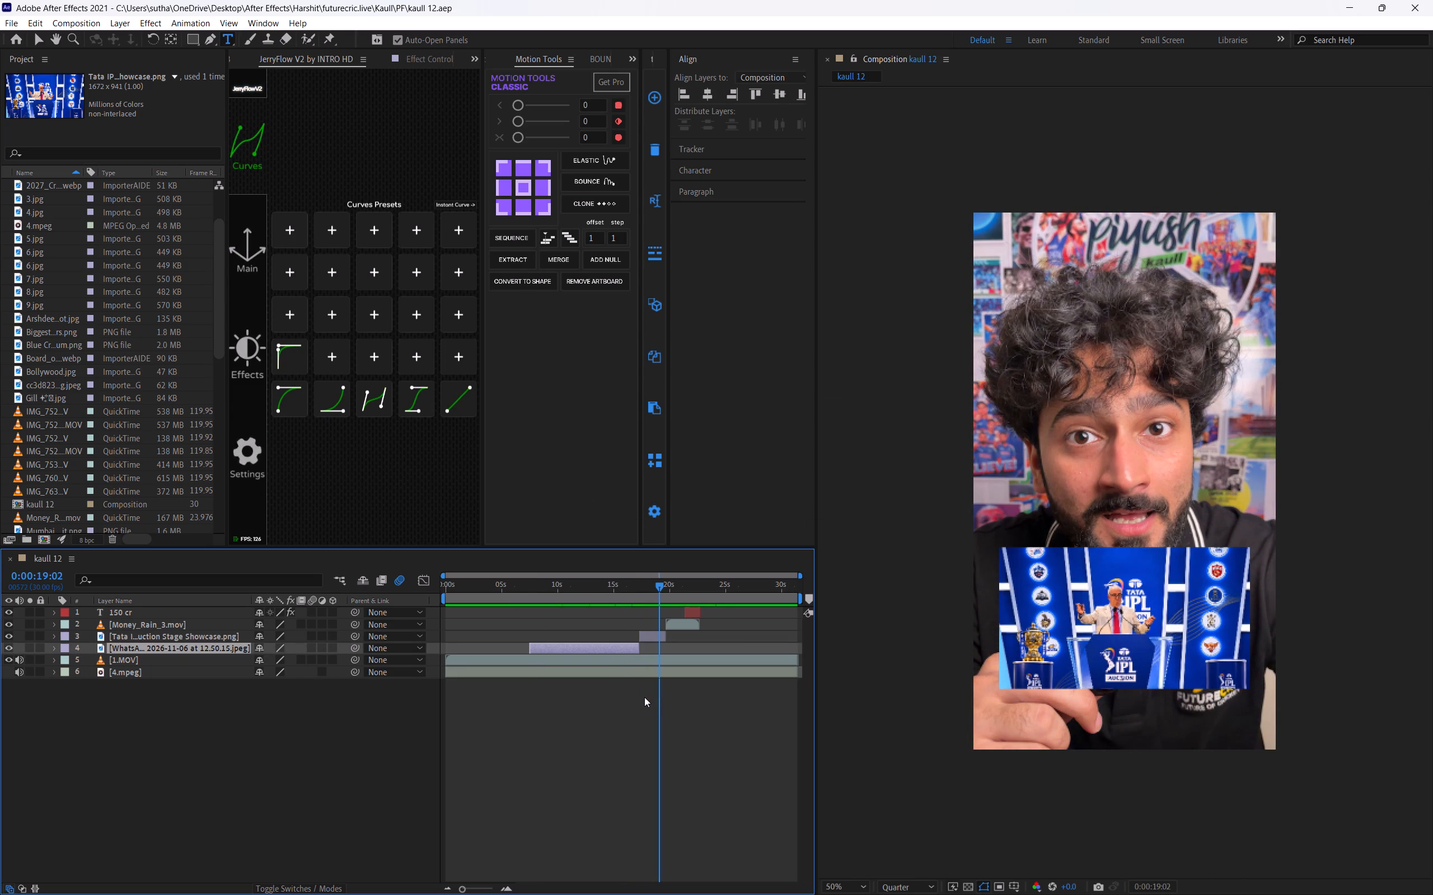
alt+scroll(644, 697, down, 3)
scroll(635, 693, down, 1)
scroll(634, 695, up, 3)
key(space)
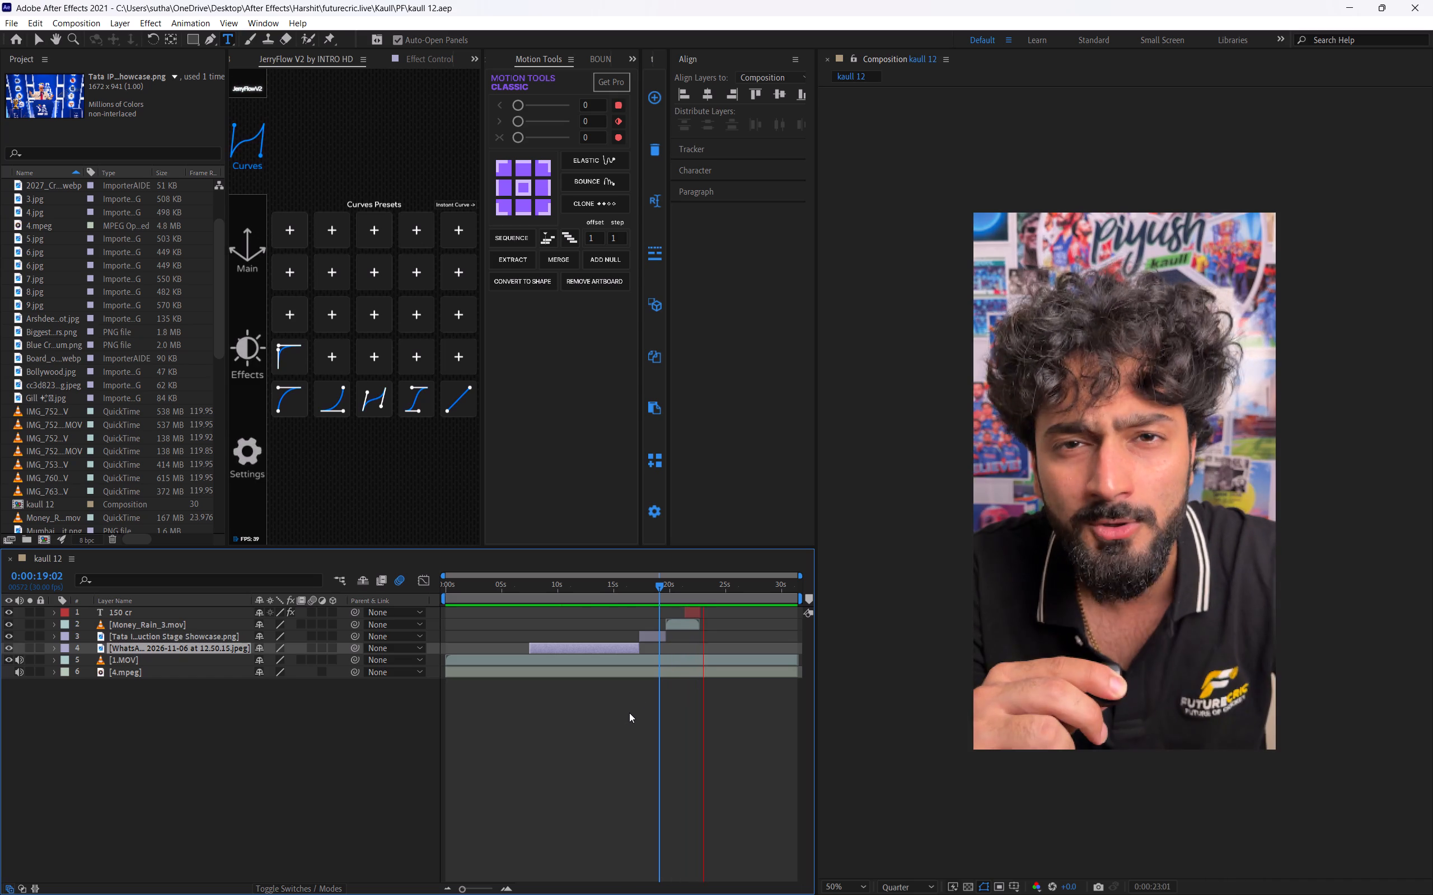
key(space)
Change the fill colour of the "150 cr" text from white to bright green and save the project.
drag(683, 592, 690, 590)
click(689, 613)
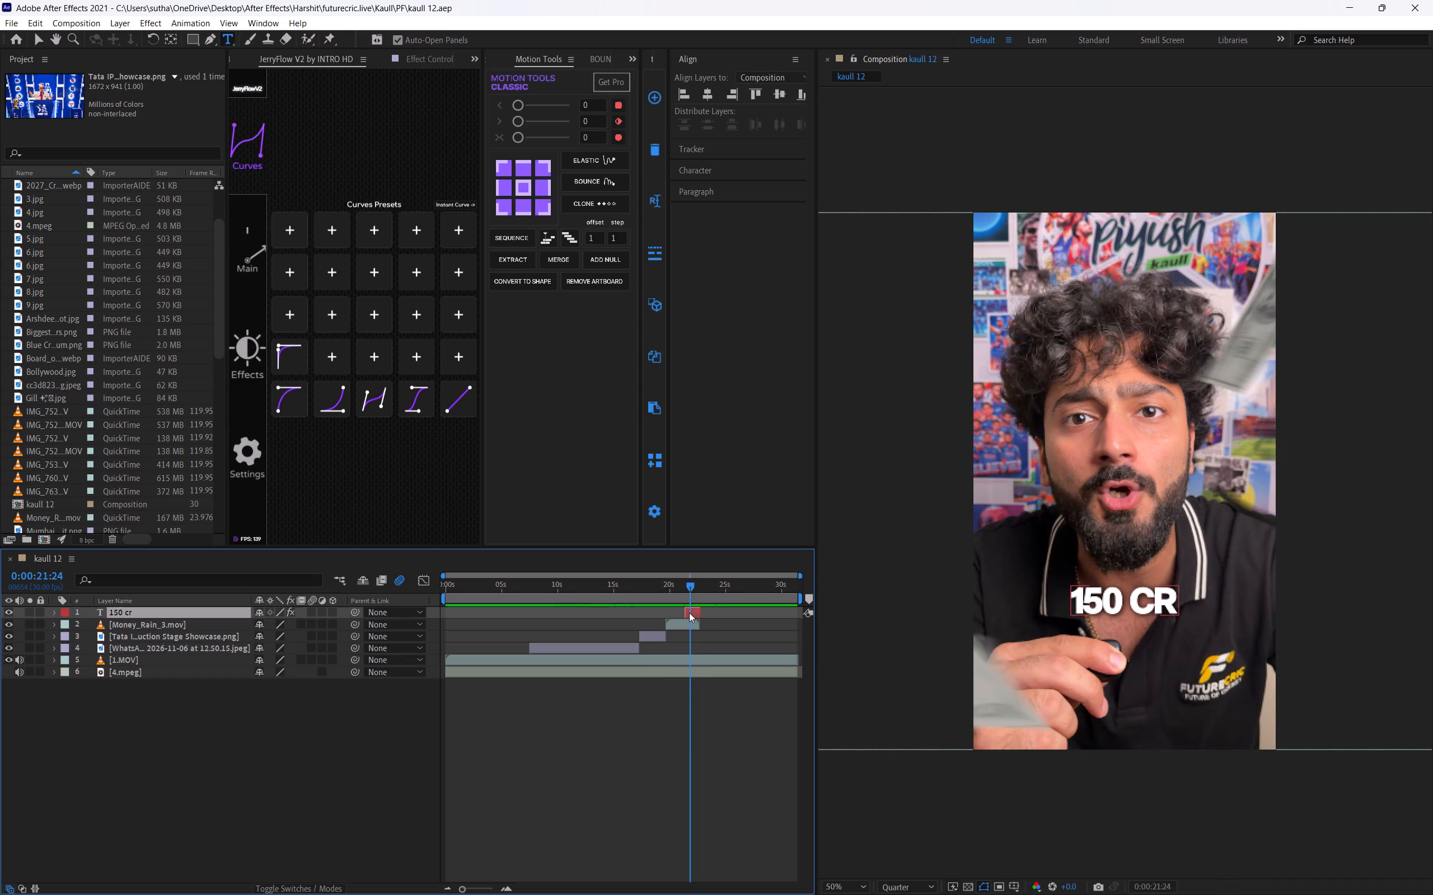
click(682, 168)
scroll(803, 127, up, 1)
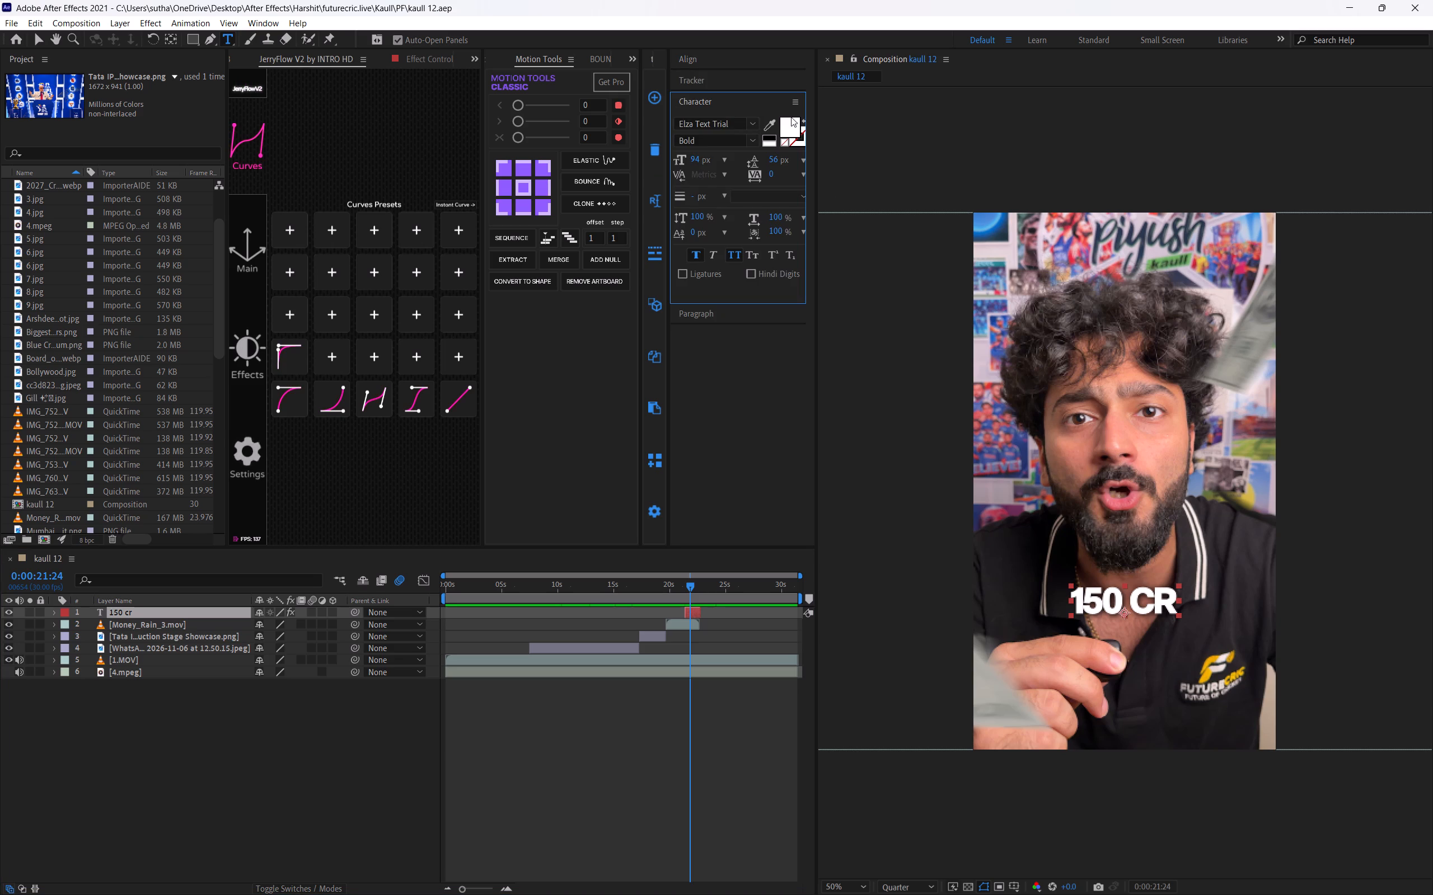
click(791, 117)
drag(408, 528, 412, 518)
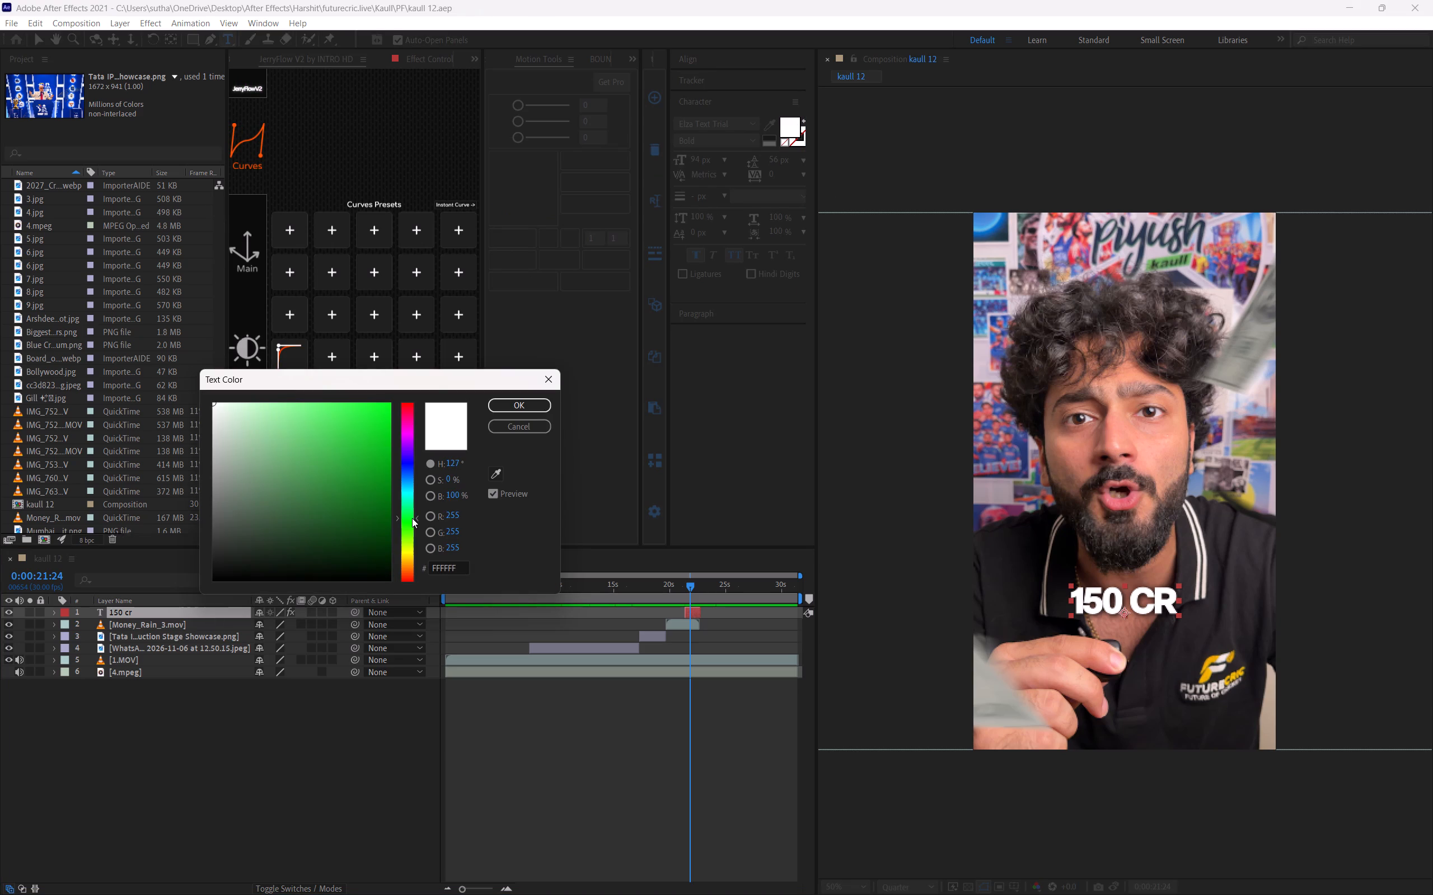
drag(412, 518, 413, 529)
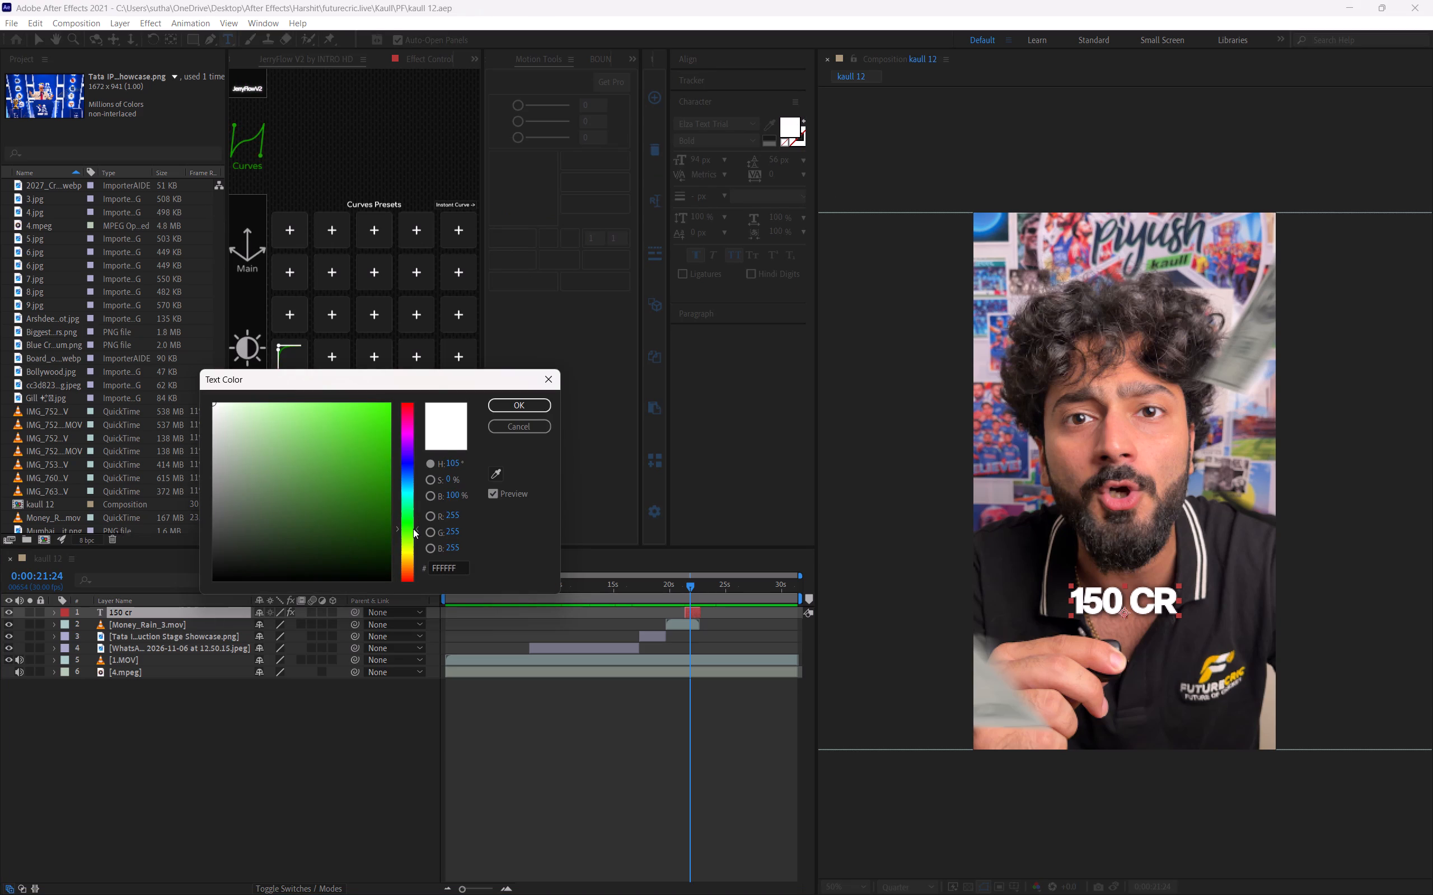
drag(414, 529, 416, 524)
drag(358, 496, 516, 320)
click(511, 406)
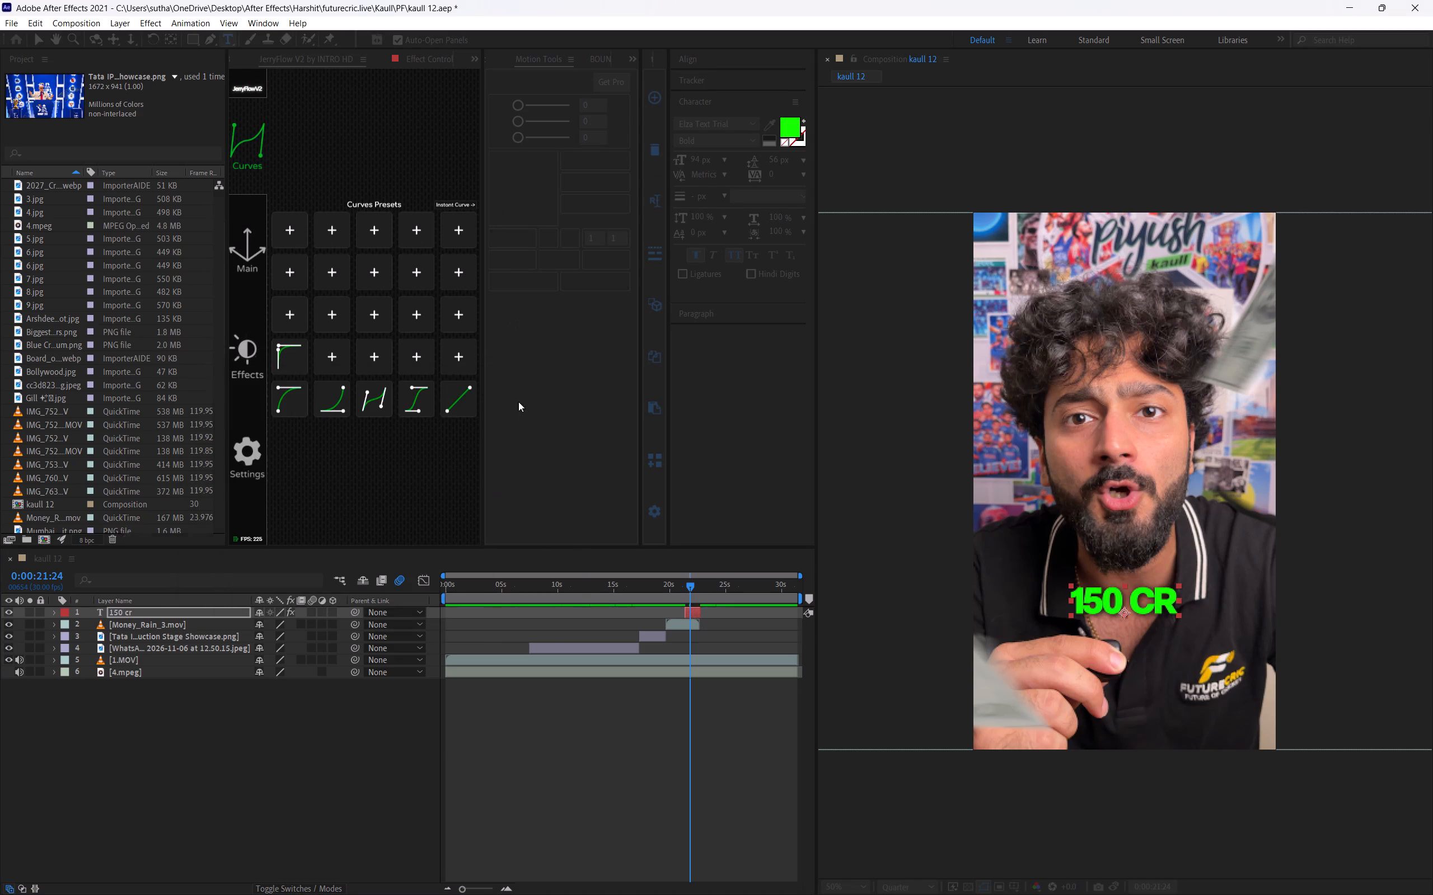
key(ctrl+s)
Play back the section from 0:00:20:26 to check the green "150 cr" text over the money rain.
click(678, 593)
key(space)
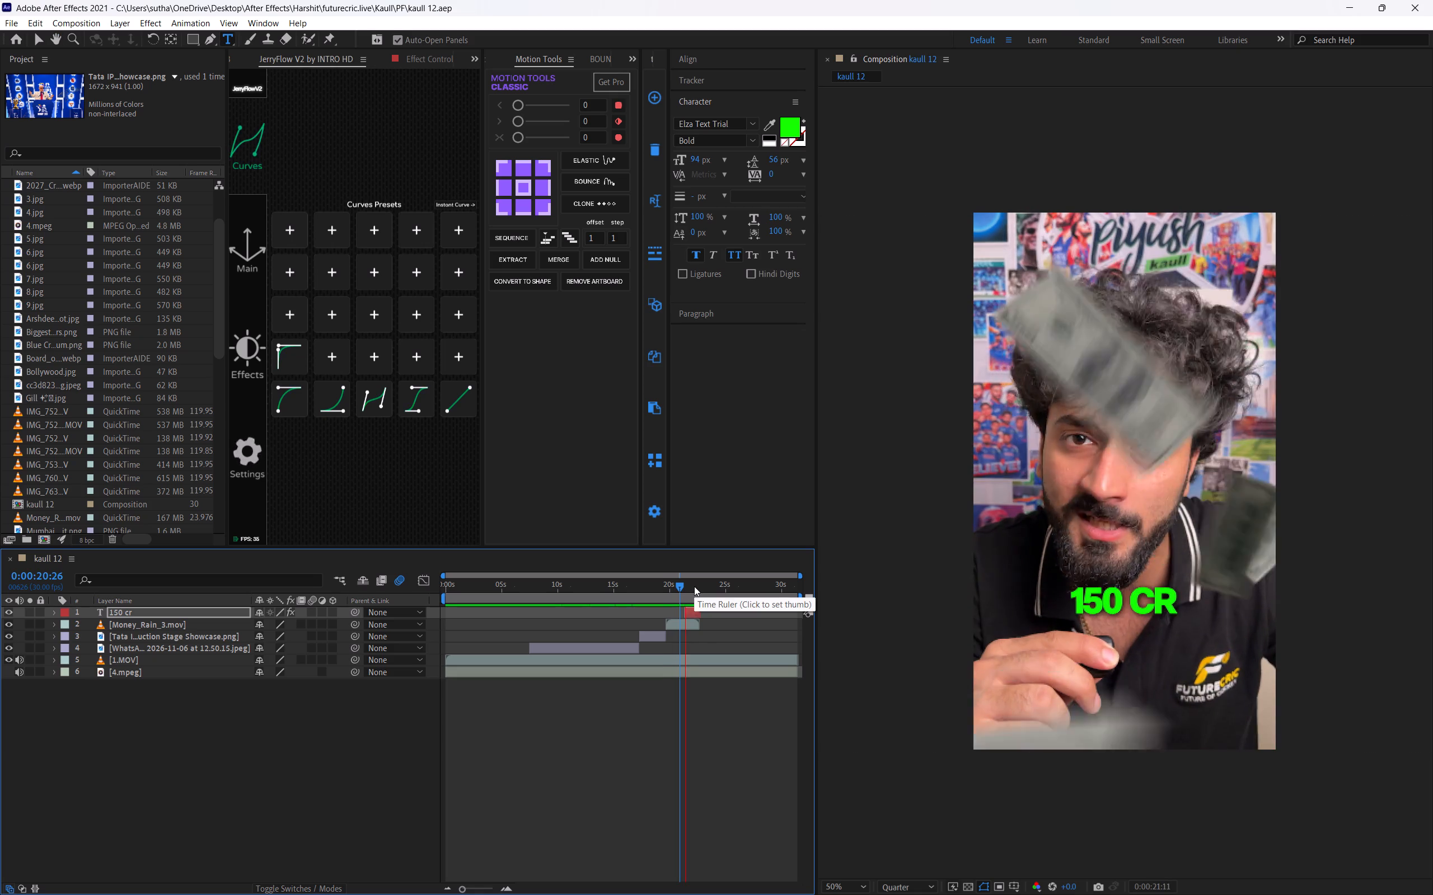
key(ctrl+s)
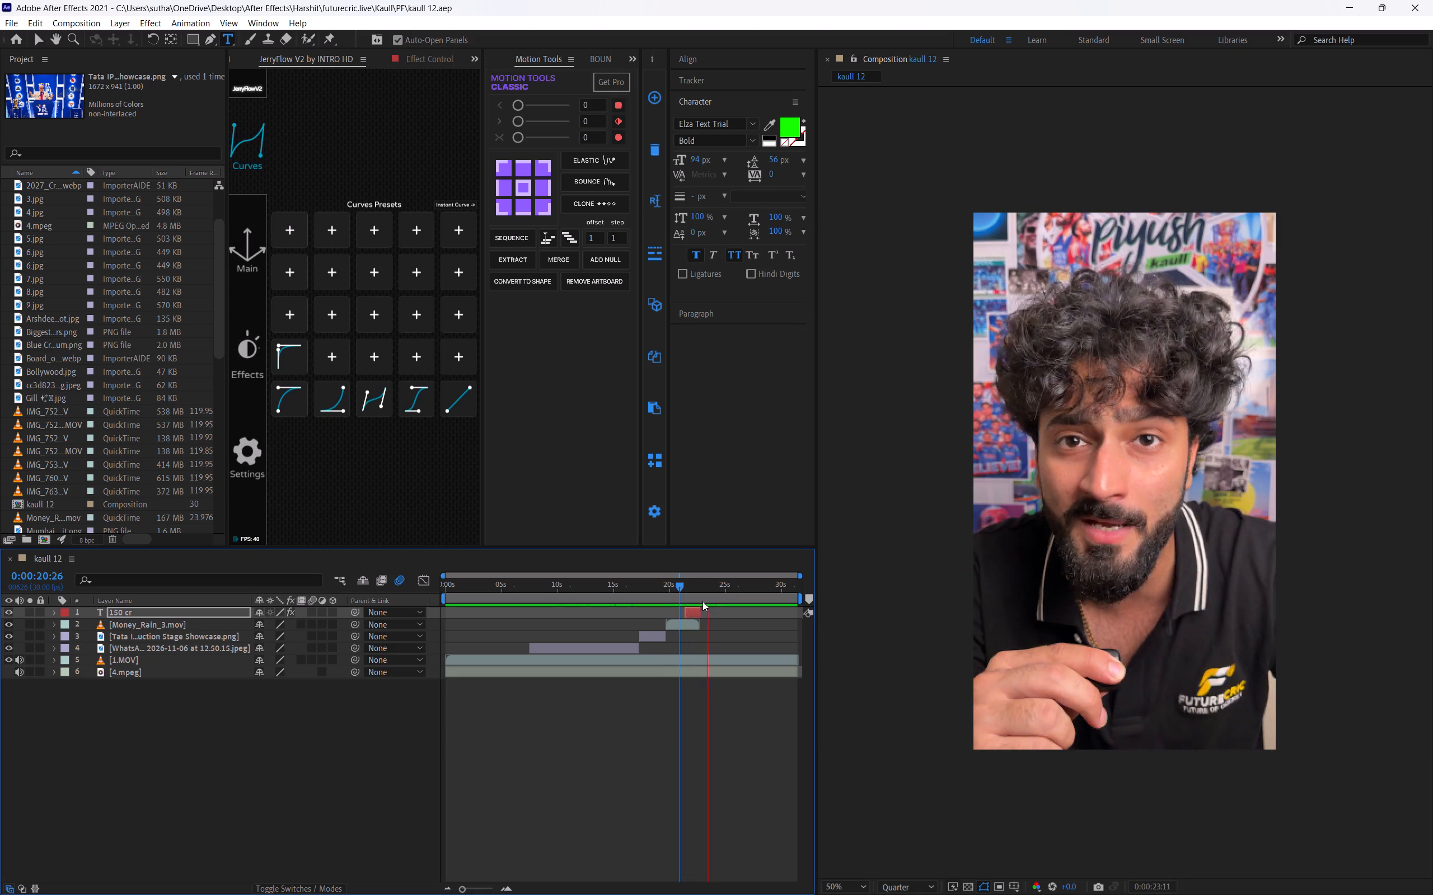
click(692, 598)
key(space)
key(space)
key(space)
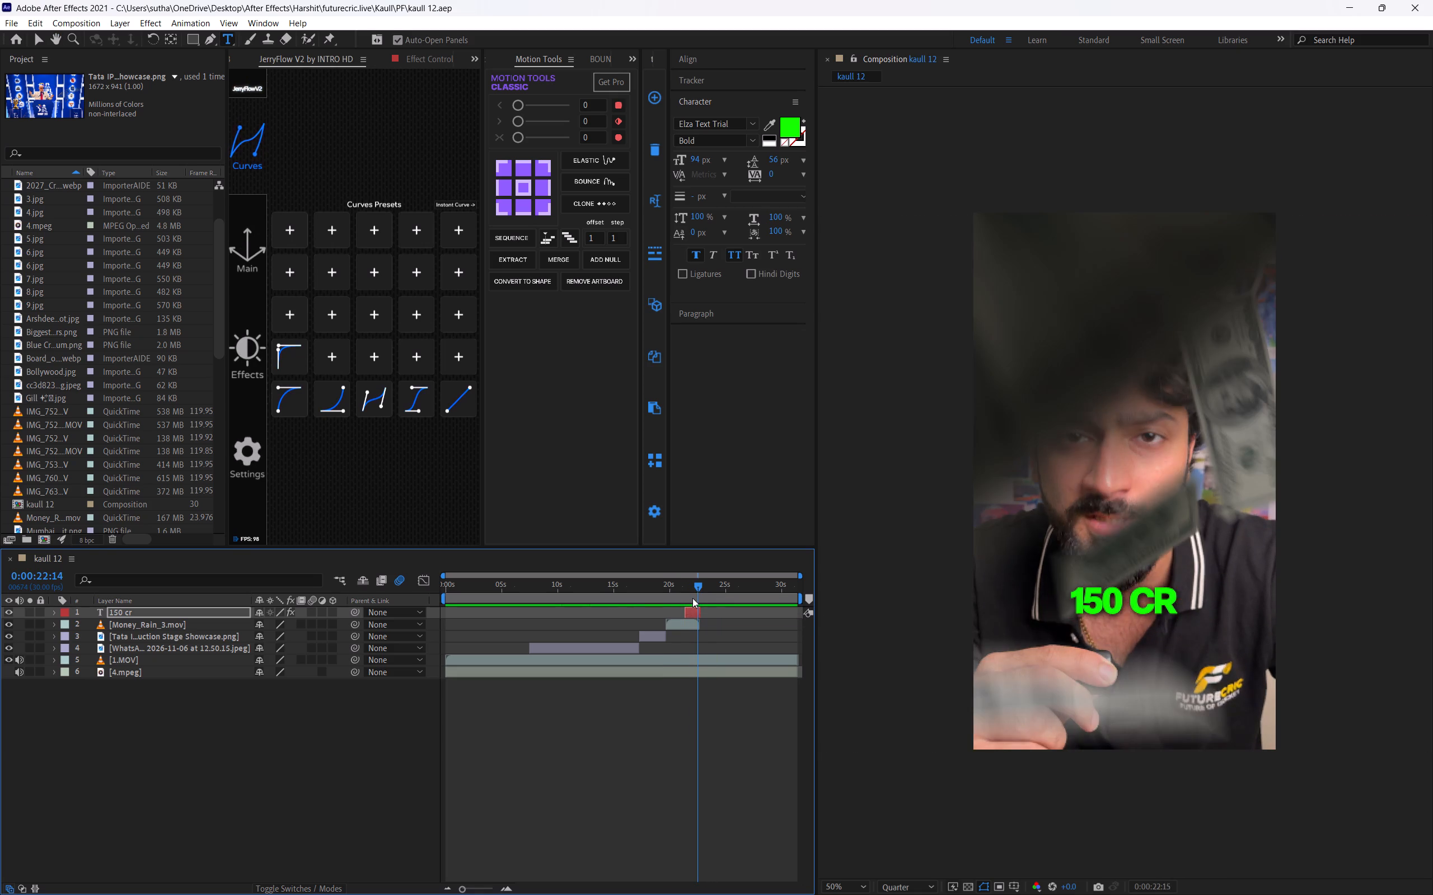
key(ctrl+s)
Scrub through the composition and play its closing section from 0:00:22:24 to review the part without overlays.
drag(682, 595, 169, 729)
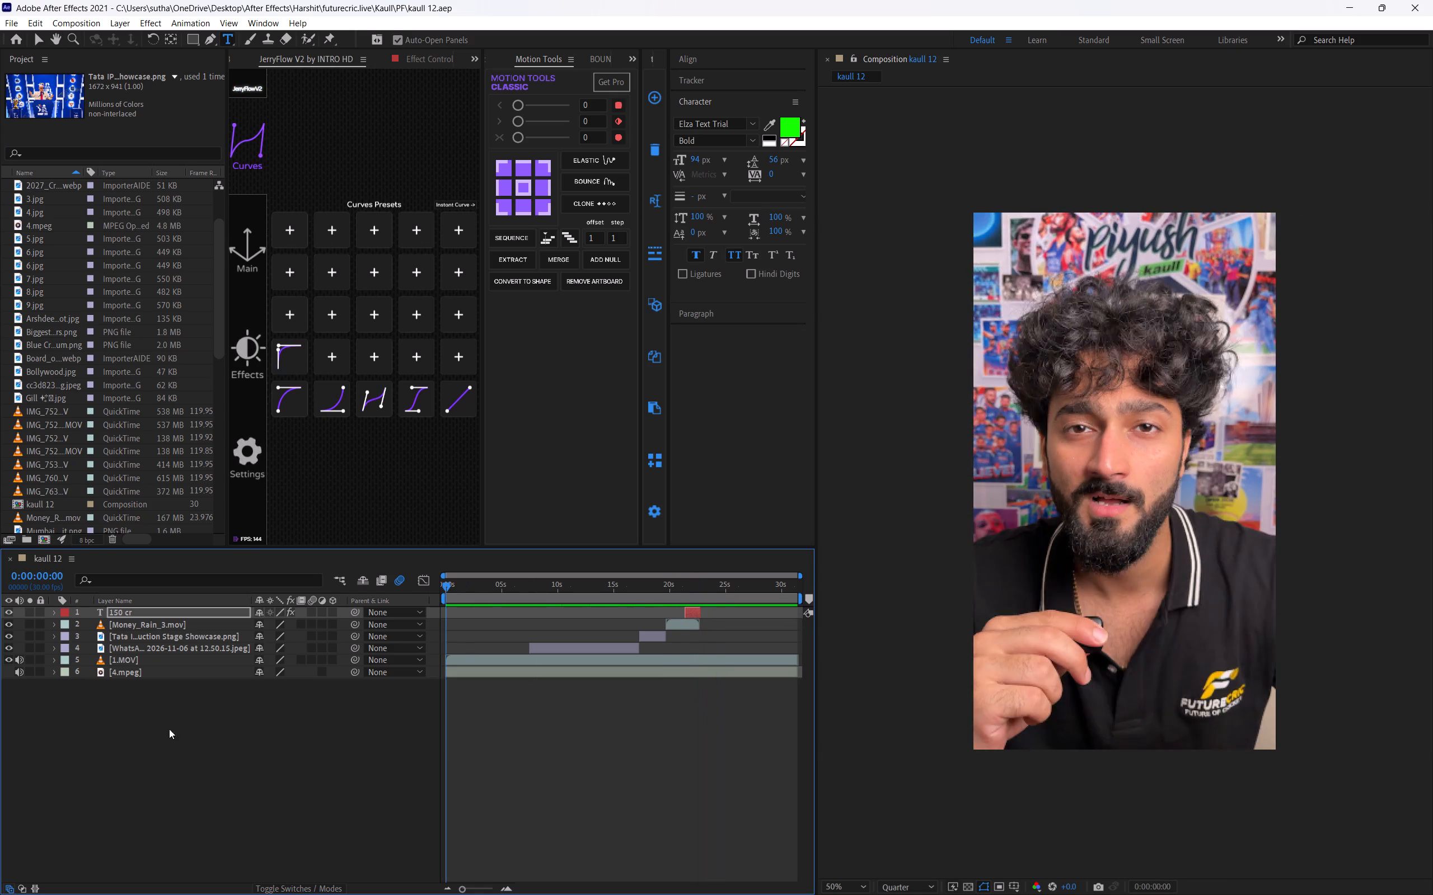
drag(169, 729, 615, 654)
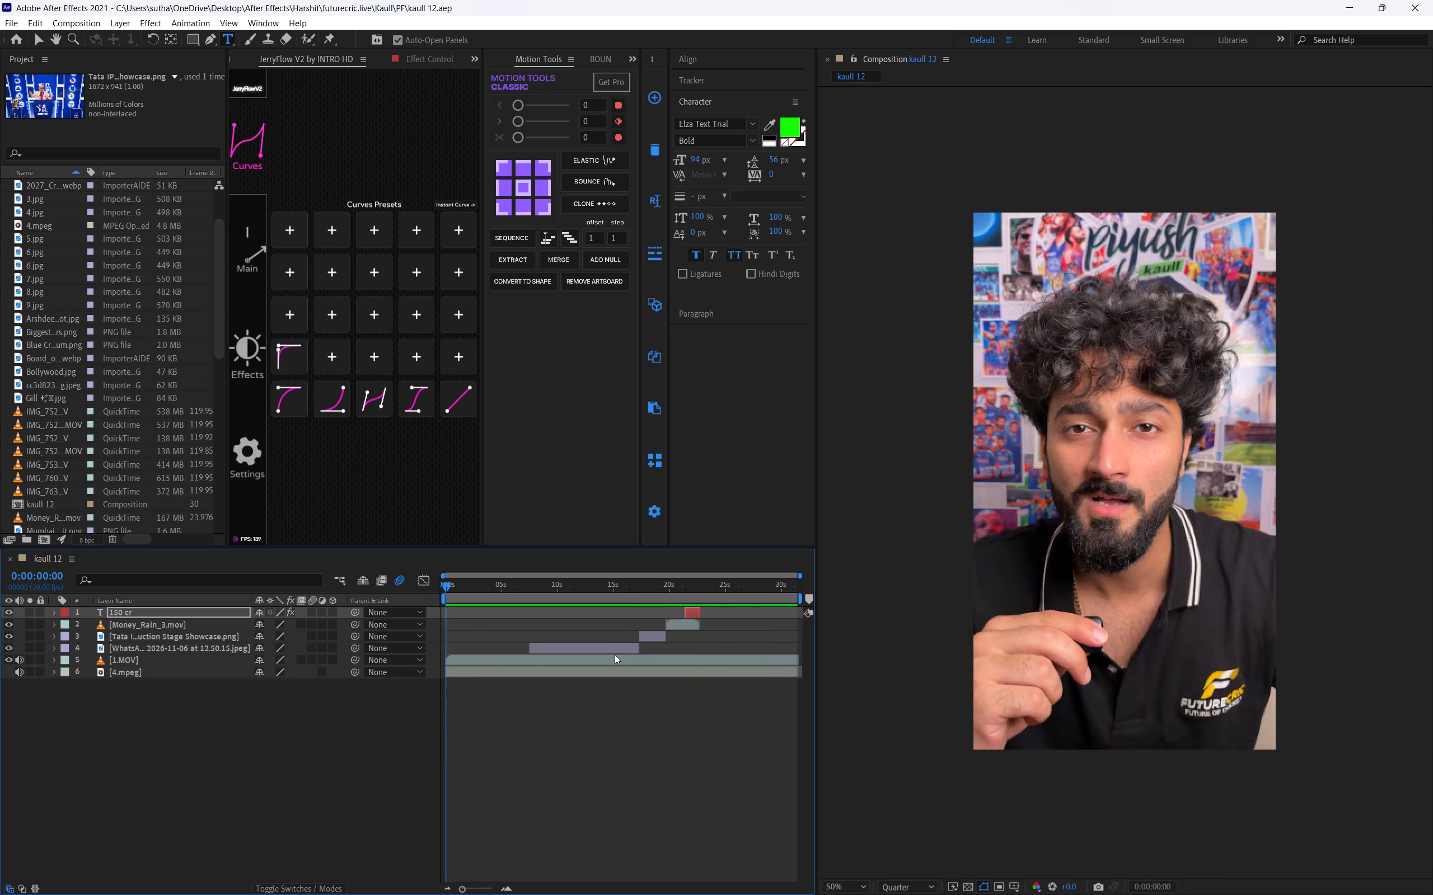
drag(615, 654, 691, 620)
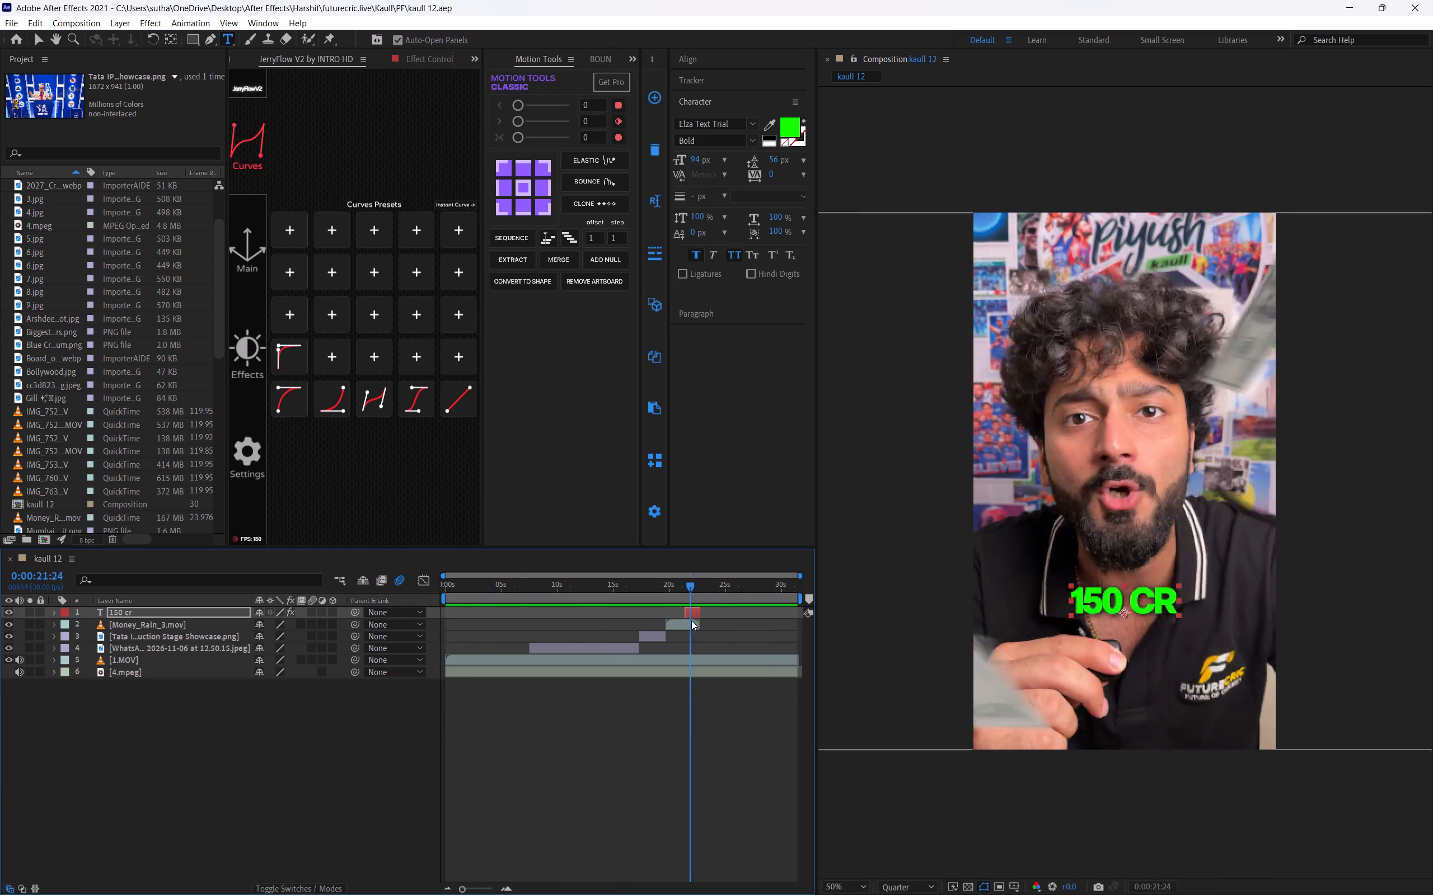
drag(691, 620, 467, 569)
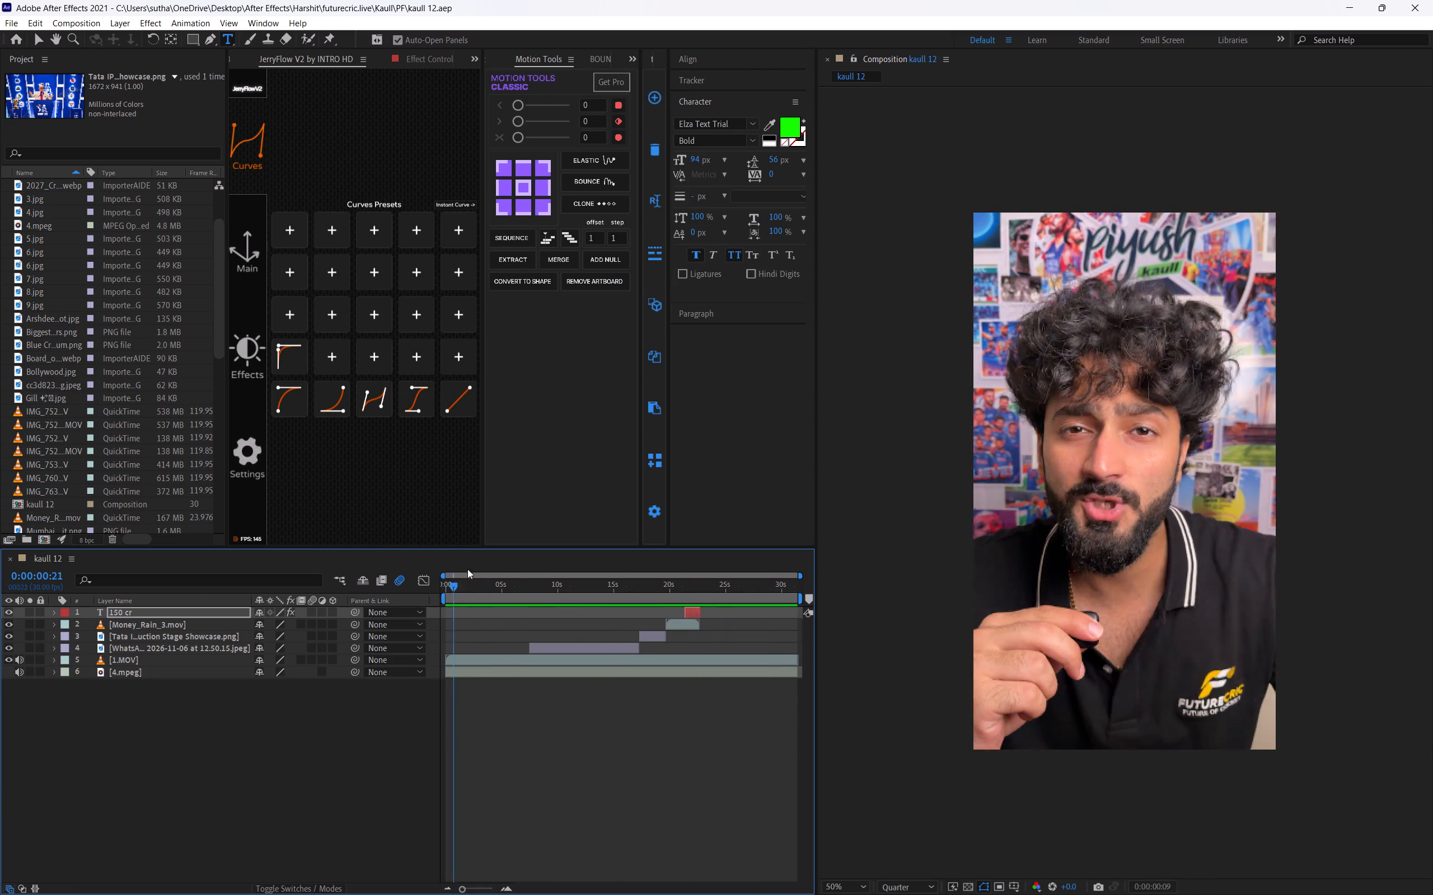
drag(467, 569, 701, 573)
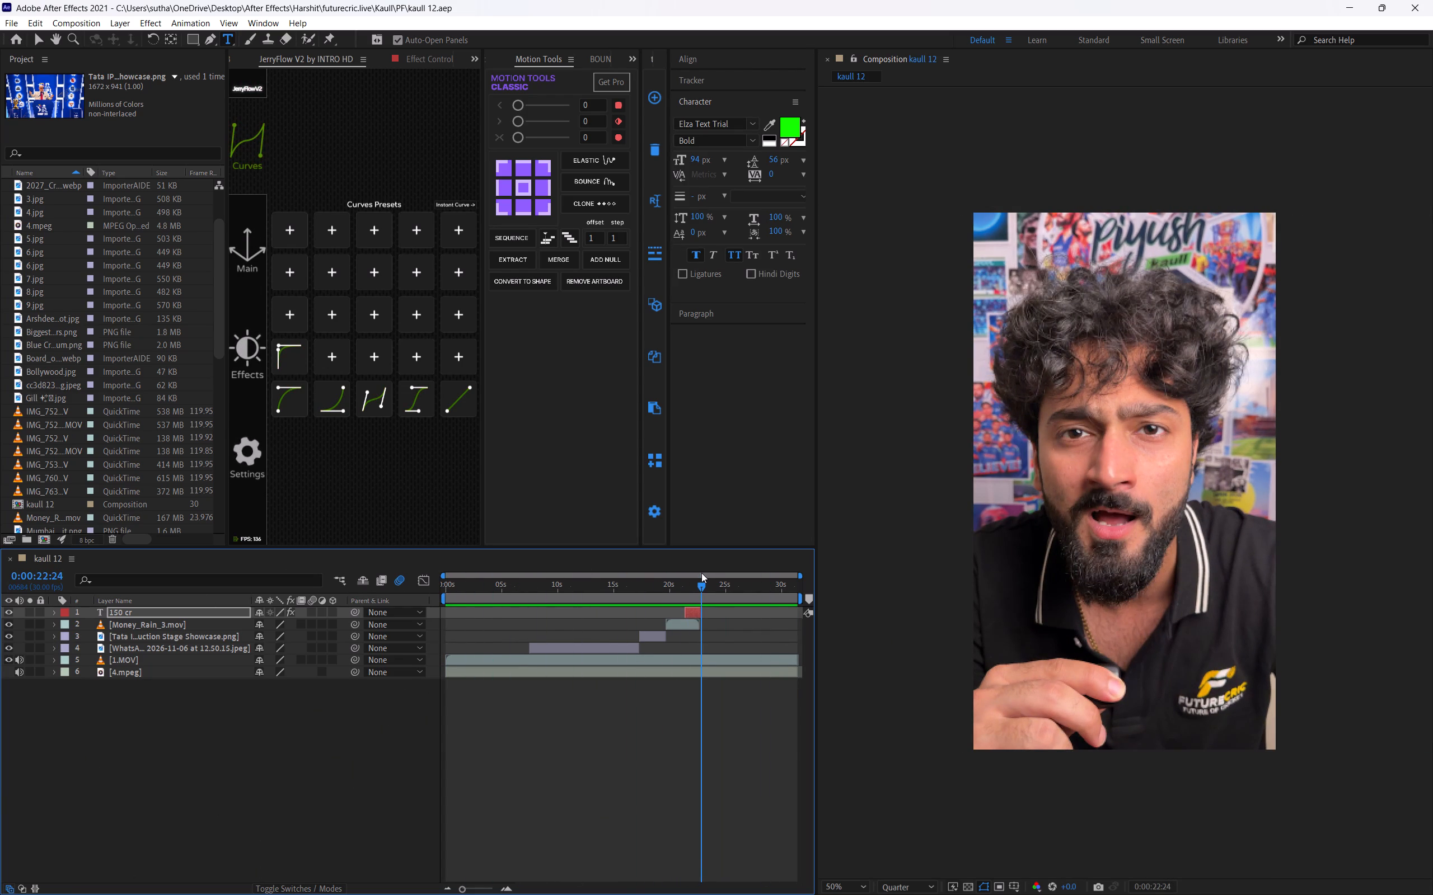
drag(701, 573, 701, 572)
key(space)
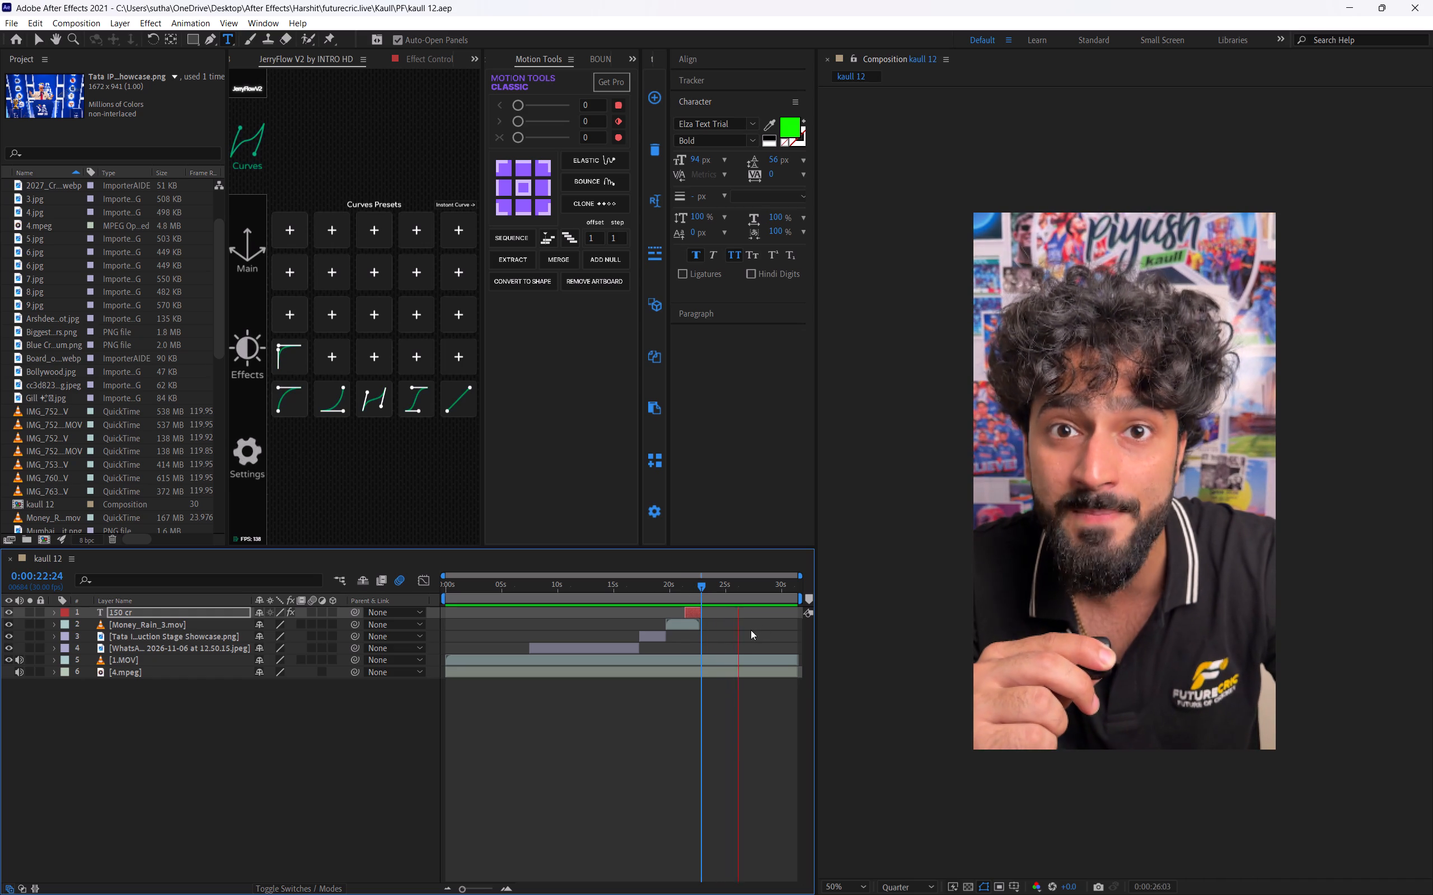
click(721, 597)
key(space)
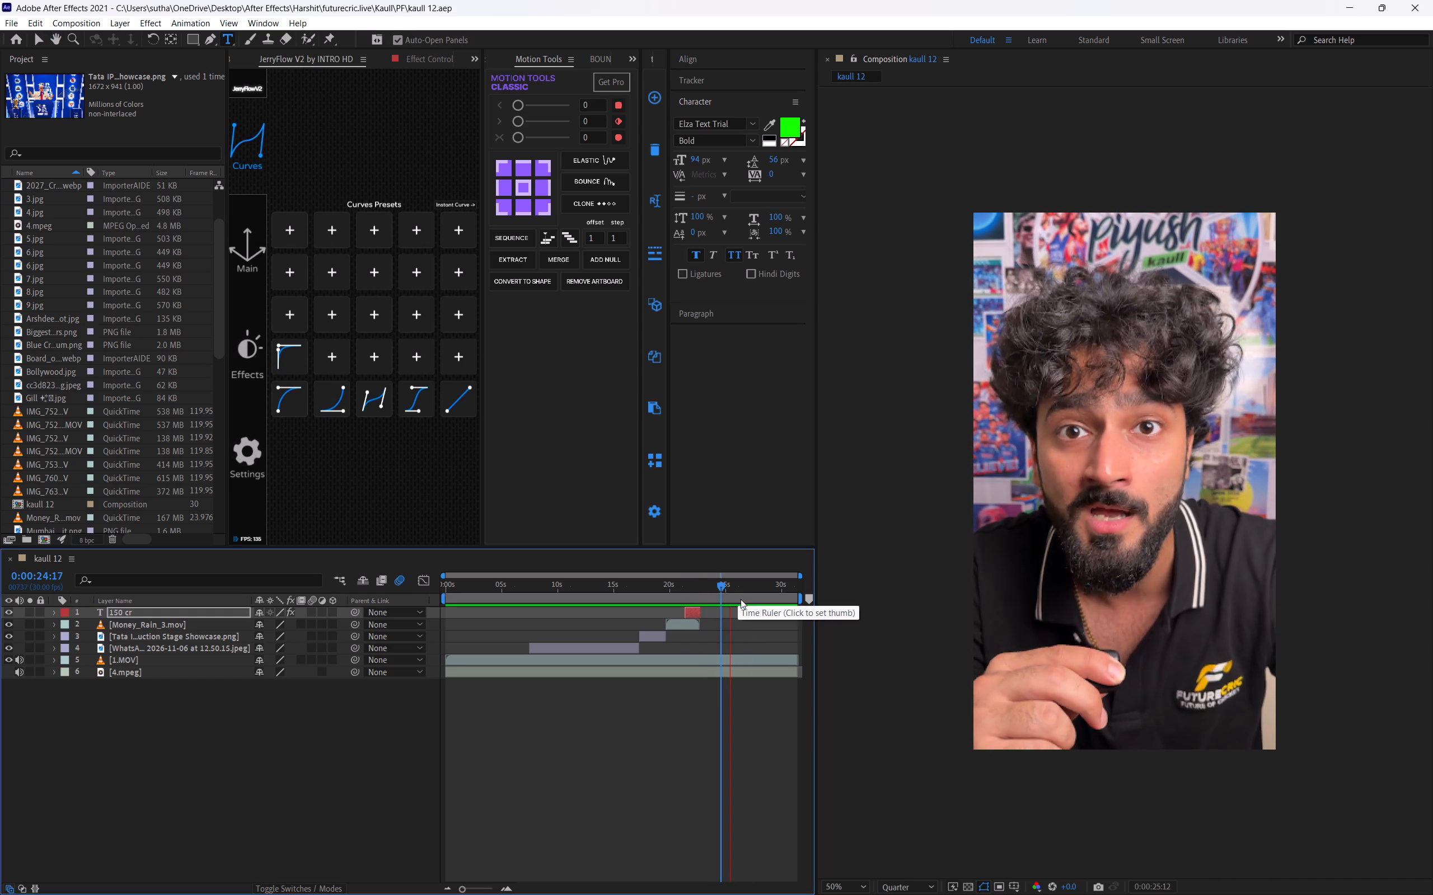
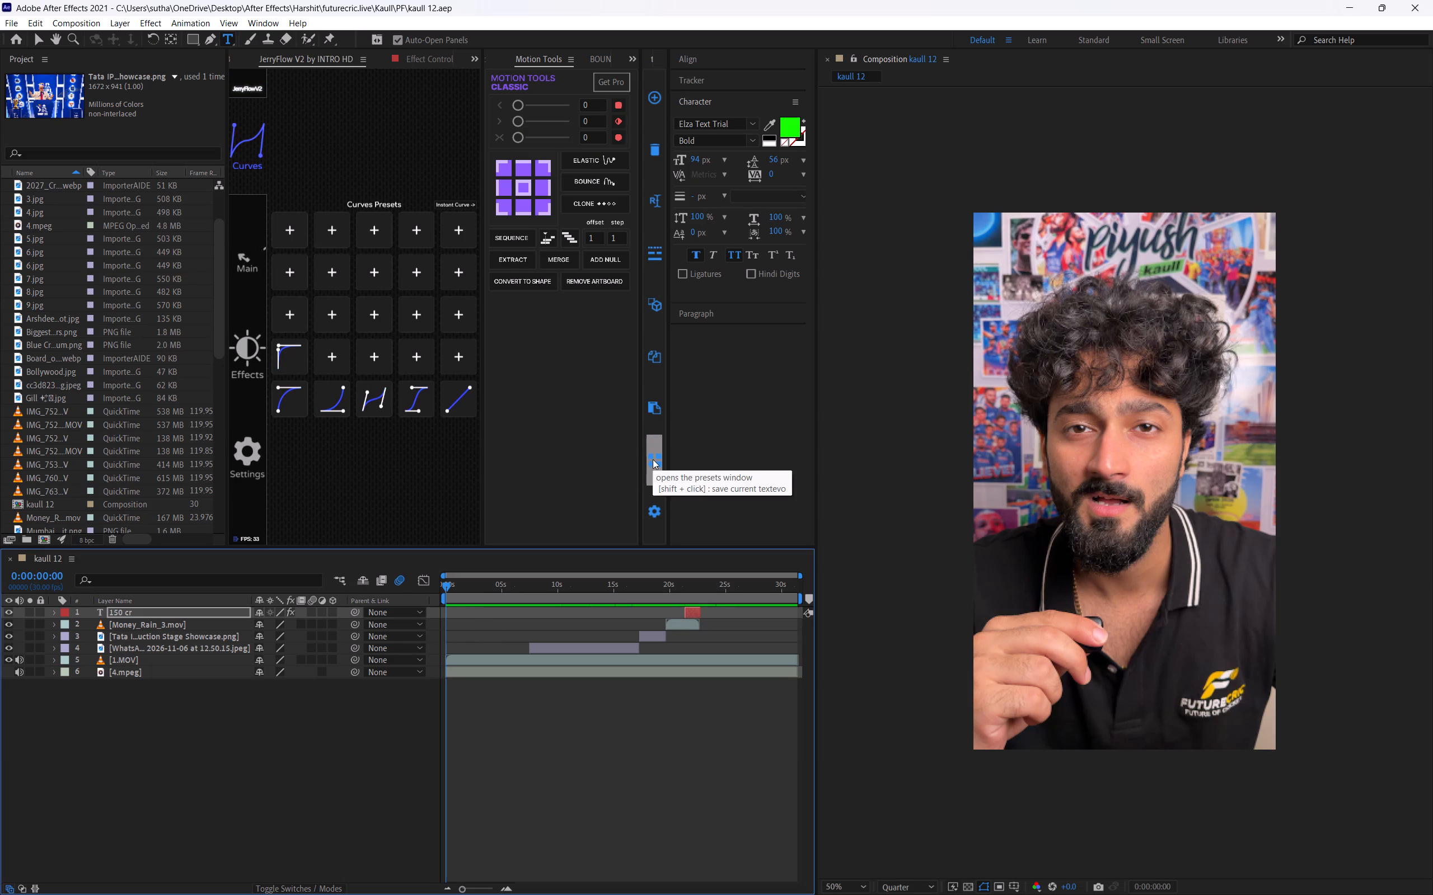
key(space)
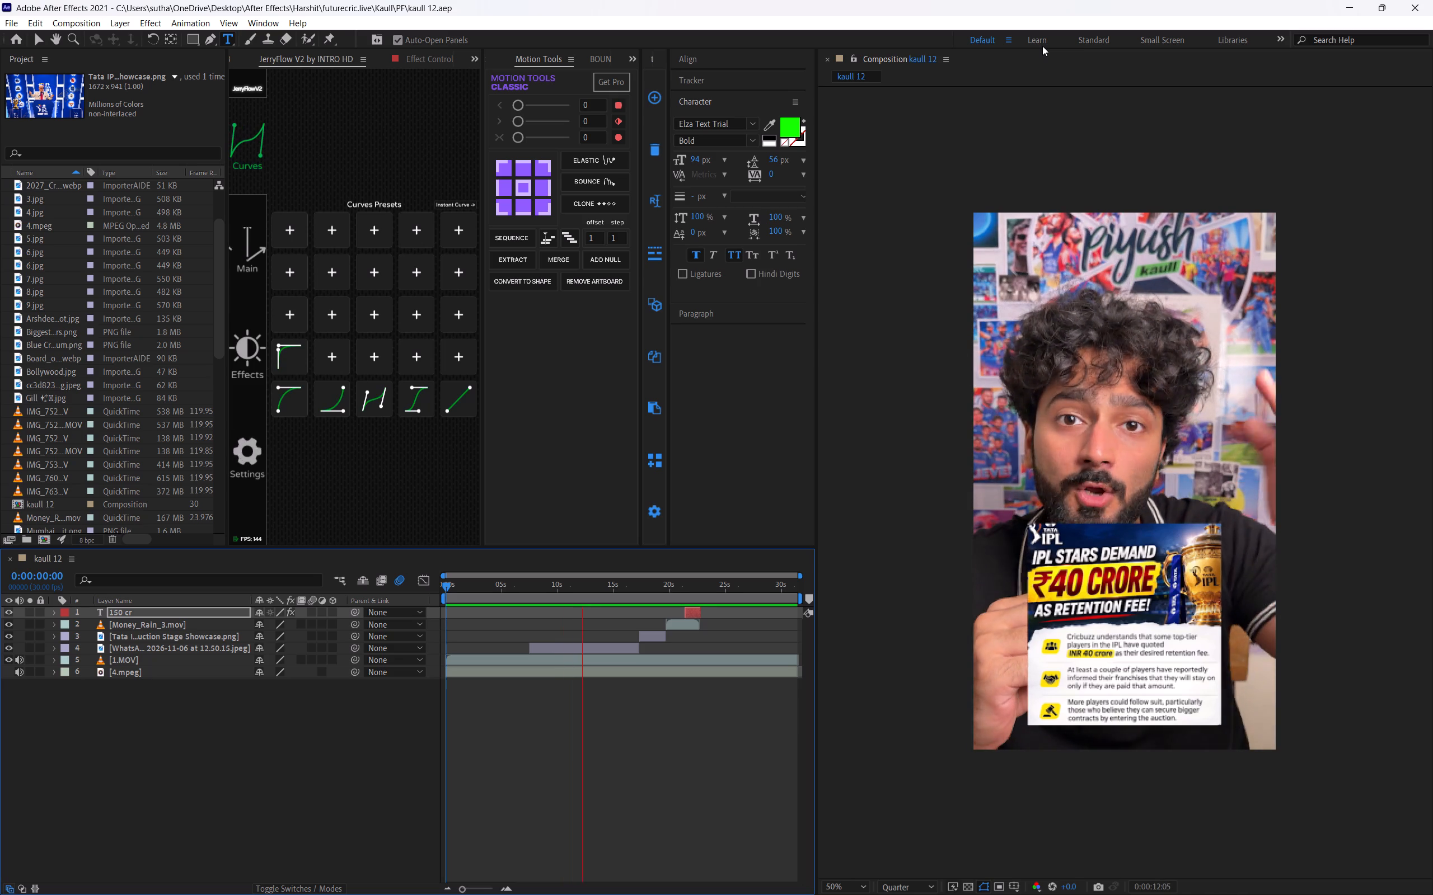
key(space)
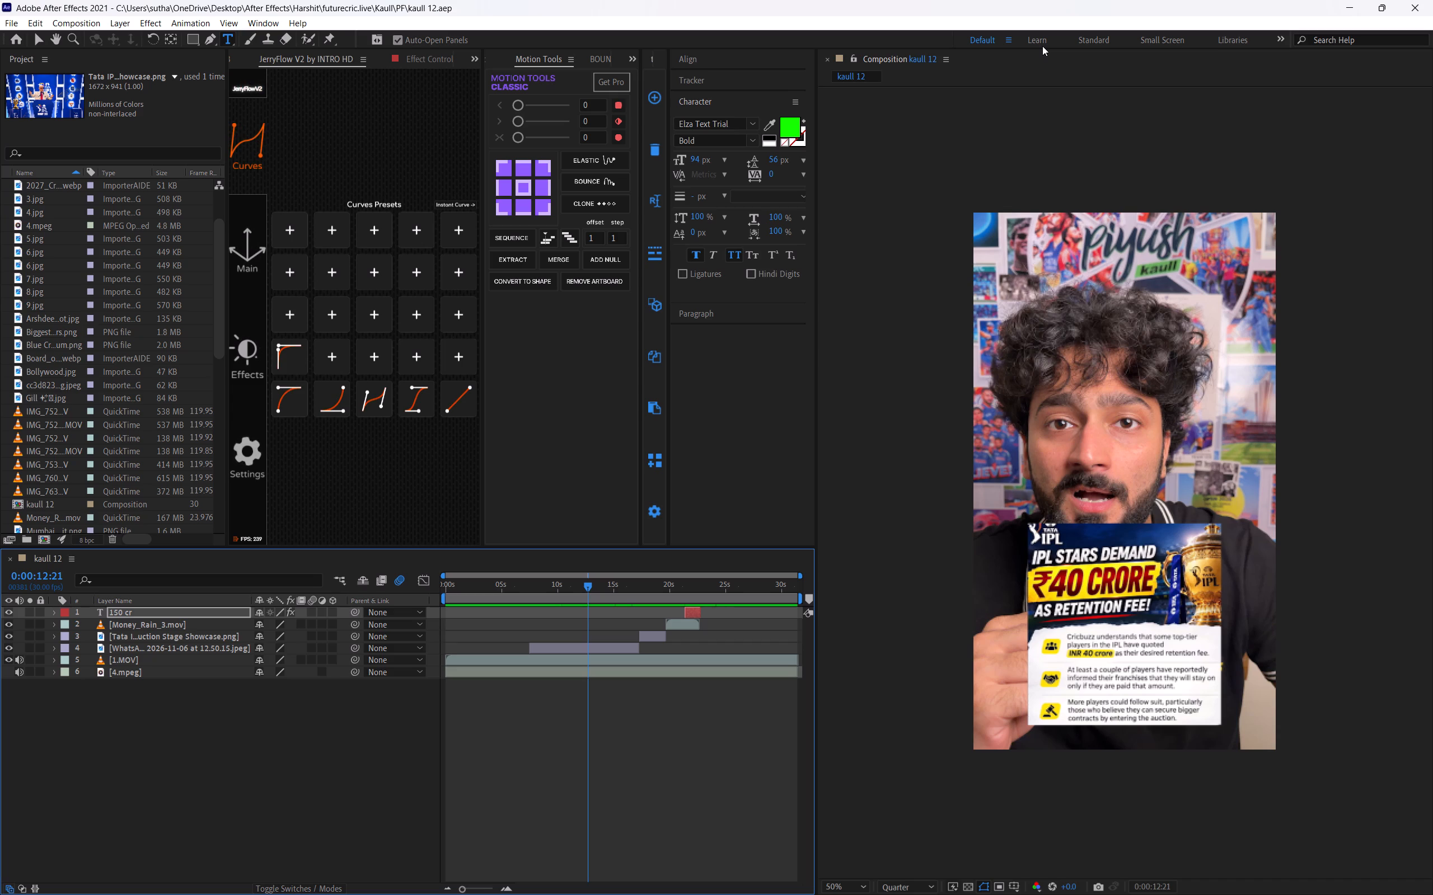
key(space)
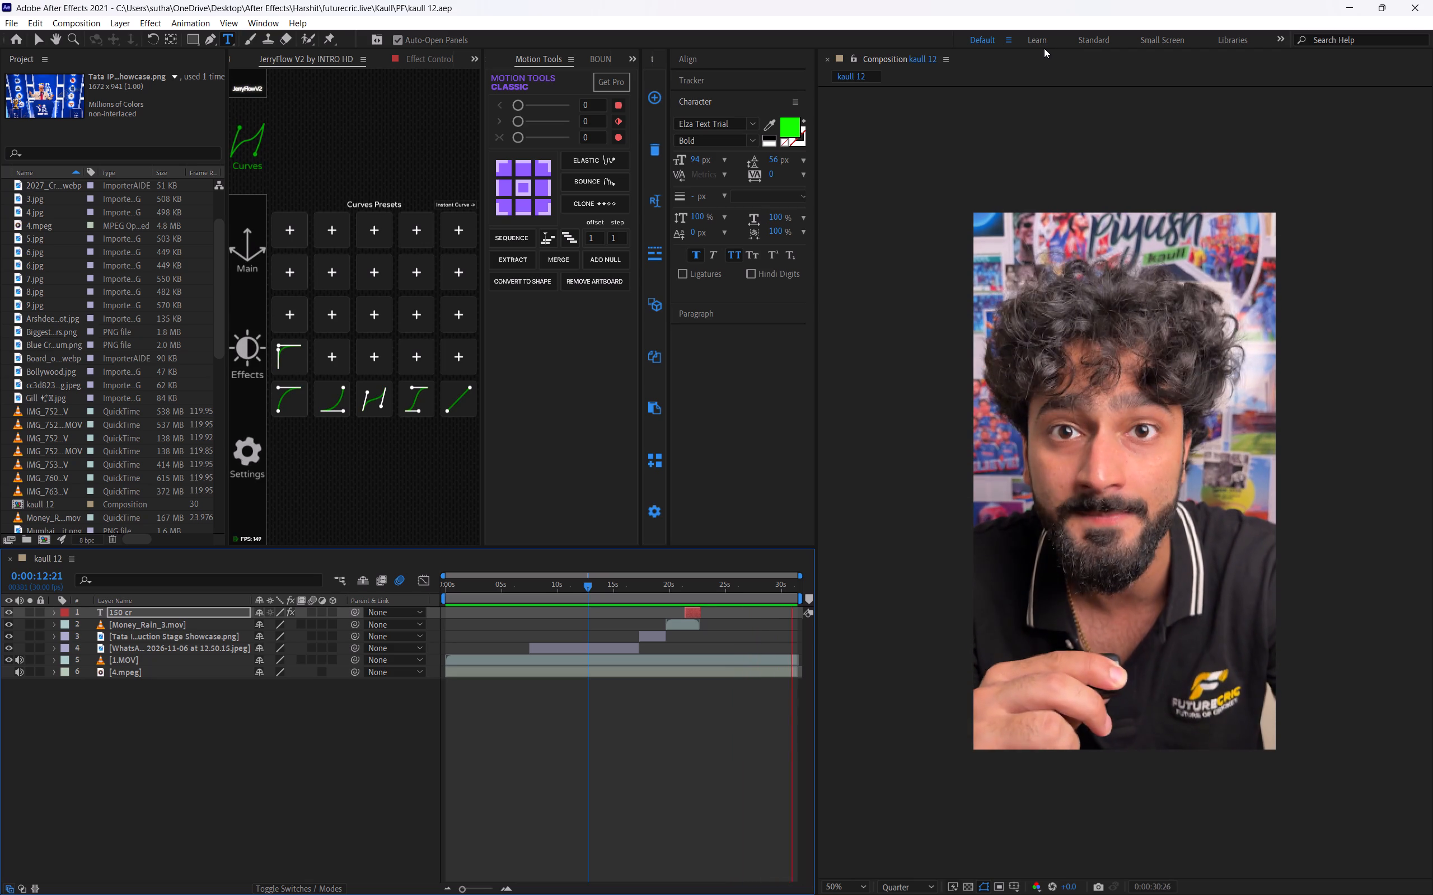
key(space)
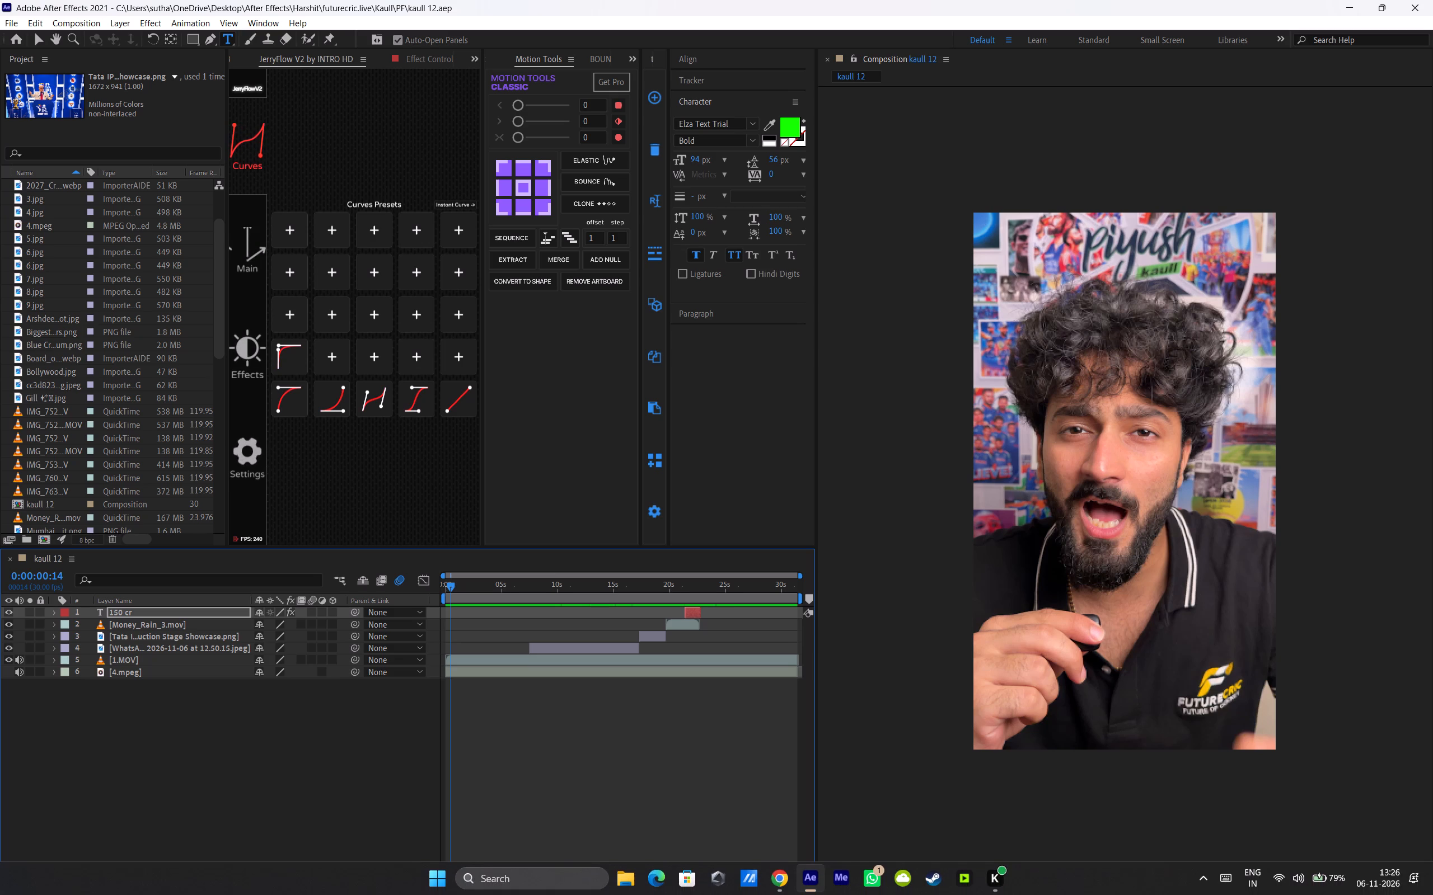
Move the retention fee image layer so that it starts at 0:00:00:00.
drag(457, 591, 416, 602)
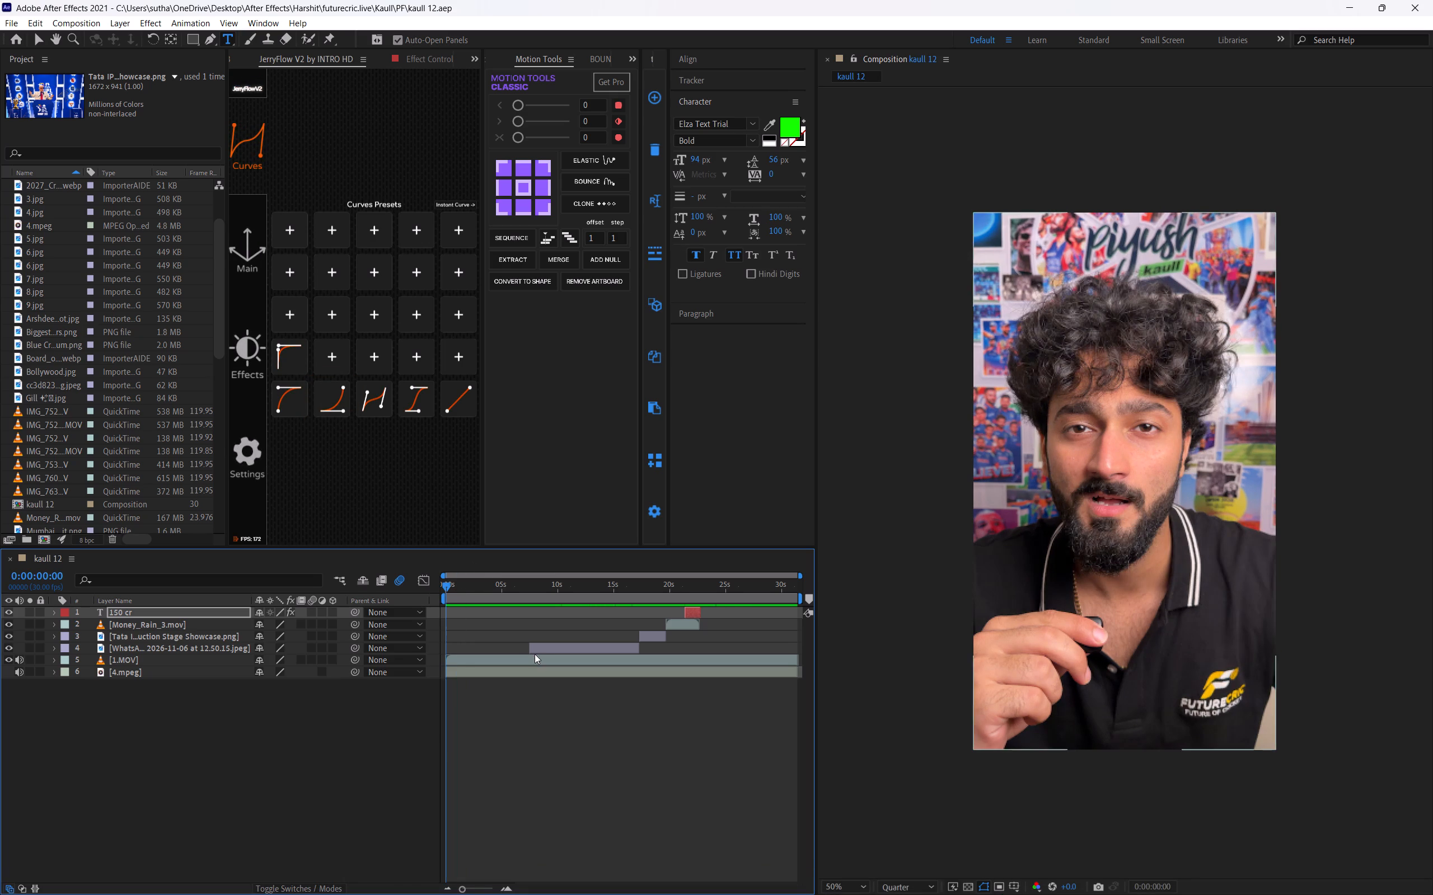
click(540, 646)
key(bracketleft)
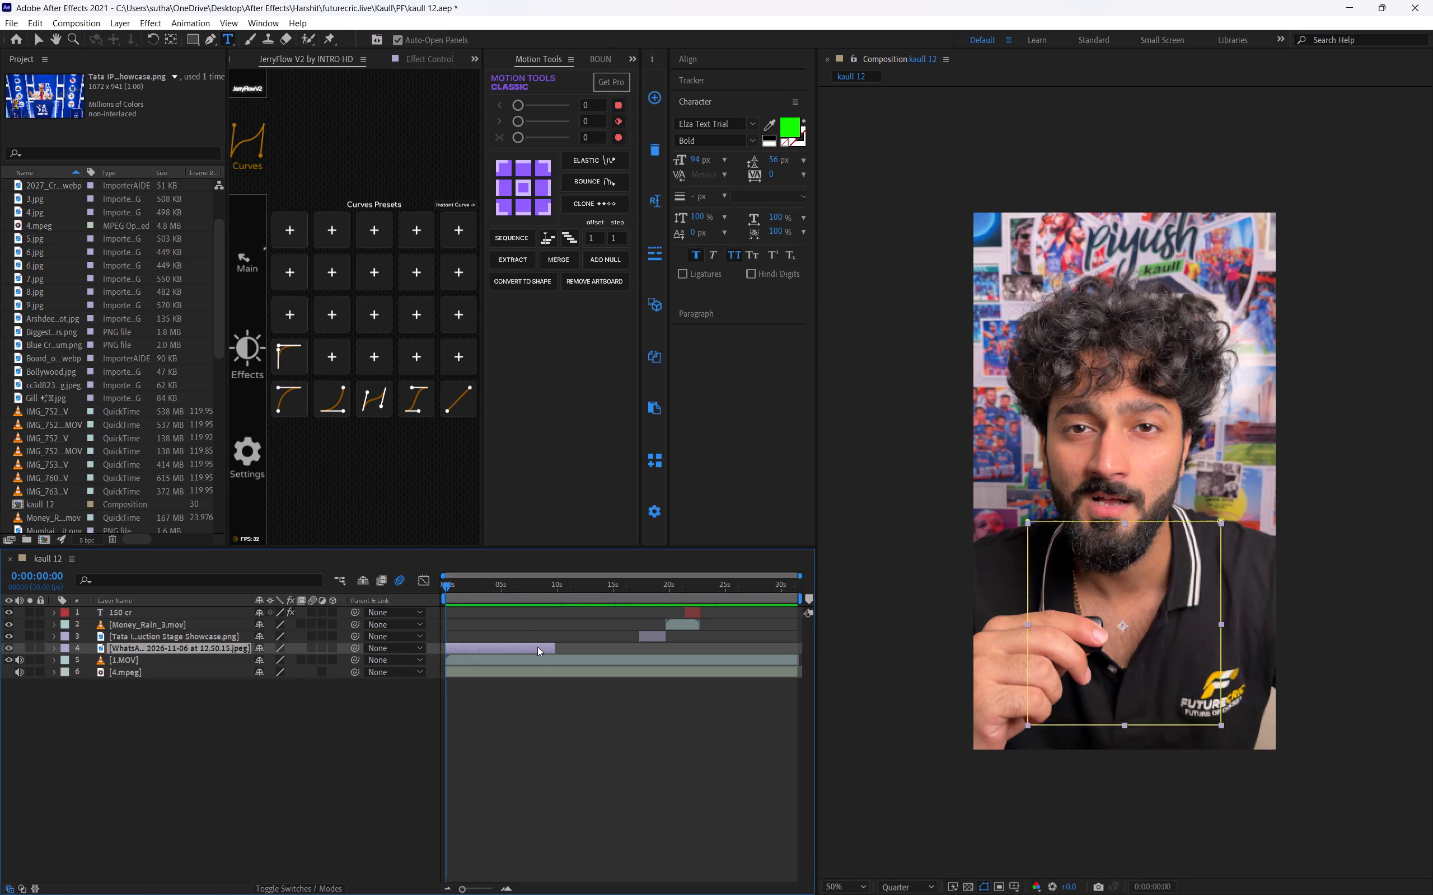
Keyframe the retention fee image's position to slide up from 534, 2307 below the frame to 534, 1480 about one second in.
key(p)
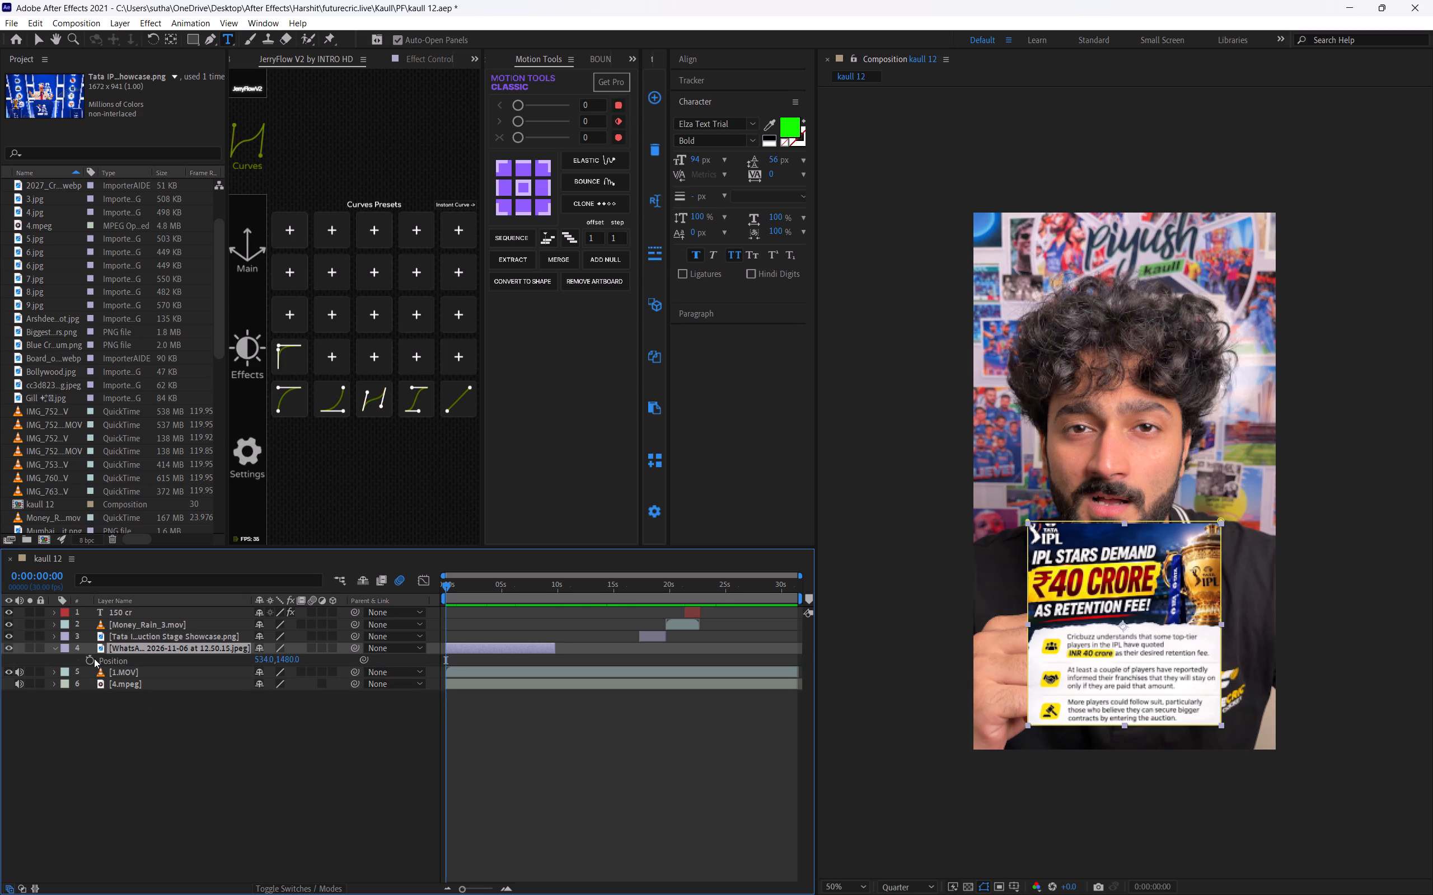
click(85, 663)
drag(445, 663, 447, 662)
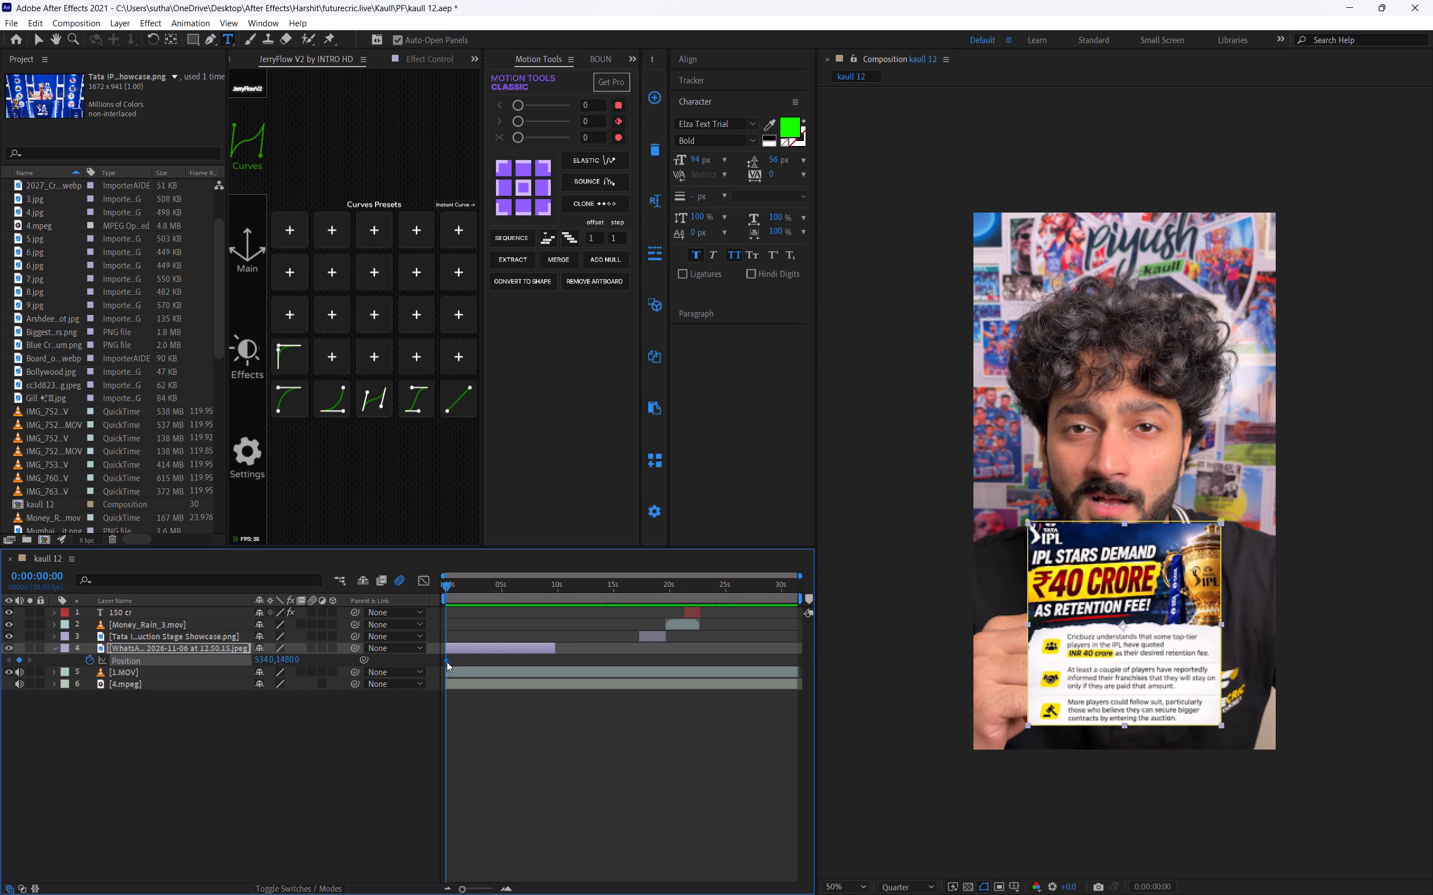
drag(447, 662, 459, 672)
drag(289, 660, 934, 539)
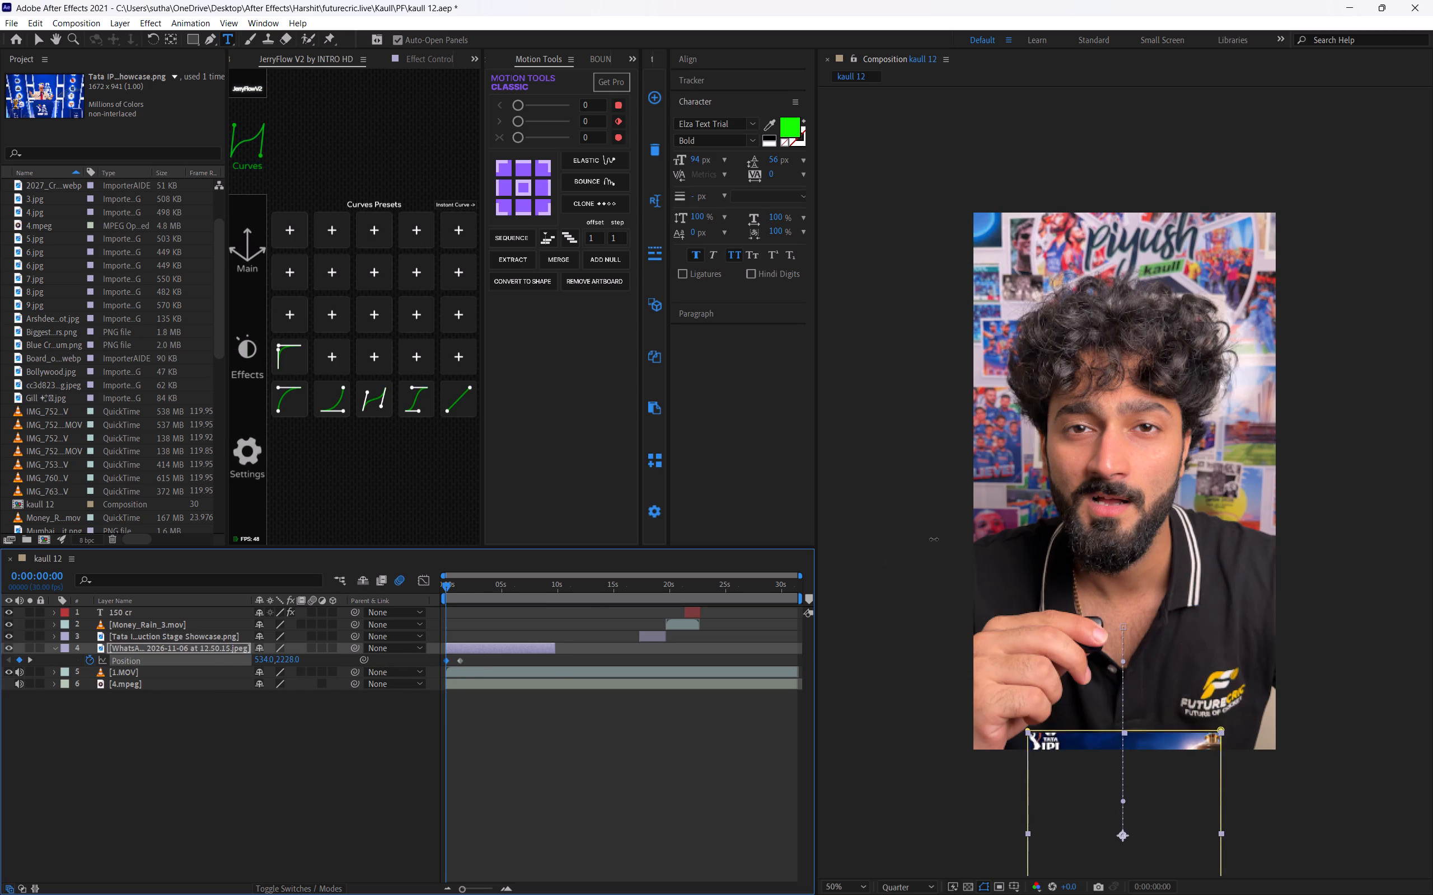
drag(934, 539, 1031, 497)
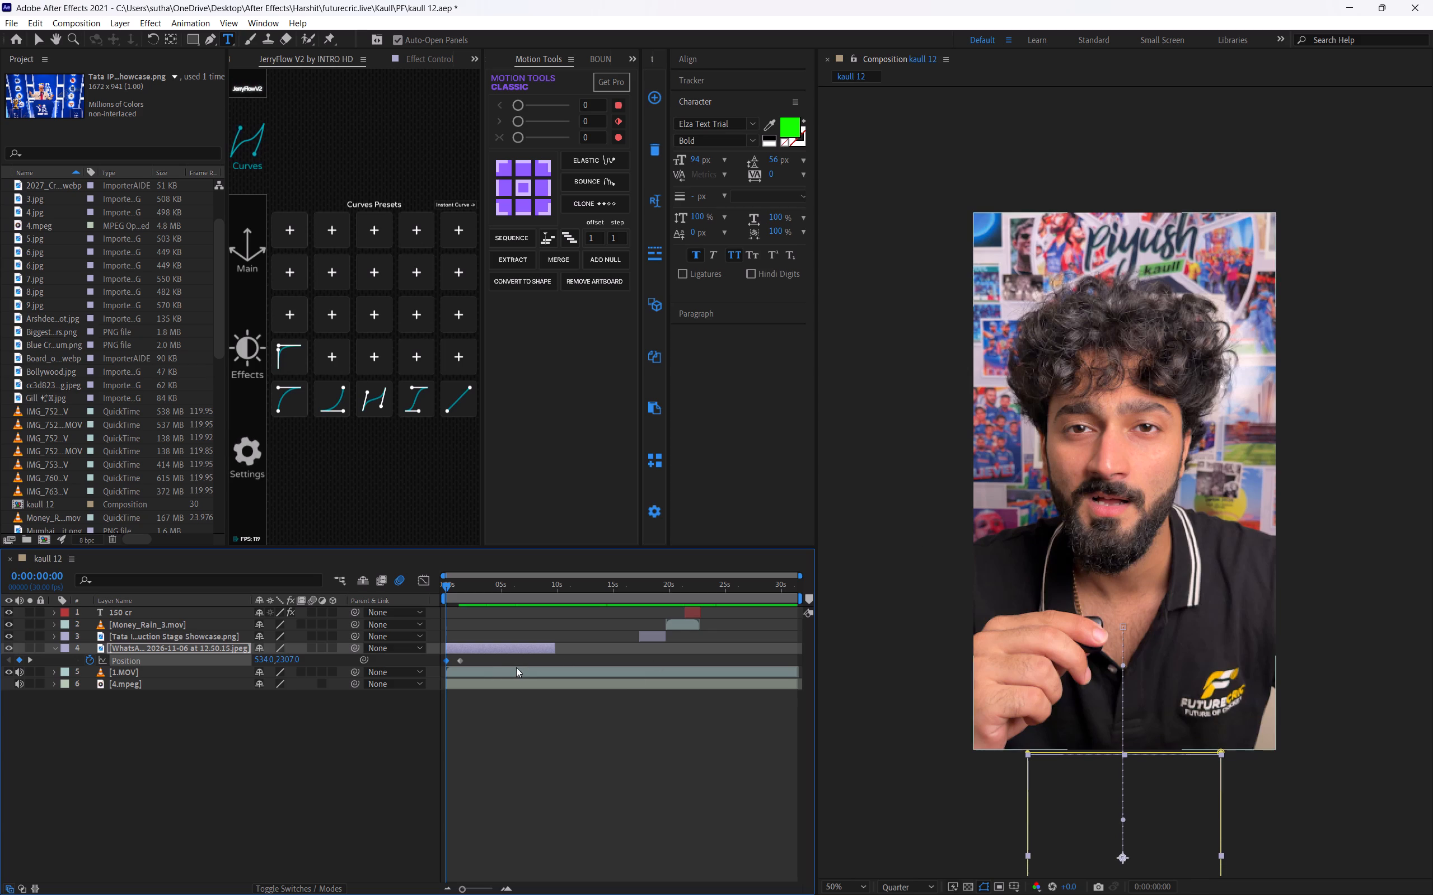
Apply the curve preset that levels off at the end to both position keyframes, preview the slide-in and save the project.
drag(500, 660, 421, 669)
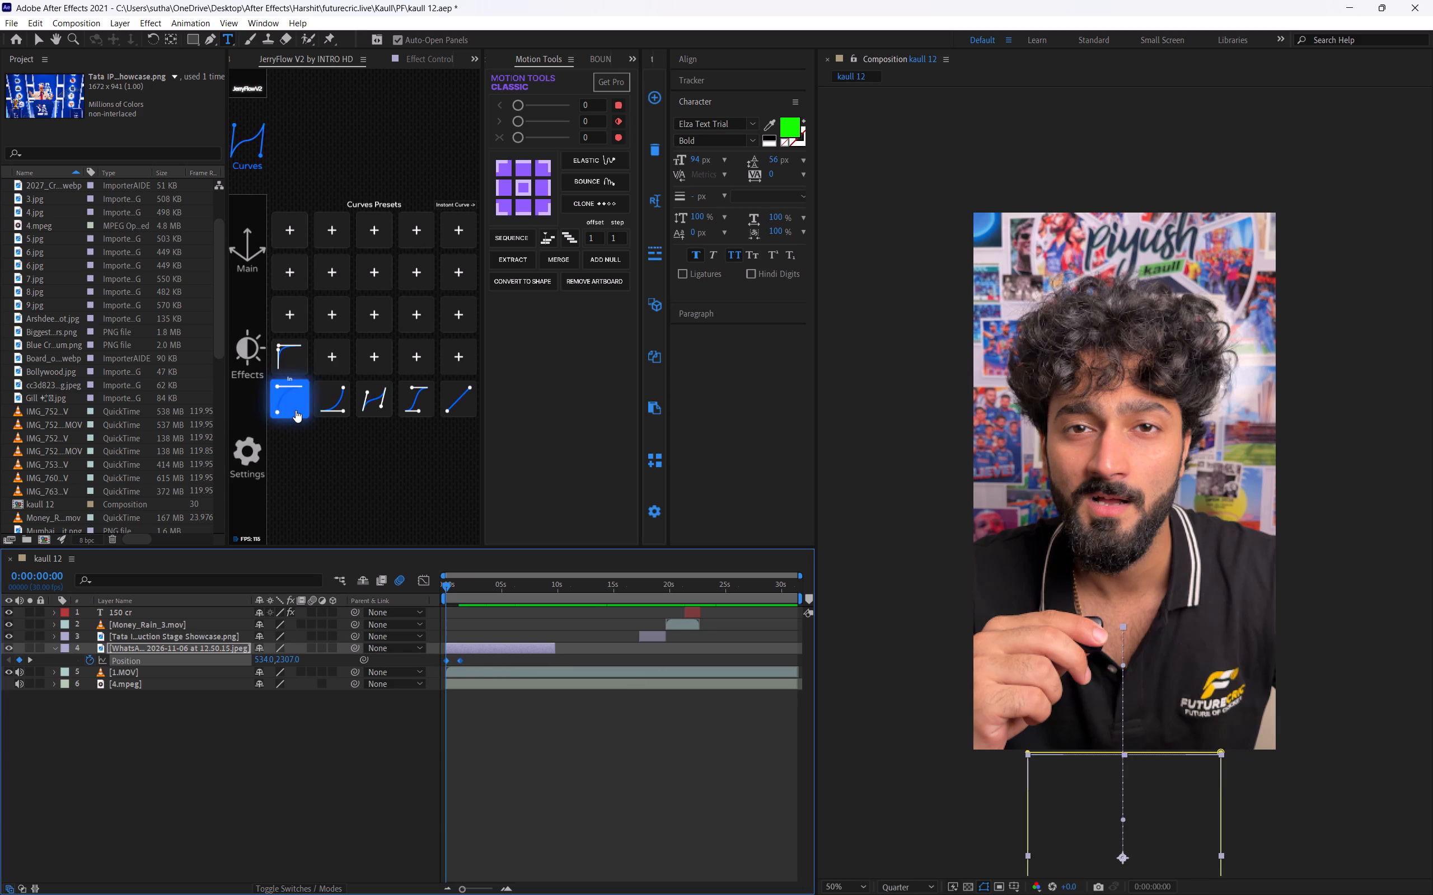
click(296, 410)
key(space)
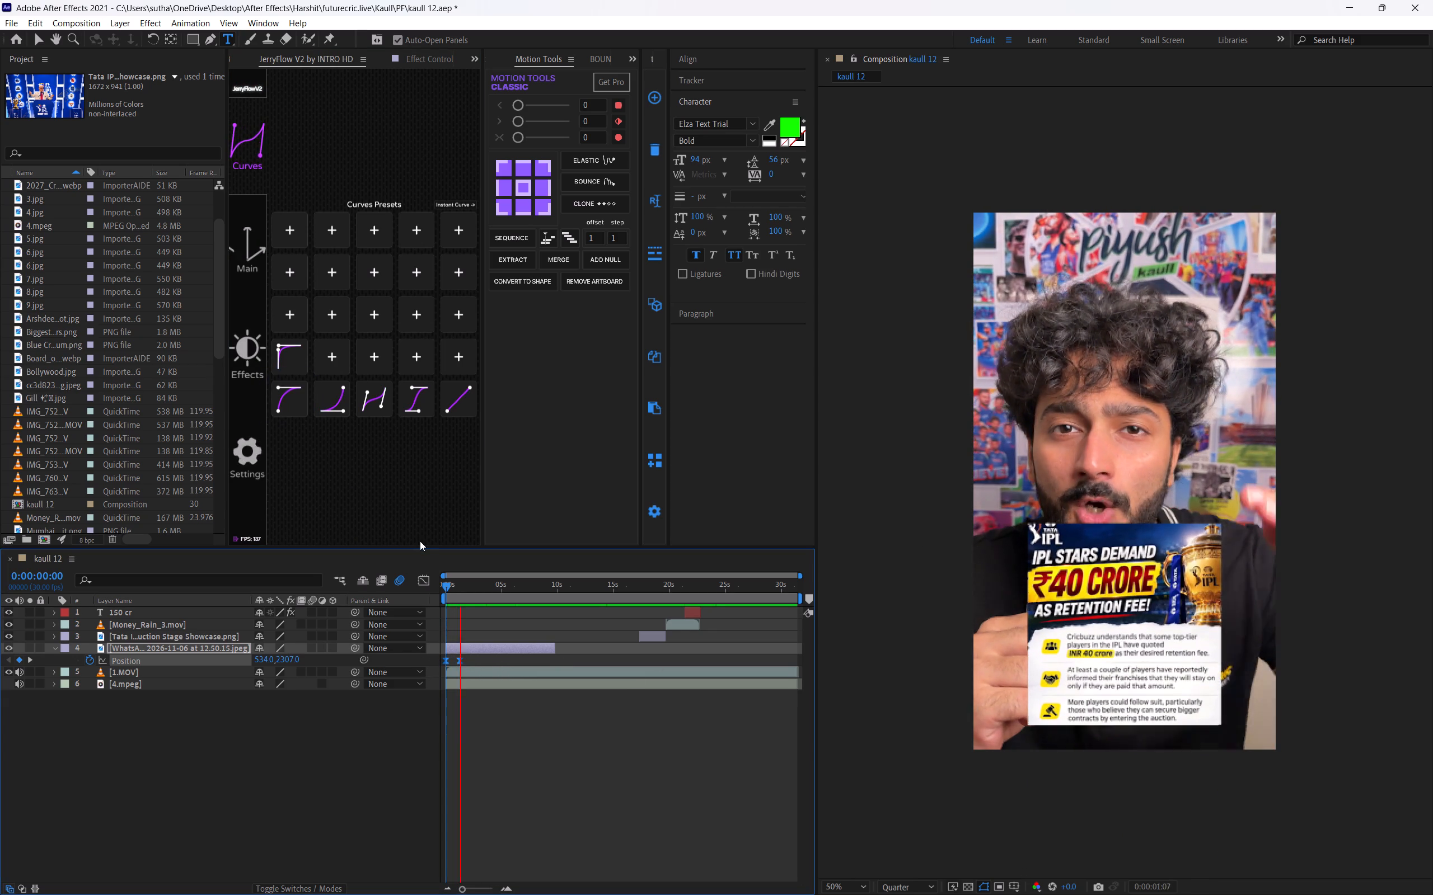
key(ctrl+s)
click(54, 646)
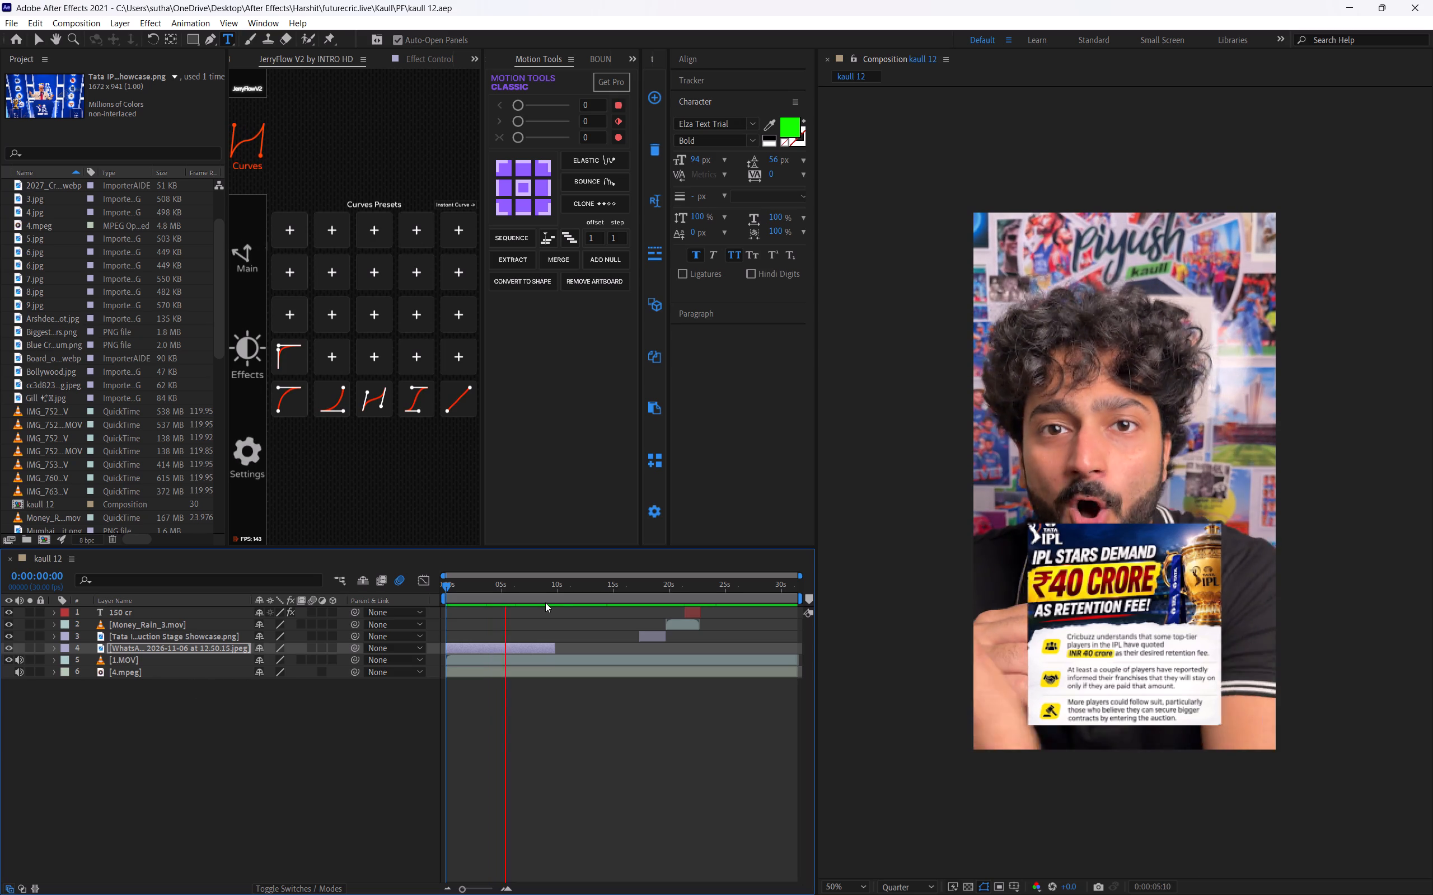
Split the retention fee image layer at 0:00:06:05, delete the part after the cut, and save the project.
key(space)
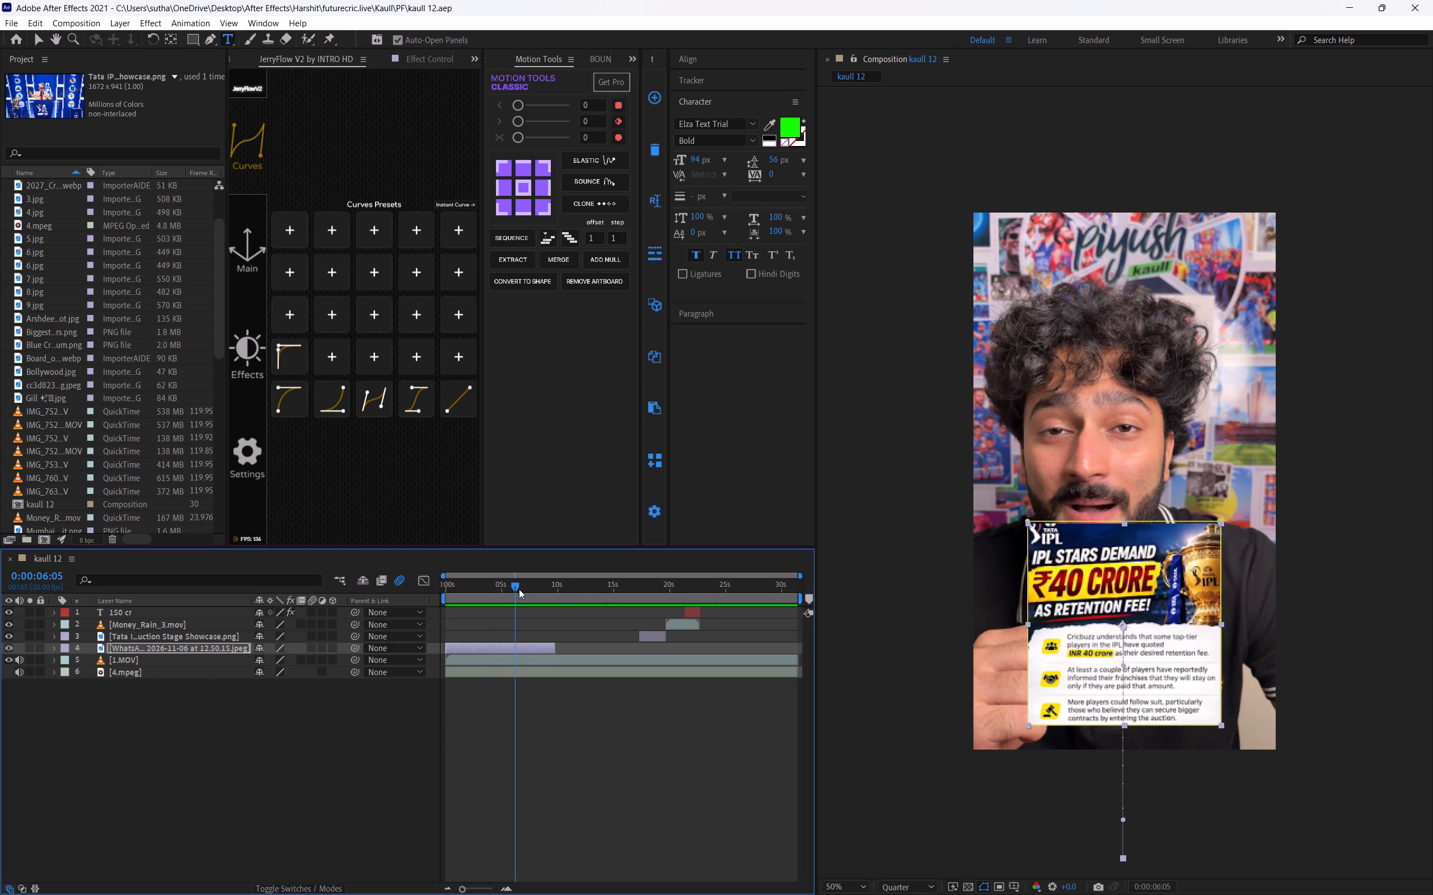
click(518, 587)
key(ctrl+shift+d)
key(BackSpace)
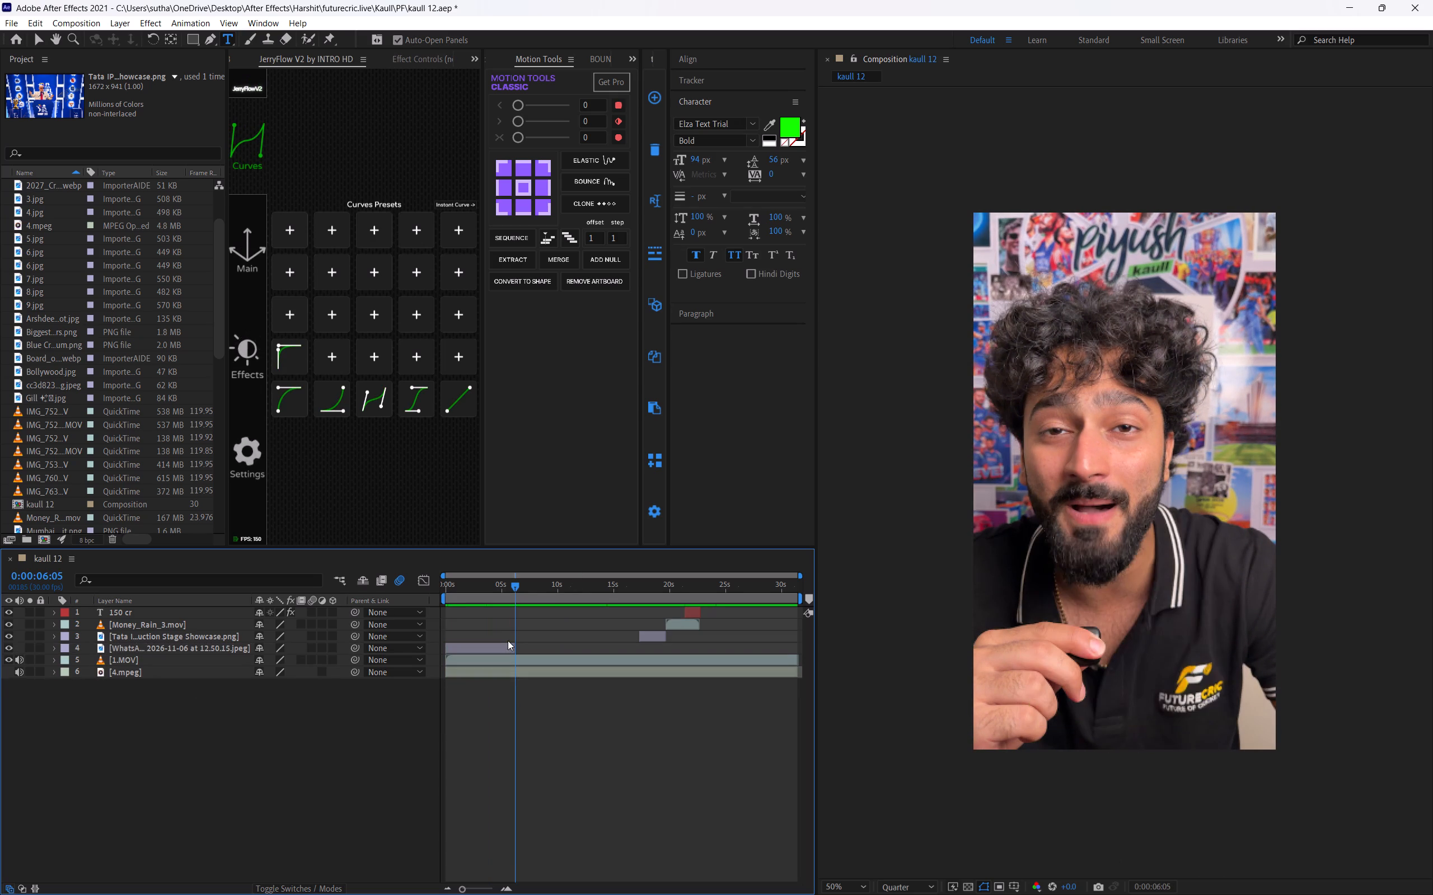
key(space)
key(ctrl+s)
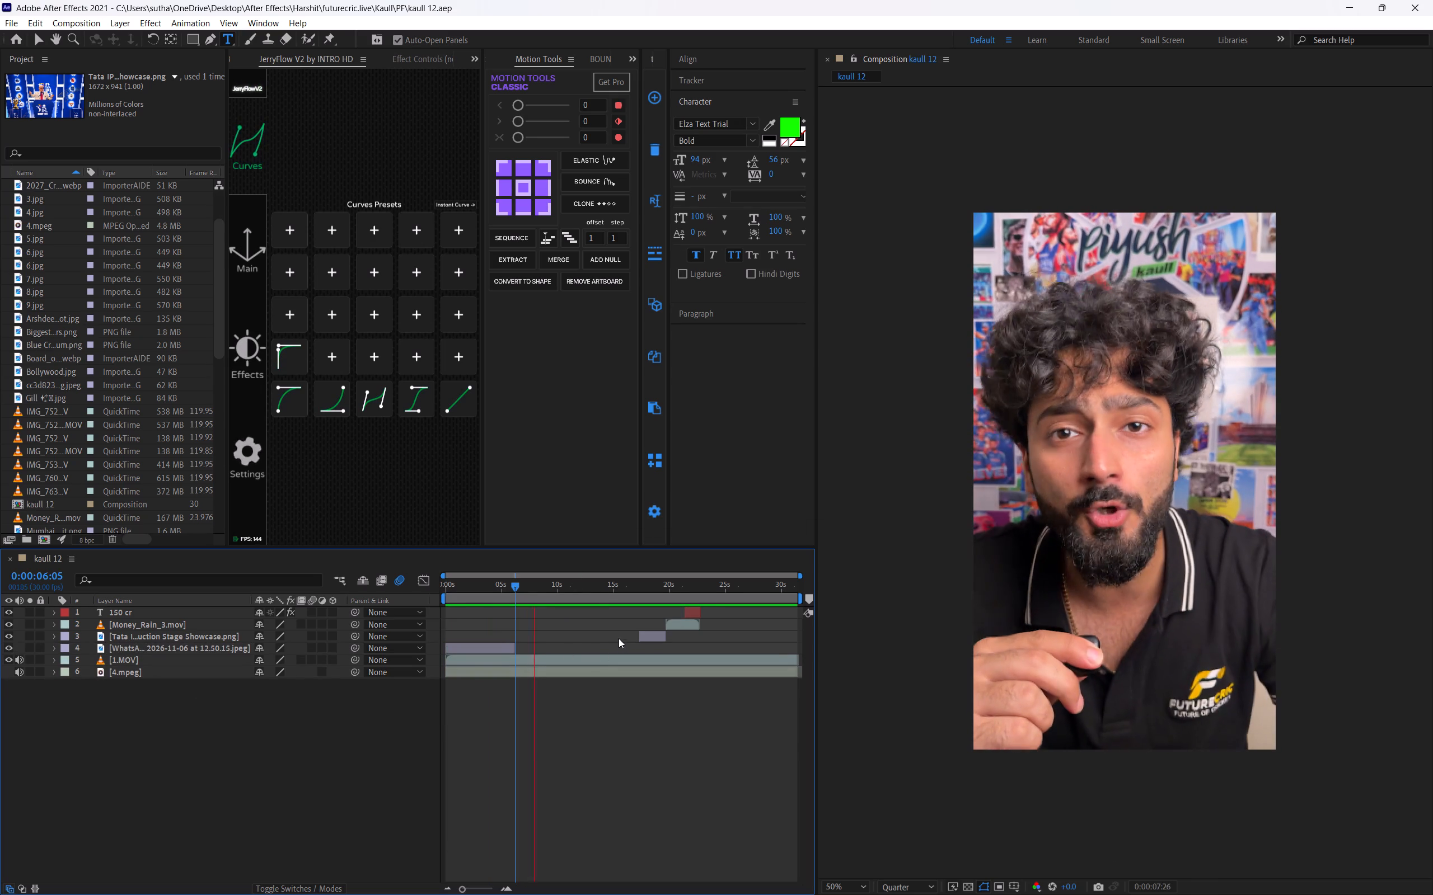
Import the Background -Stadium image from the OTHER PLAYERS folder inside the Desktop Assets folder.
key(space)
key(space)
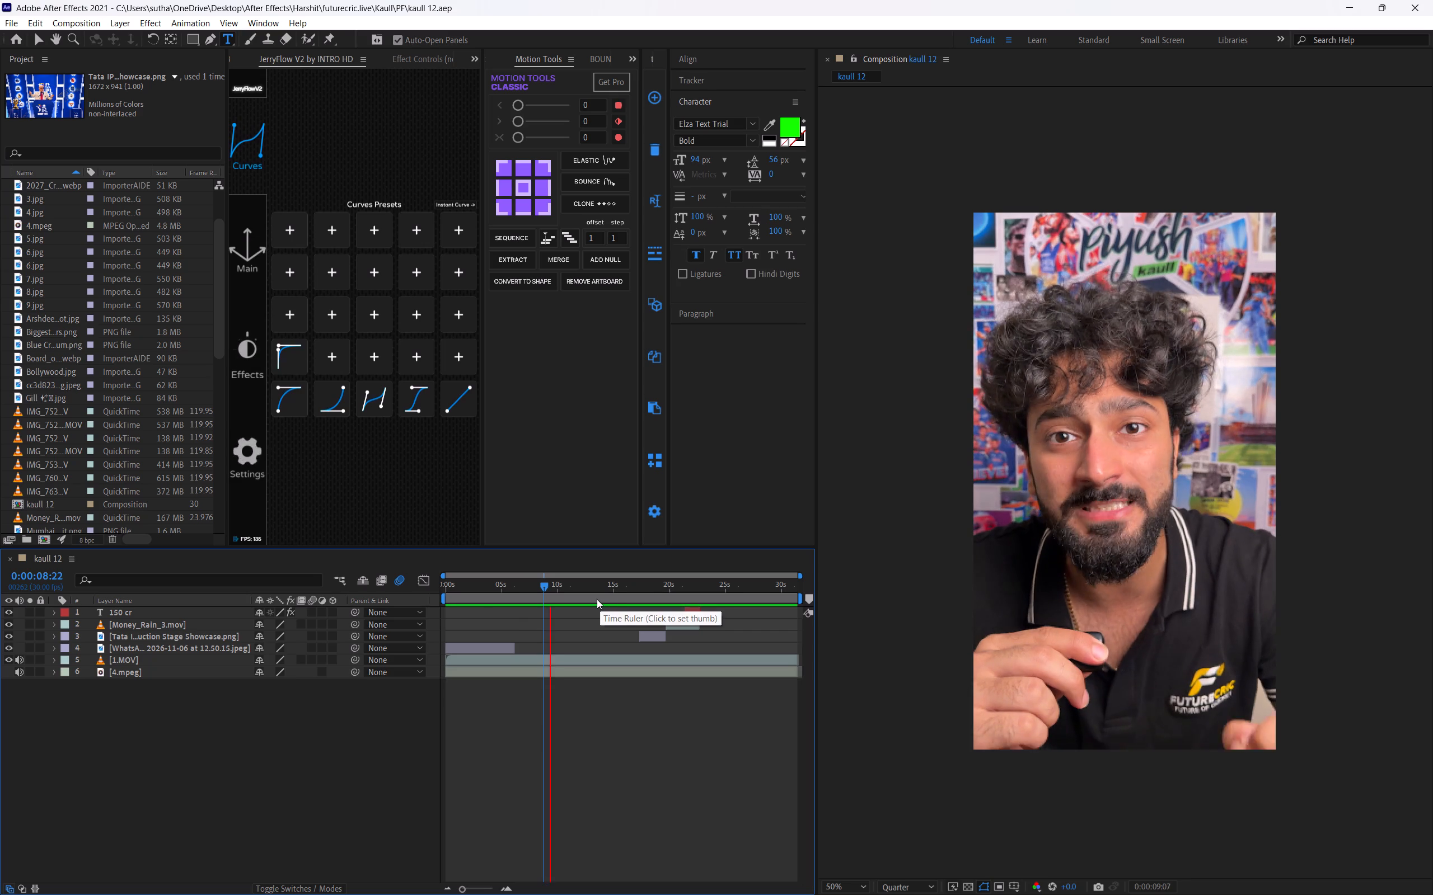
click(547, 583)
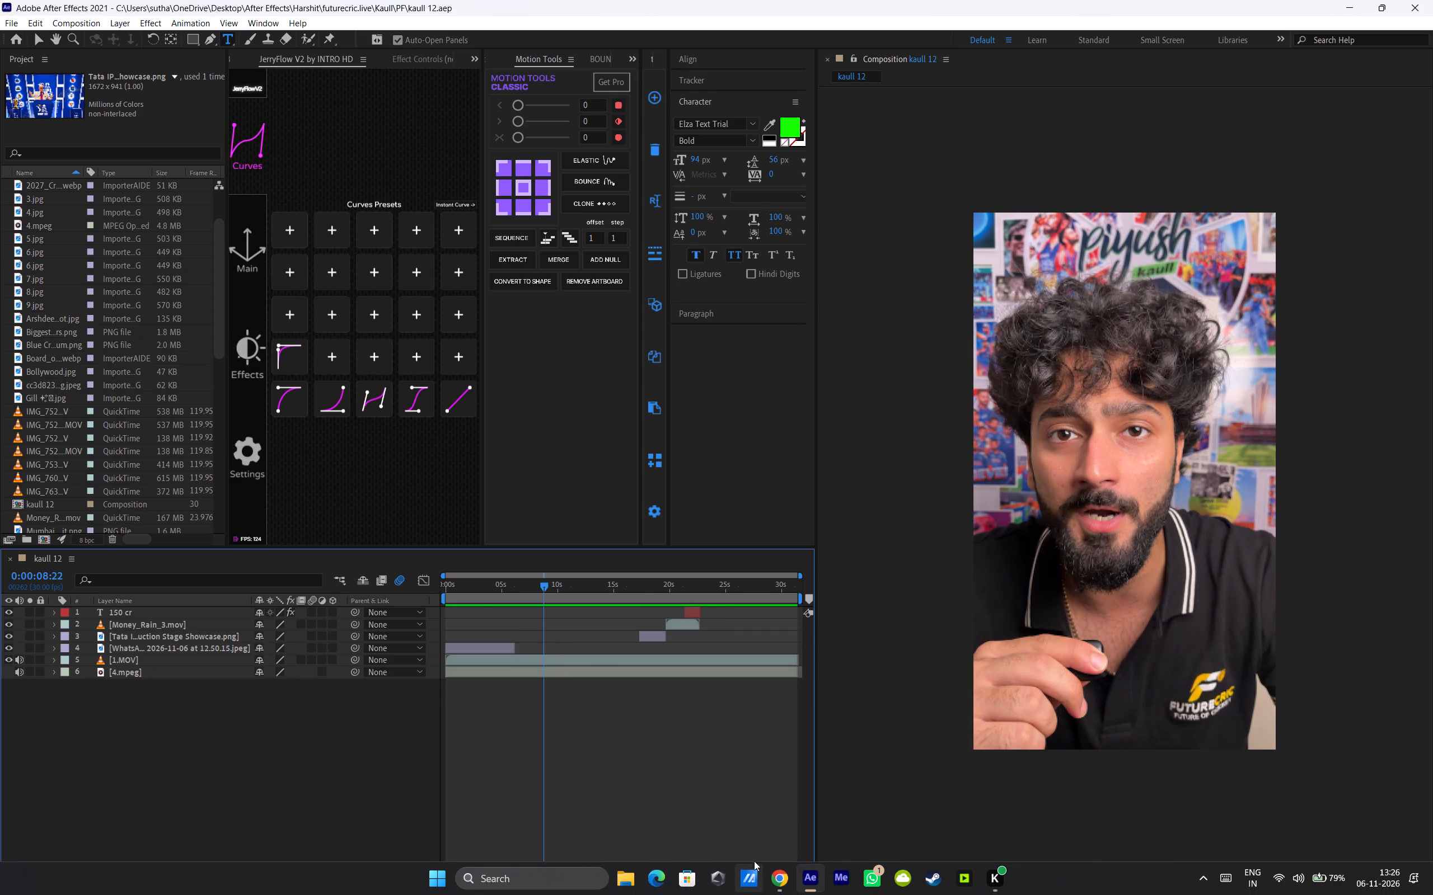
double_click(7, 294)
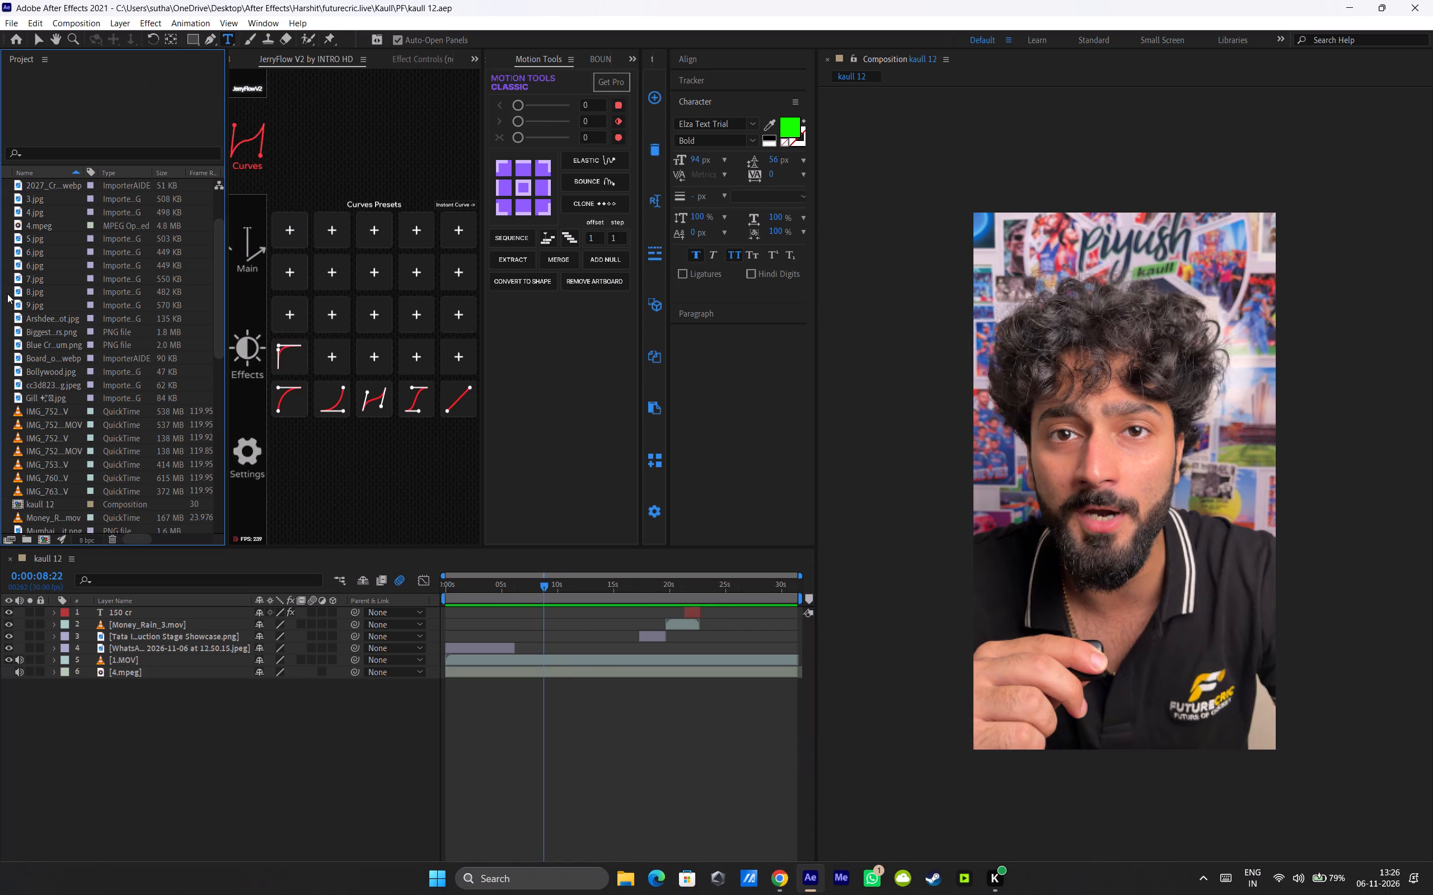
click(67, 193)
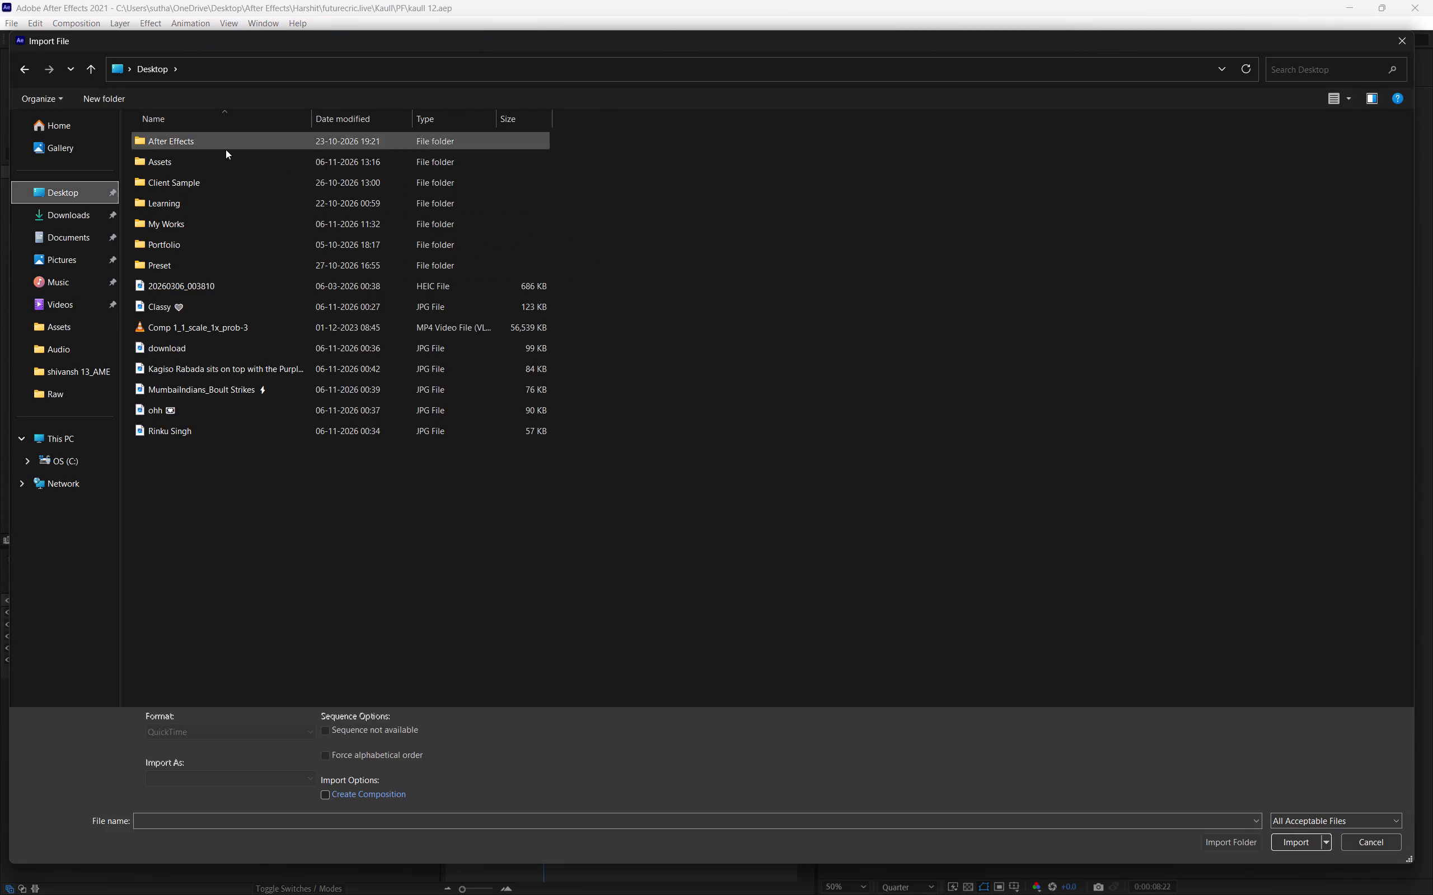
double_click(207, 164)
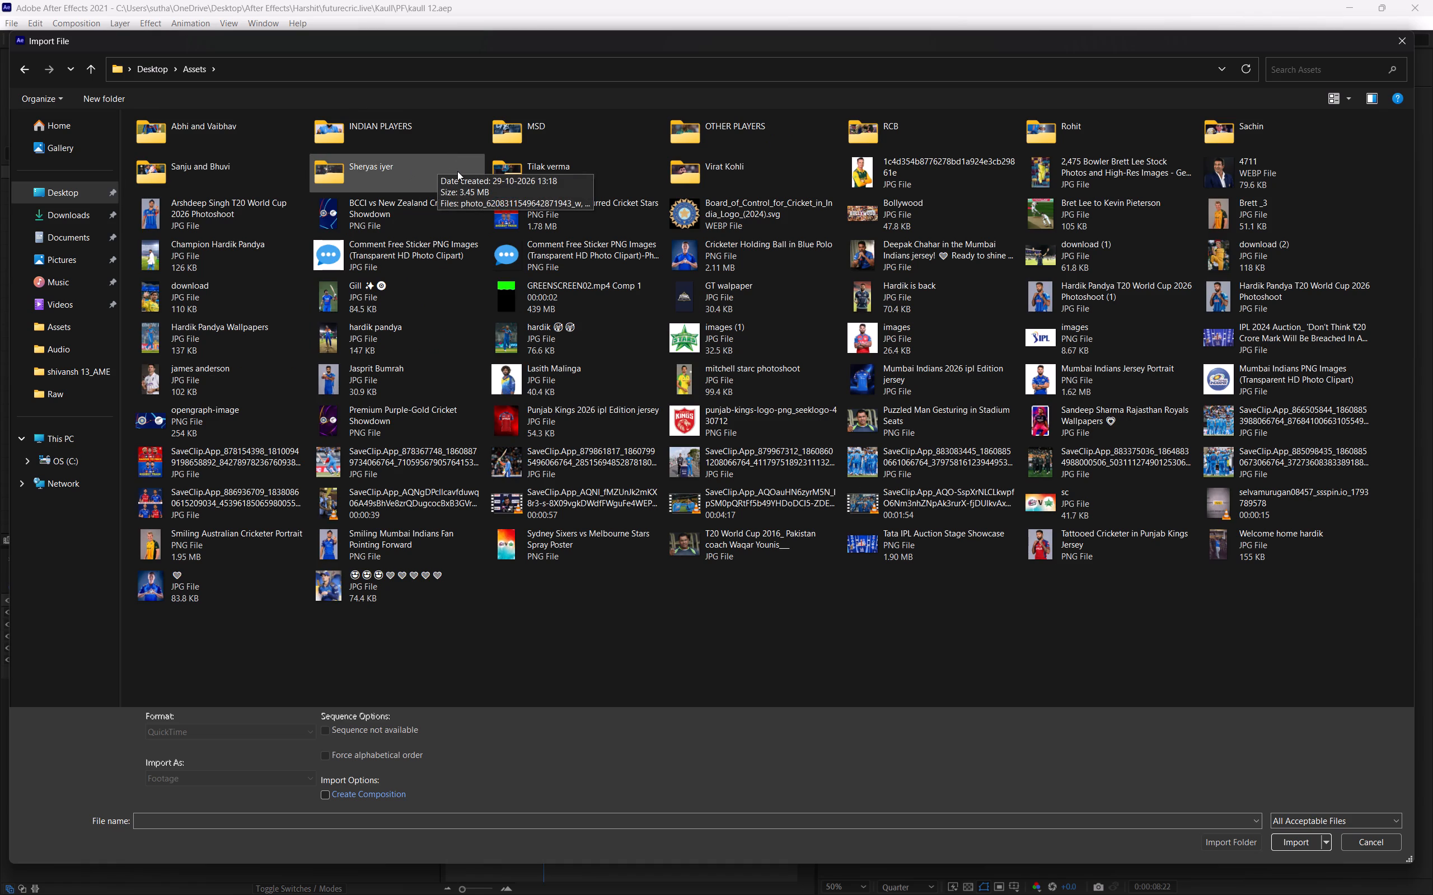
click(753, 132)
click(751, 135)
double_click(750, 140)
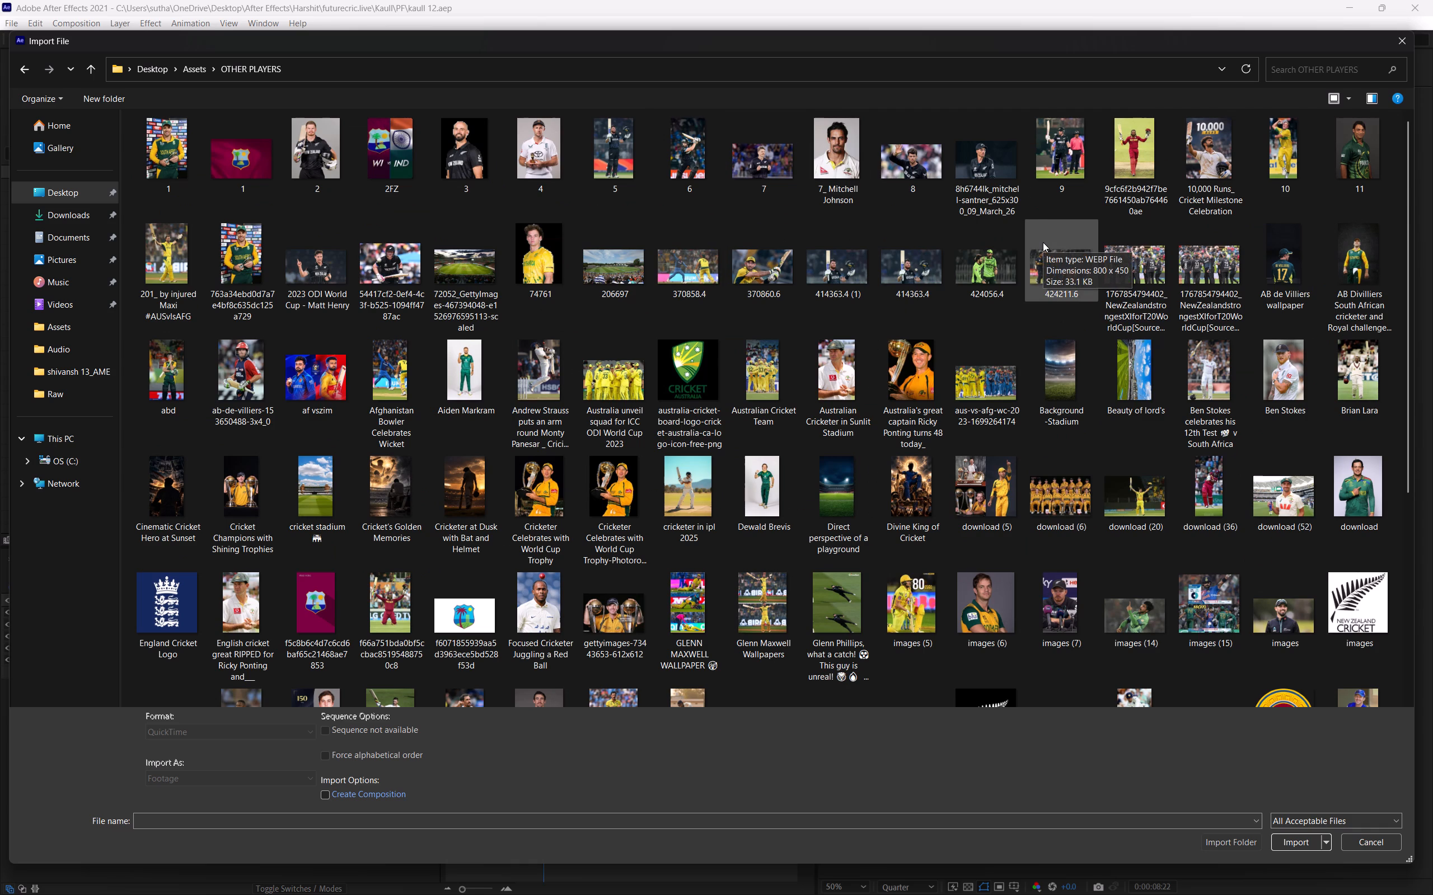
scroll(783, 489, down, 3)
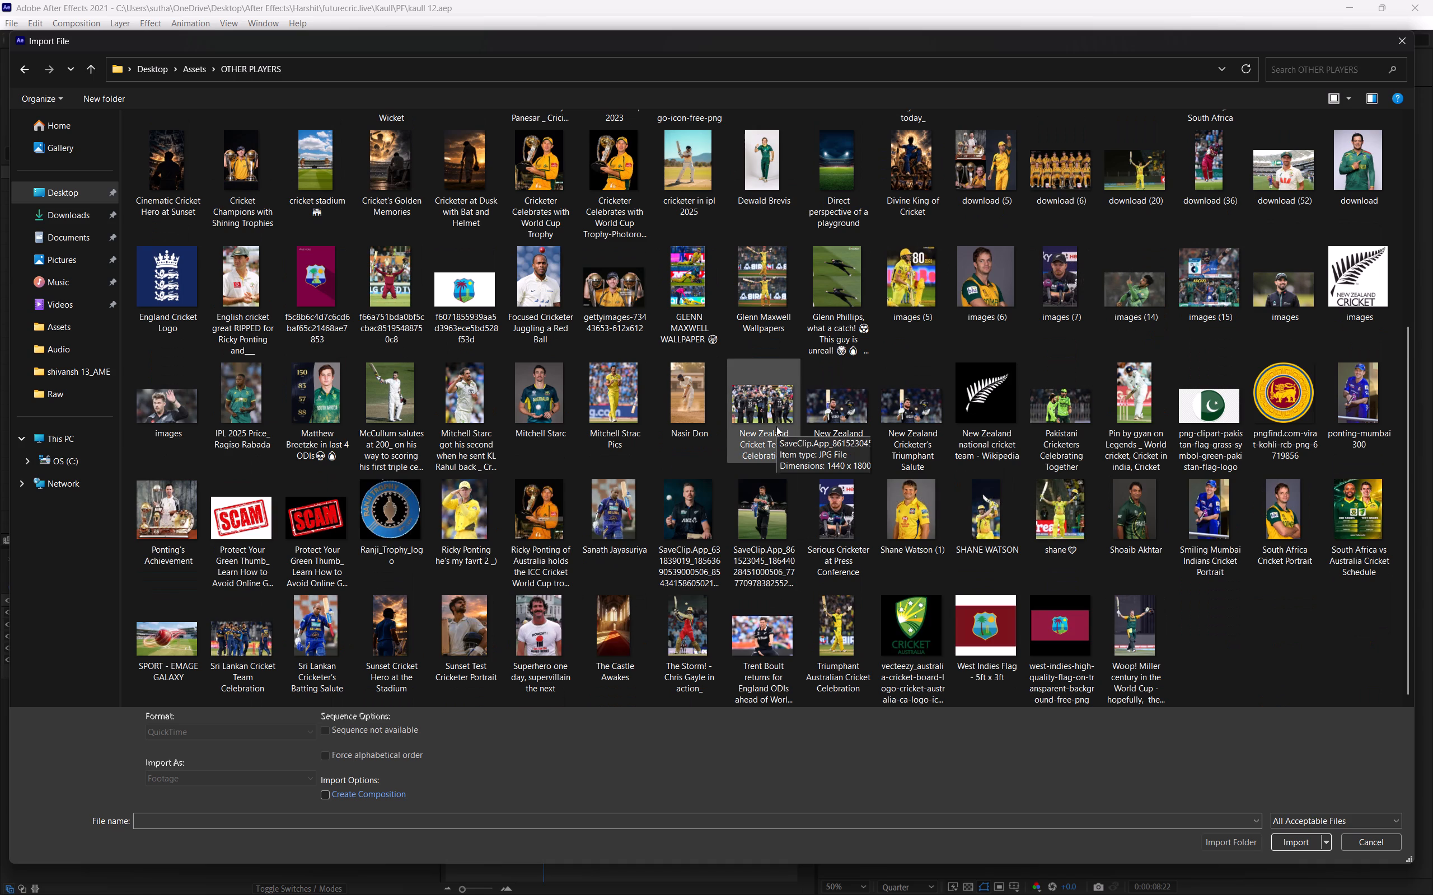
scroll(776, 423, down, 2)
scroll(789, 416, up, 1)
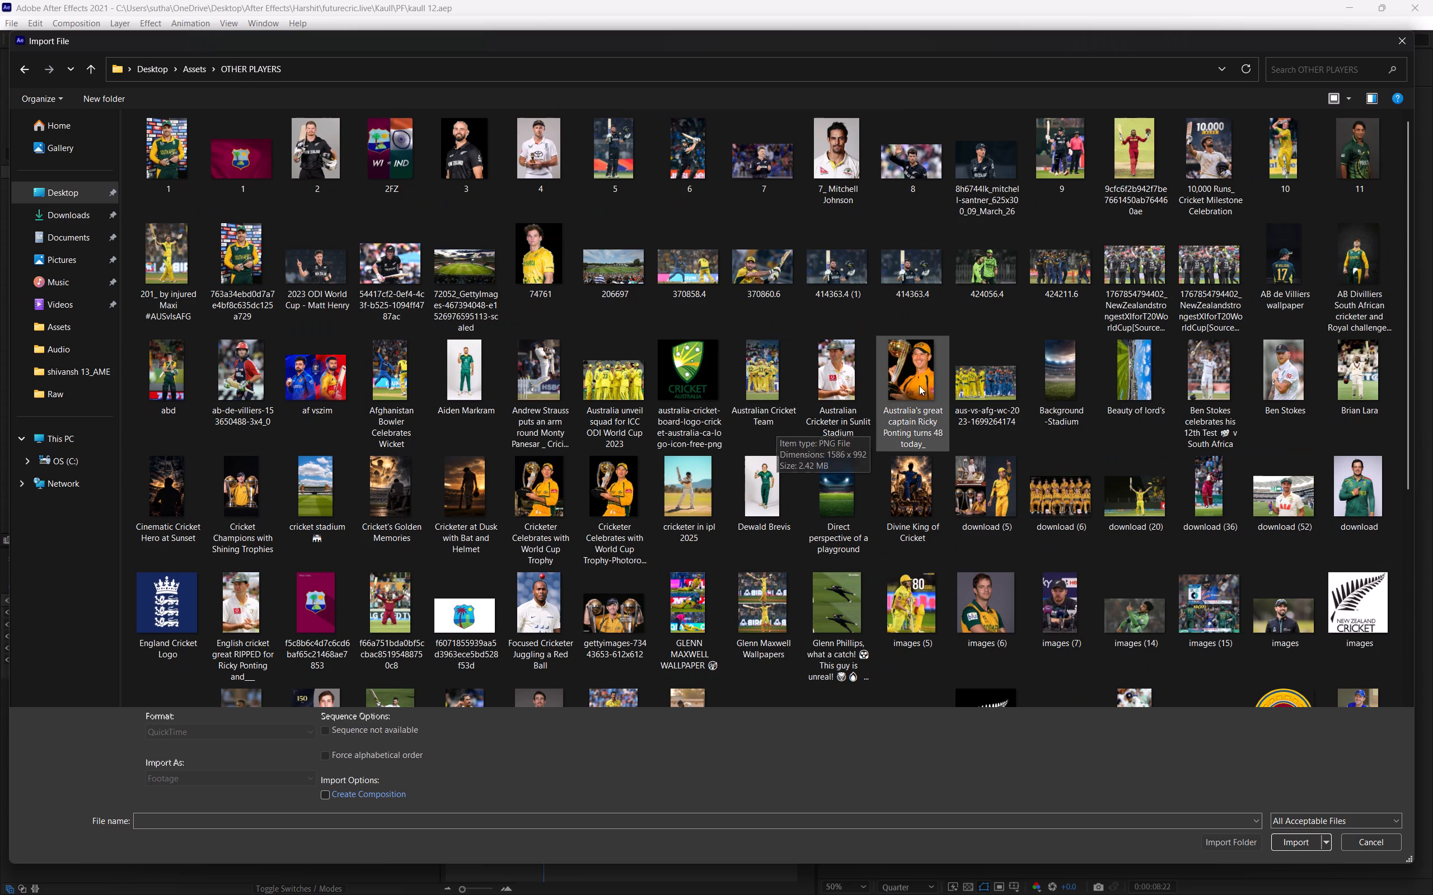
click(1082, 372)
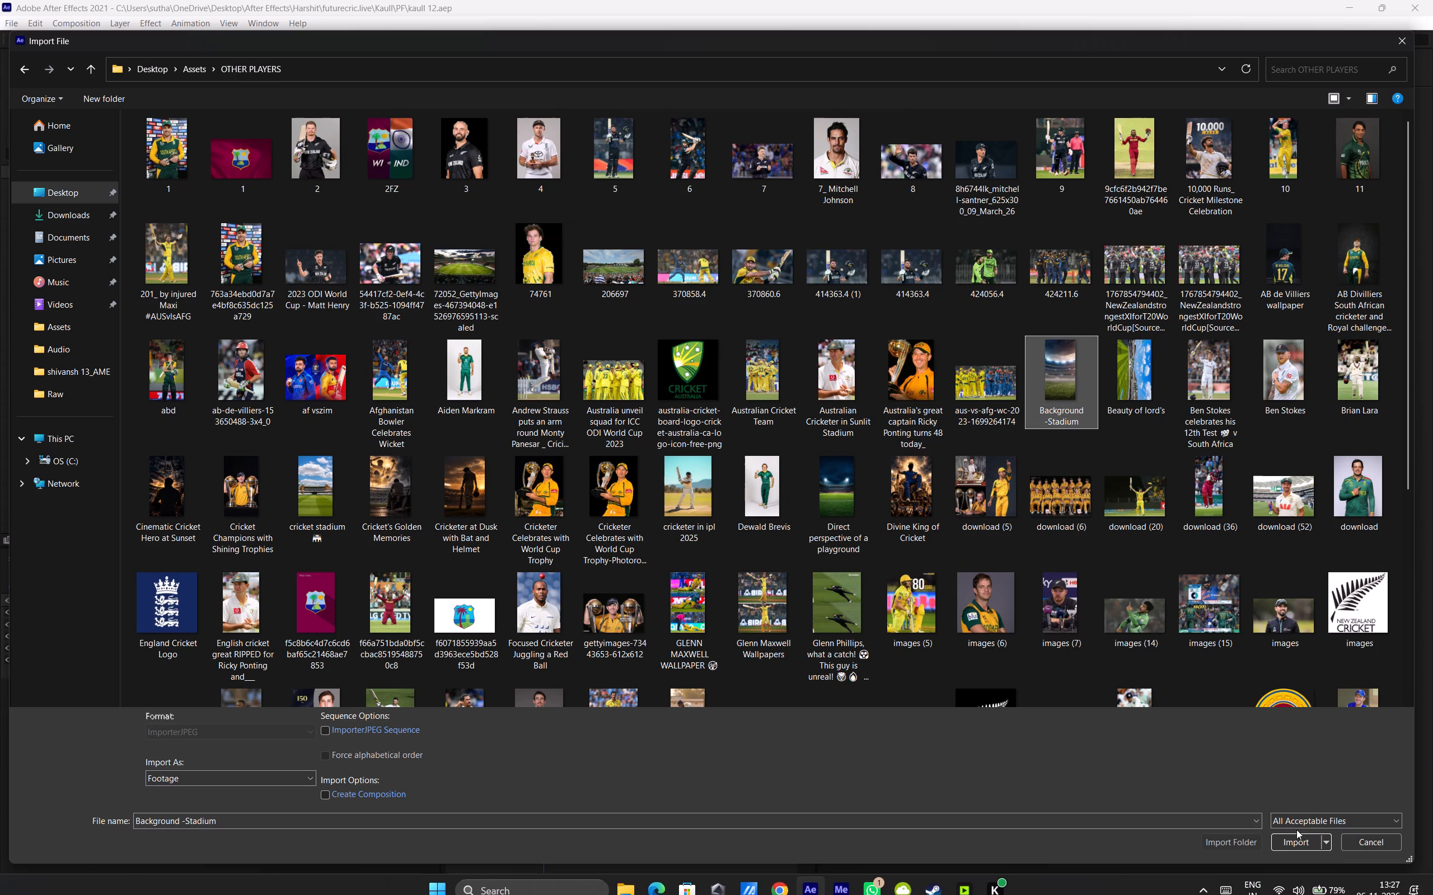
click(1293, 833)
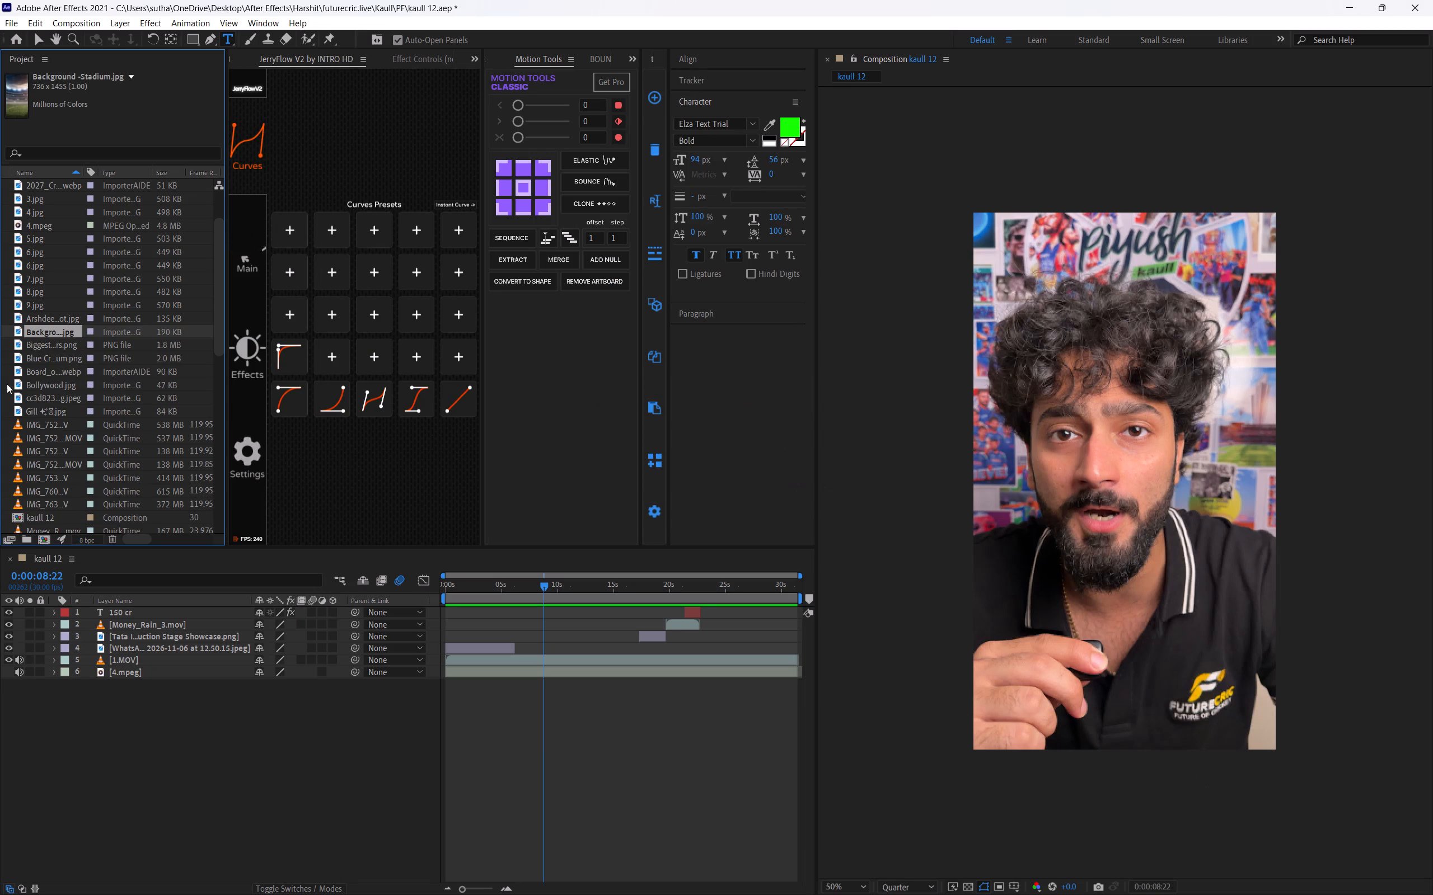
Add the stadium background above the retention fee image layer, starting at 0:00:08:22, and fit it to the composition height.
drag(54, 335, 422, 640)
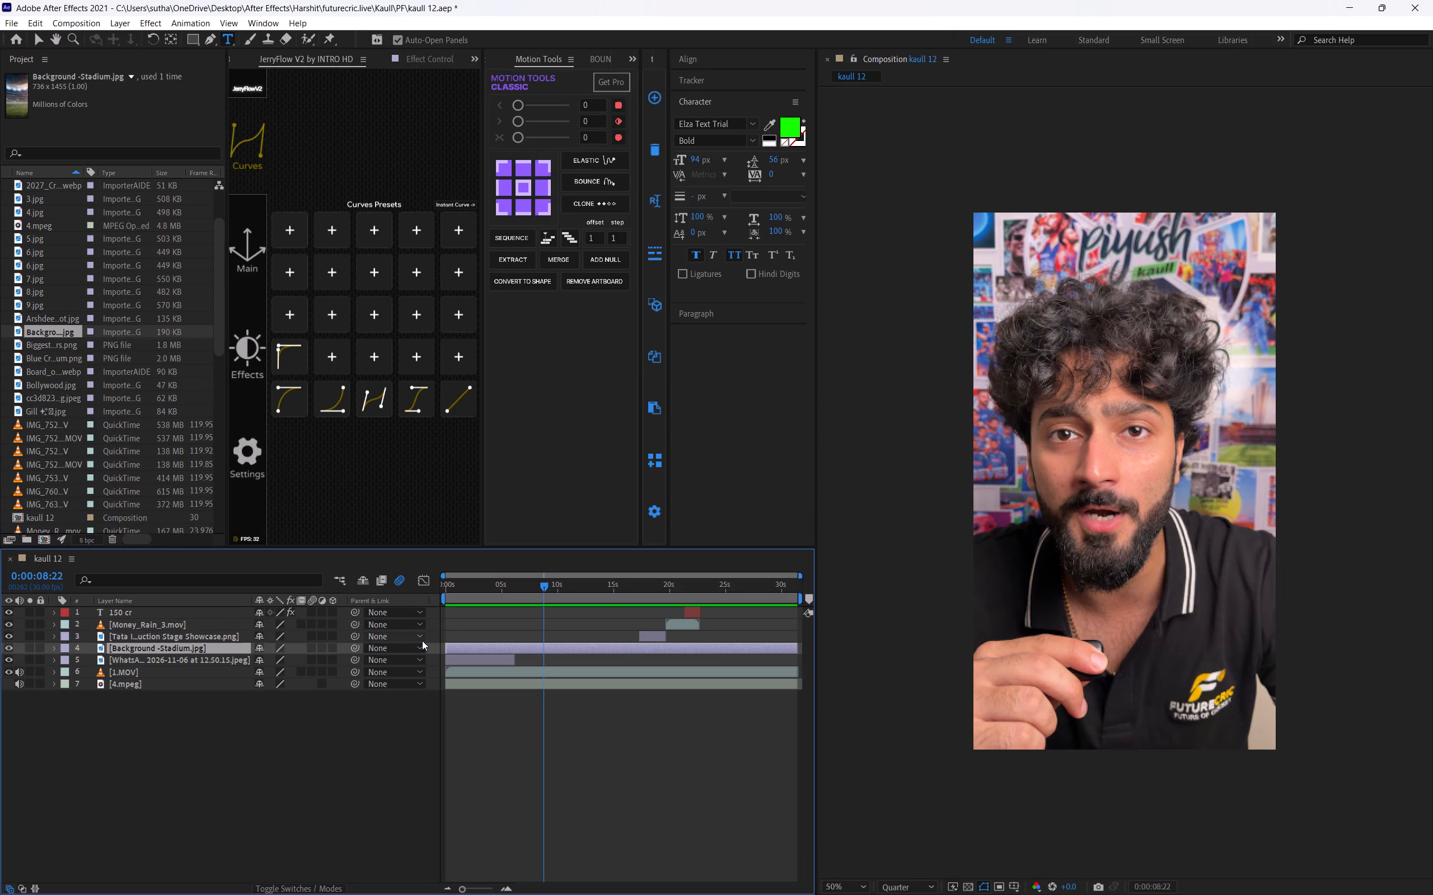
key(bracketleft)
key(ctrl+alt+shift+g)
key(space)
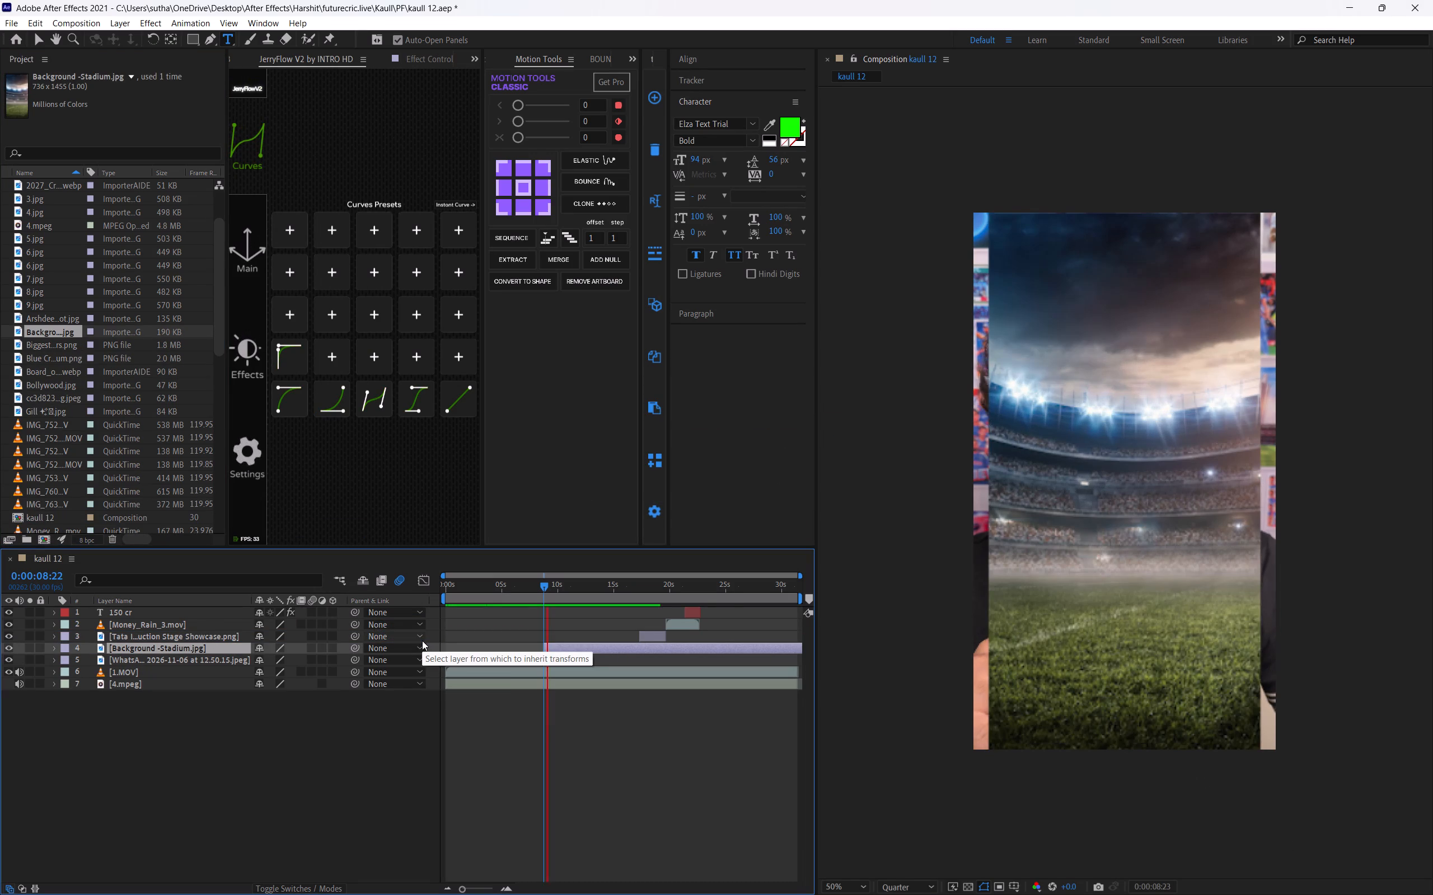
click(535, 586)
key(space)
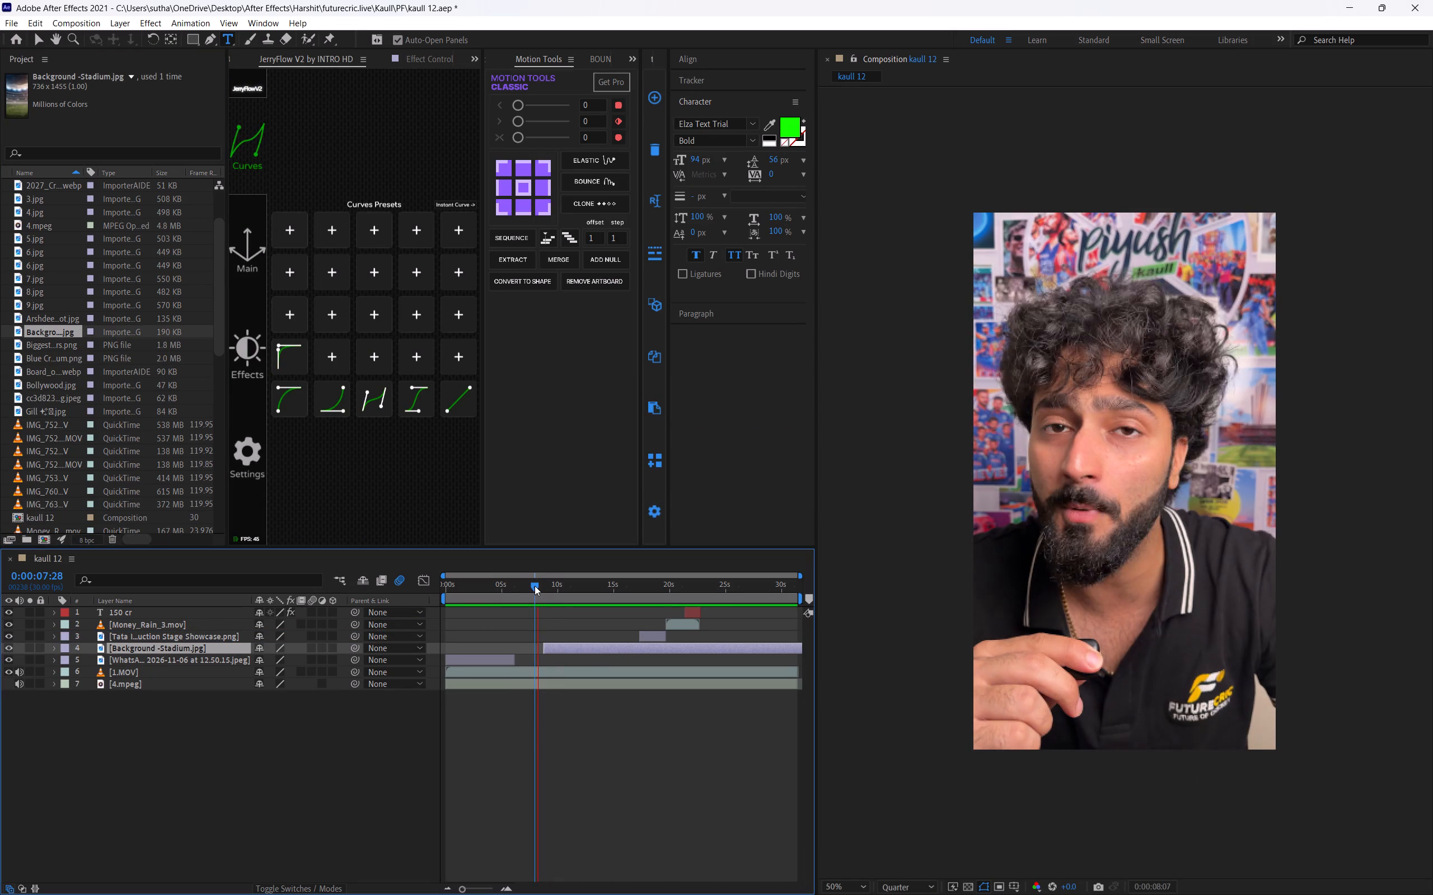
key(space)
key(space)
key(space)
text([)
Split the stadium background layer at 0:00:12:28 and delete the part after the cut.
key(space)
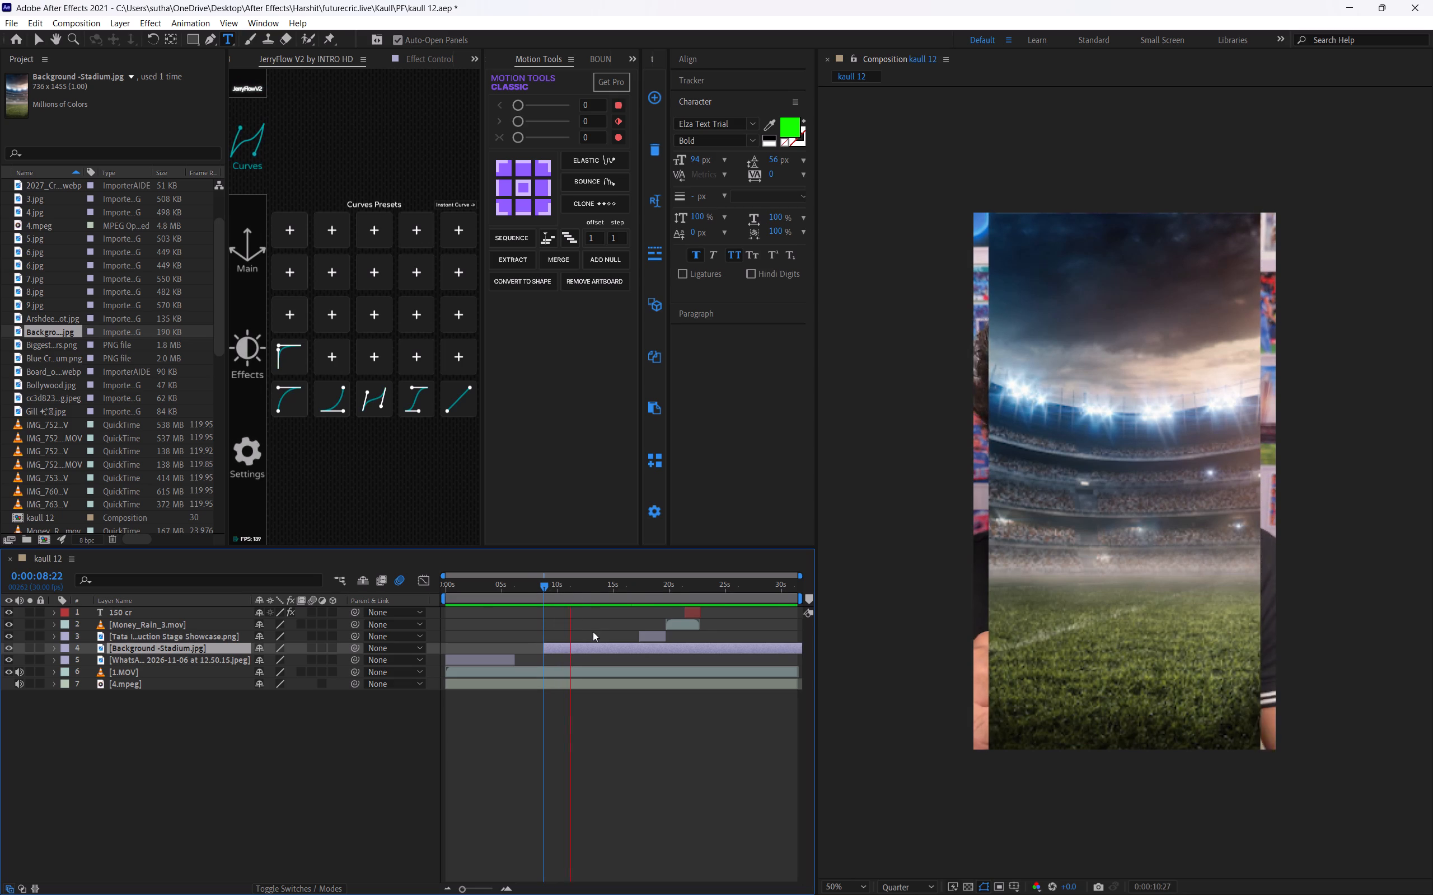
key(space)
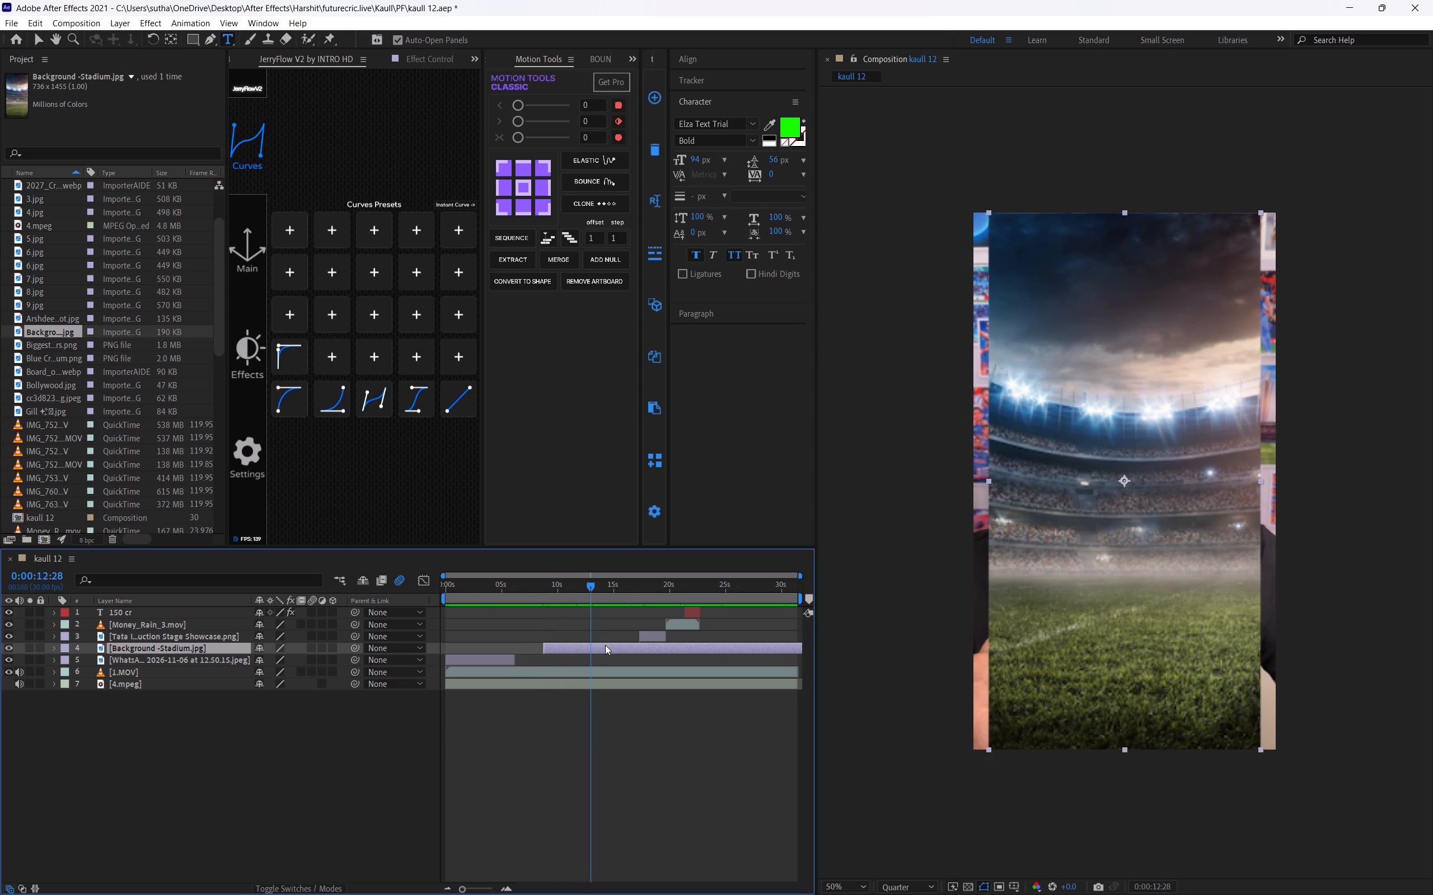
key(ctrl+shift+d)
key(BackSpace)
Apply the recently used Roughen Edges animation preset to the Tata IPL auction stage image layer.
key(space)
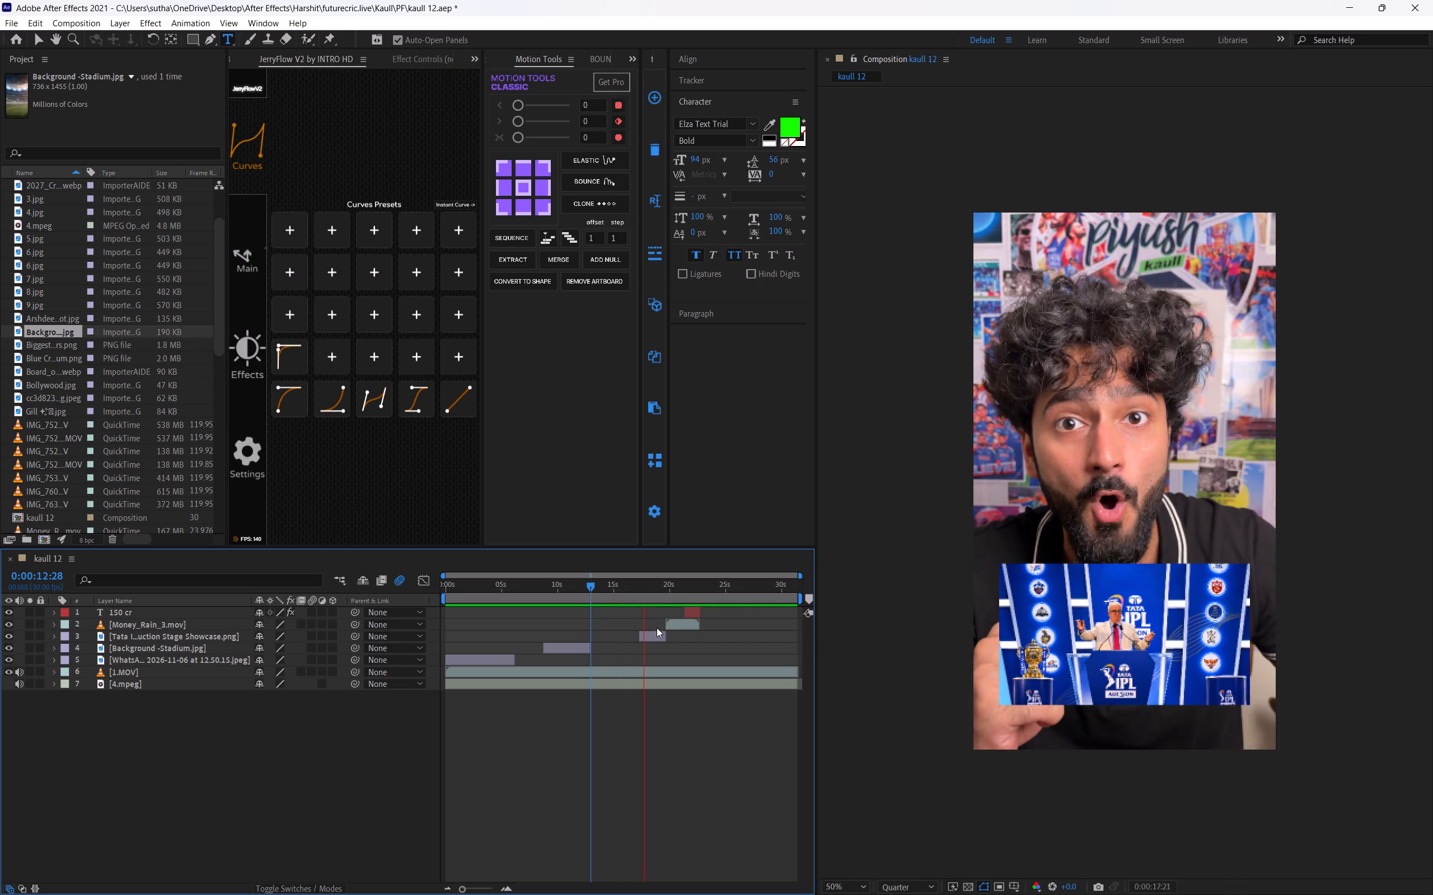
key(space)
click(667, 640)
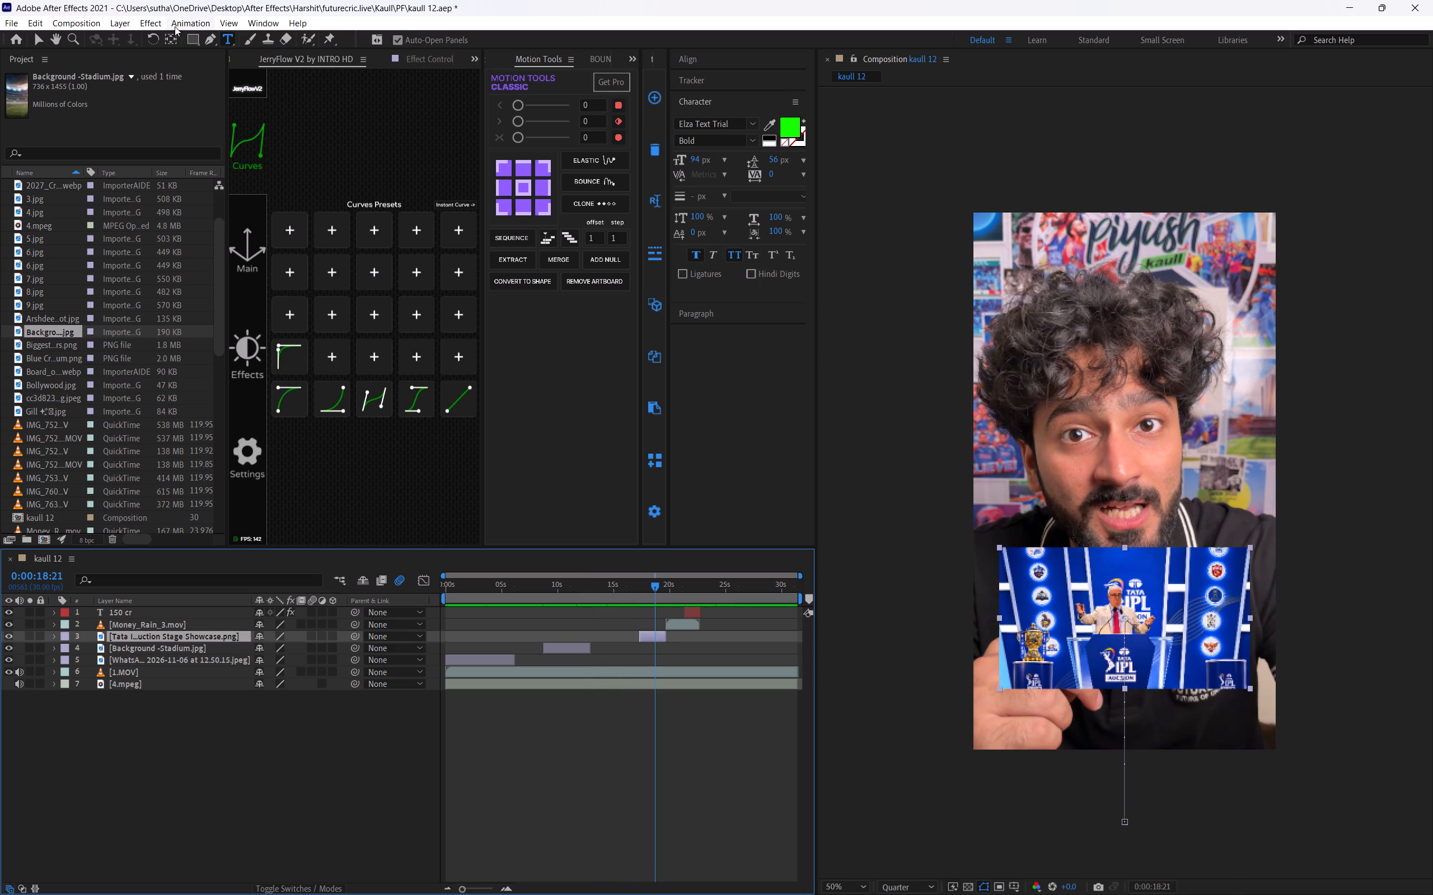
click(172, 26)
click(230, 76)
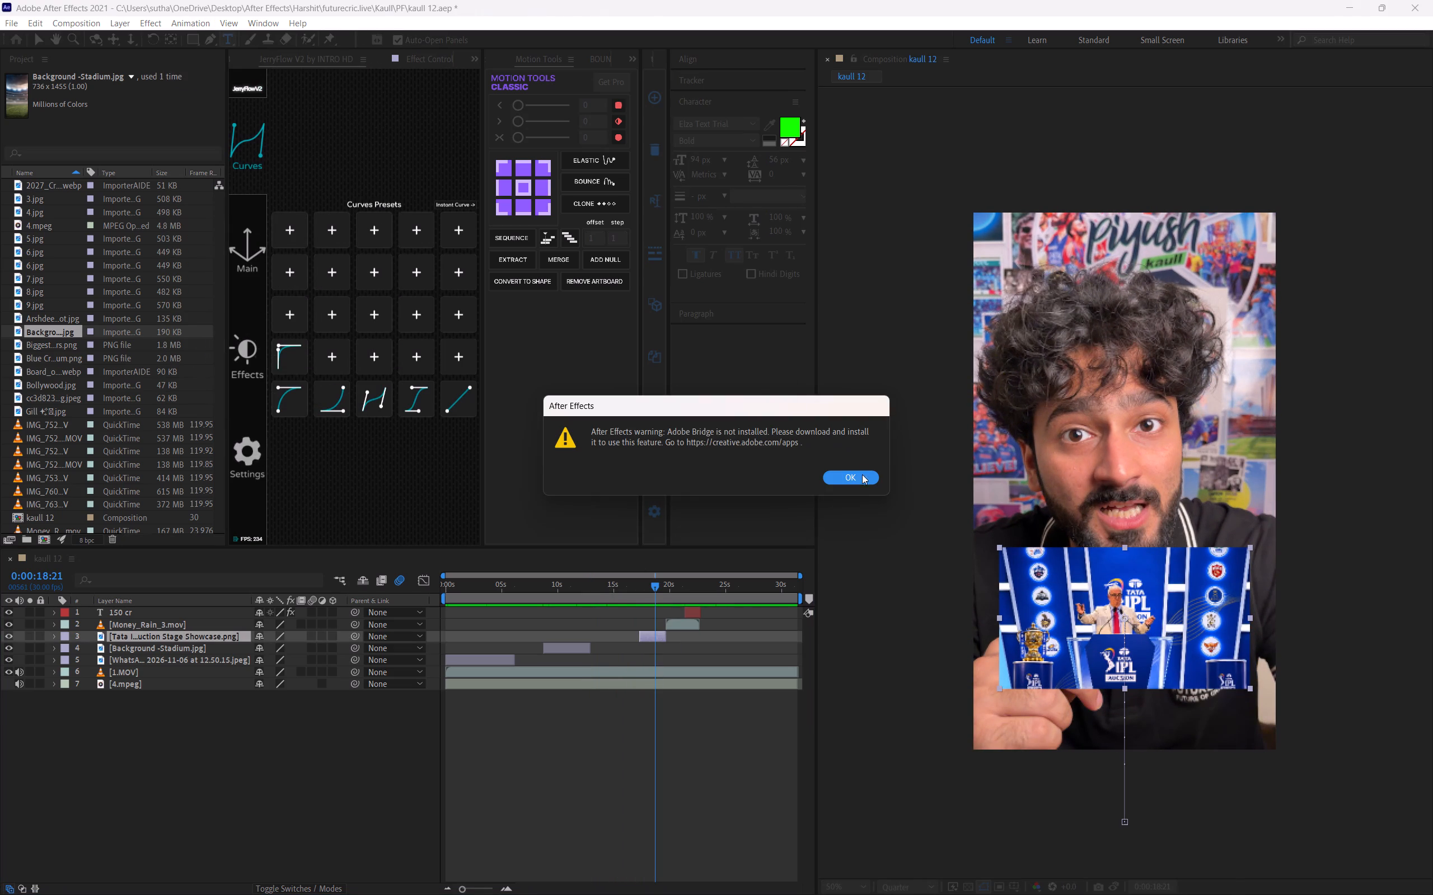
click(842, 481)
click(179, 17)
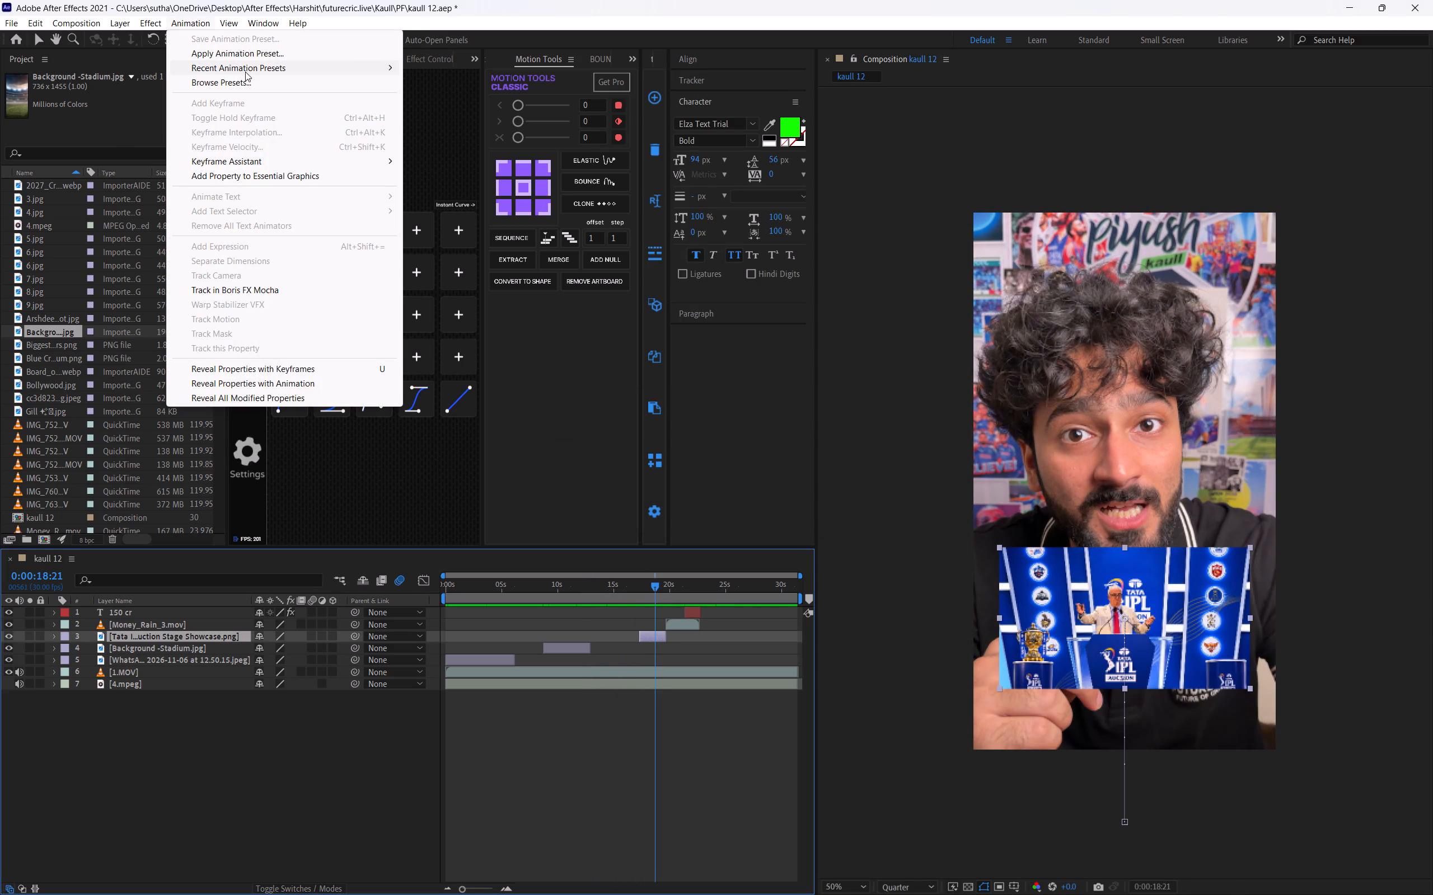
click(245, 72)
click(438, 70)
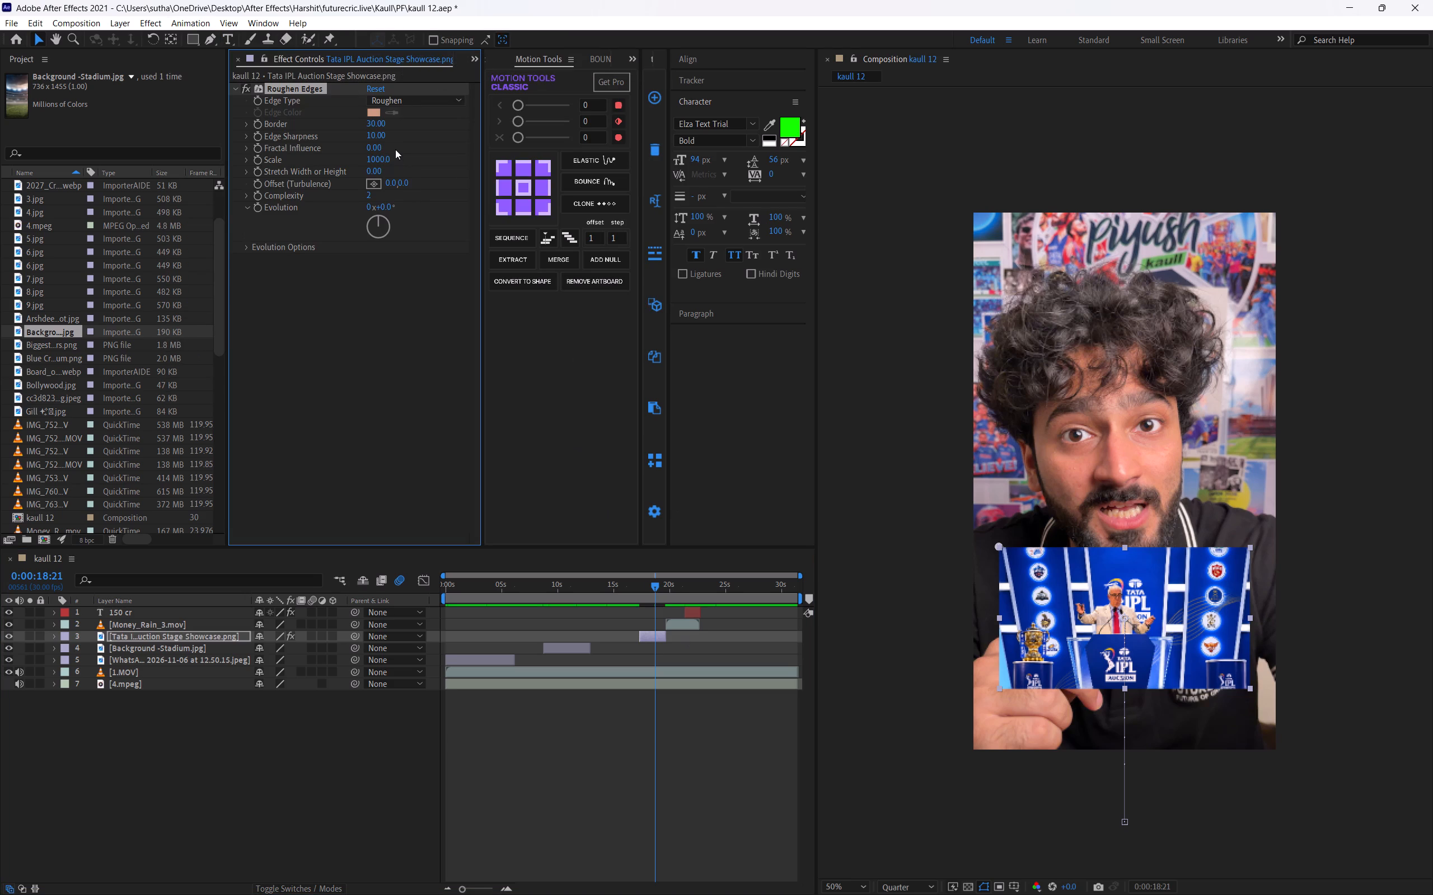
Set the auction image's Roughen Edges border to 96.90 and save the project.
drag(383, 126, 1095, 167)
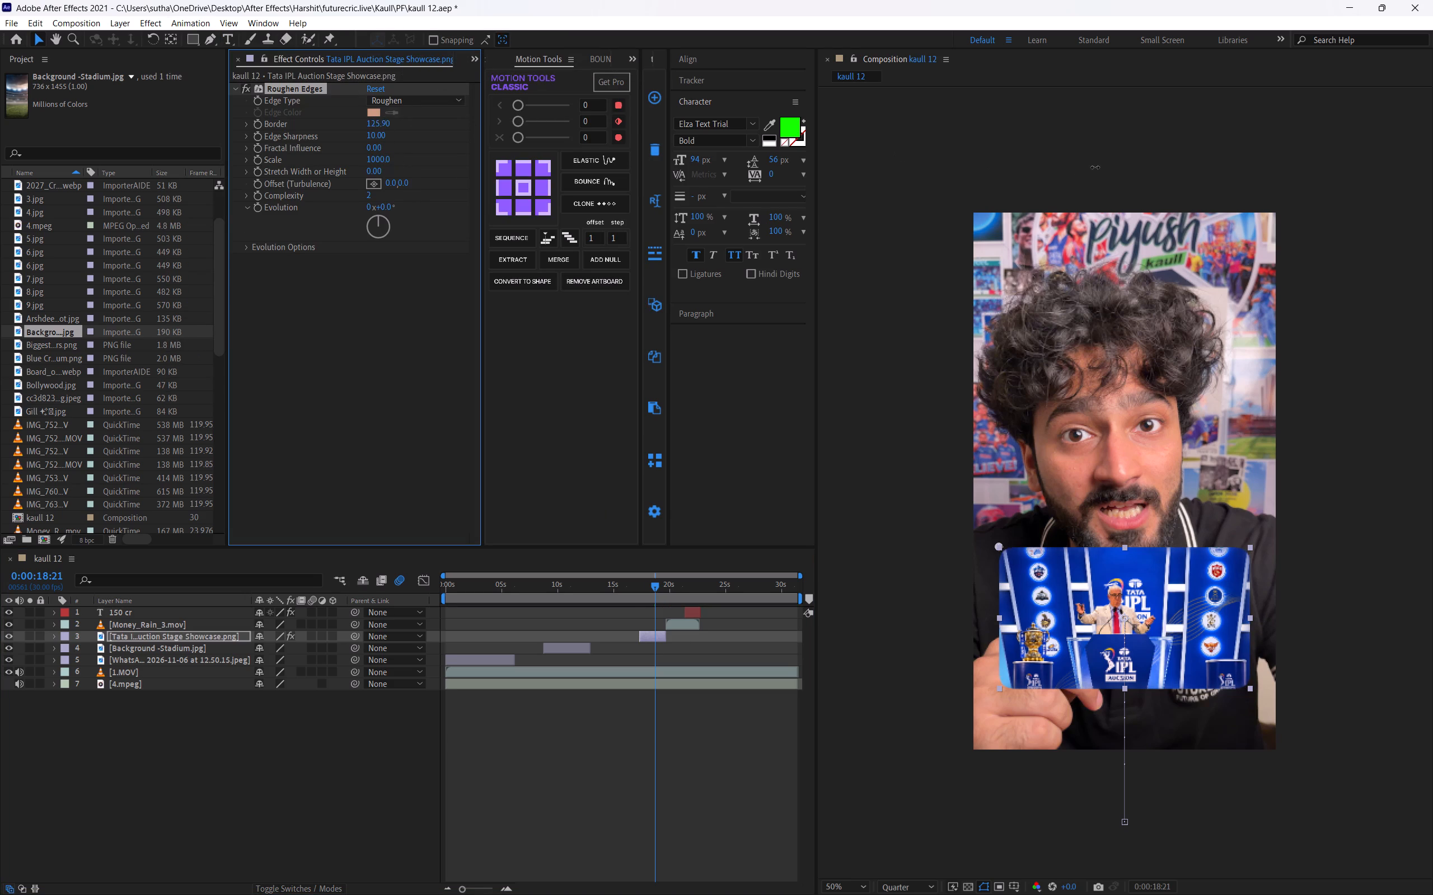
drag(1095, 167, 919, 194)
key(ctrl+s)
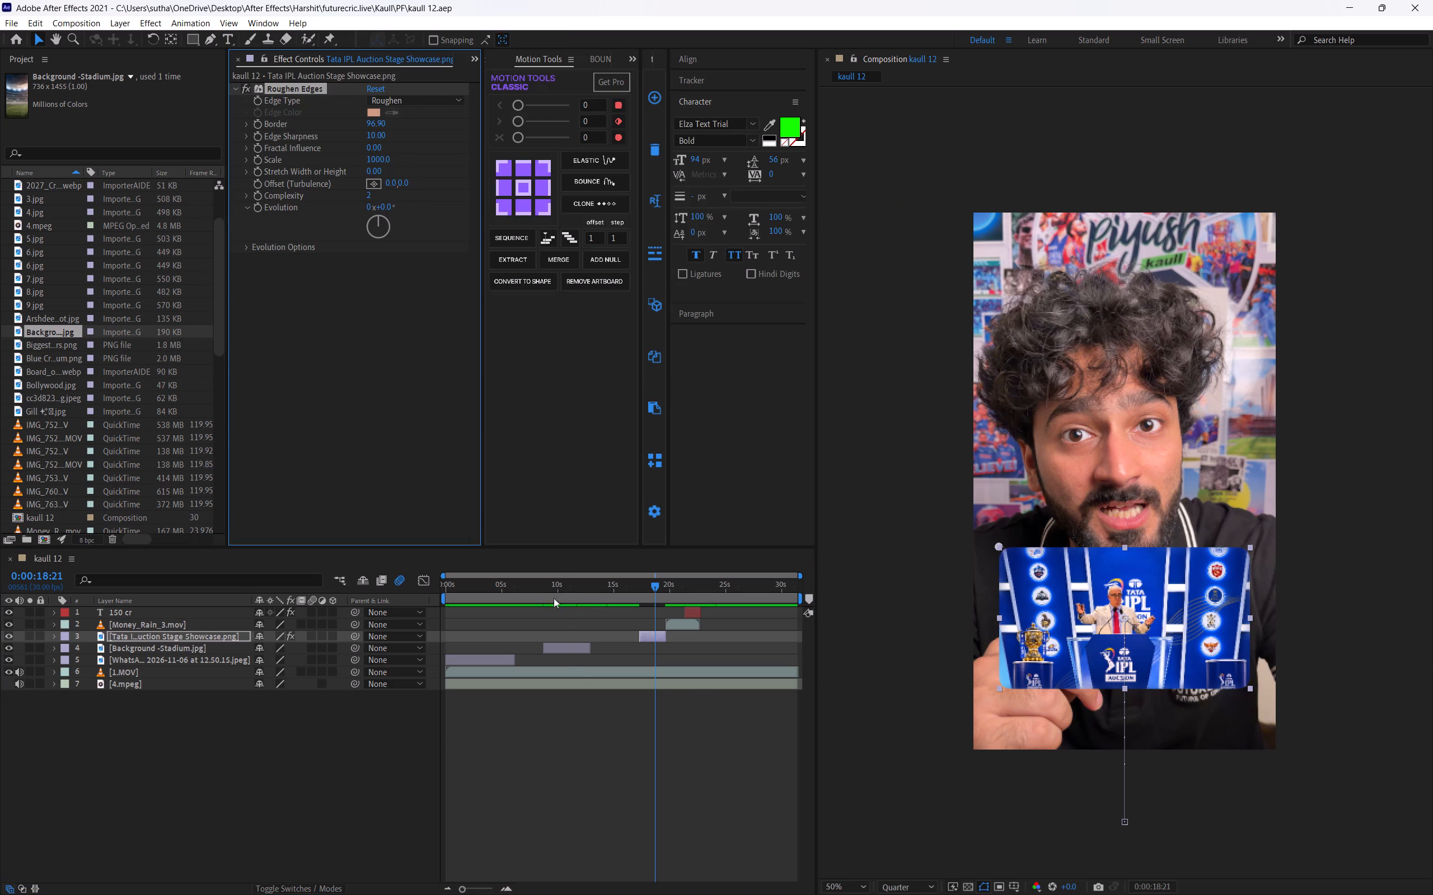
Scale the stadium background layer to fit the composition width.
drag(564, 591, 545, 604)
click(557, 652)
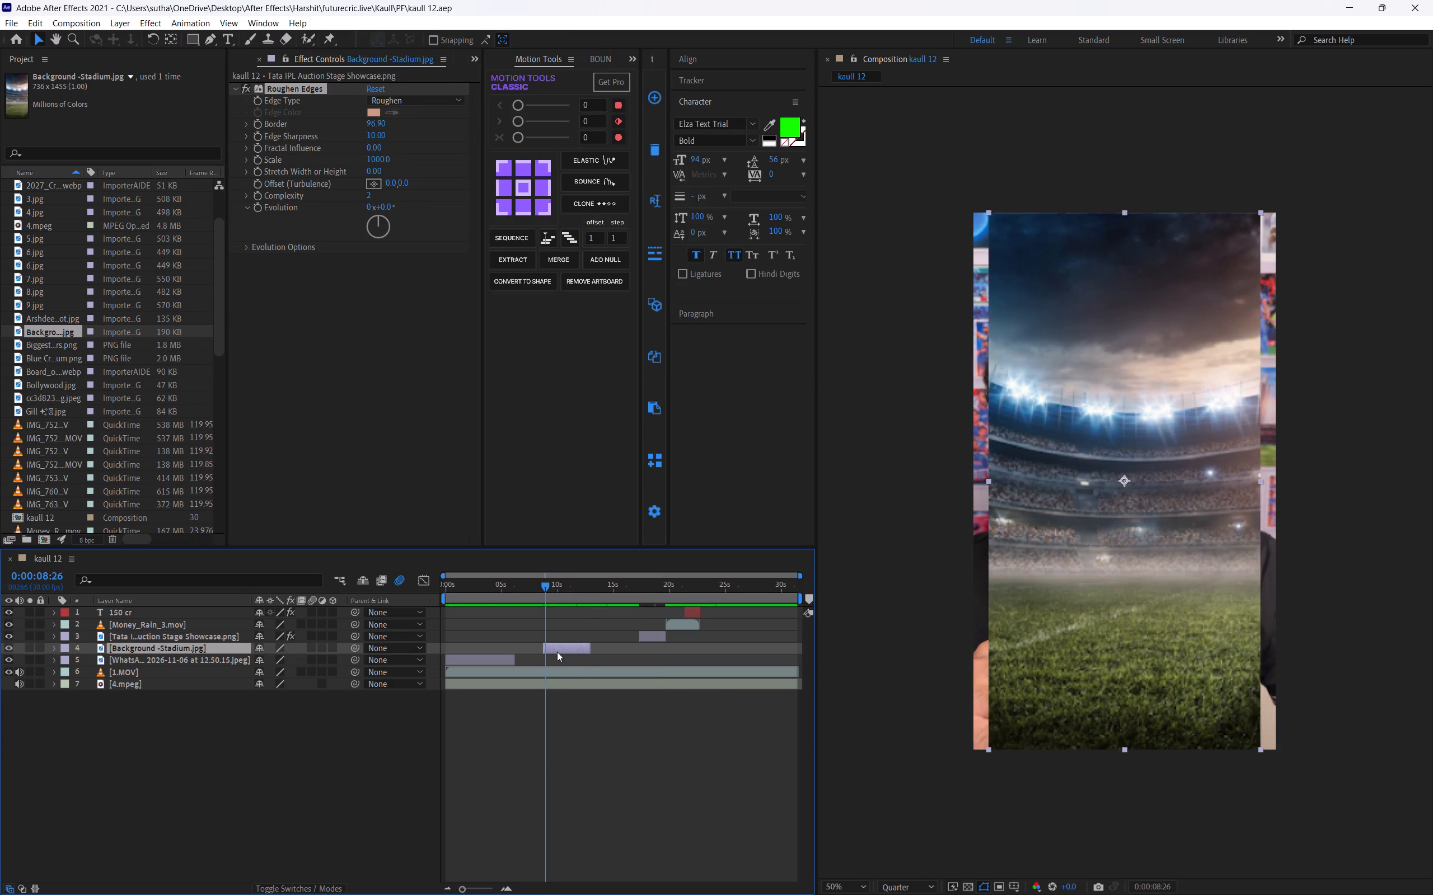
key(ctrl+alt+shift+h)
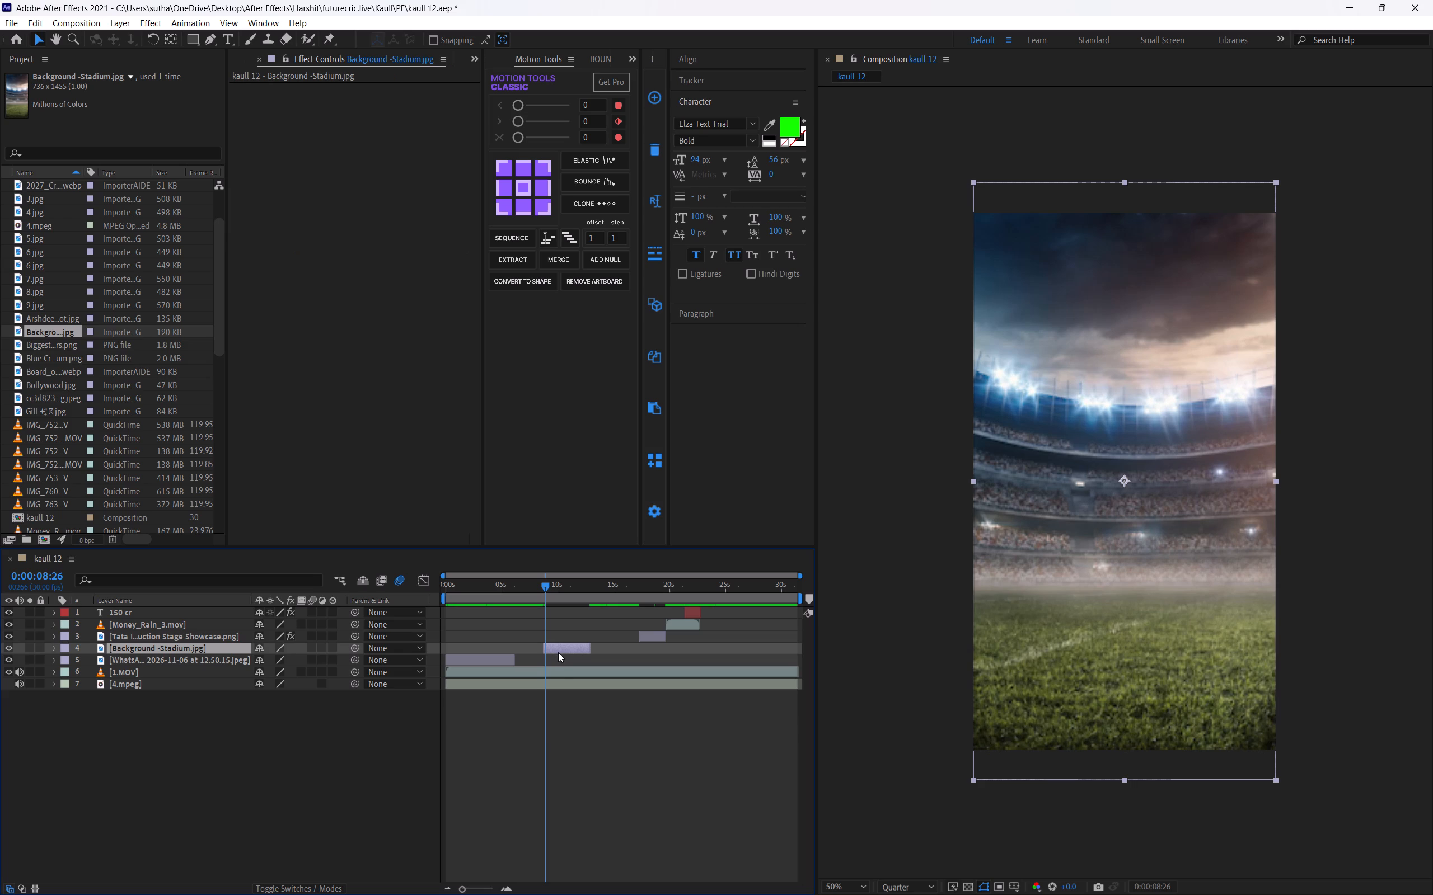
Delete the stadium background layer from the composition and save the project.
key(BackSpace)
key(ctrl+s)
Play back the section after the money rain and leave the current time at 0:00:24:02.
drag(695, 592, 700, 591)
key(space)
key(space)
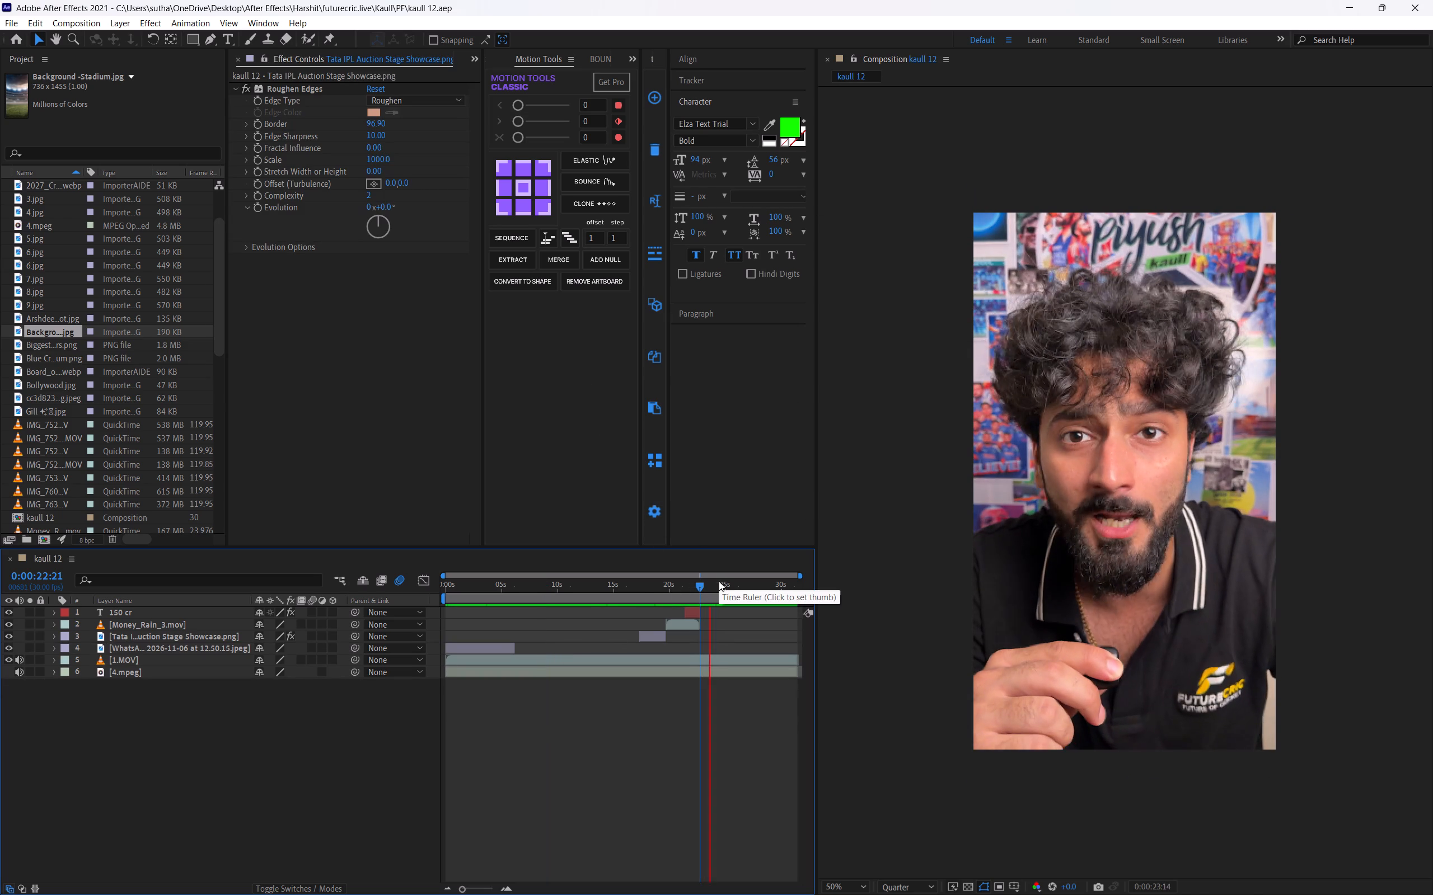
key(space)
key(space)
key(space)
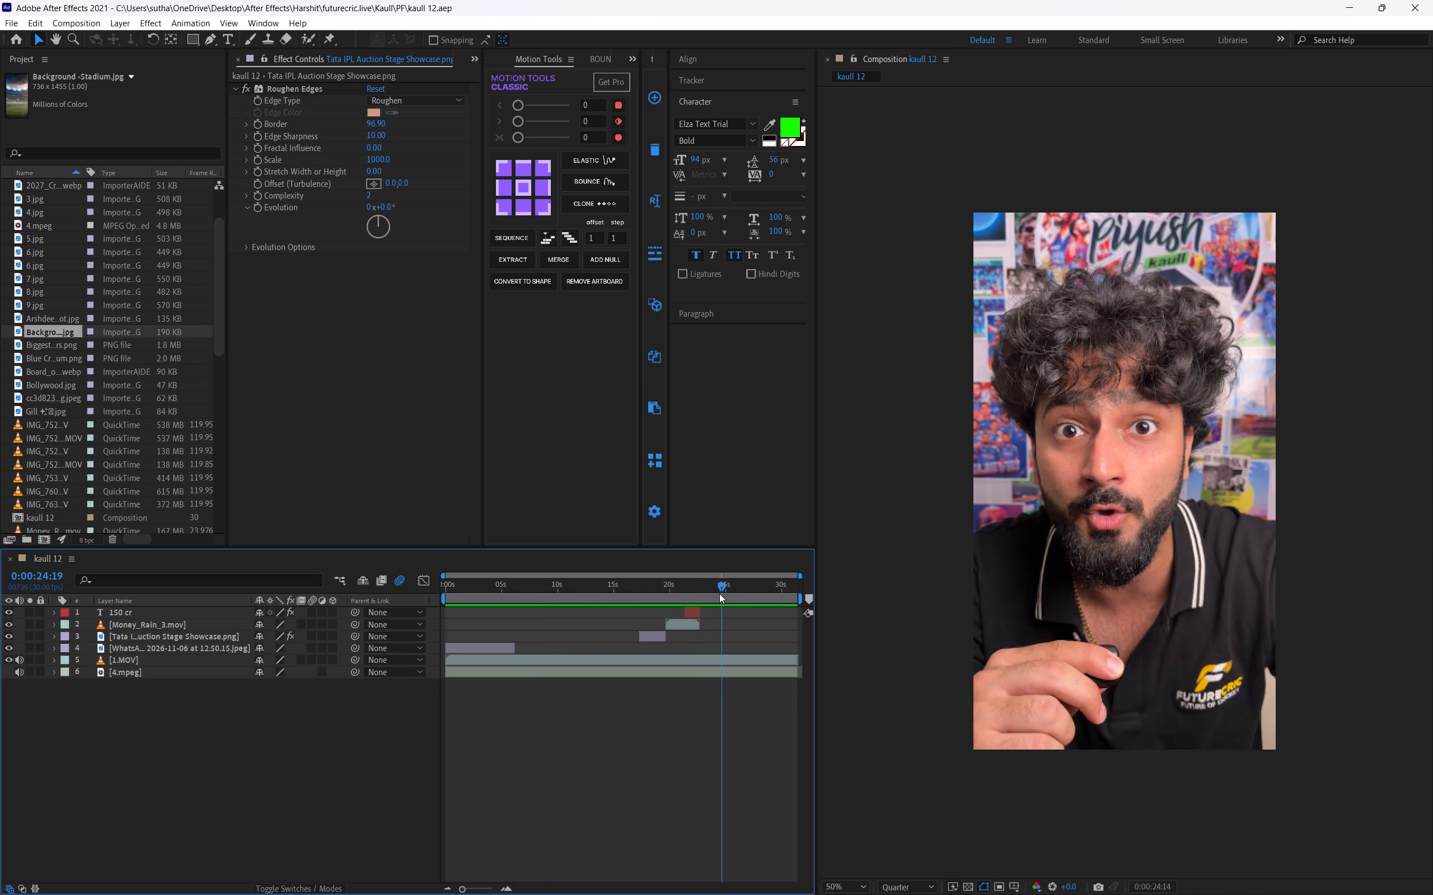
drag(710, 590, 705, 594)
key(space)
key(space)
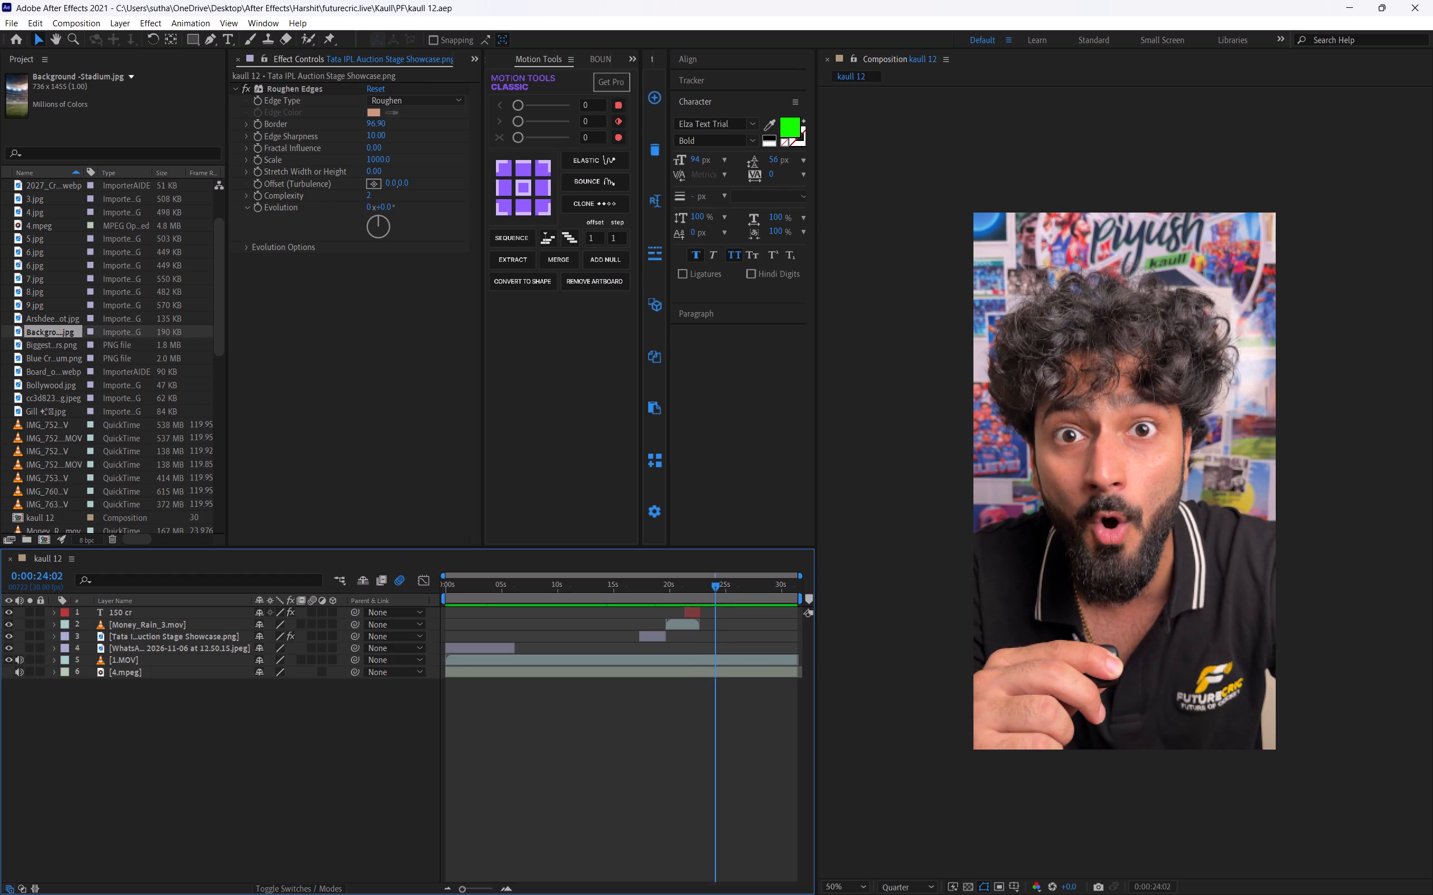
In Chrome, download the three-cricketer stadium image from ChatGPT to the Assets folder as Cricket Rivals Under Stadium Lights in PNG format.
click(771, 870)
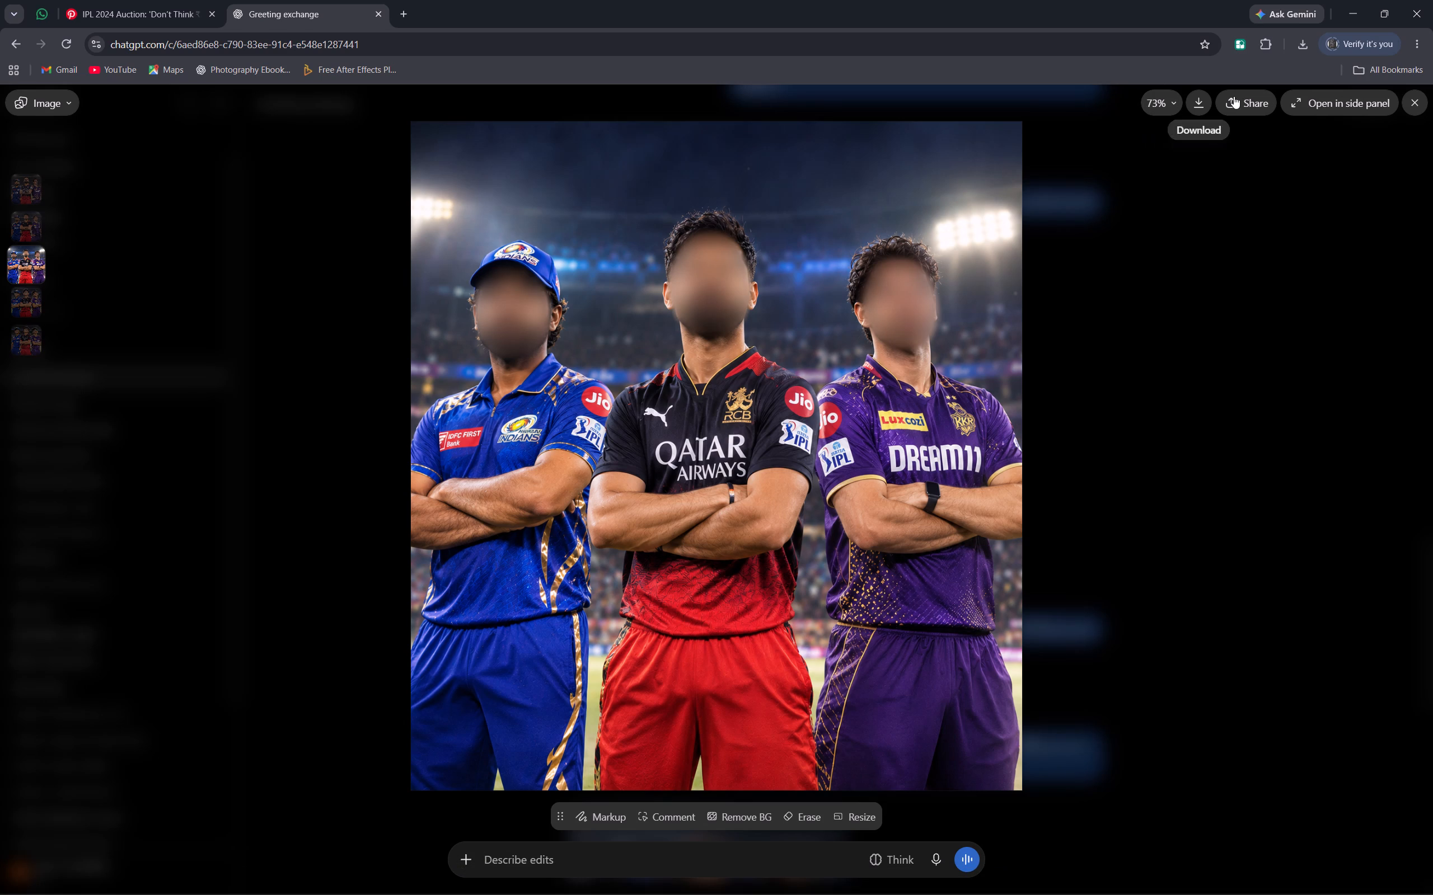
click(1206, 103)
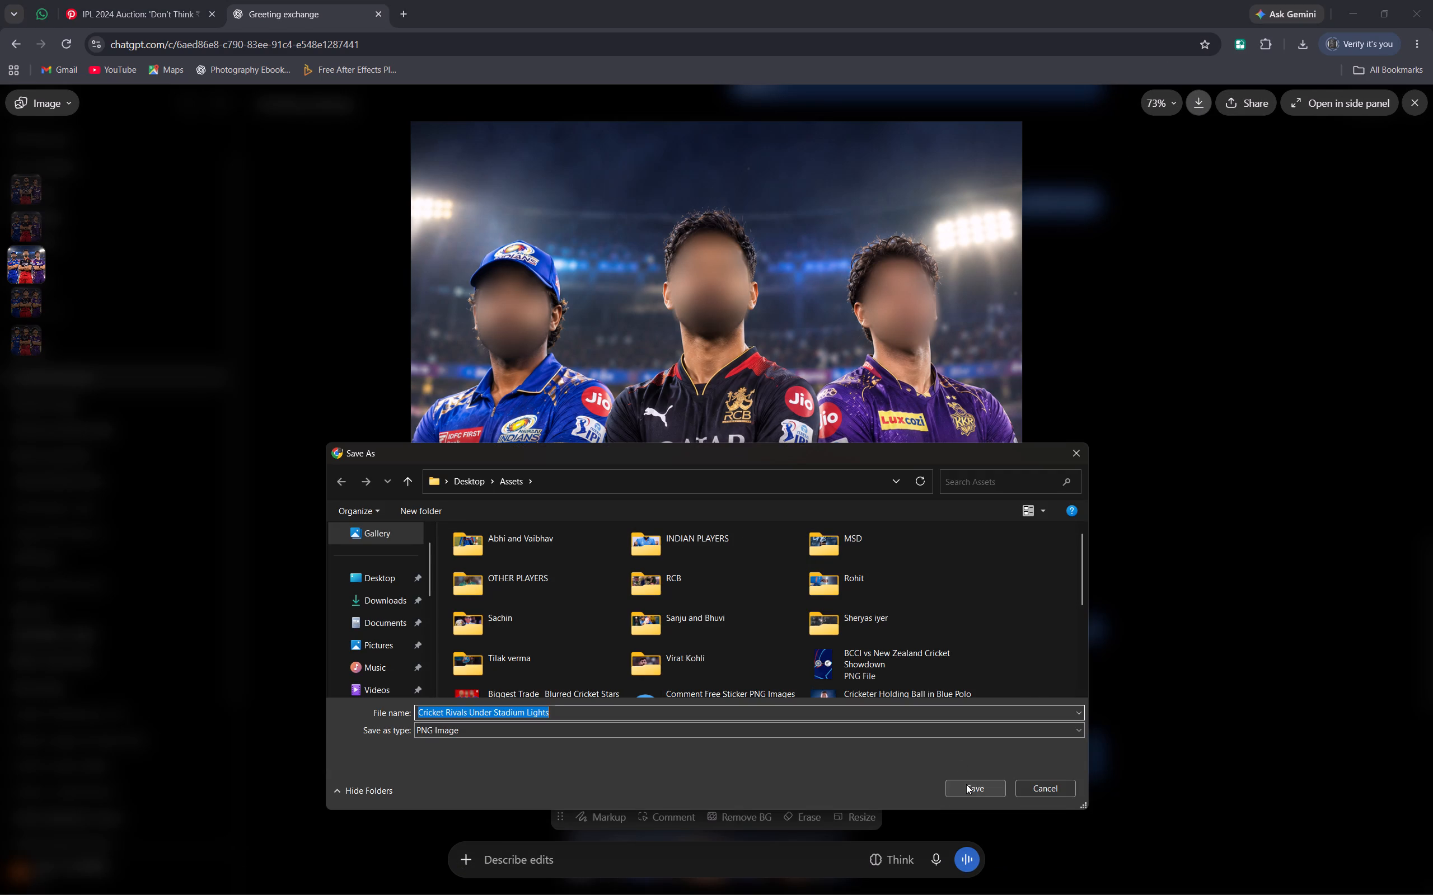
click(966, 784)
Bring the downloaded Cricket Rivals image into After Effects as the top layer of kaull 12 and fit it to the composition height.
drag(1203, 89, 688, 865)
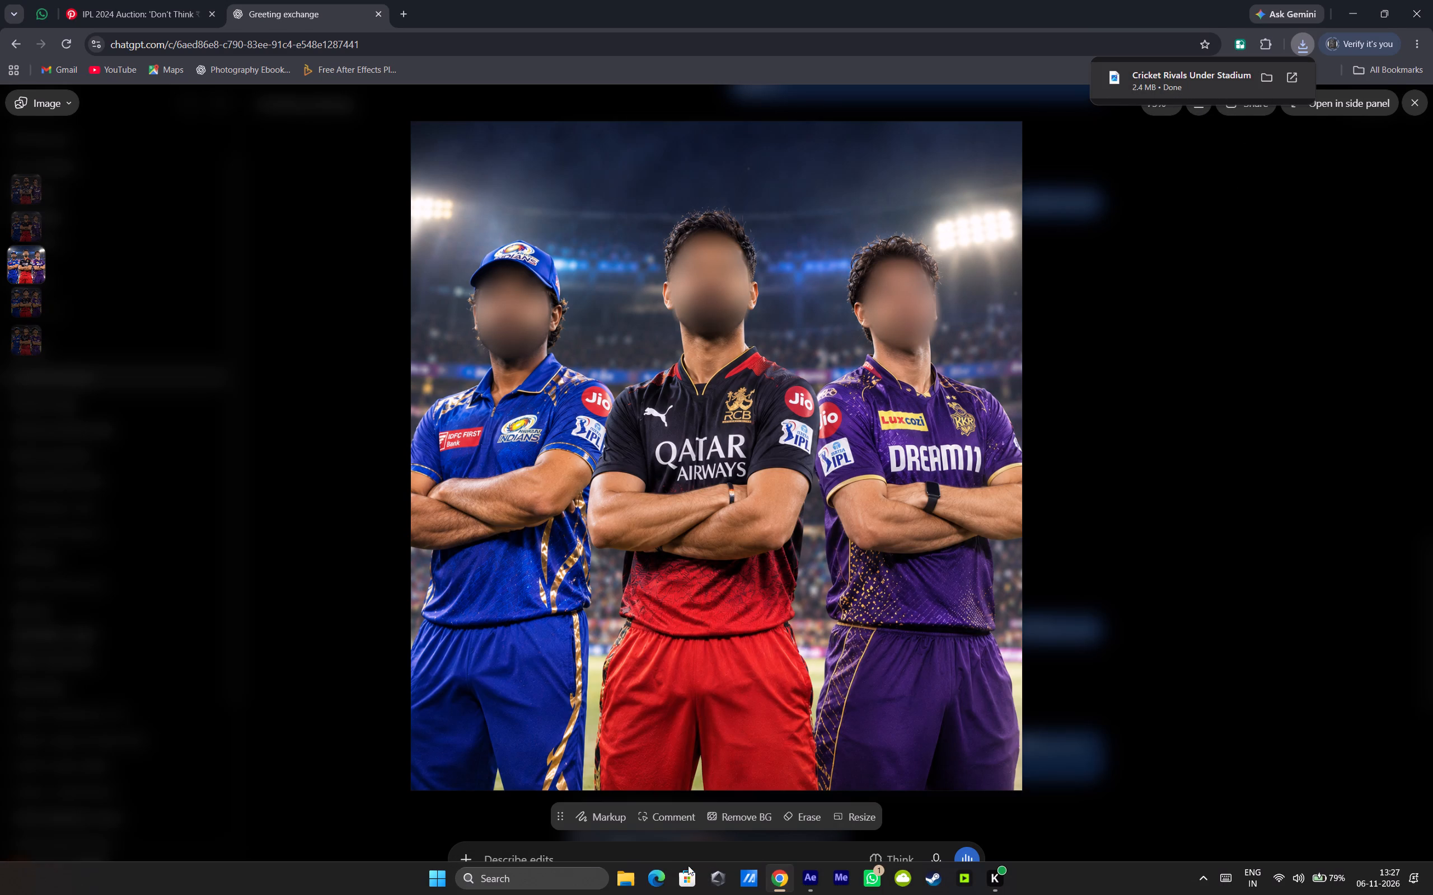
drag(688, 865, 725, 607)
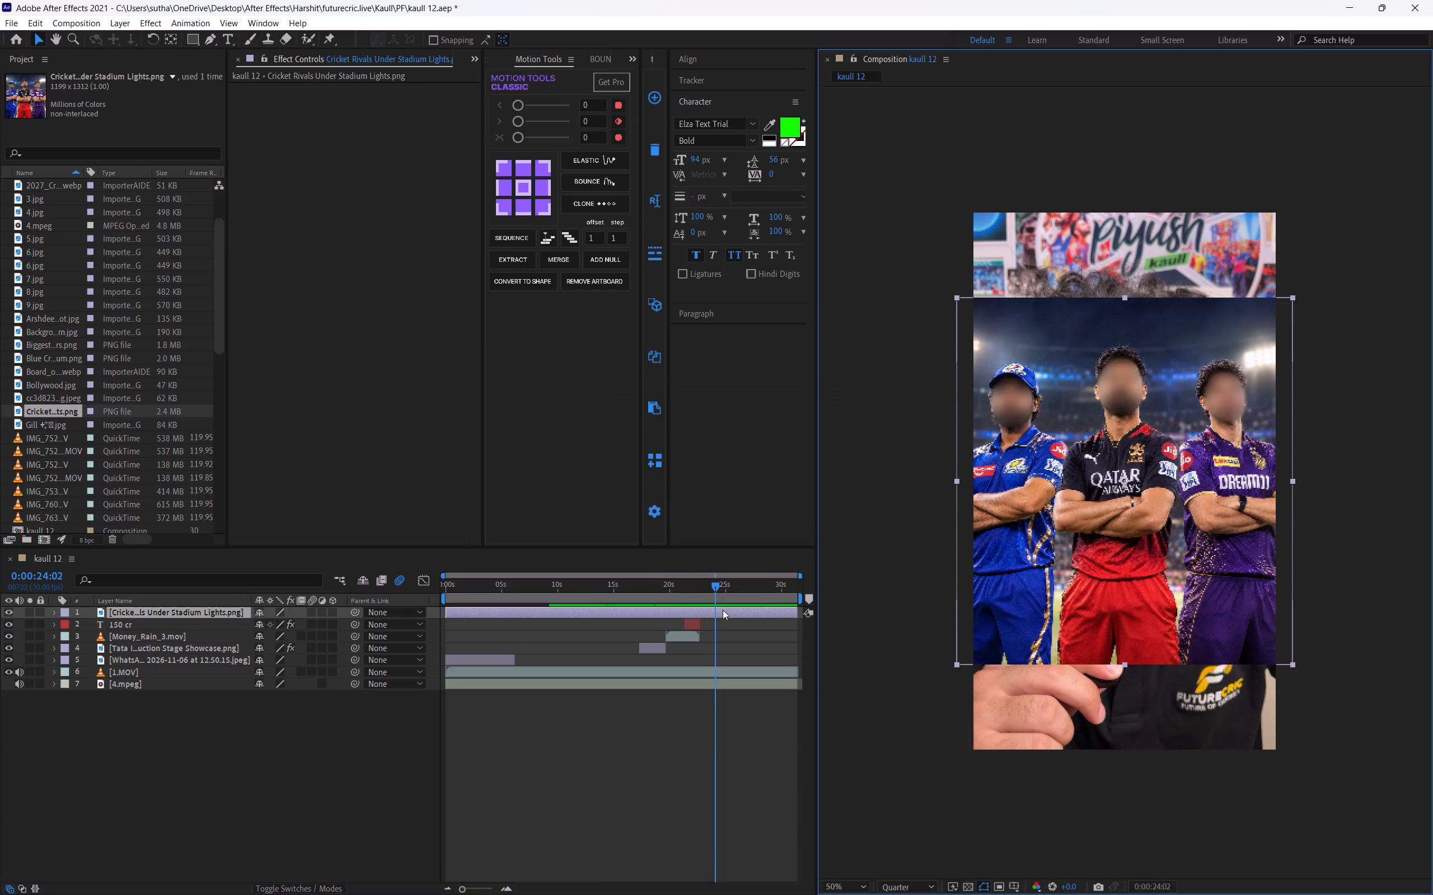
key(ctrl+alt+shift+h)
key(ctrl+alt+shift+g)
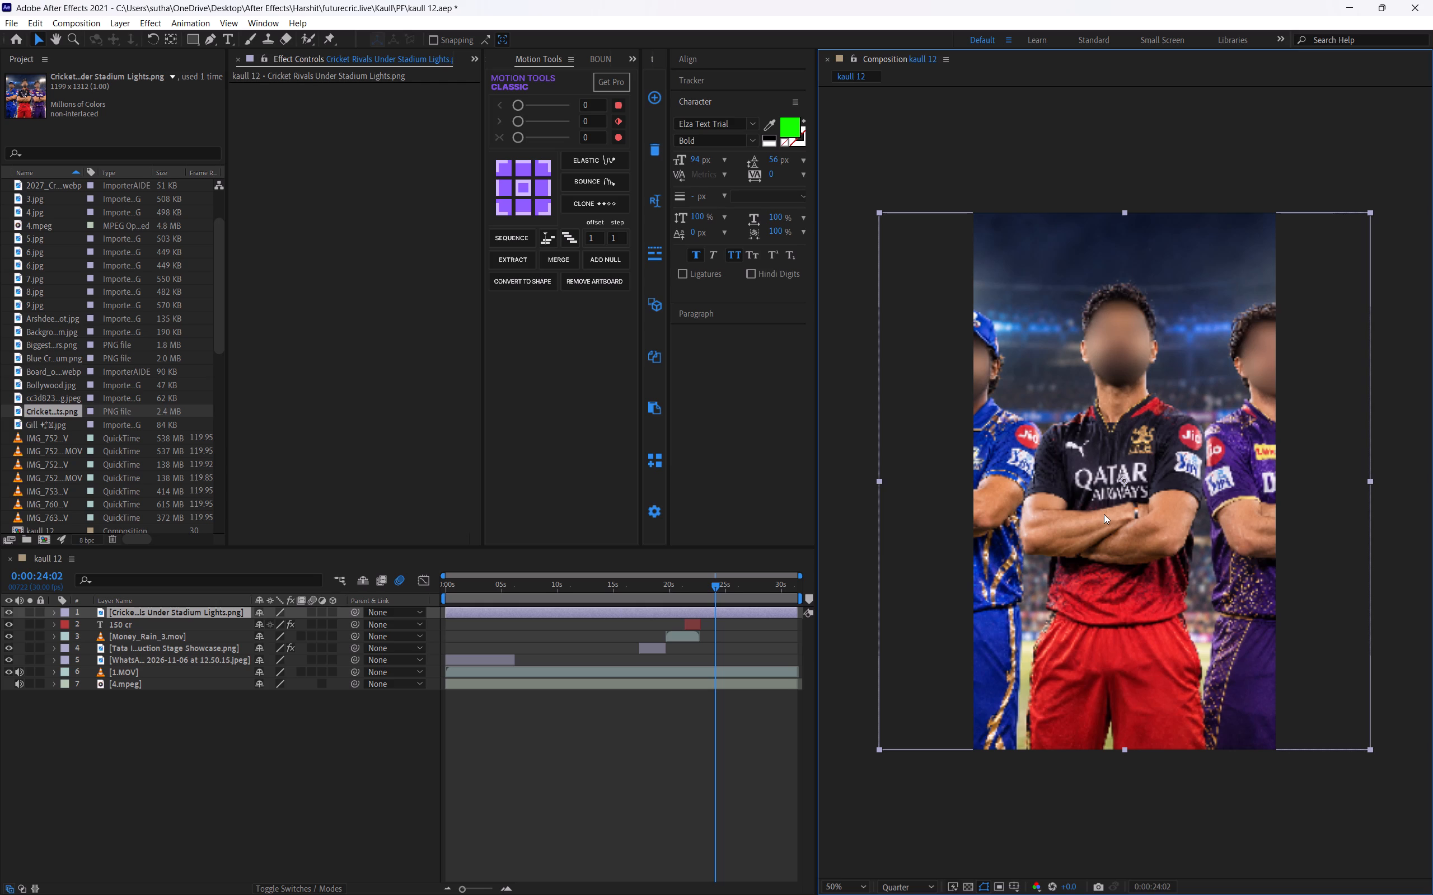
Move the Cricket Rivals image layer so that it starts at 0:00:24:02 and preview from there.
click(706, 583)
key(space)
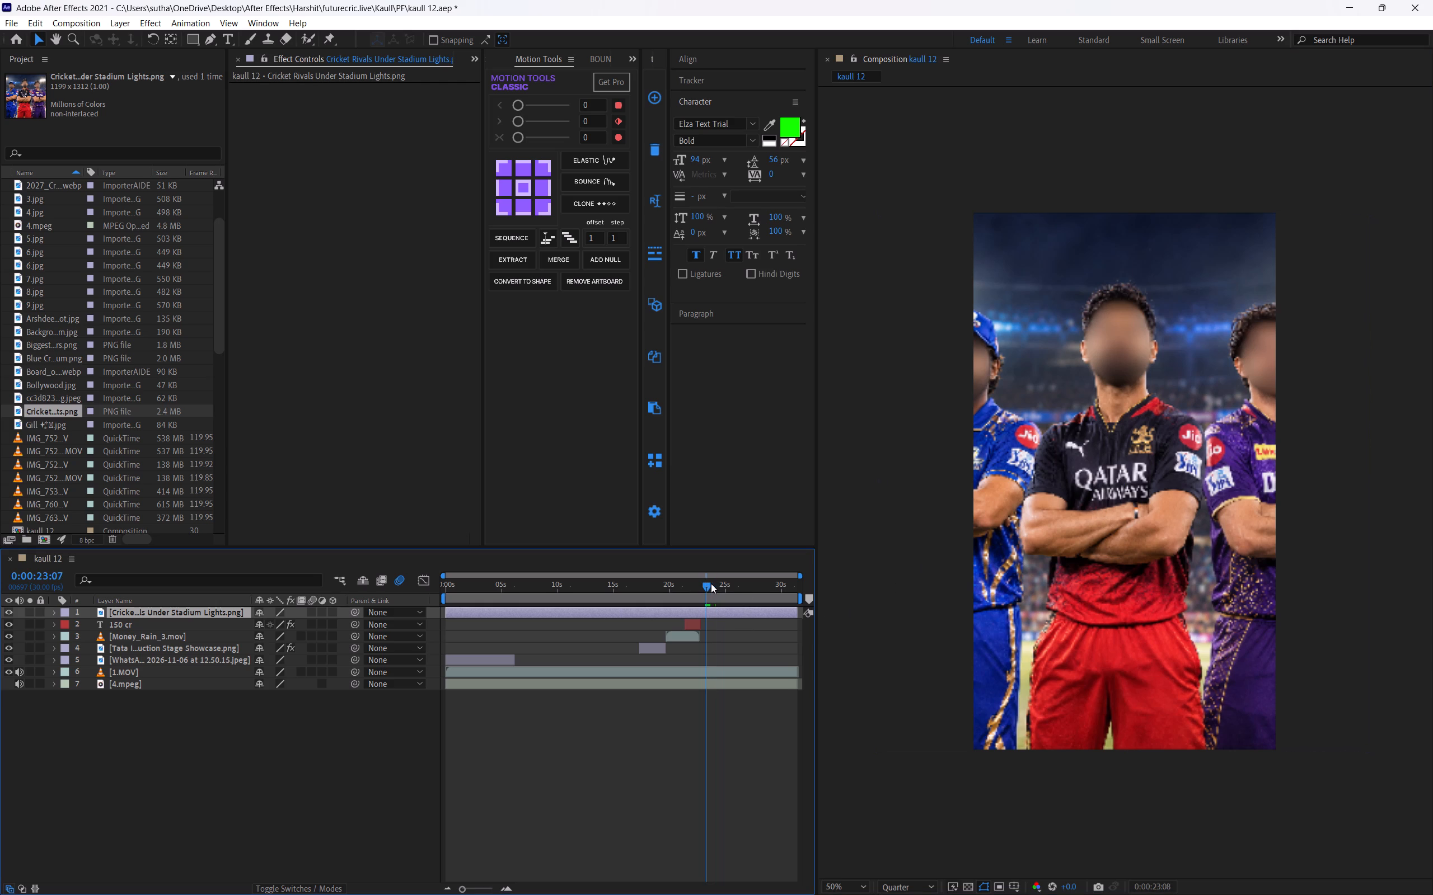
key(space)
click(711, 583)
key(space)
key(space)
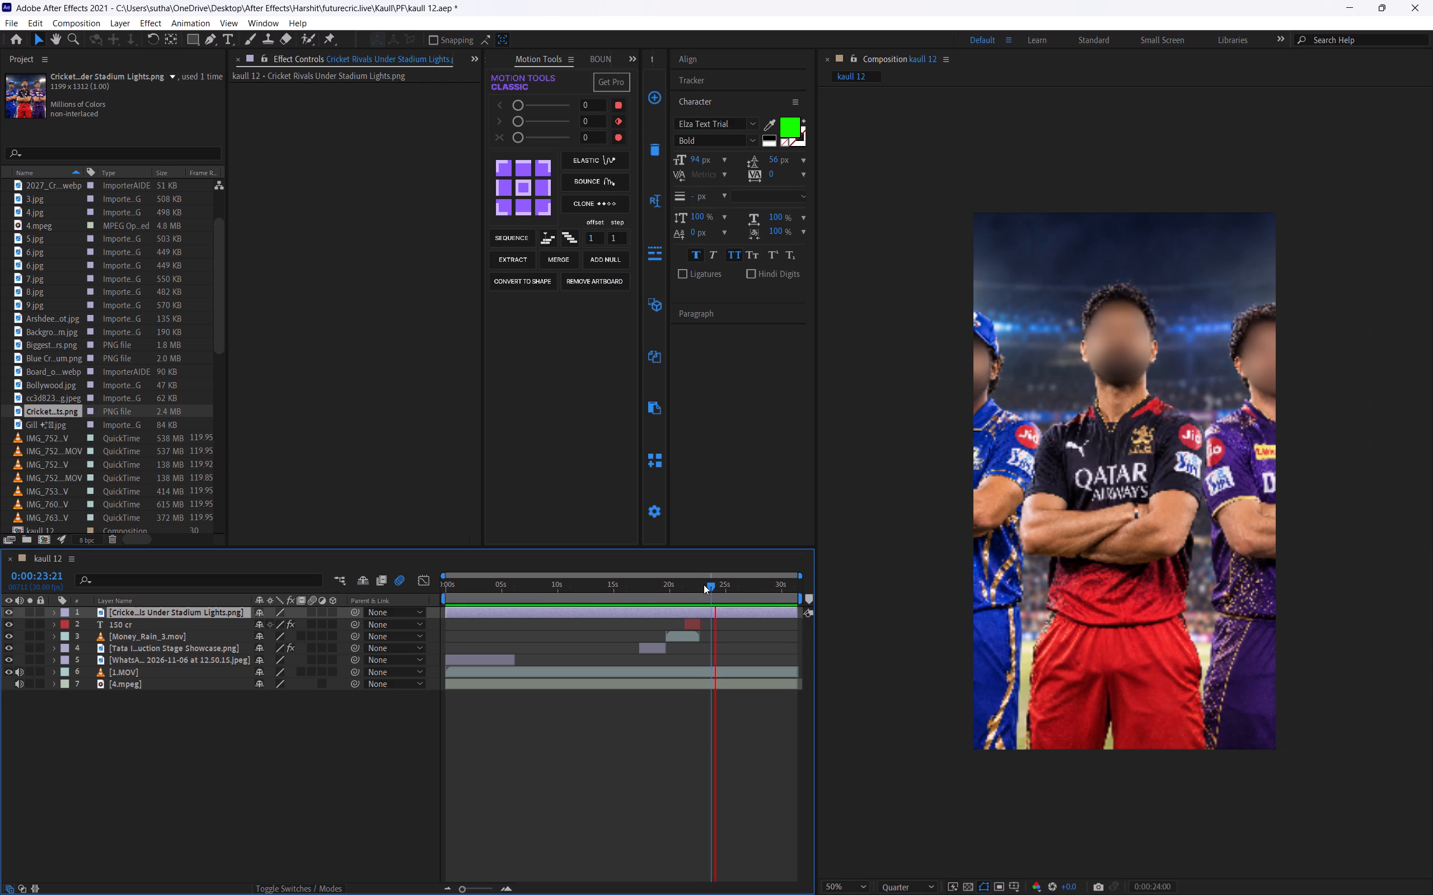
text([)
key(space)
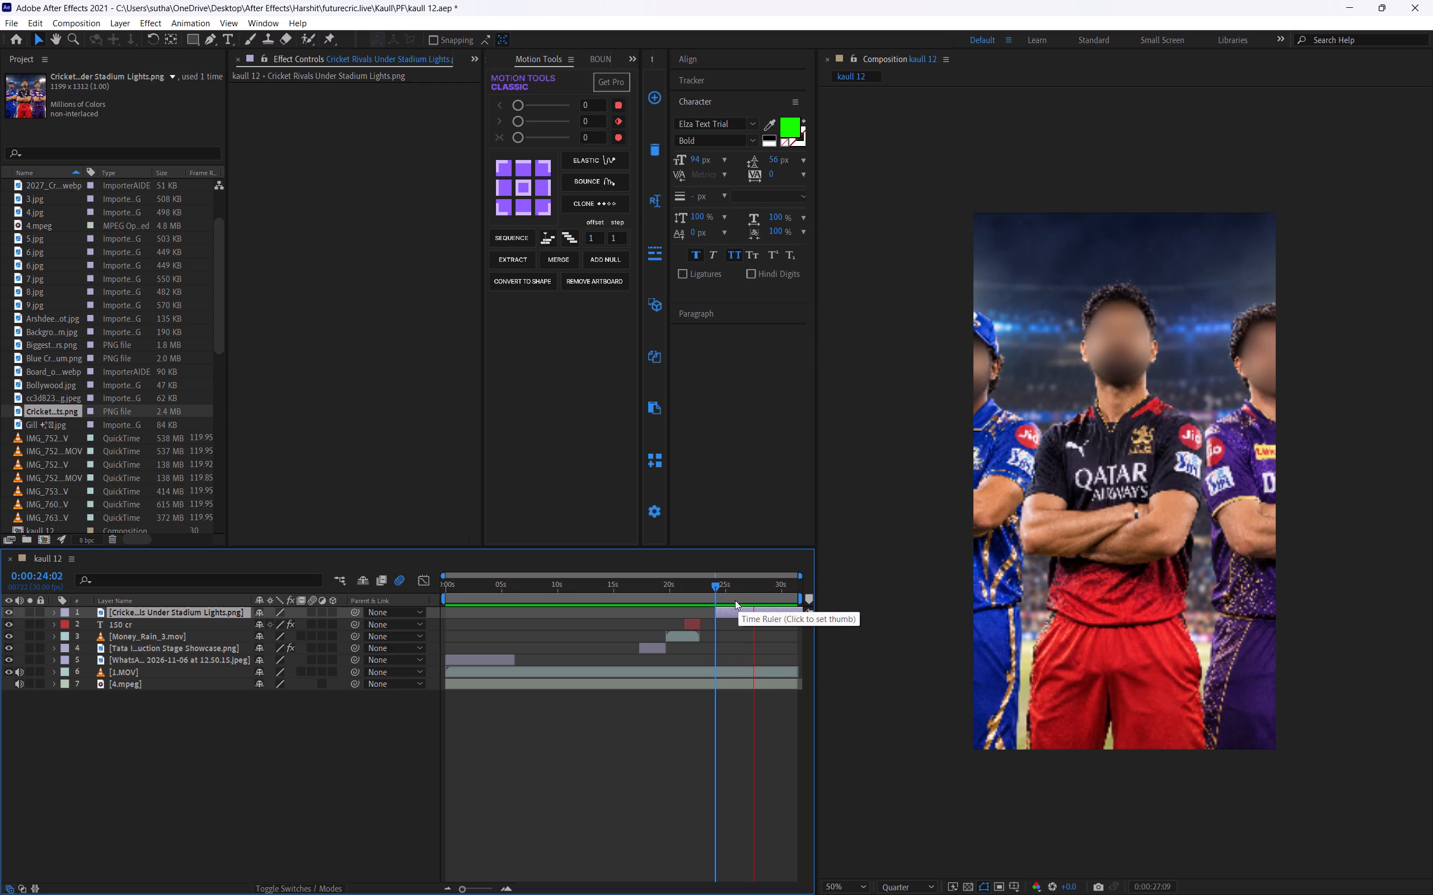
Preview the Cricket Rivals image layer and trim it to end at 0:00:26:06, deleting the remainder.
click(734, 600)
key(space)
key(space)
key(ctrl+shift+d)
key(BackSpace)
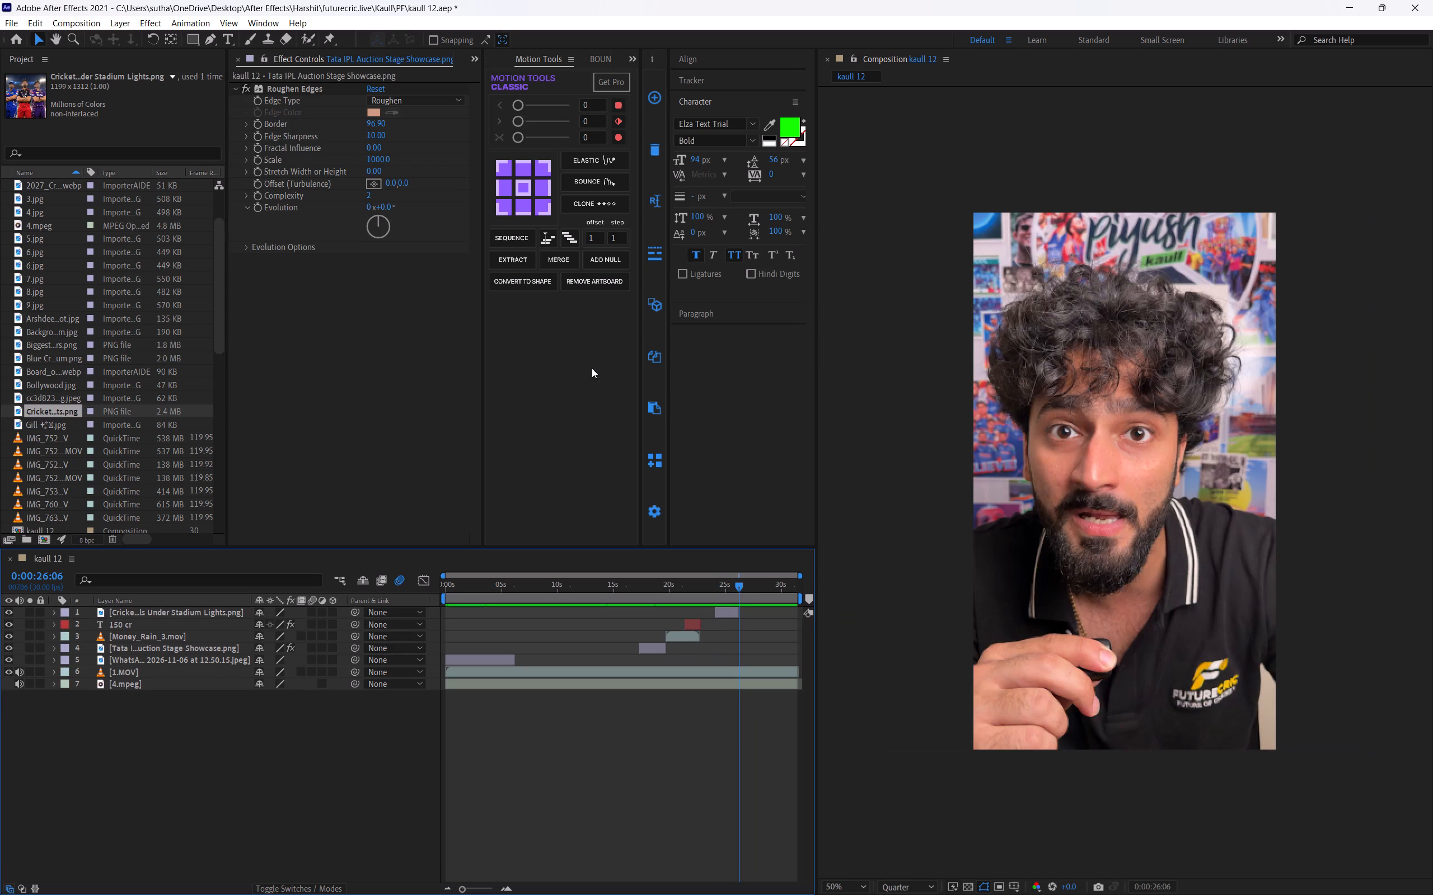
Set the Cricket Rivals layer's Position to 862, 960 so the blue-kit and red-kit cricketers fill the frame at 0:00:24:02.
click(724, 610)
key(i)
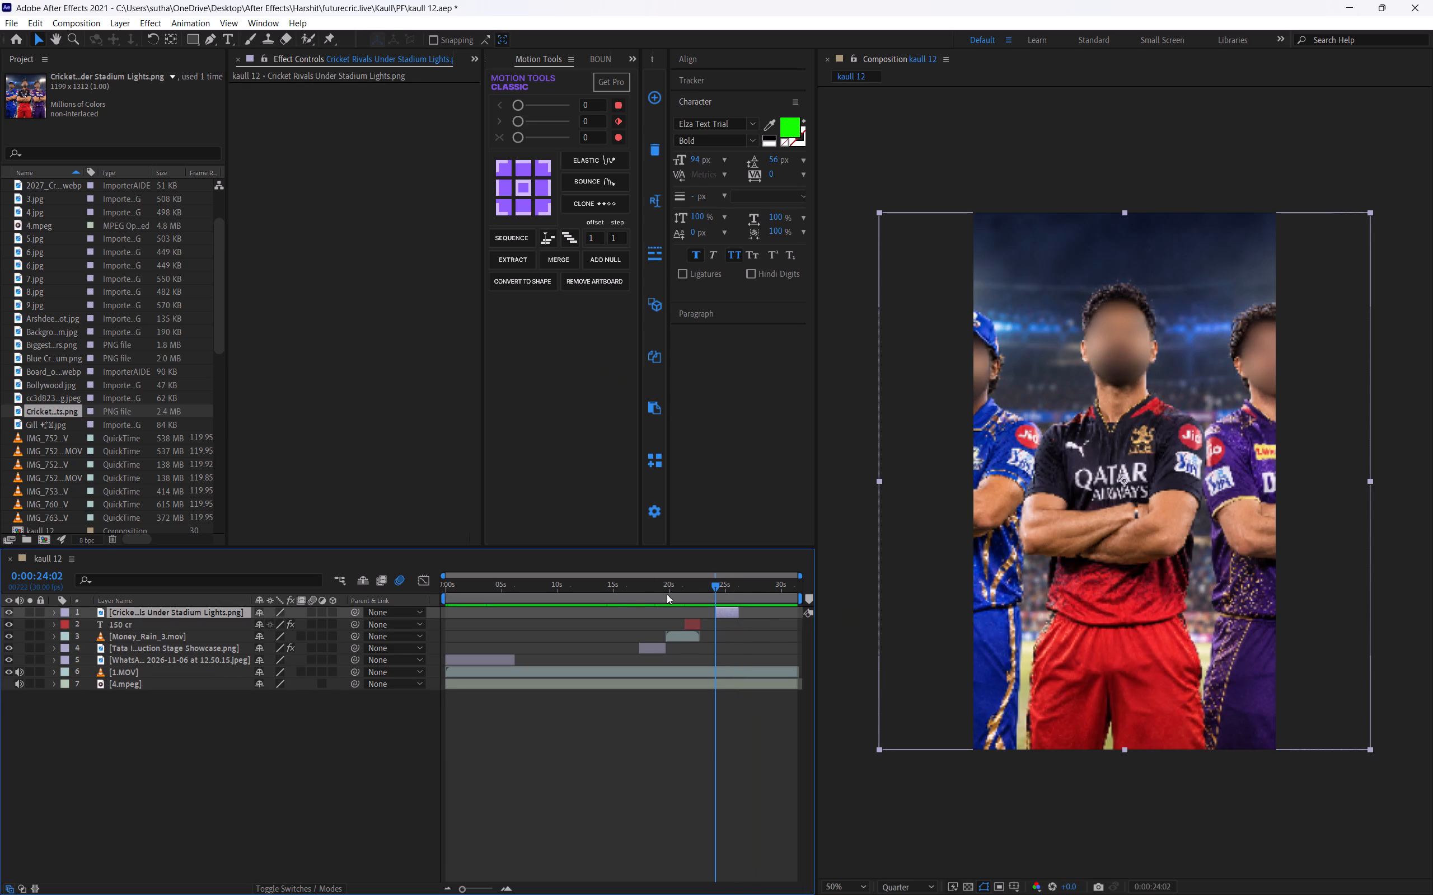
key(p)
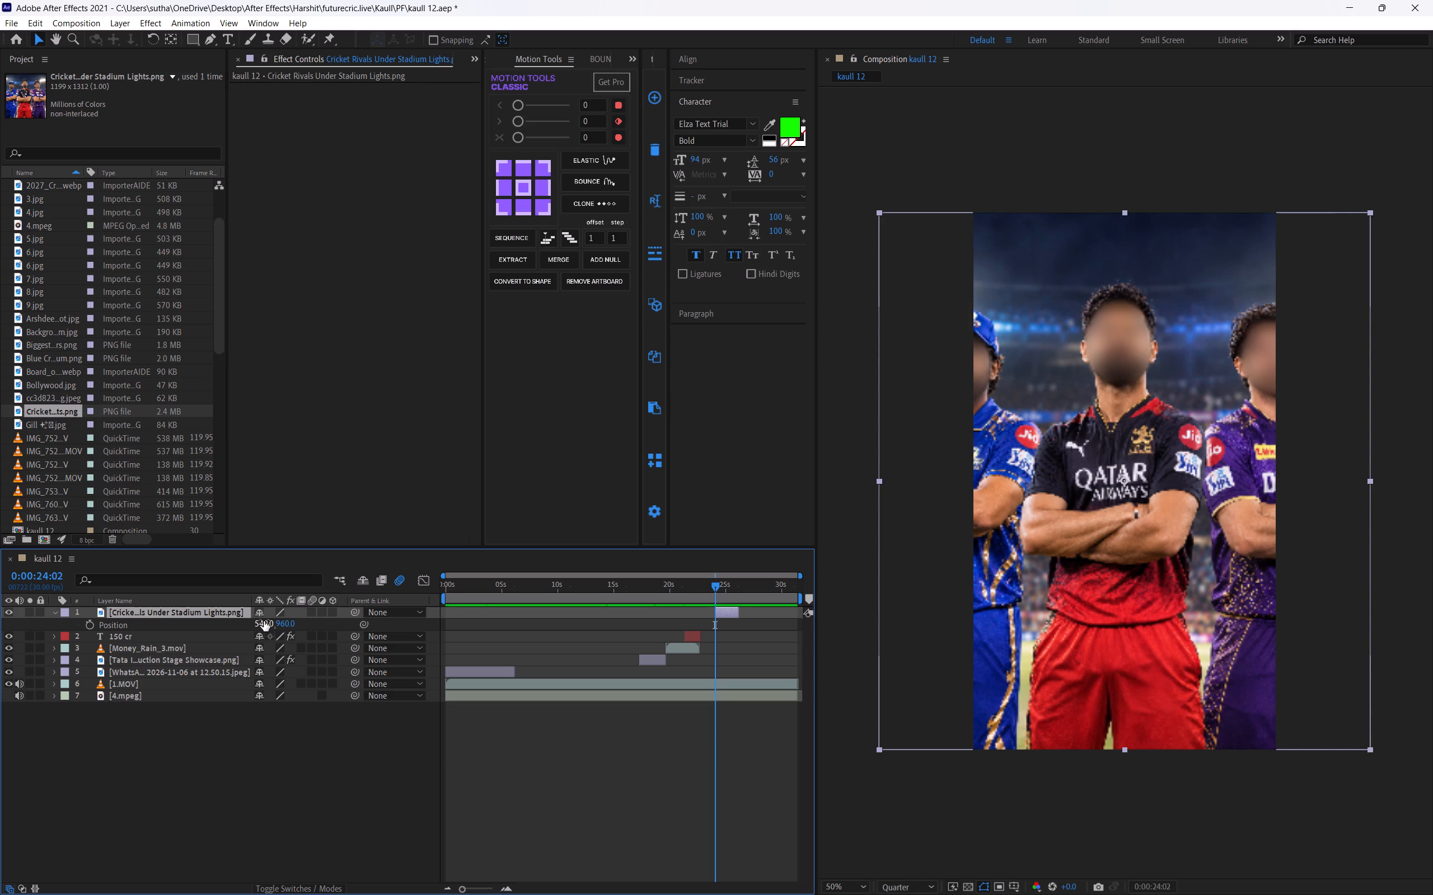
drag(264, 621, 494, 615)
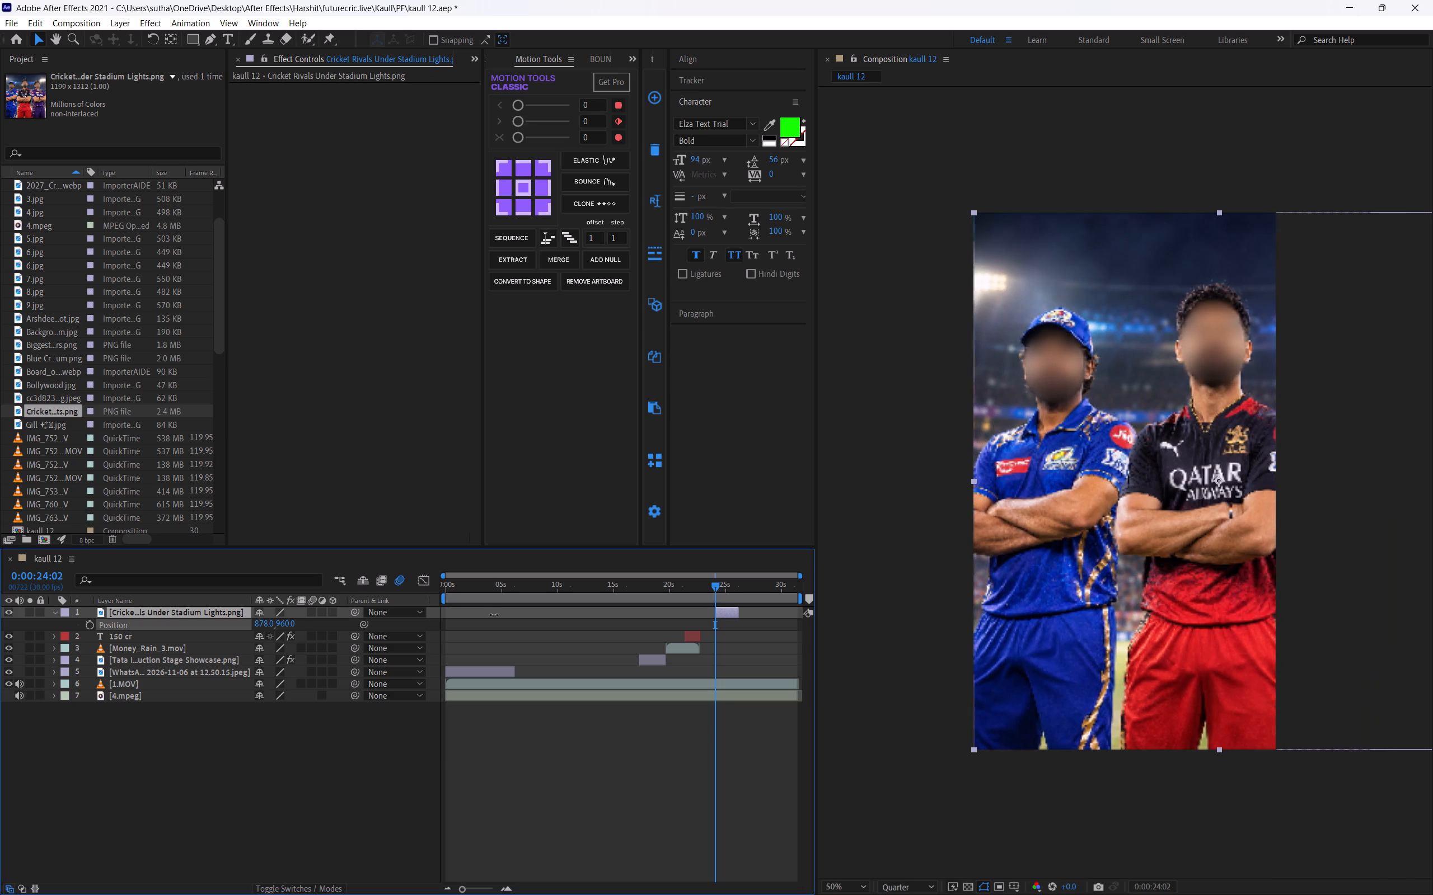
drag(494, 615, 486, 618)
Add an adjustment layer starting at 0:00:24:02 above the Cricket Rivals layer and apply the Transform effect to it.
key(ctrl+alt+y)
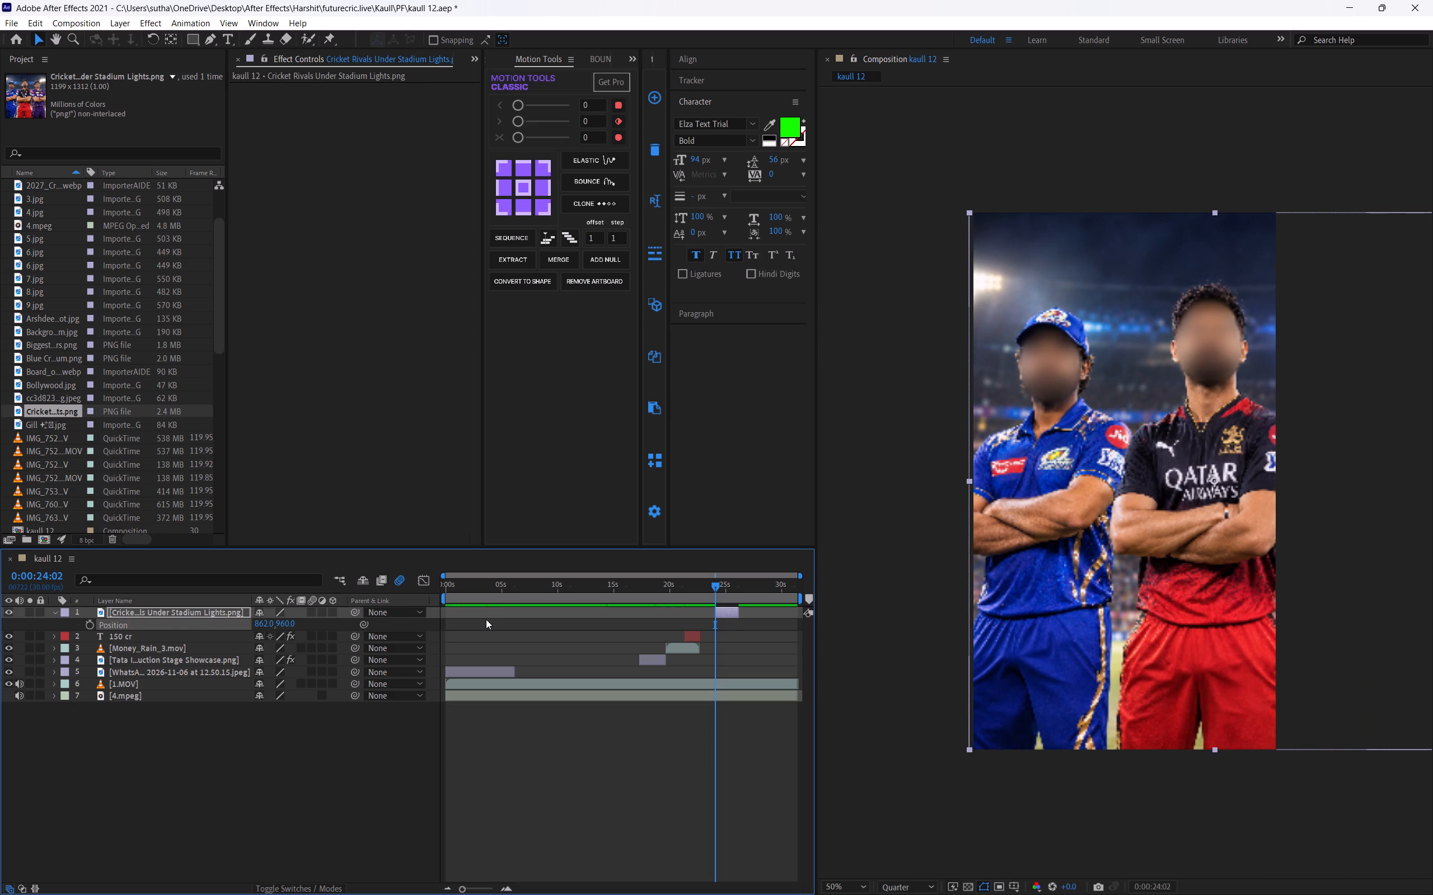
key(bracketleft)
key(ctrl+space)
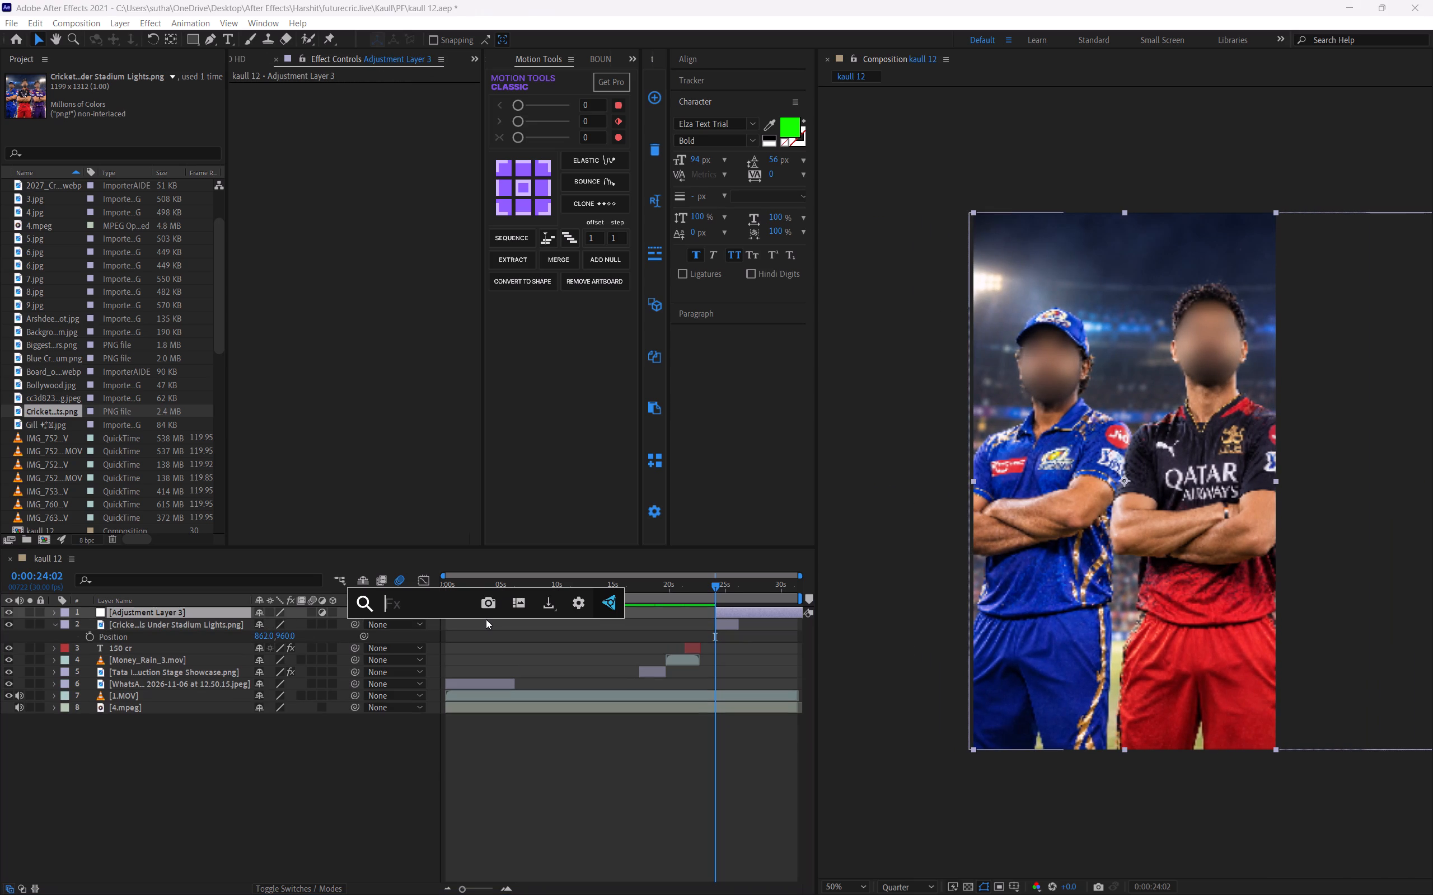
text(tyr)
key(BackSpace)
key(BackSpace)
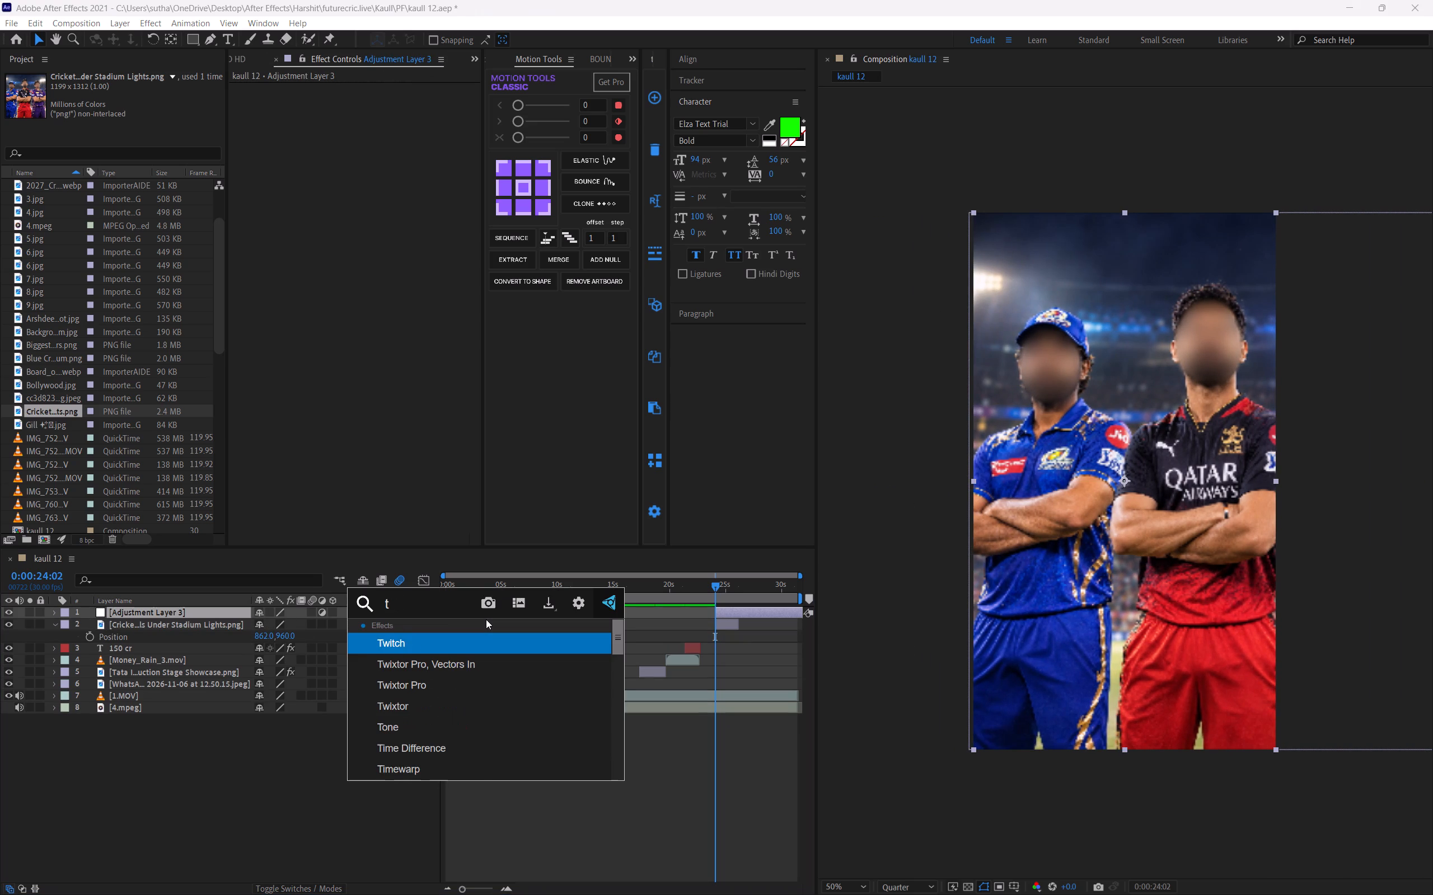
text(ran)
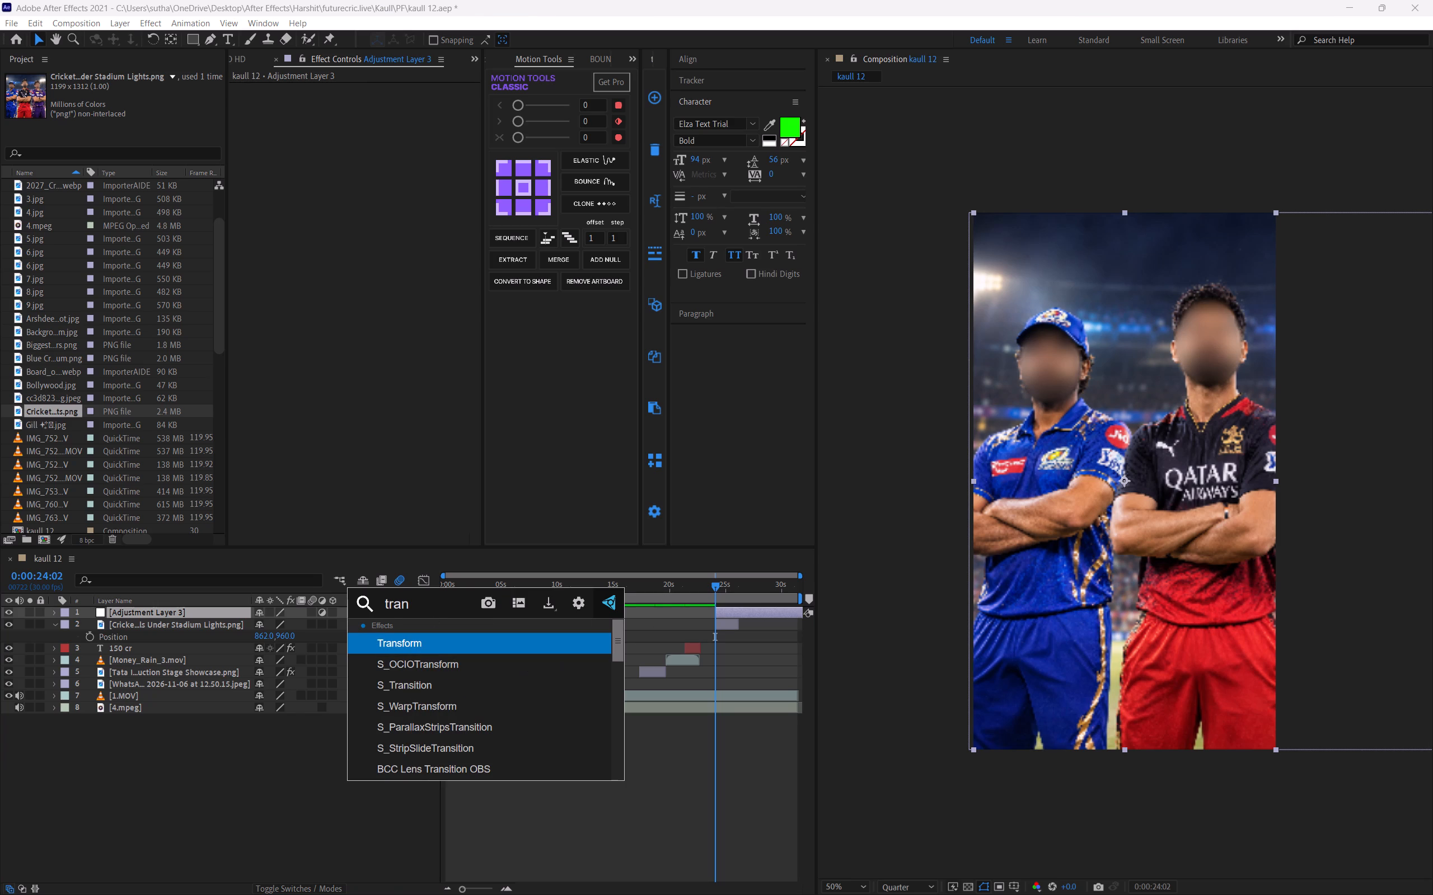
click(415, 648)
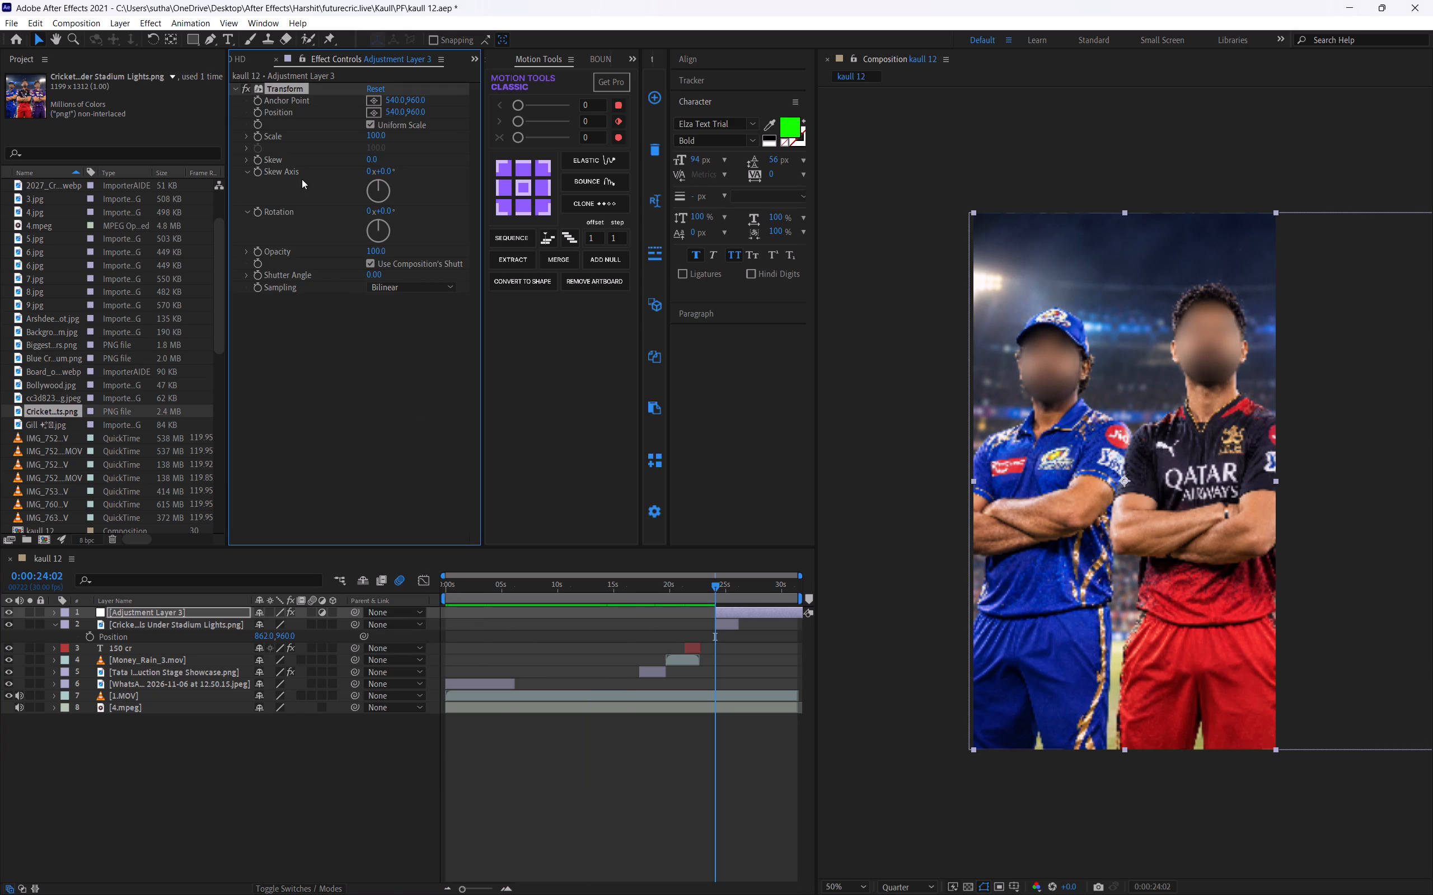
Add a Transform Position keyframe of 540, 960 on the adjustment layer and place it at about 0:00:24:18.
click(257, 115)
key(space)
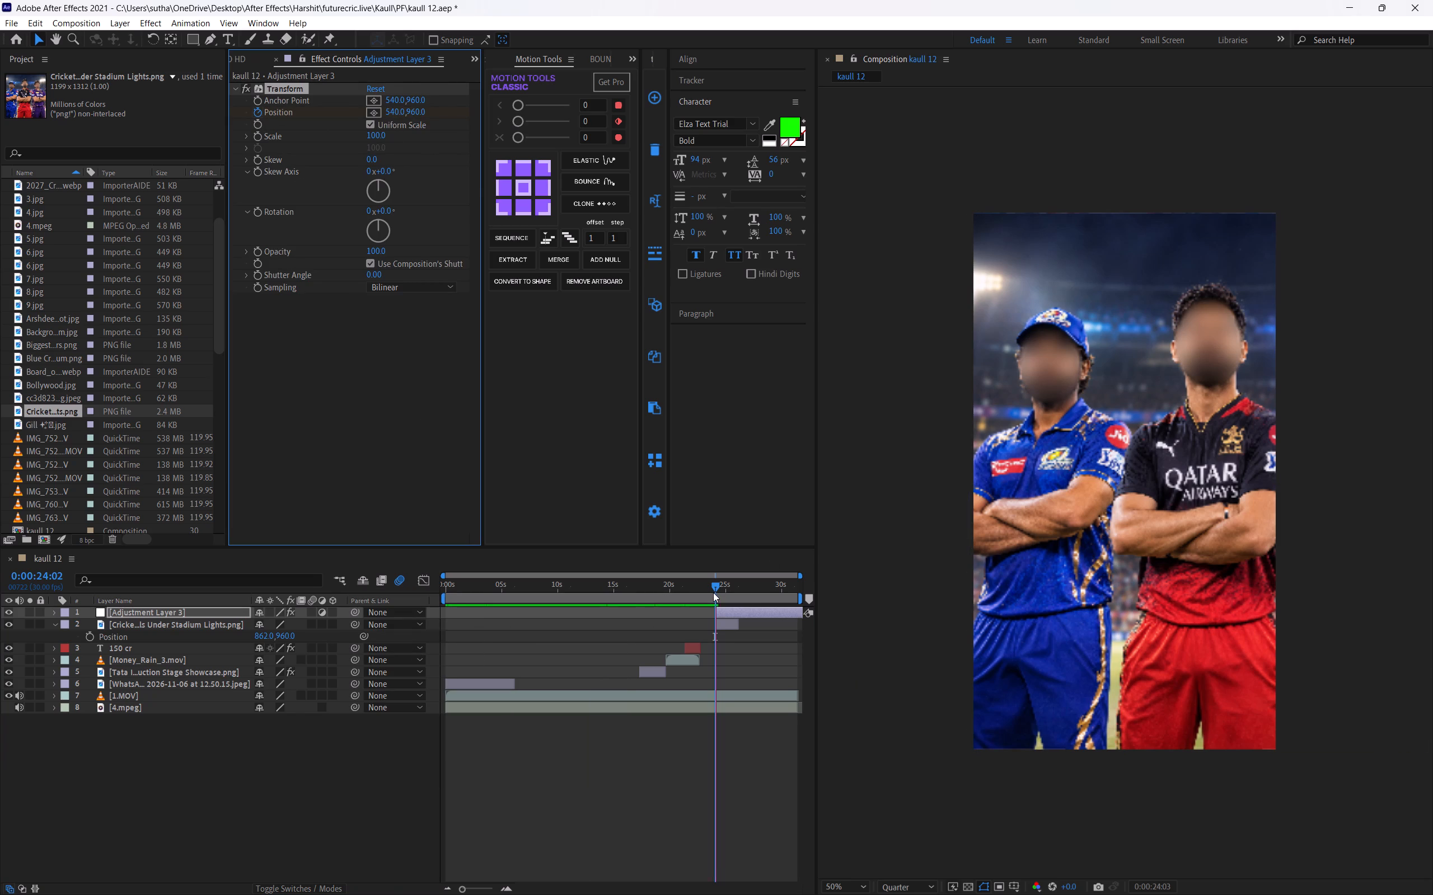
key(space)
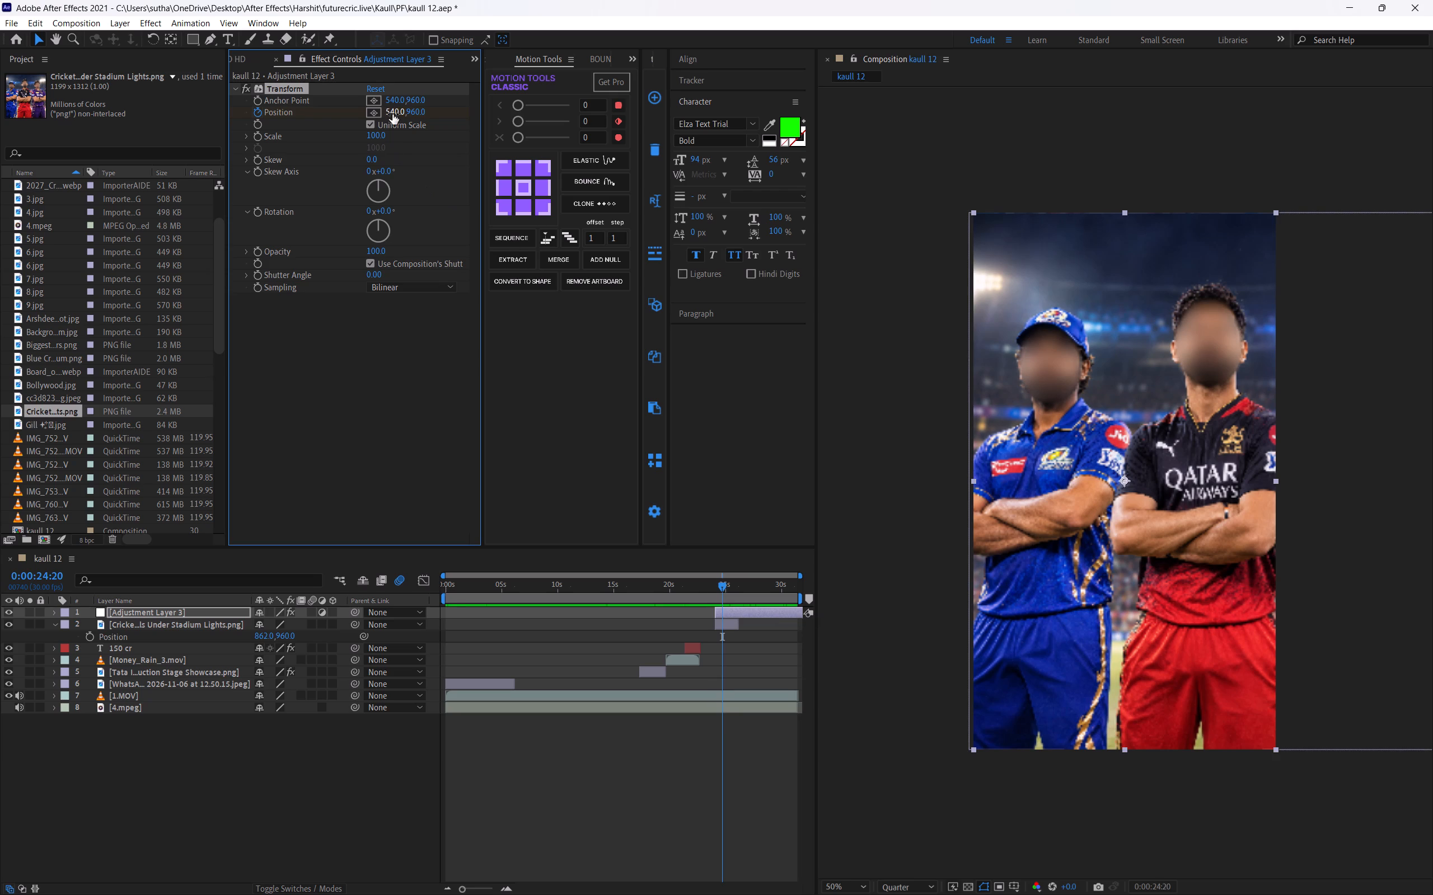
key(u)
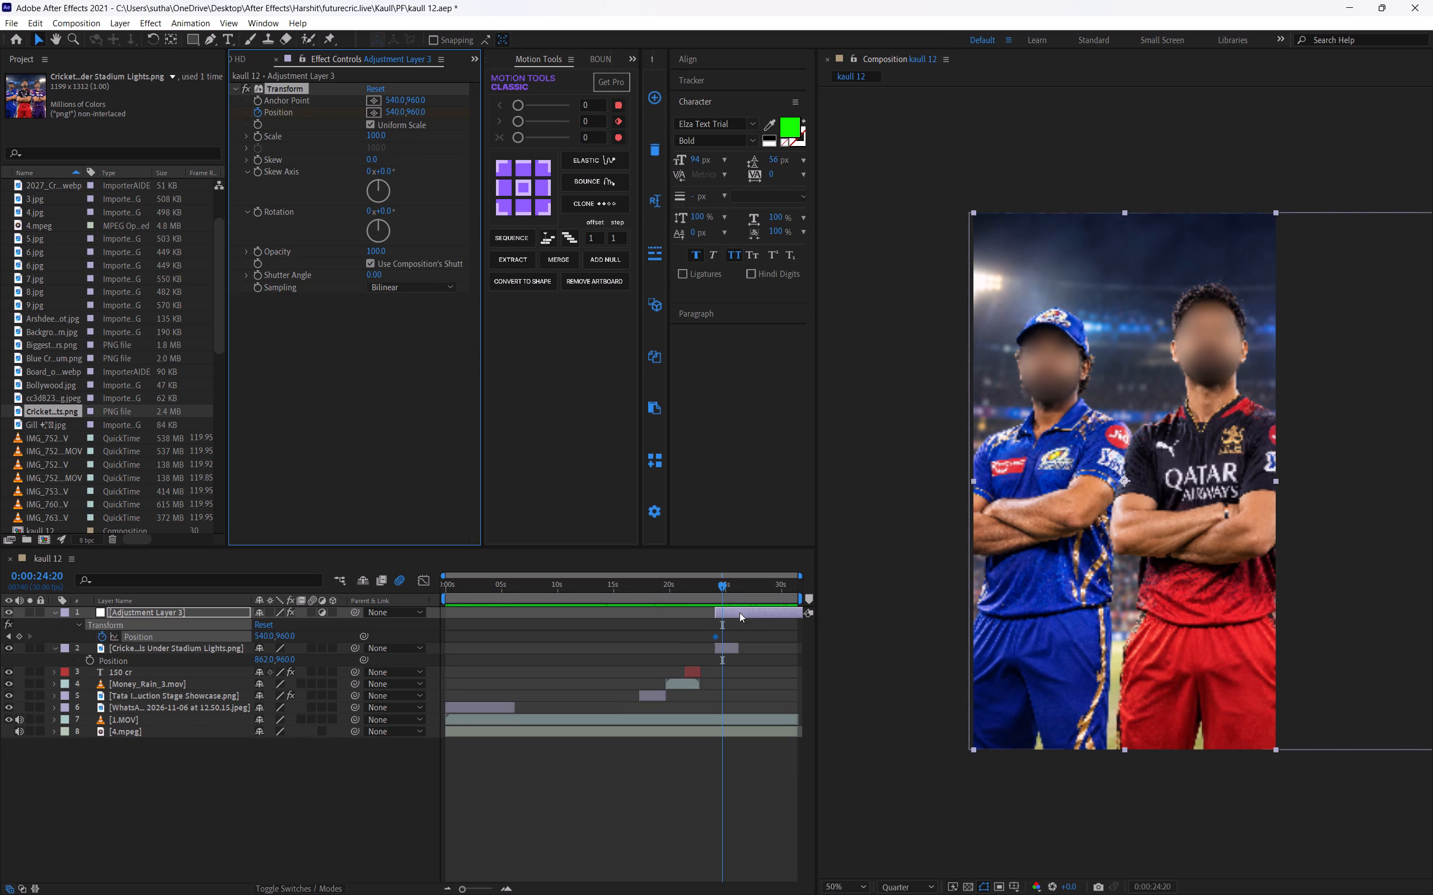
alt+scroll(713, 637, up, 3)
drag(725, 637, 773, 669)
middle_drag(765, 660, 623, 681)
Keyframe the adjustment layer's Transform Position at 270, 960 at 0:00:25:04 and at -100, 960 at 0:00:26:01.
drag(639, 584, 661, 584)
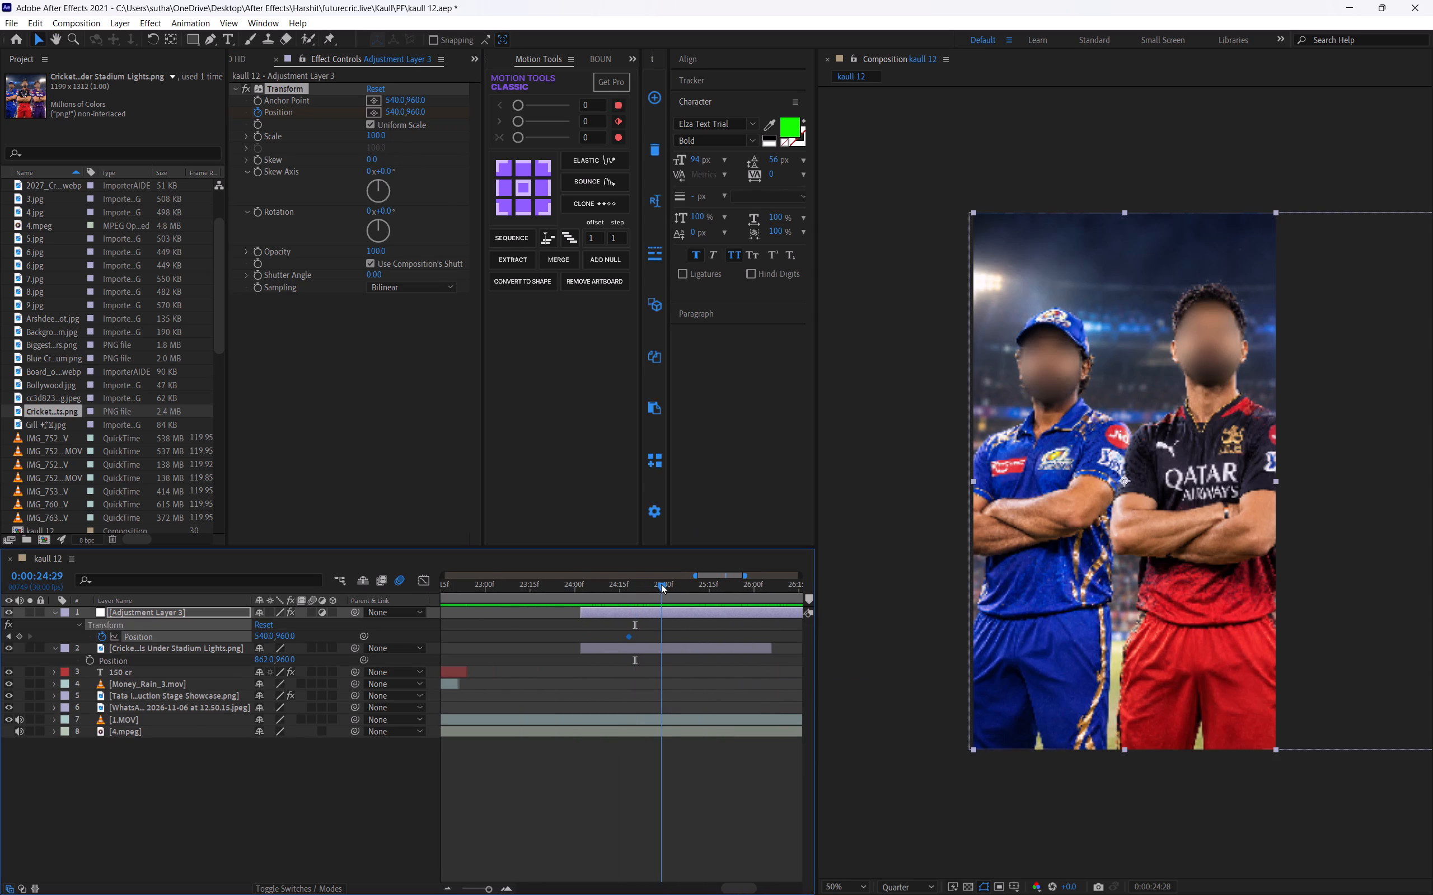
drag(661, 584, 676, 584)
drag(399, 108, 360, 112)
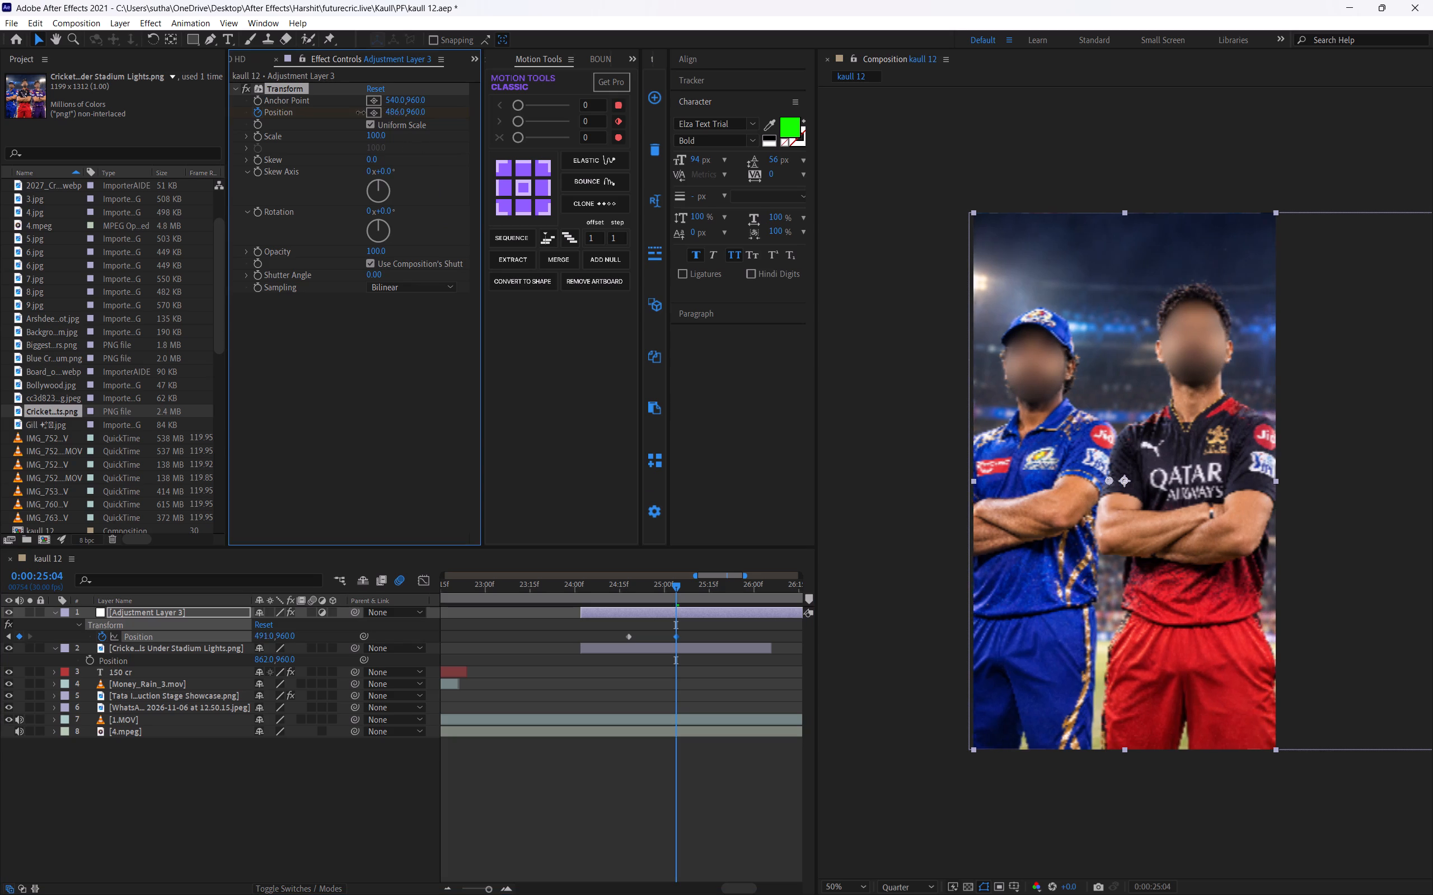
drag(360, 112, 222, 121)
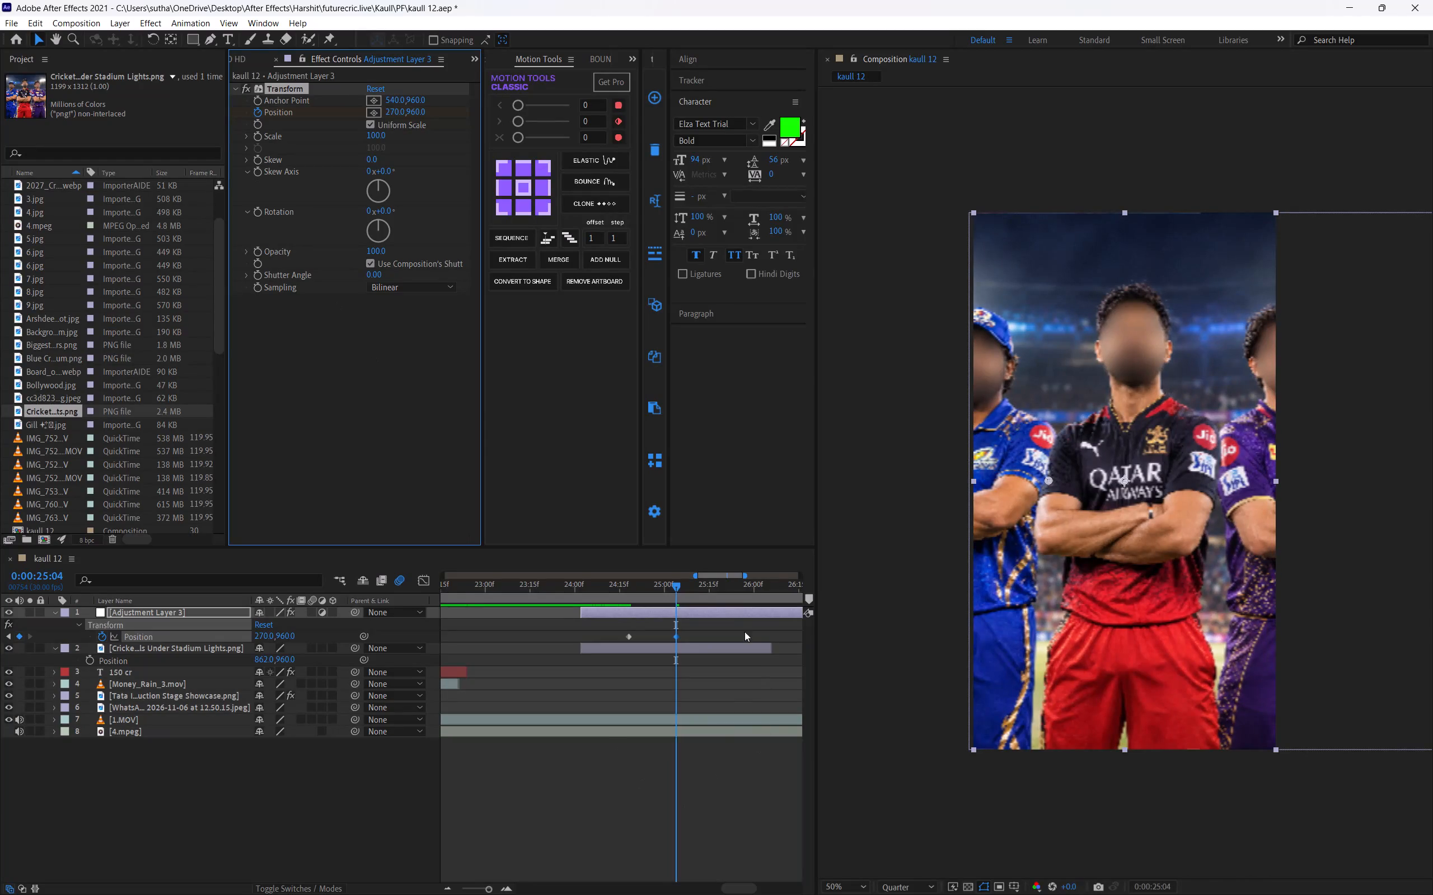
drag(725, 596, 756, 588)
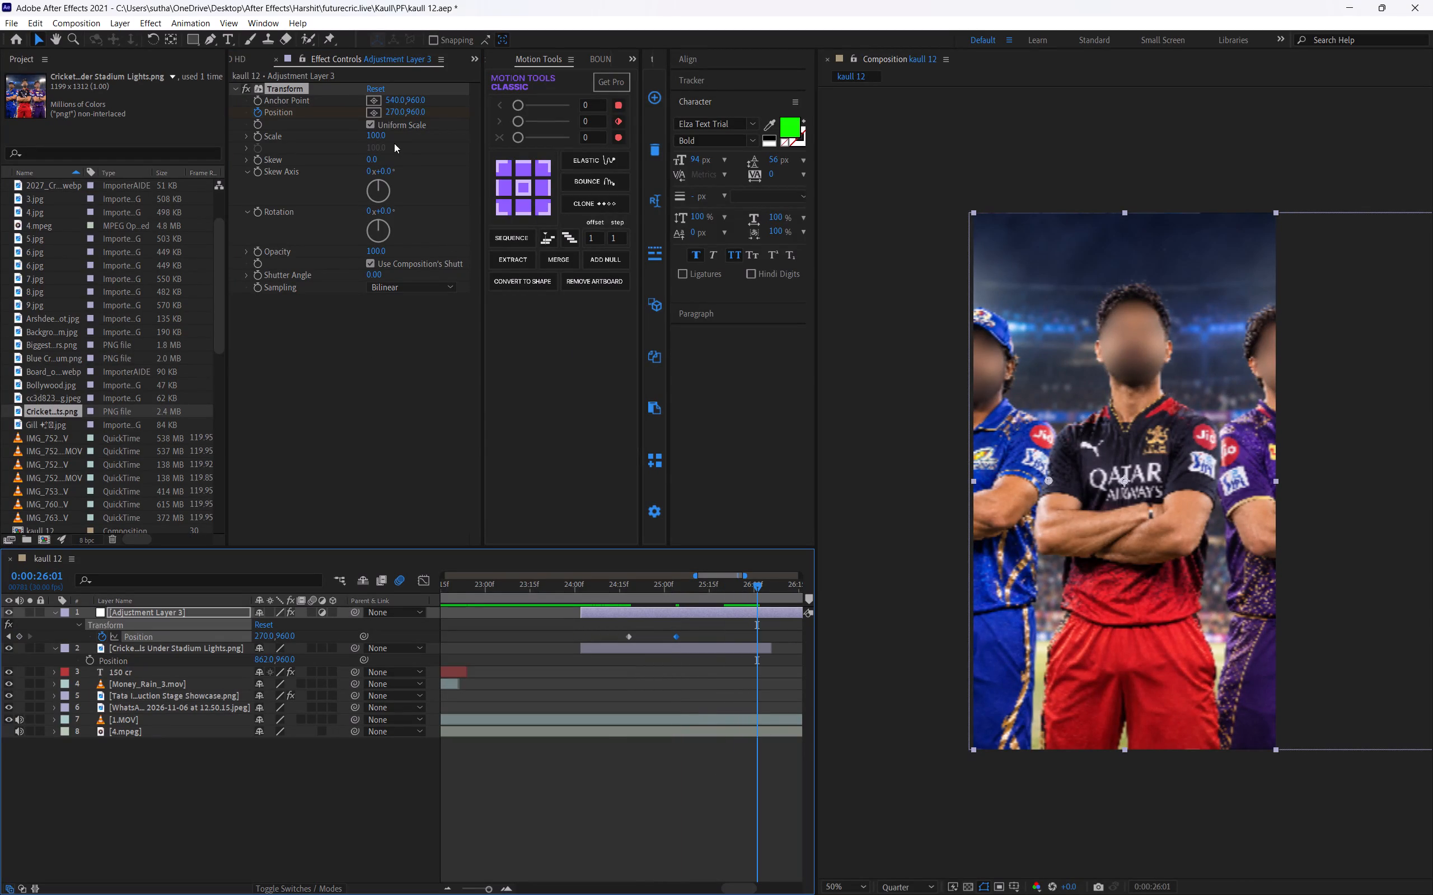
drag(390, 110, 112, 125)
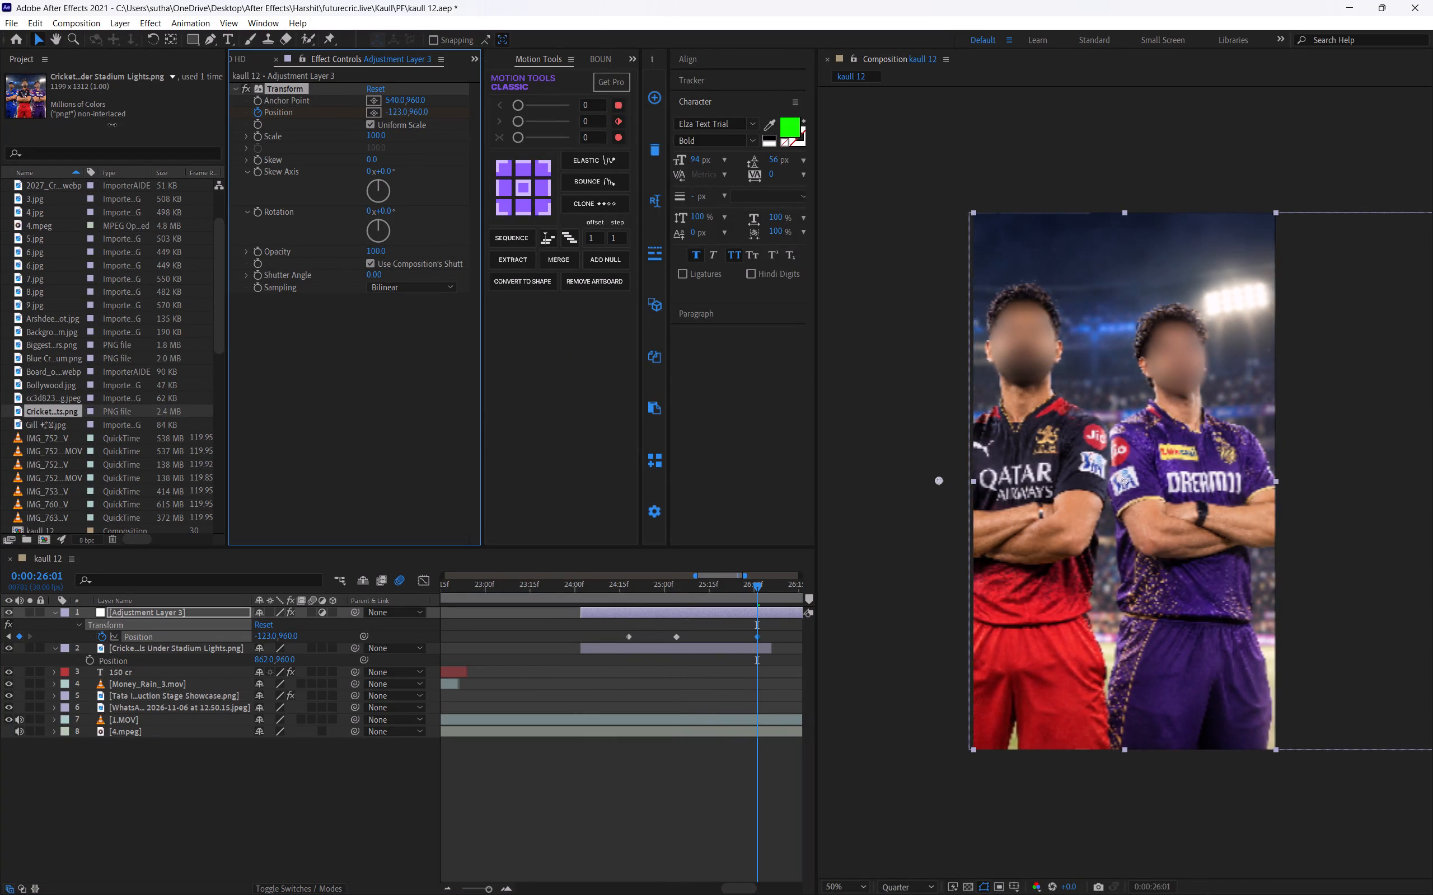
drag(112, 125, 148, 120)
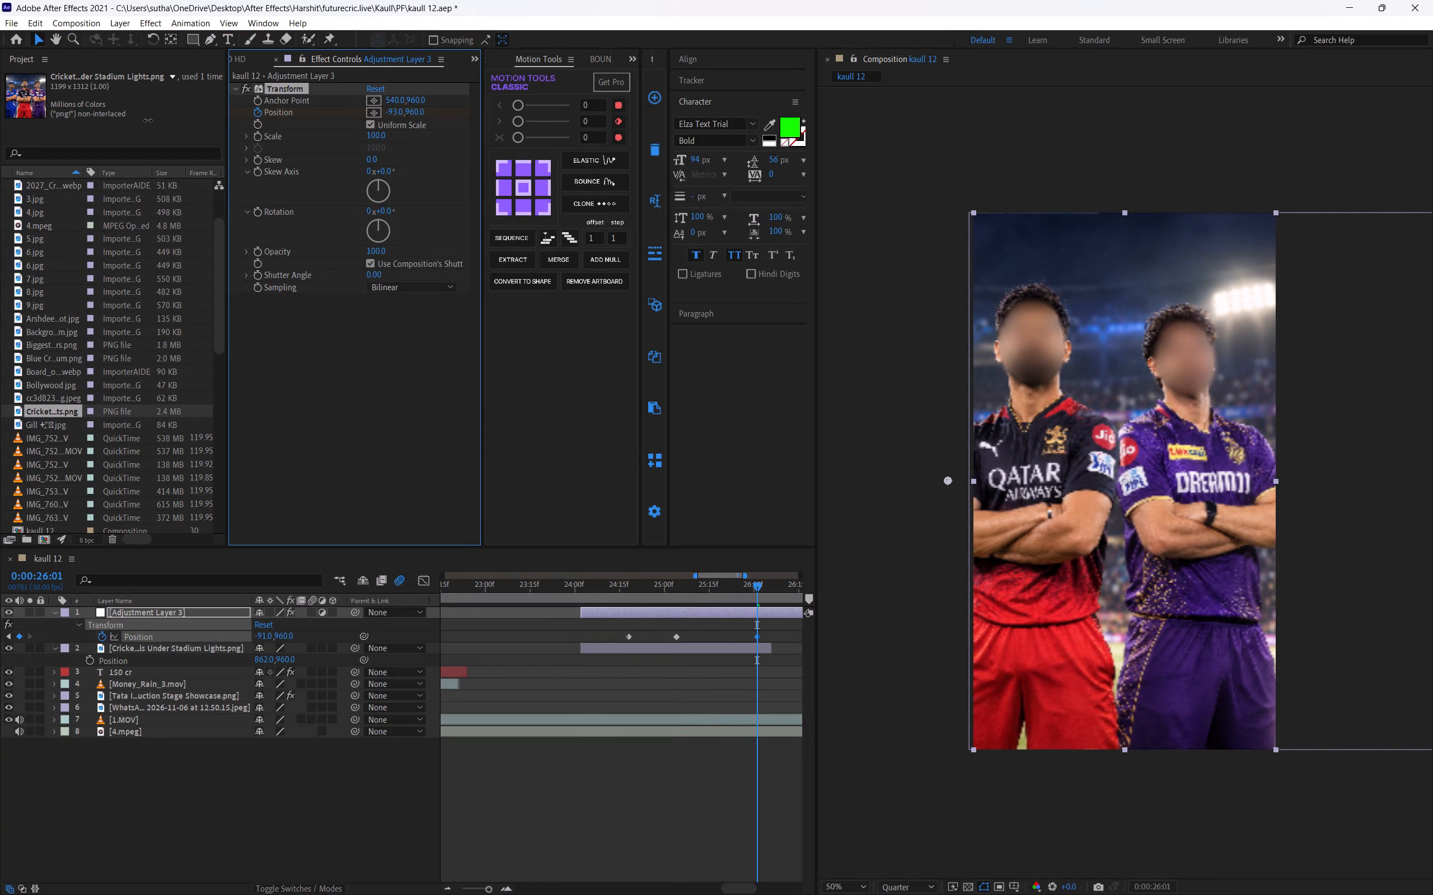
drag(148, 120, 144, 124)
Stretch the three Position keyframes proportionally so that the last one lands at 0:00:26:06.
drag(594, 635, 796, 661)
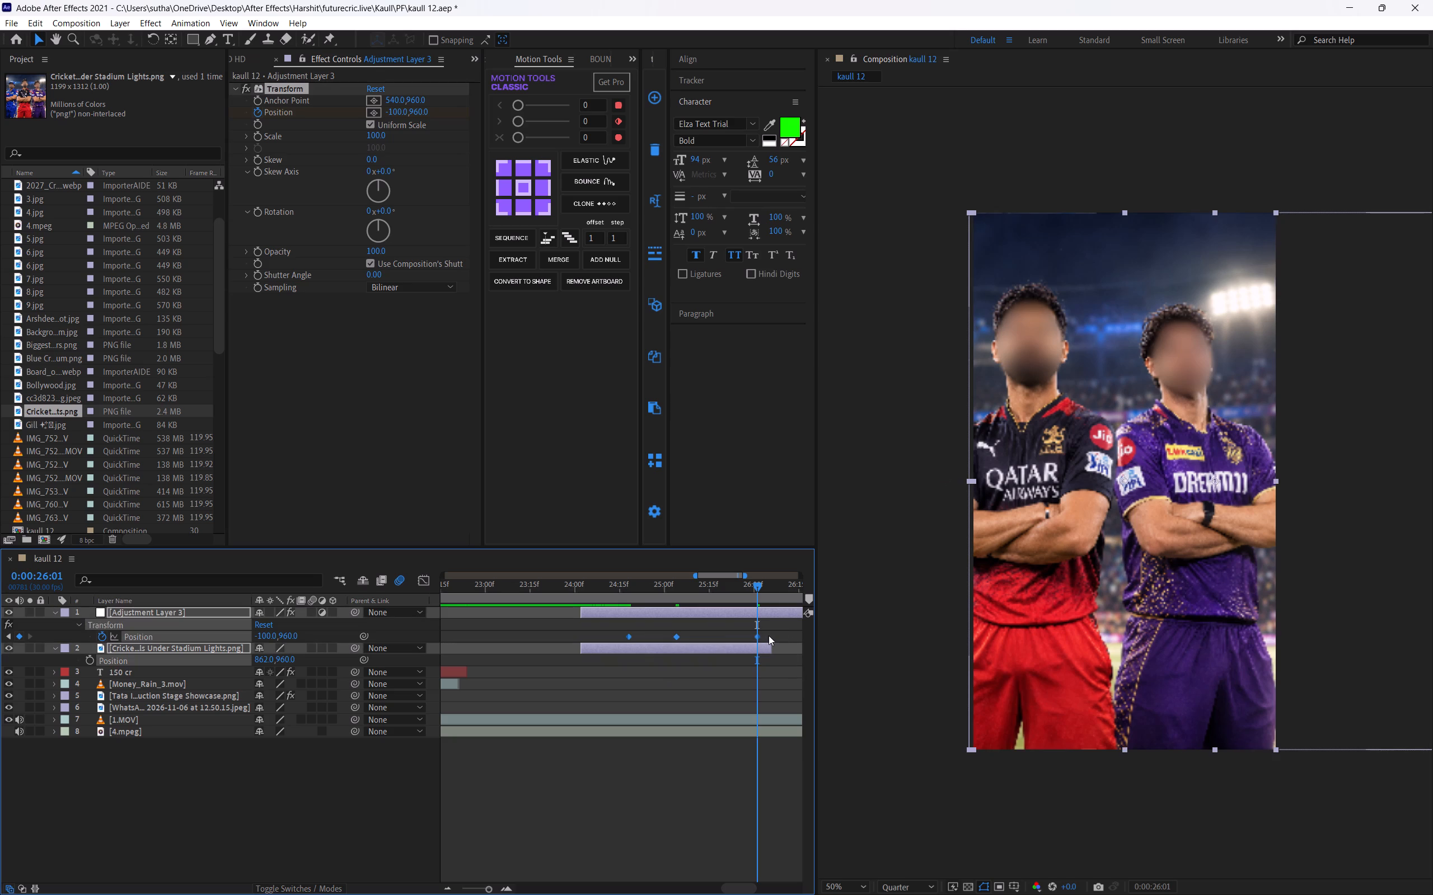
alt+drag(758, 636, 774, 642)
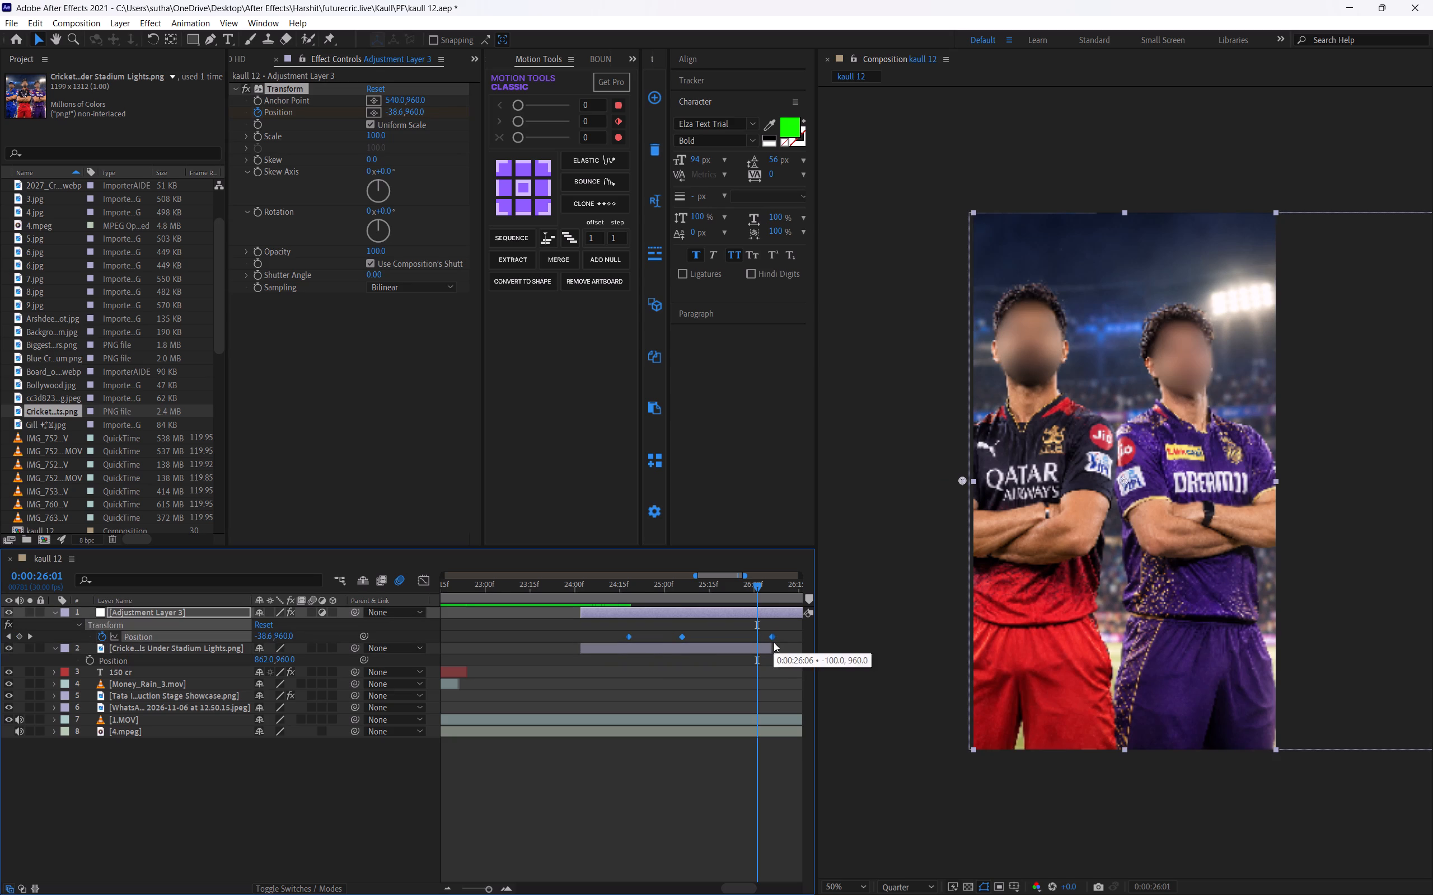
Apply Easy Ease to the Position keyframes, reshape their speed graph into sharp early peaks with long slow-downs, and save the project.
key(F9)
click(427, 571)
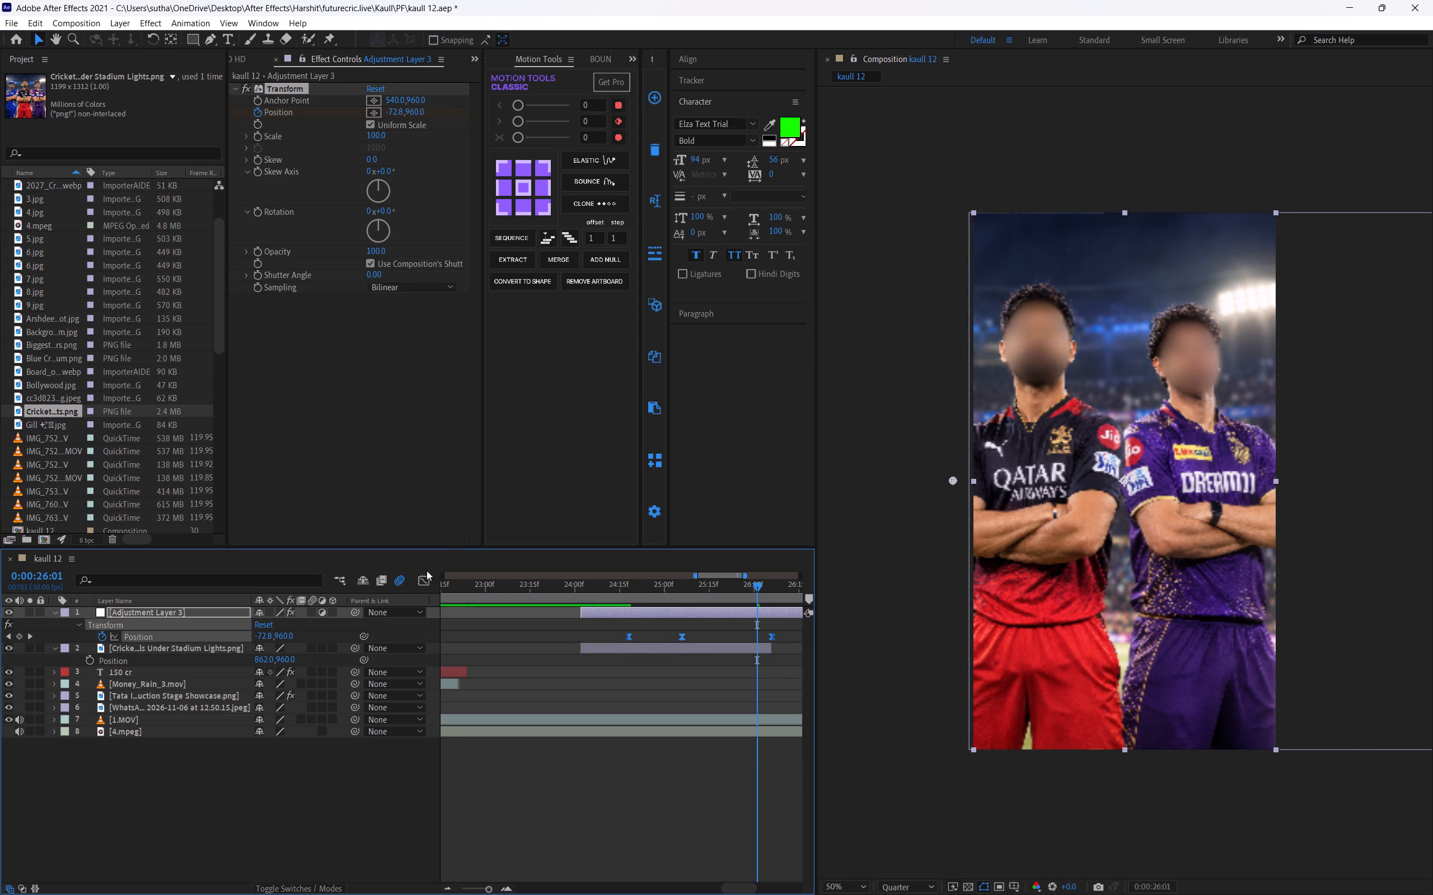
click(427, 578)
drag(786, 836, 613, 845)
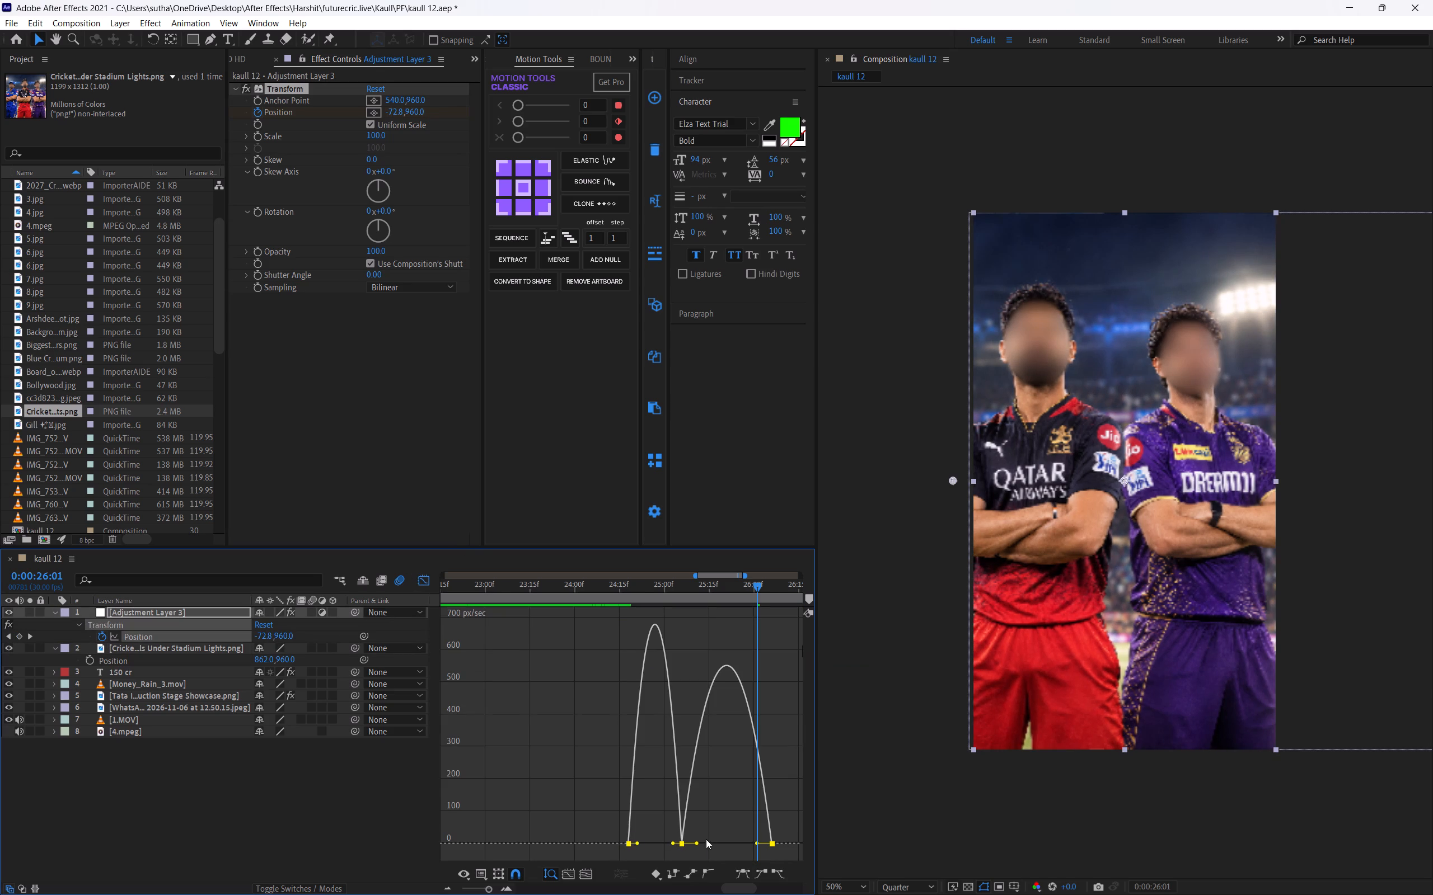
drag(675, 845, 635, 845)
key(ctrl+s)
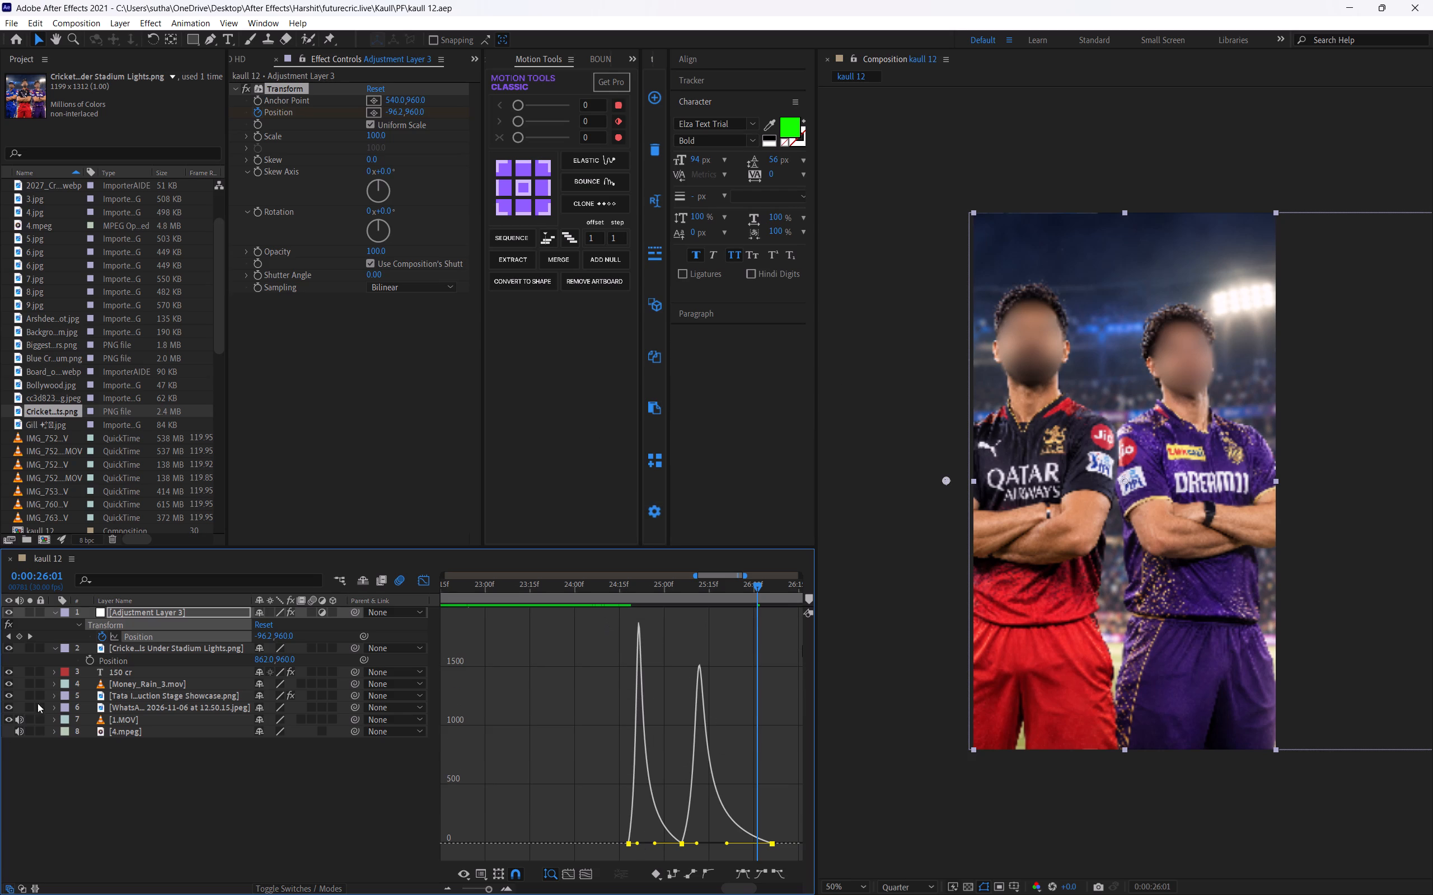
Collapse the layer properties, play back the cricketer pan from 0:00:24:00 and 0:00:24:09, and close the Graph Editor.
click(57, 614)
click(53, 622)
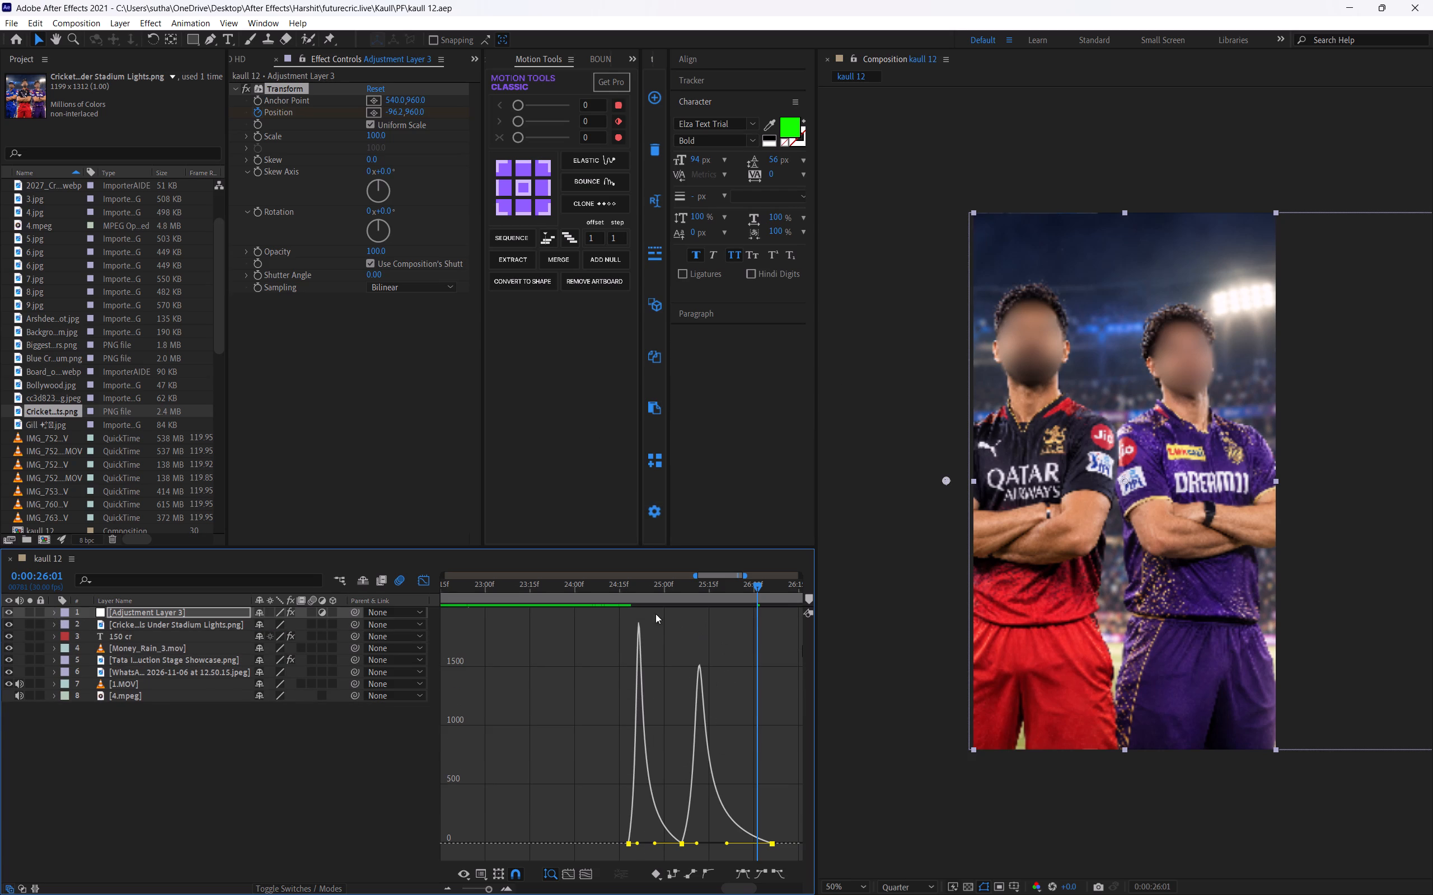
drag(594, 591, 576, 595)
key(space)
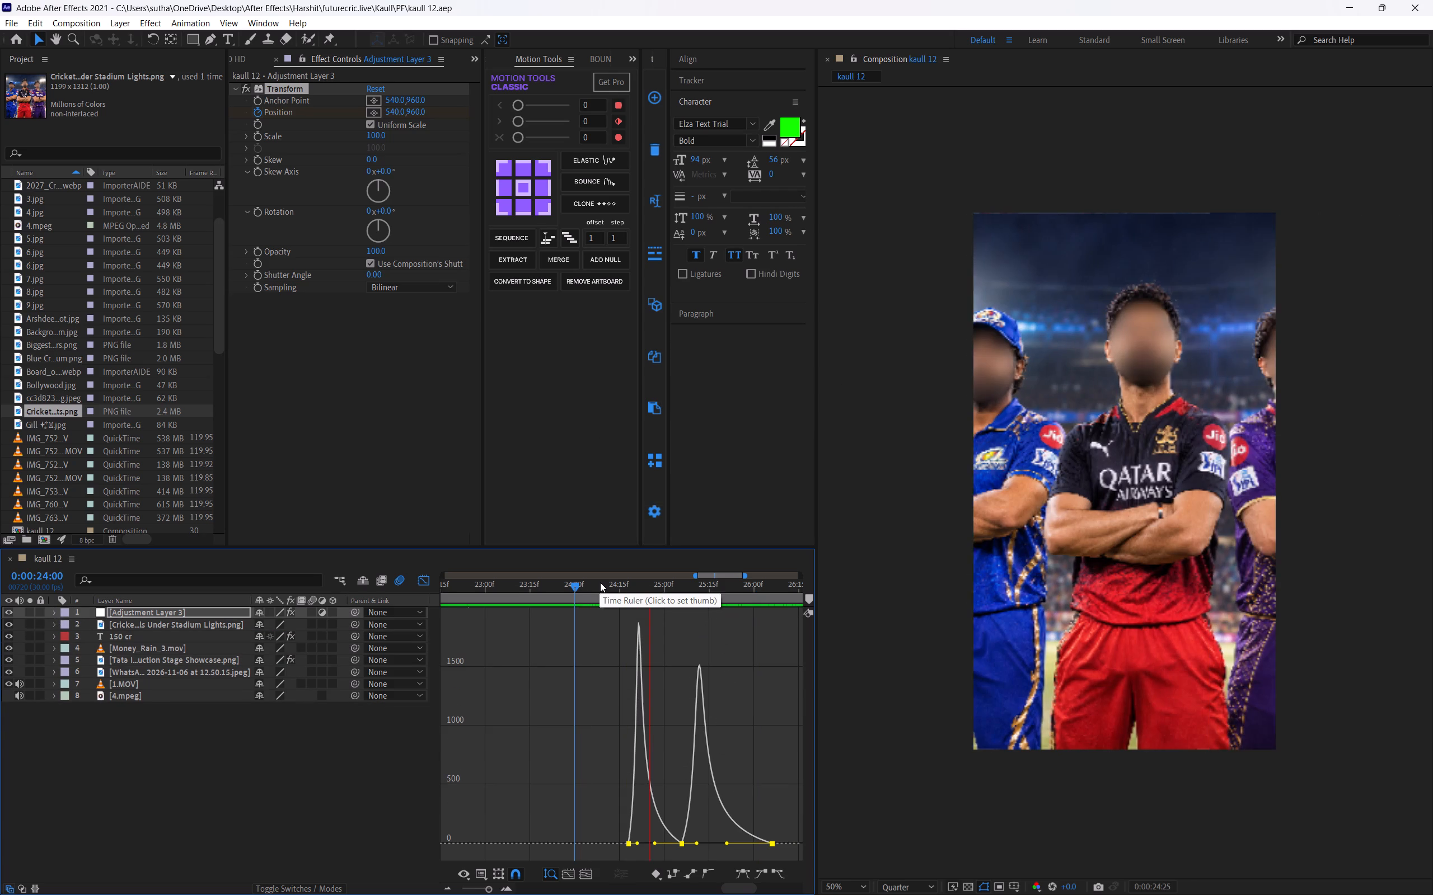
click(600, 582)
key(space)
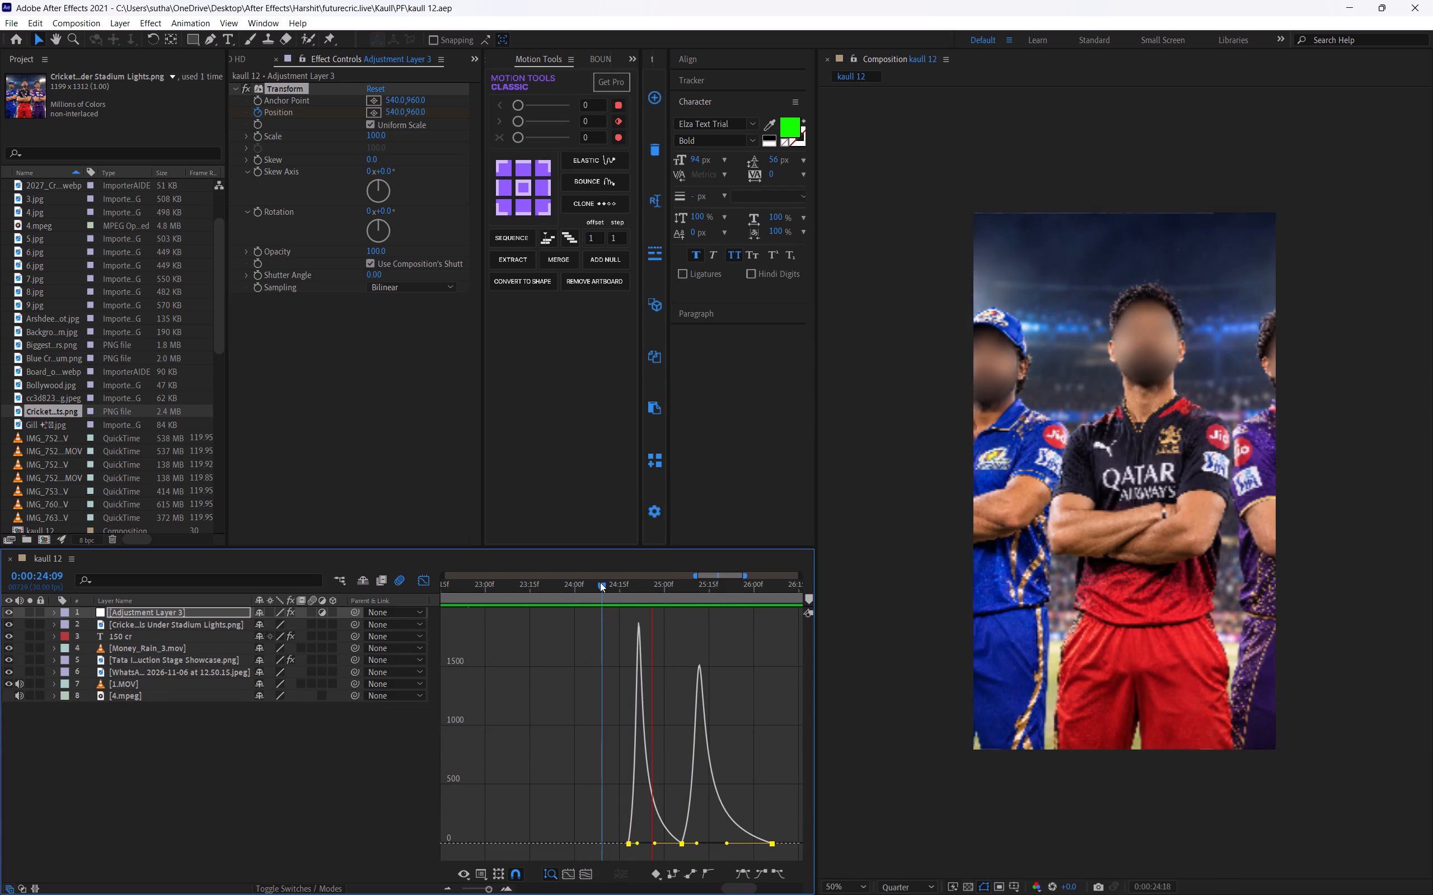
click(601, 581)
key(space)
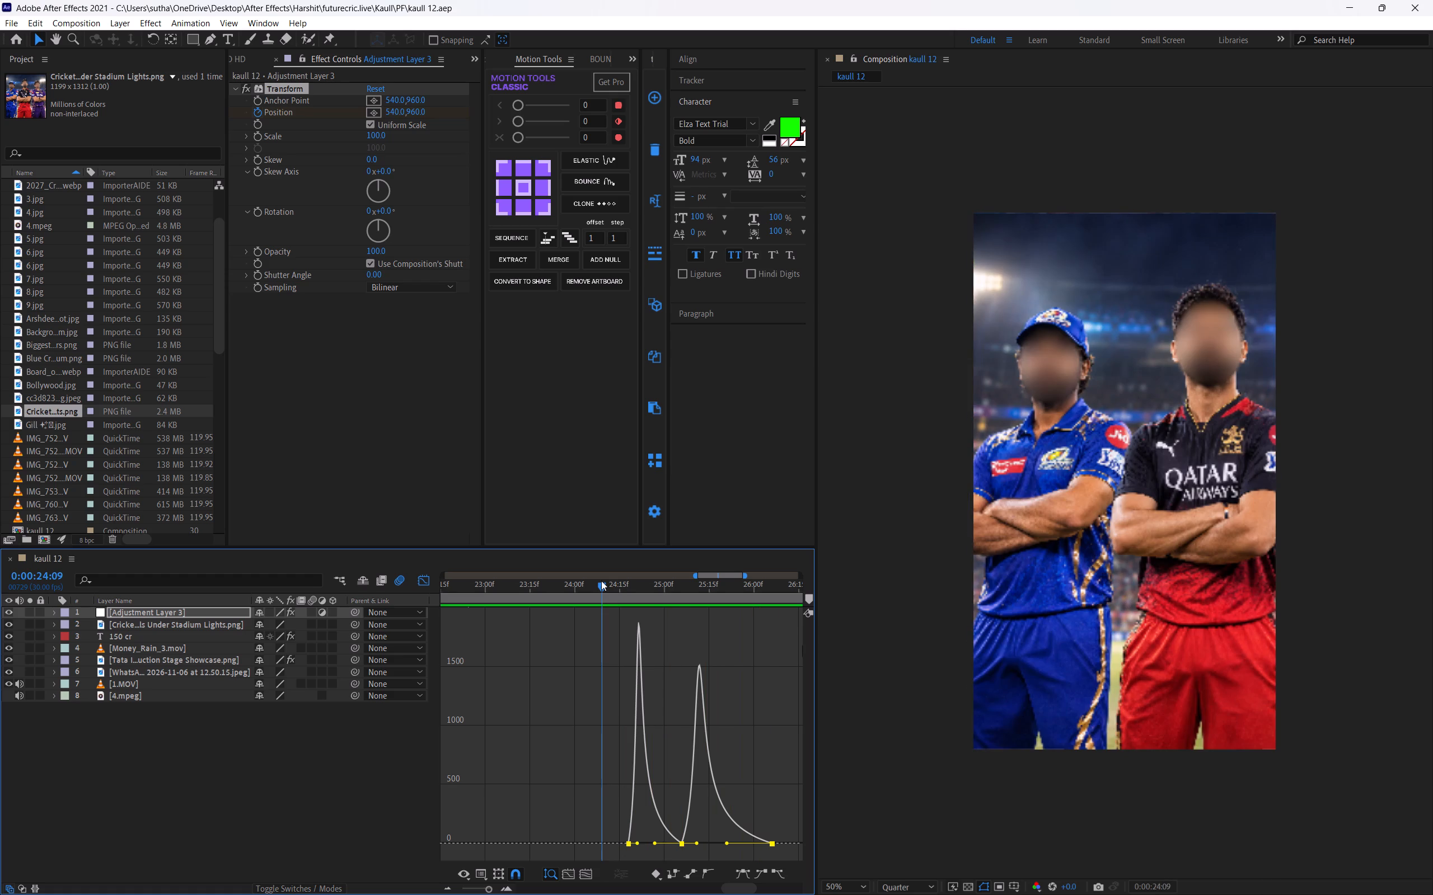
key(space)
click(416, 576)
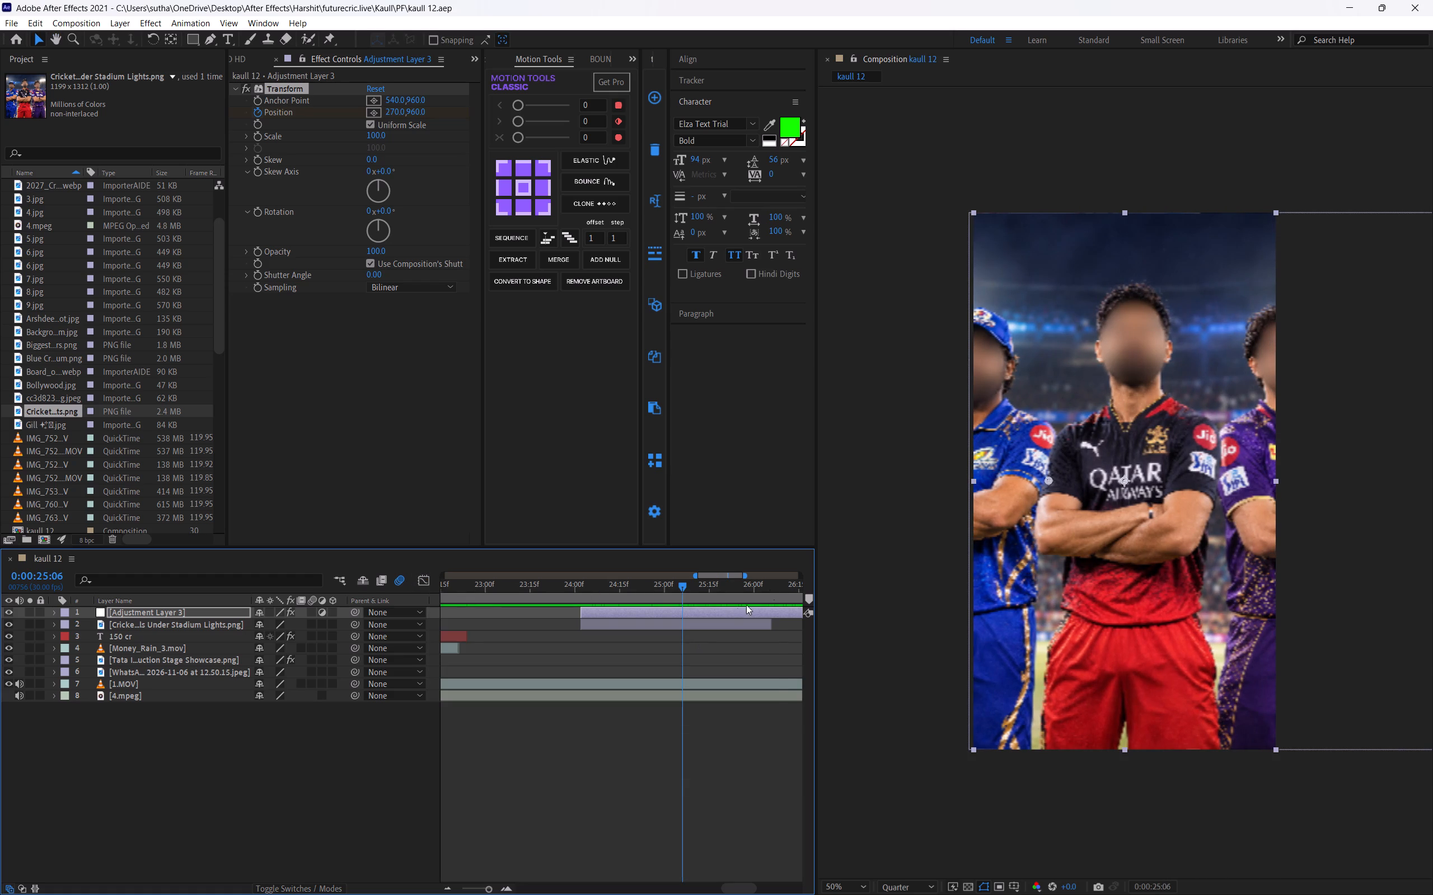
Trim the adjustment layer to end at 0:00:26:06, level with the Cricket Rivals layer.
click(775, 587)
key(ctrl+shift+d)
key(BackSpace)
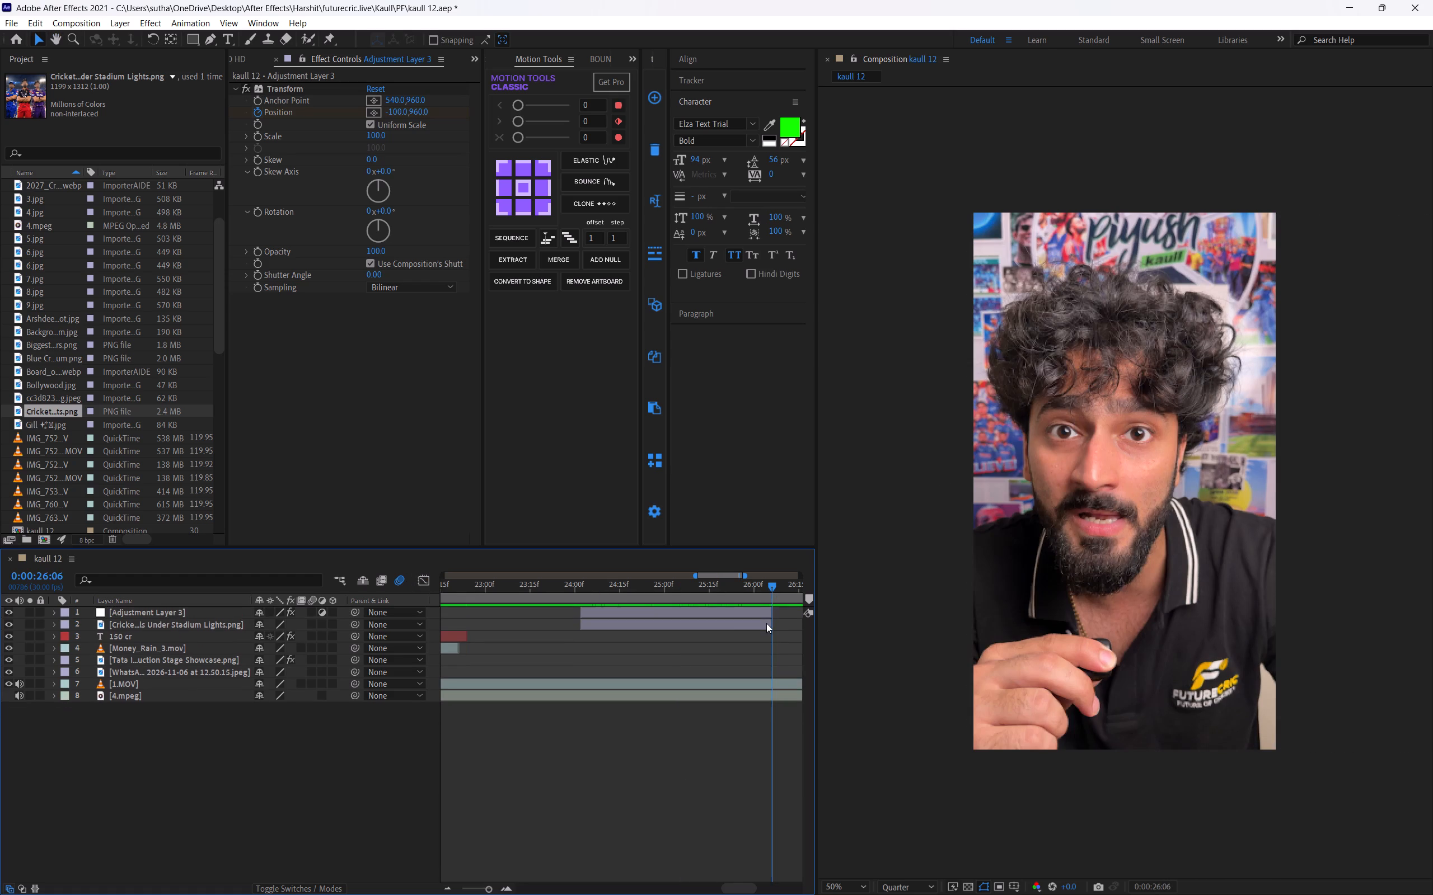
Start Scale keyframing at 100 on the adjustment layer's Transform effect and place that keyframe at about 0:00:24:08.
drag(702, 604, 580, 607)
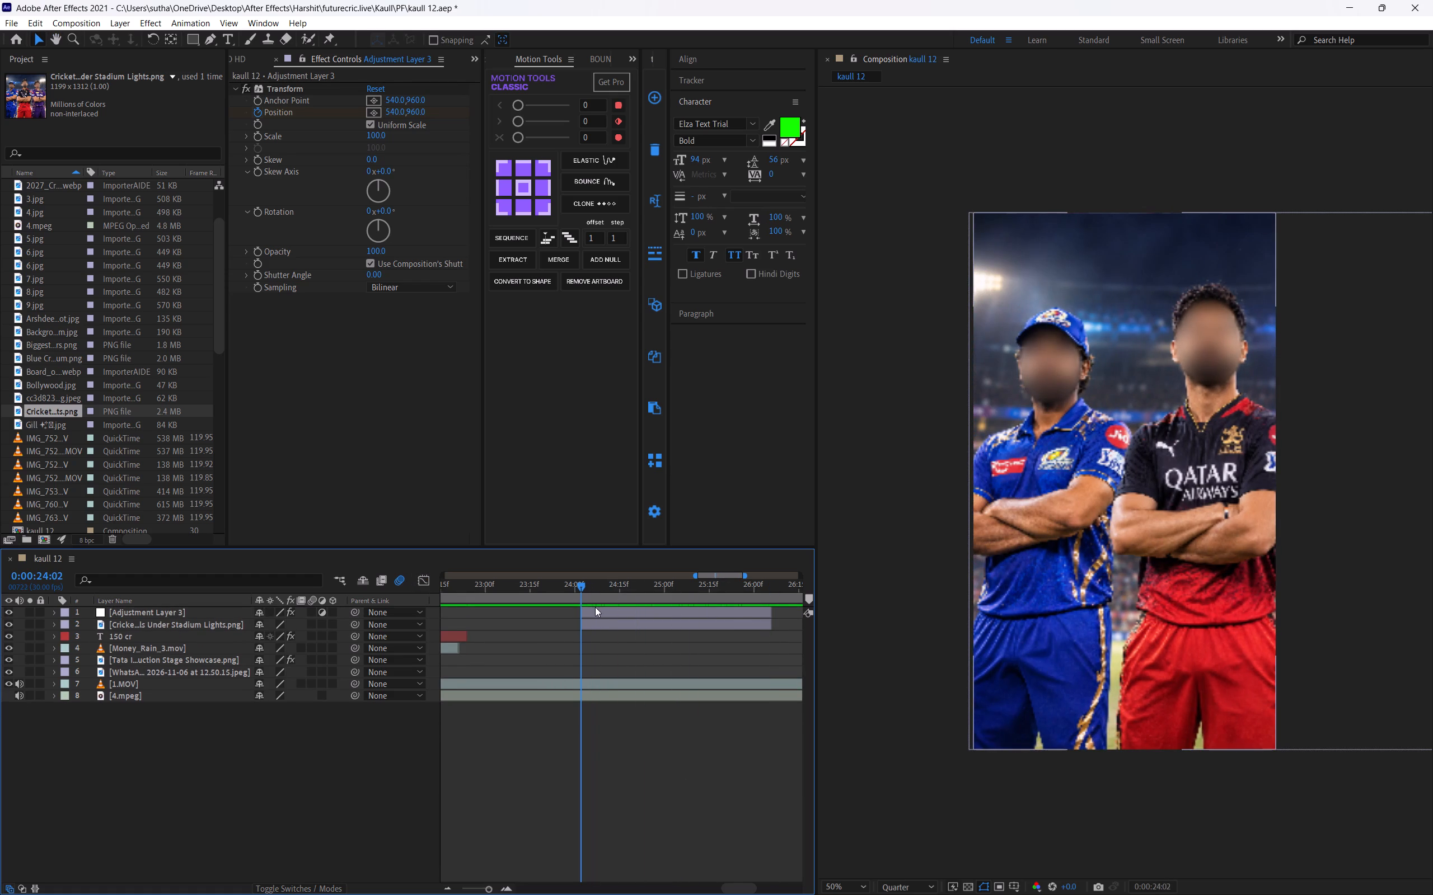
click(598, 615)
click(601, 625)
click(601, 615)
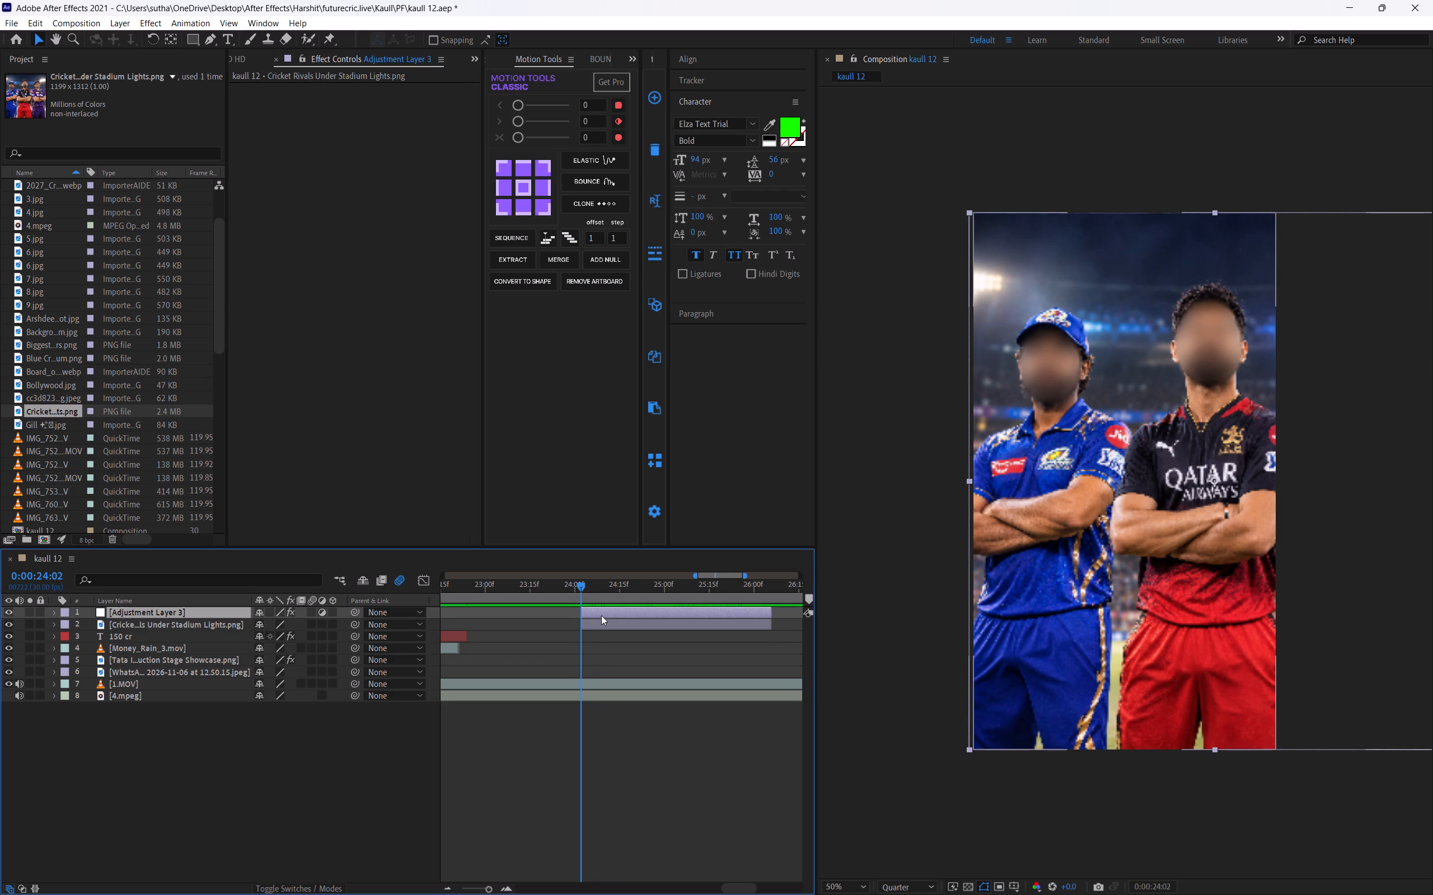
click(258, 135)
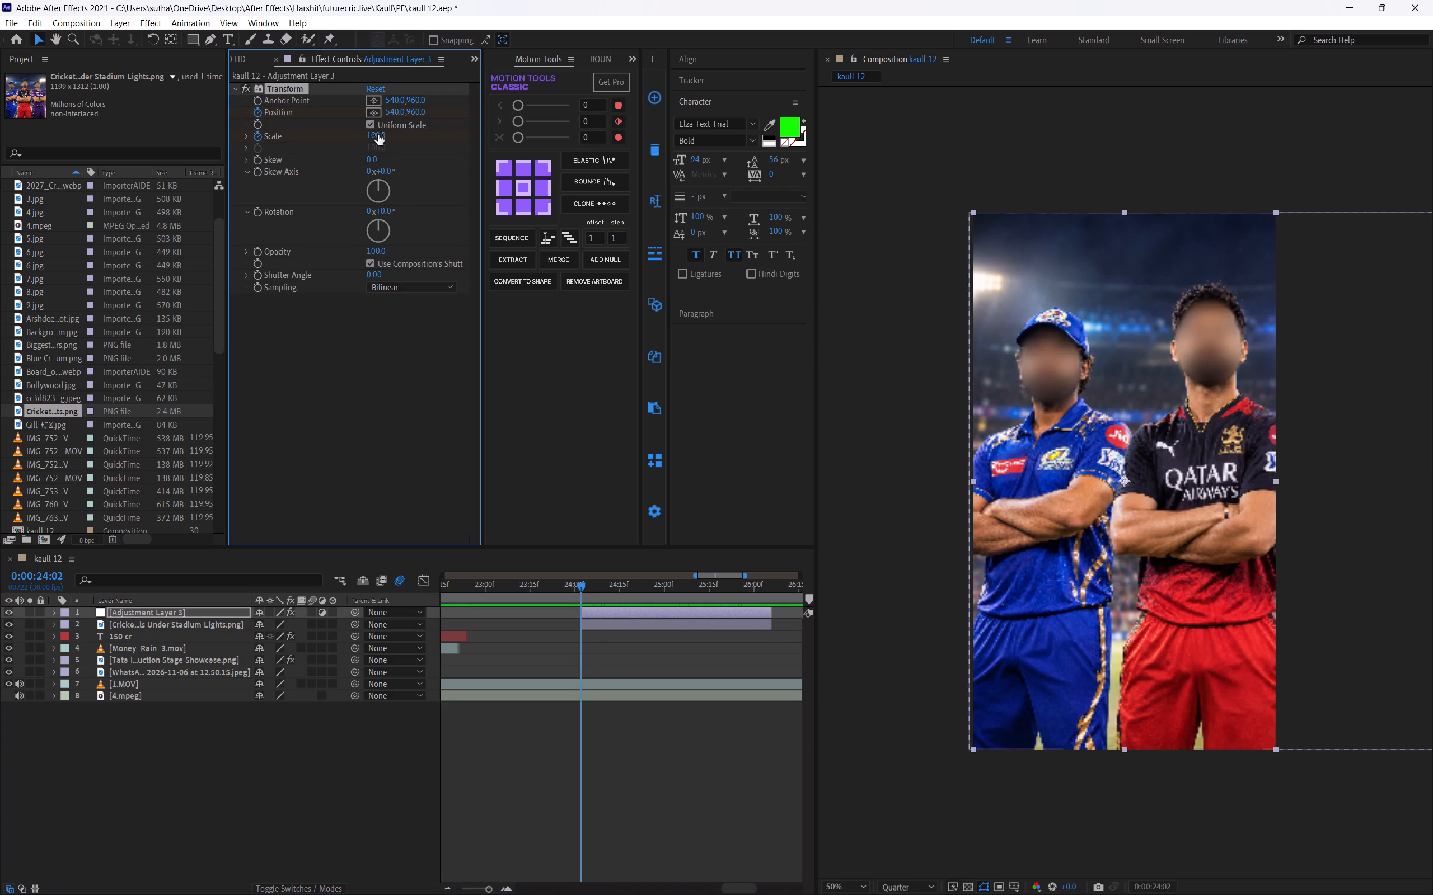
key(u)
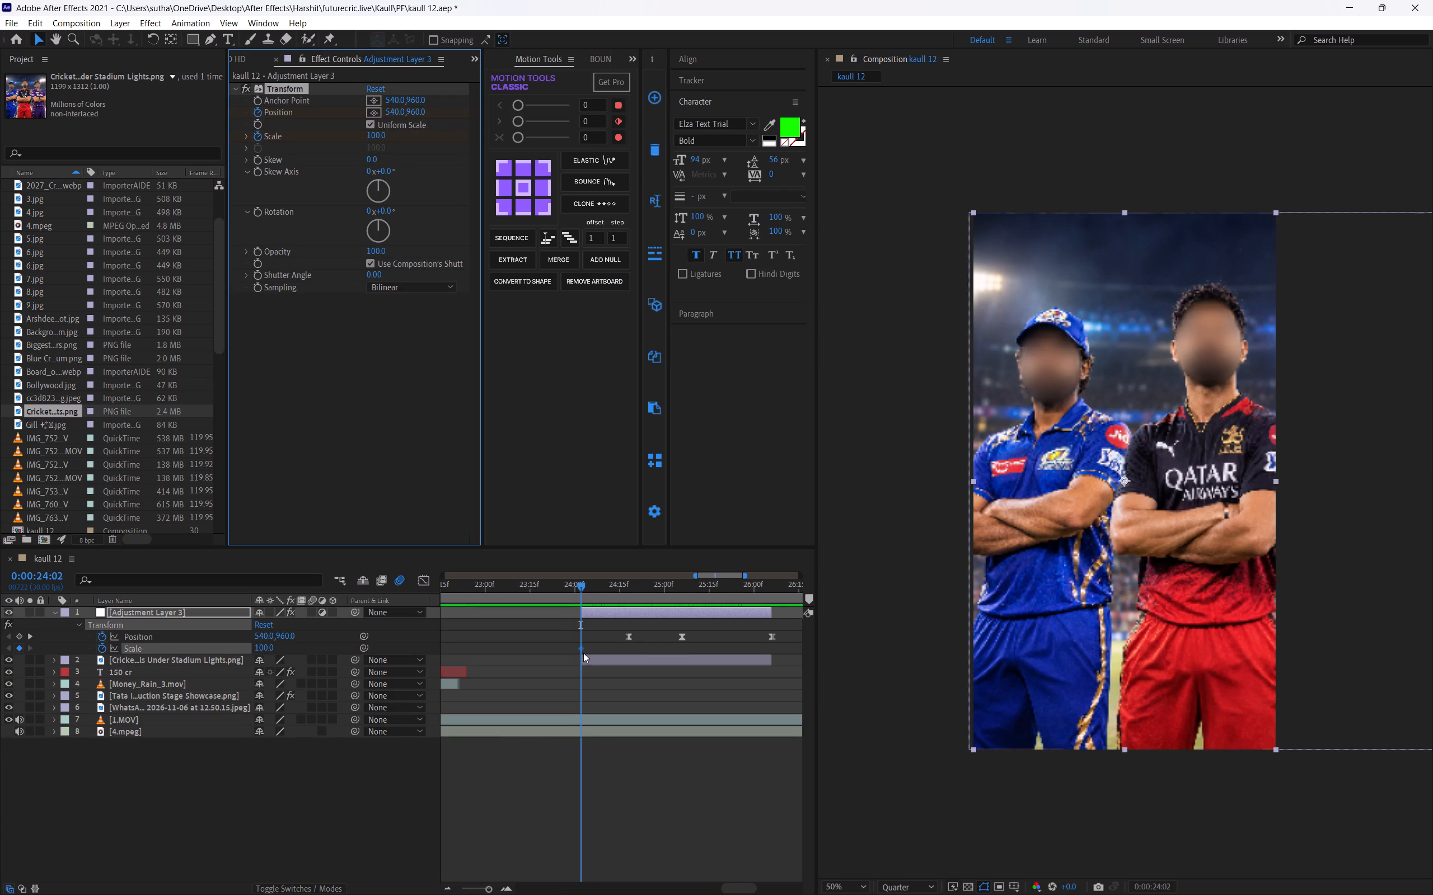
drag(582, 652, 600, 657)
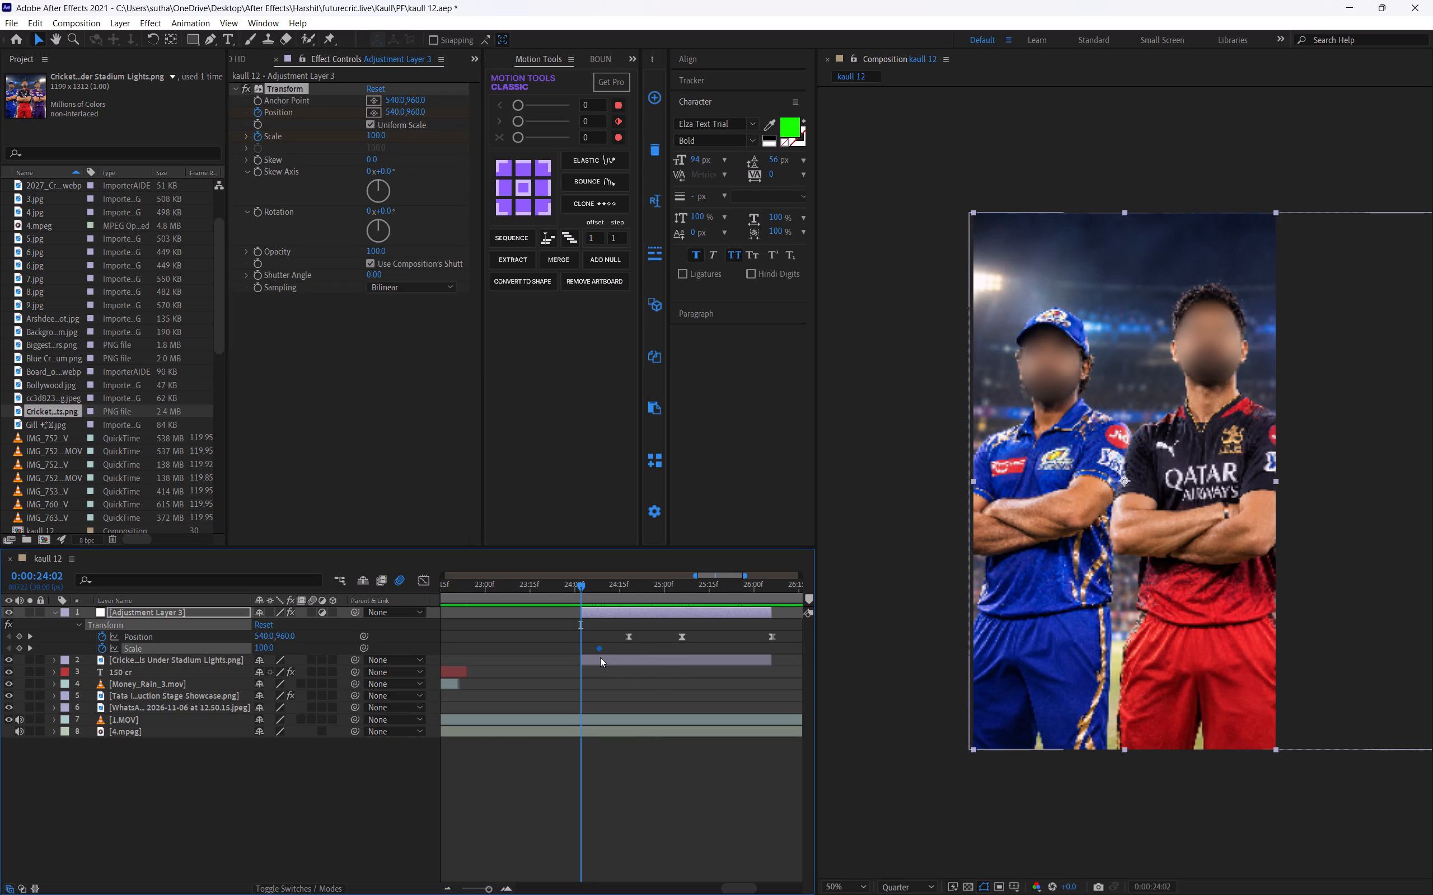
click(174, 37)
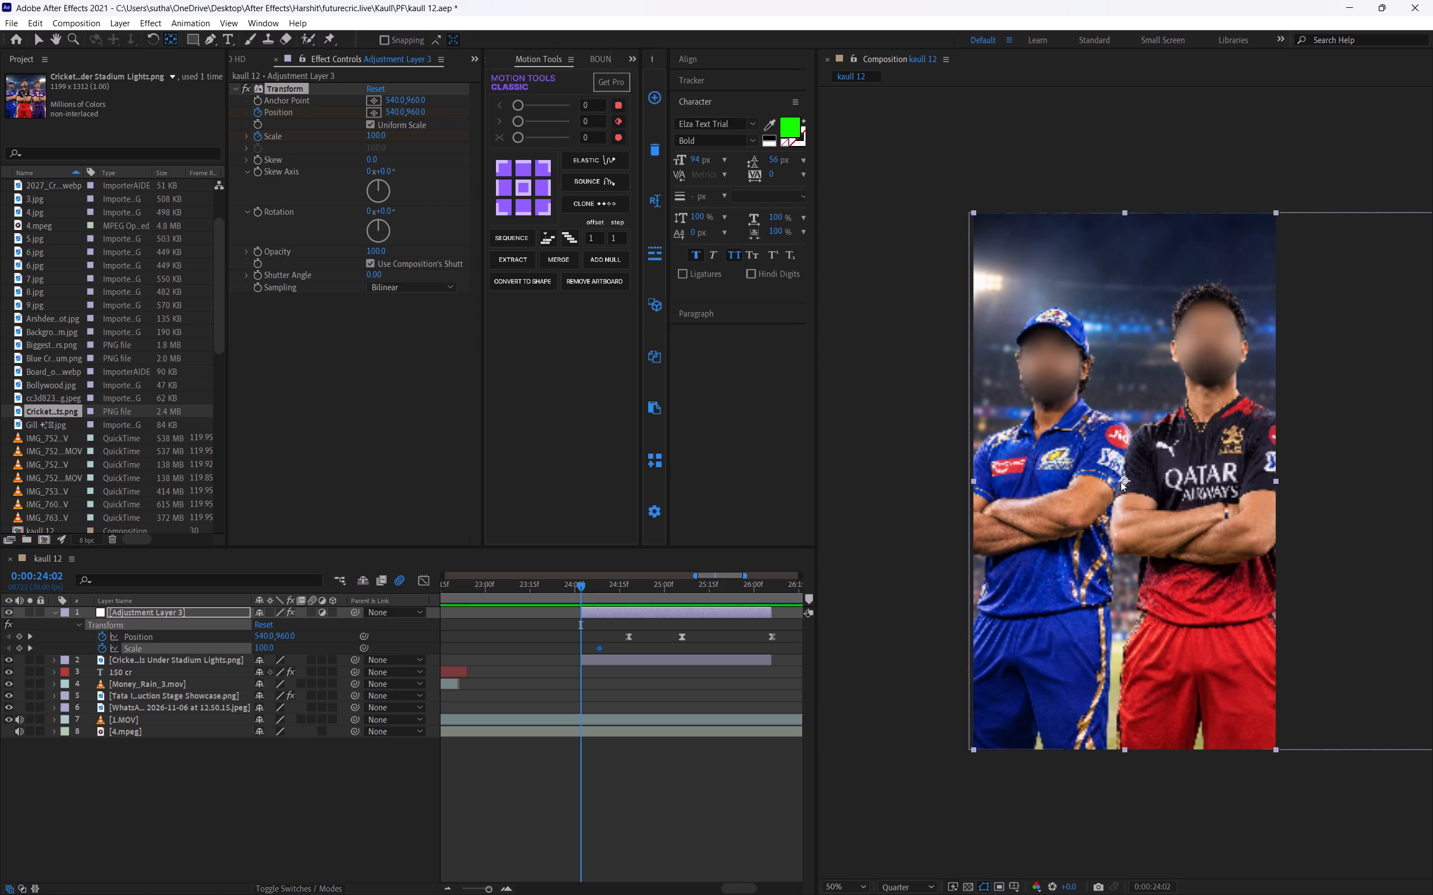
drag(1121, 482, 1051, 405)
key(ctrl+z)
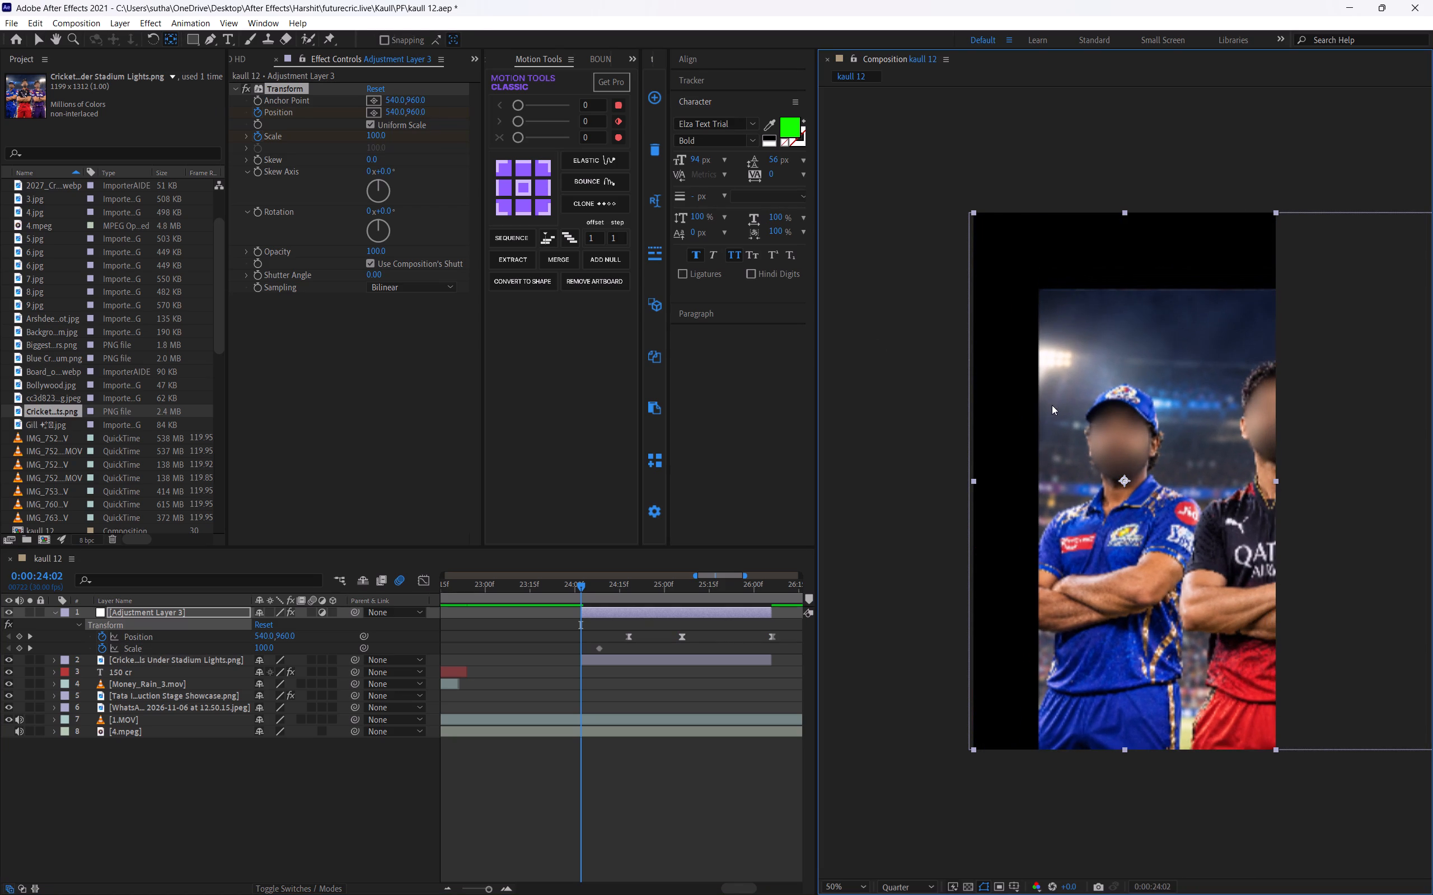
Set the adjustment layer's Transform Scale to 127 at the layer start, 0:00:24:02.
drag(380, 135, 383, 134)
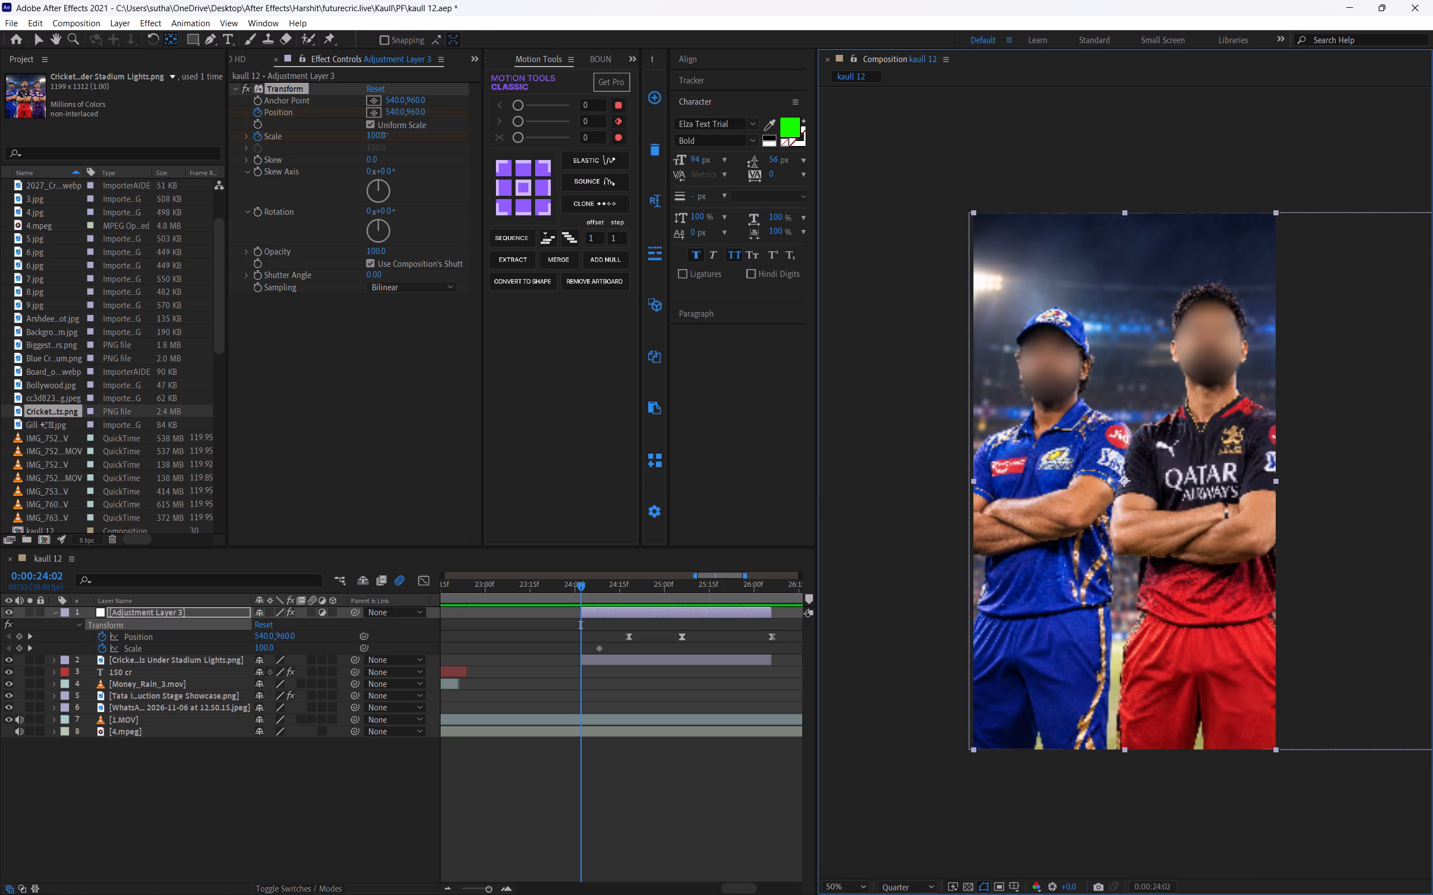
drag(383, 134, 395, 130)
Apply Easy Ease to both Scale keyframes, reshape their speed graph into a sharp early peak with a long slow-down, and save the project.
drag(563, 633, 605, 654)
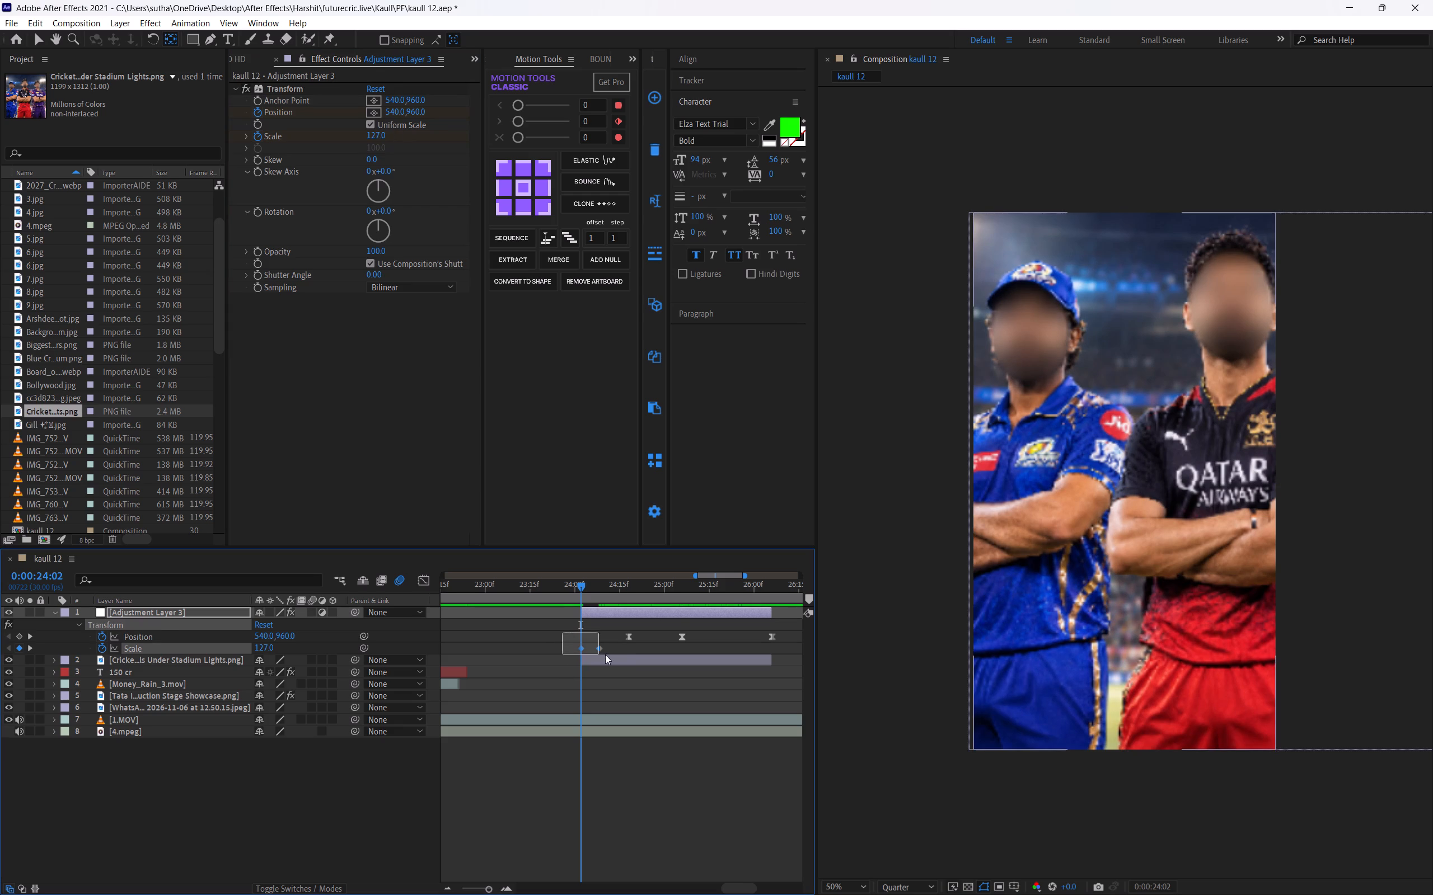
drag(605, 654, 613, 656)
key(F9)
click(416, 579)
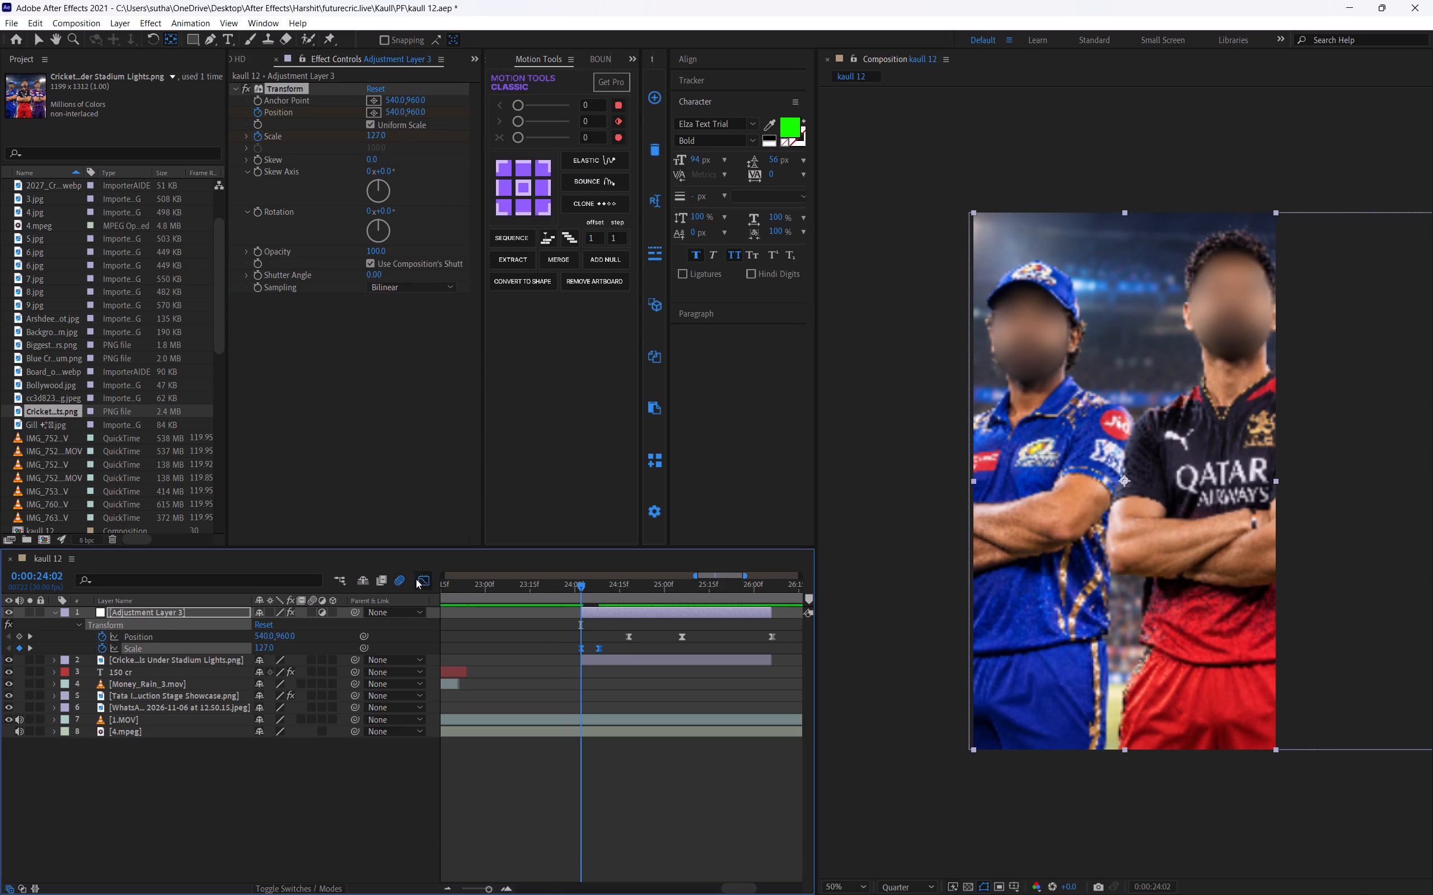
drag(633, 714, 591, 611)
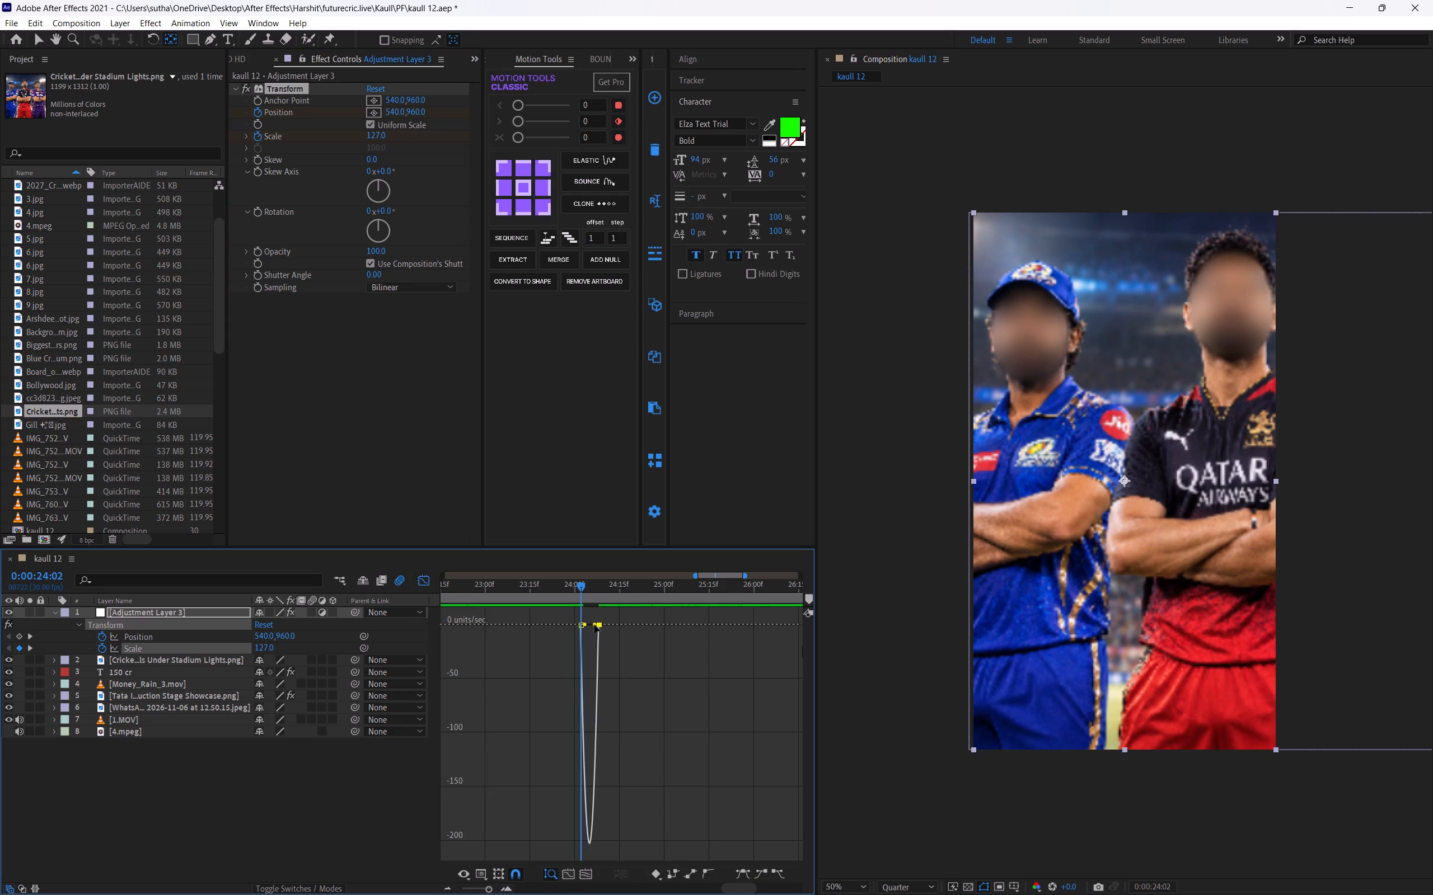
drag(594, 625, 574, 623)
key(space)
key(ctrl+s)
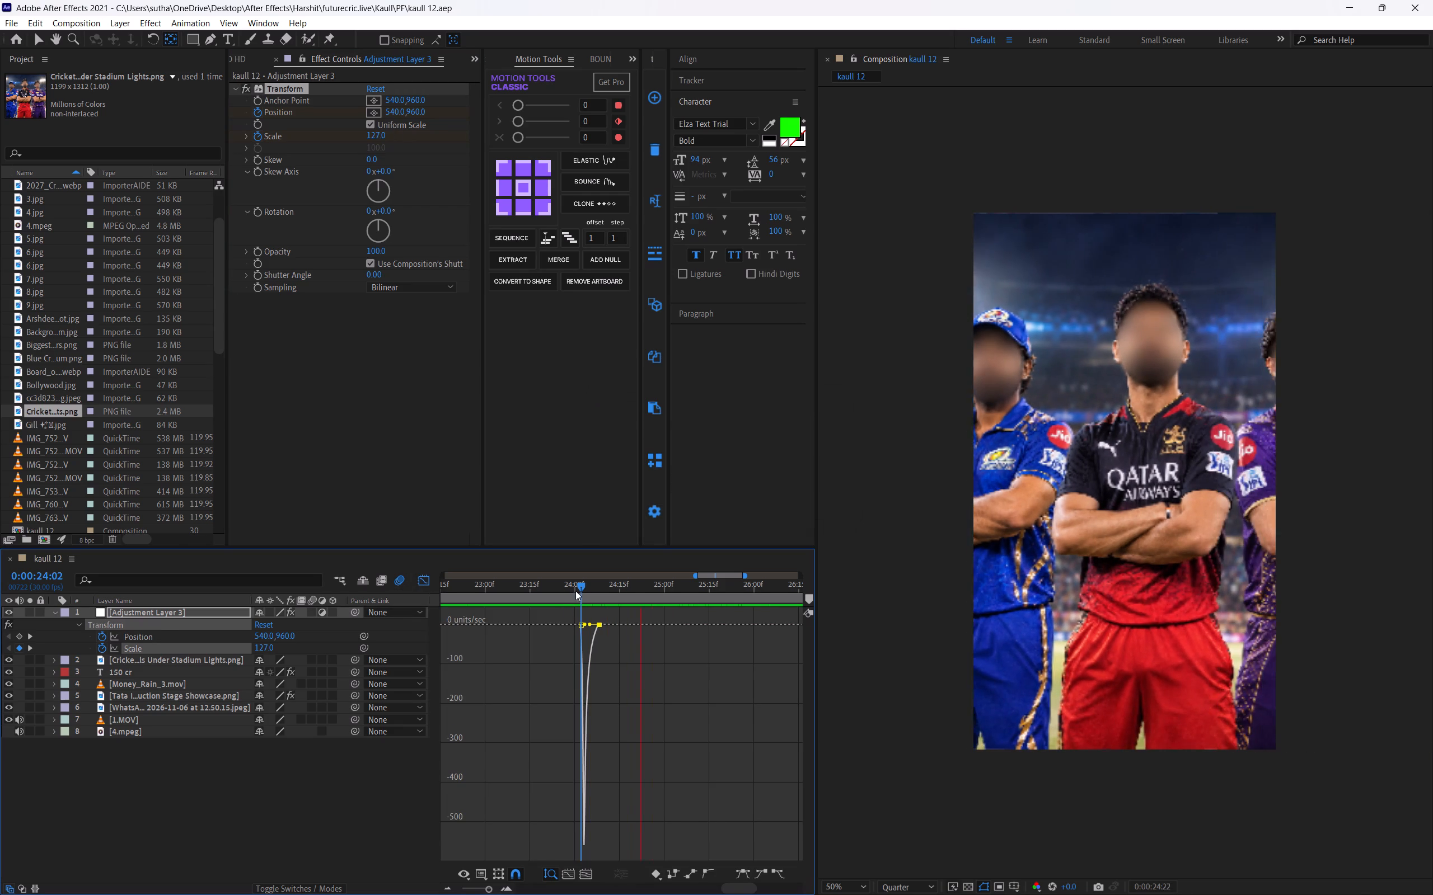
click(584, 588)
click(422, 583)
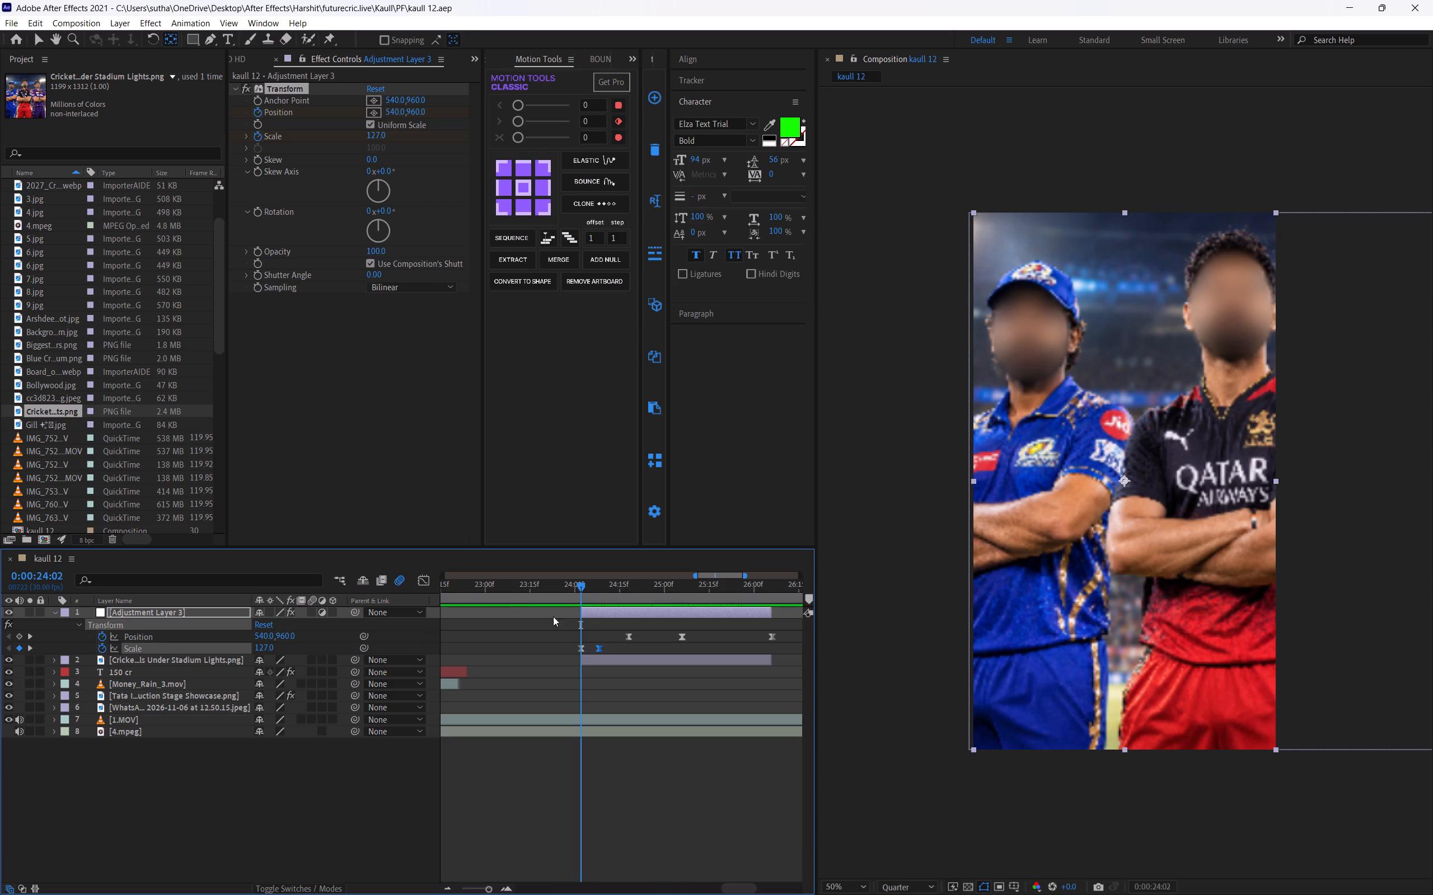
Move the second Scale keyframe level with the first Position keyframe, play back the zoom from 0:00:23:03 and 0:00:24:00, and save.
alt+drag(594, 647, 620, 661)
alt+drag(600, 647, 629, 681)
drag(559, 594, 494, 594)
key(space)
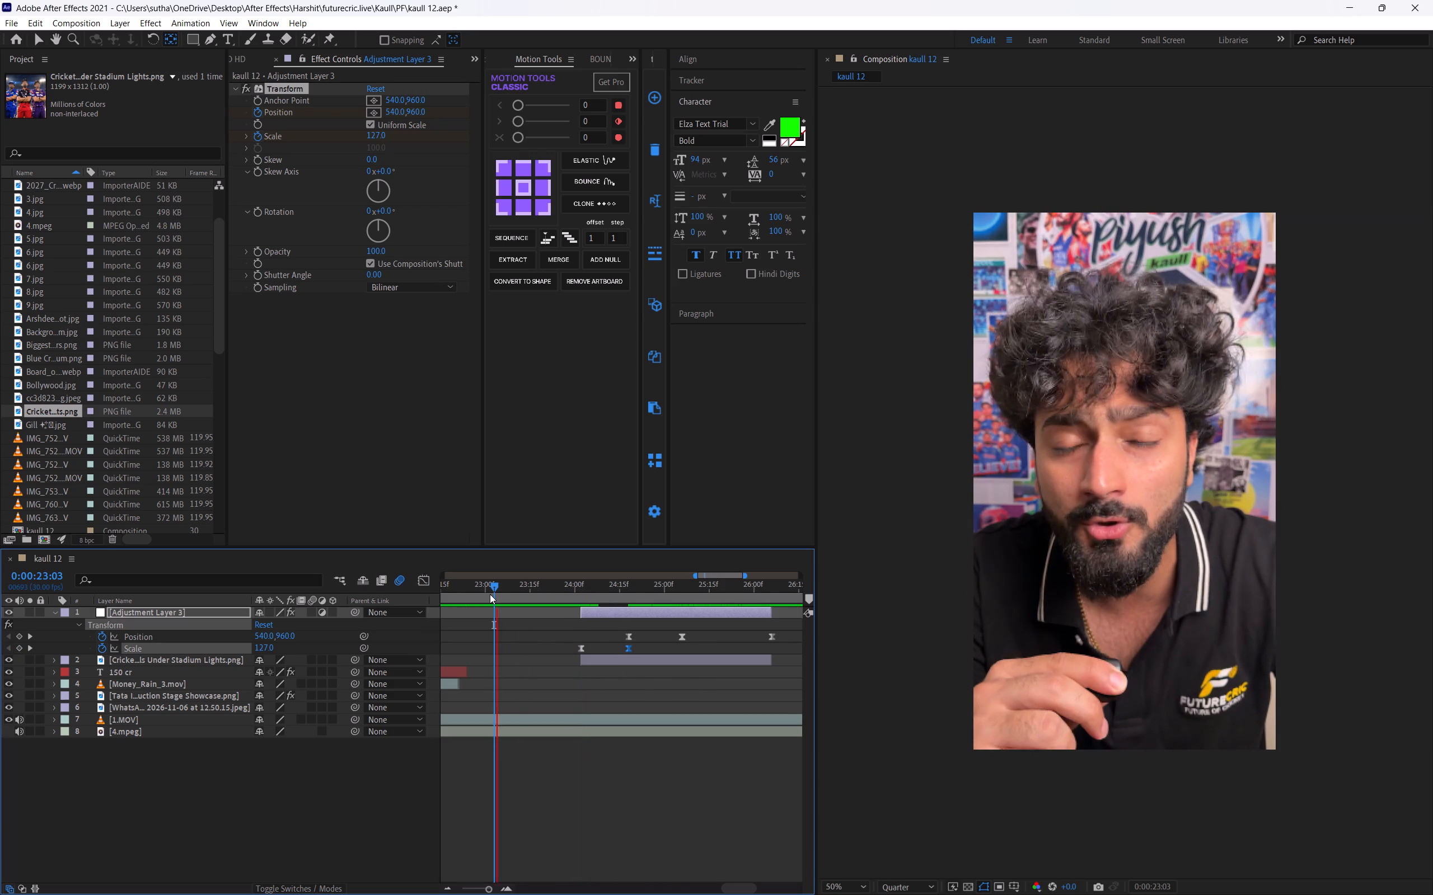
key(ctrl+s)
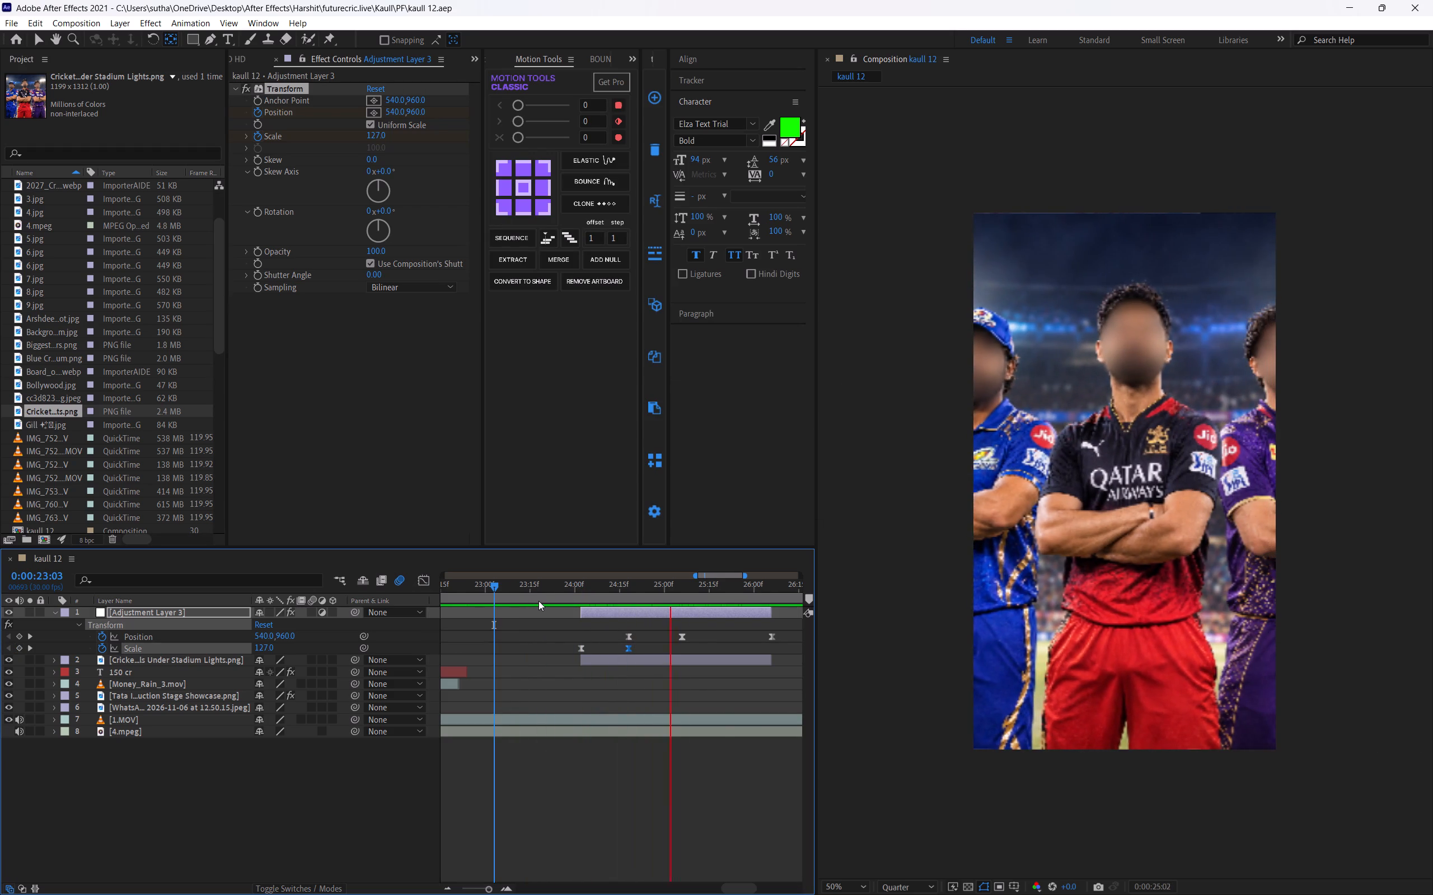
drag(589, 594, 583, 592)
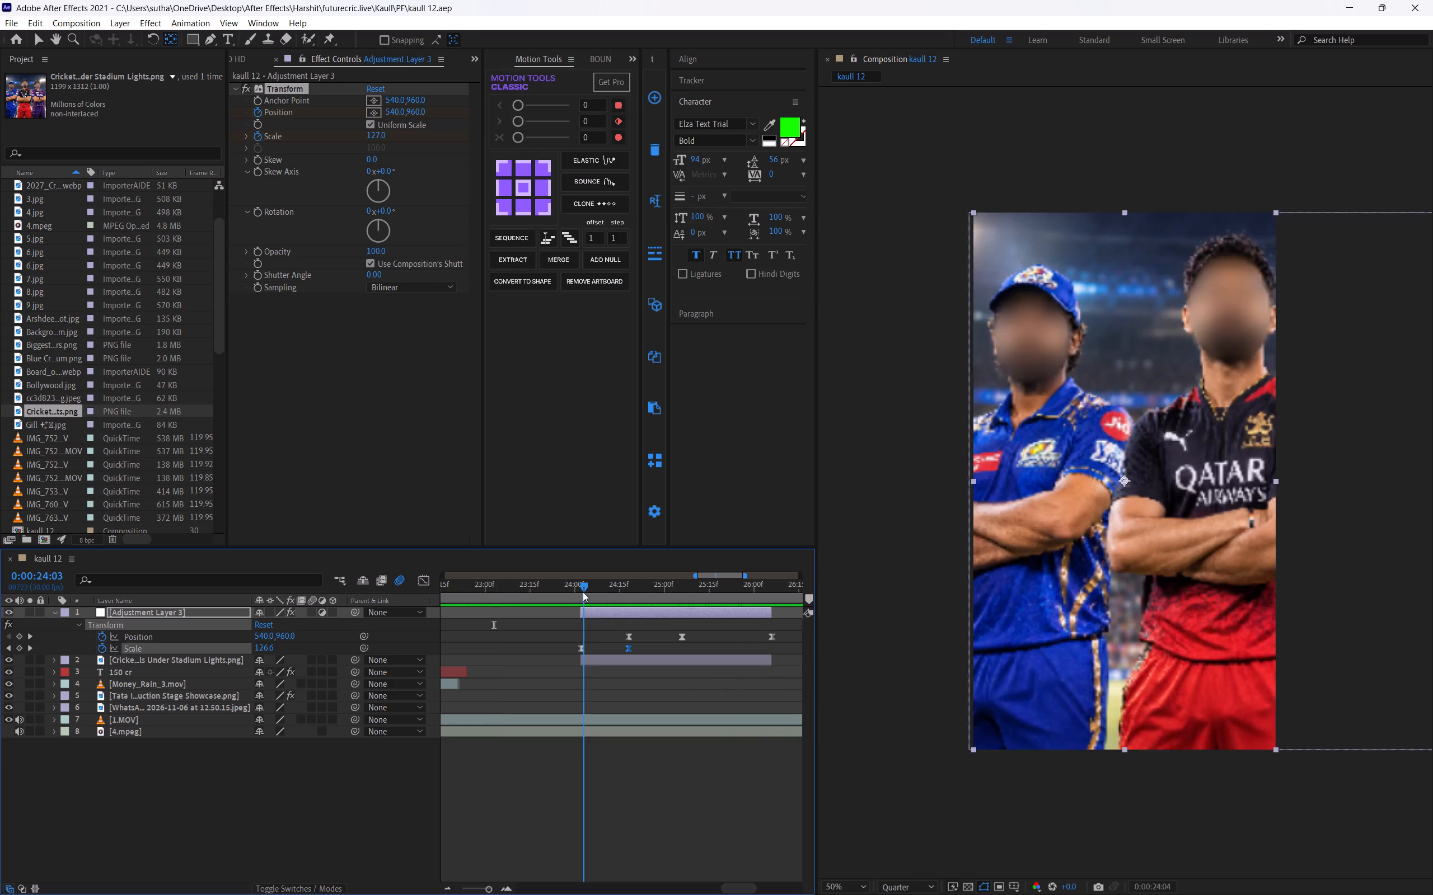
drag(583, 592, 575, 585)
key(space)
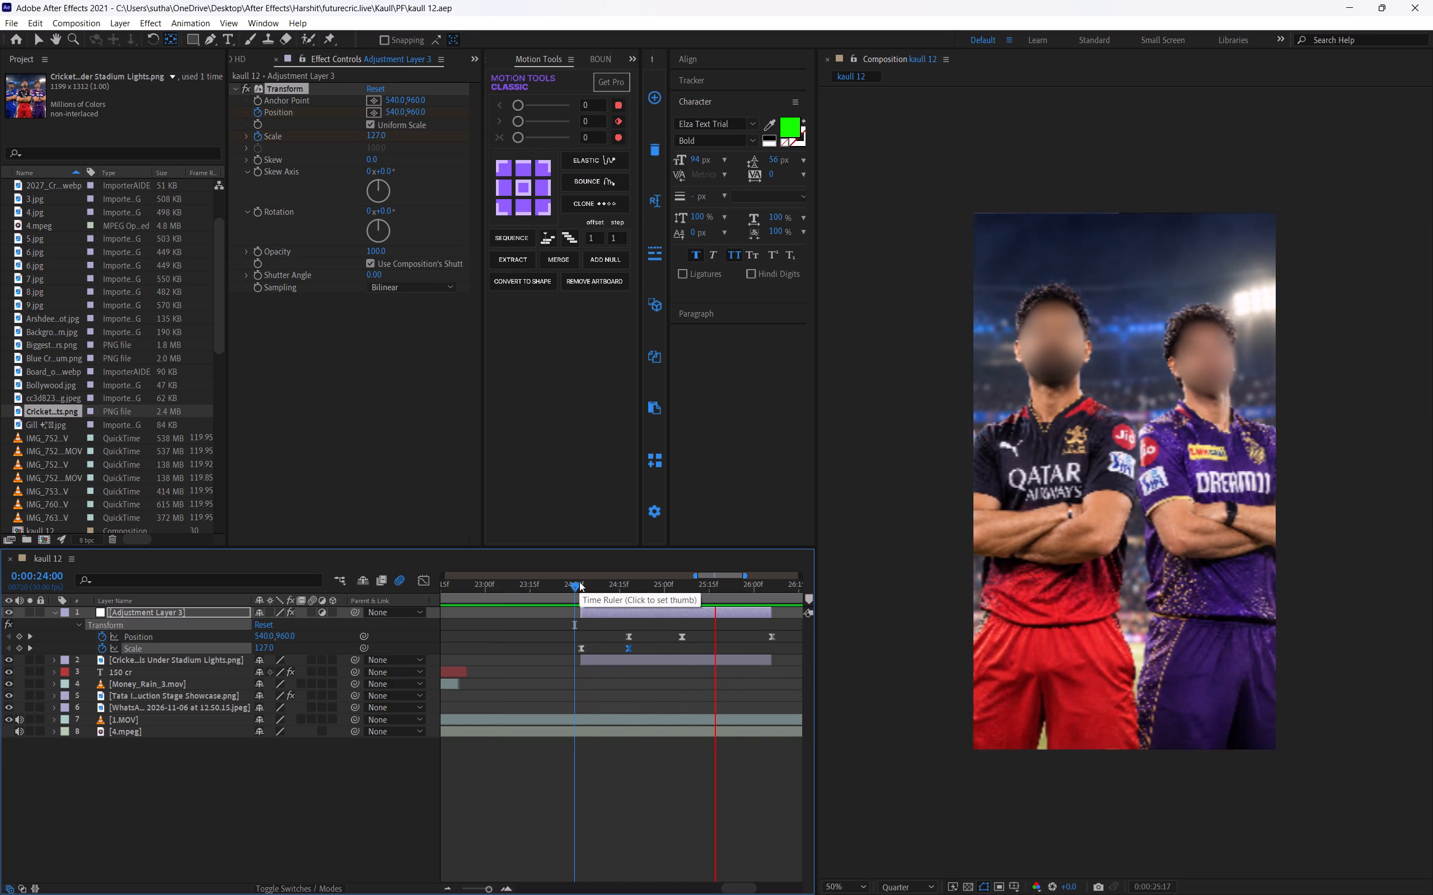
key(ctrl+s)
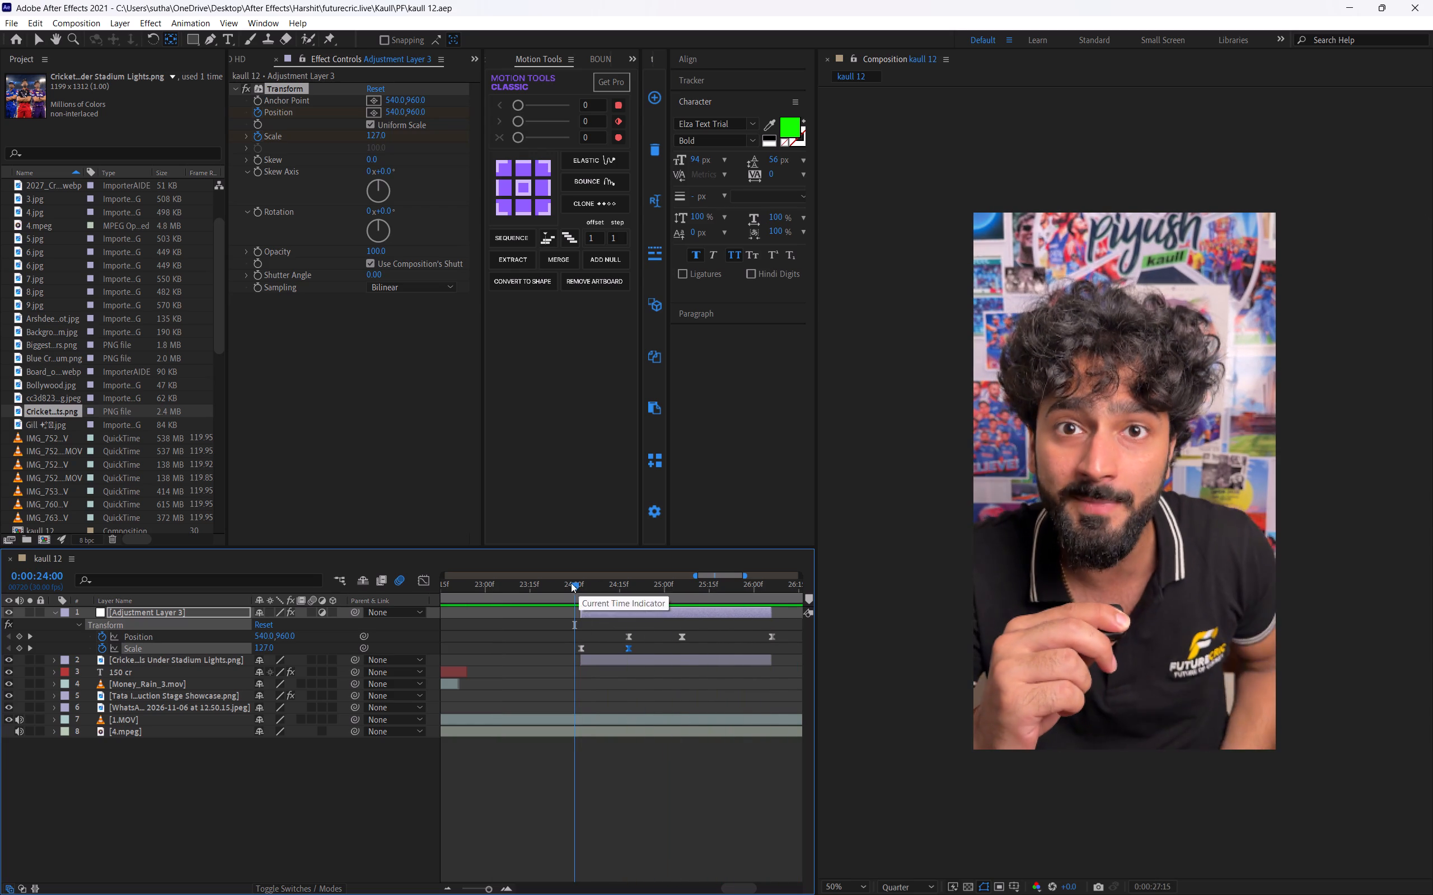
Delete the last two Position keyframes of the adjustment layer and play back the result from 0:00:24:02.
drag(571, 583, 578, 582)
drag(673, 639, 772, 637)
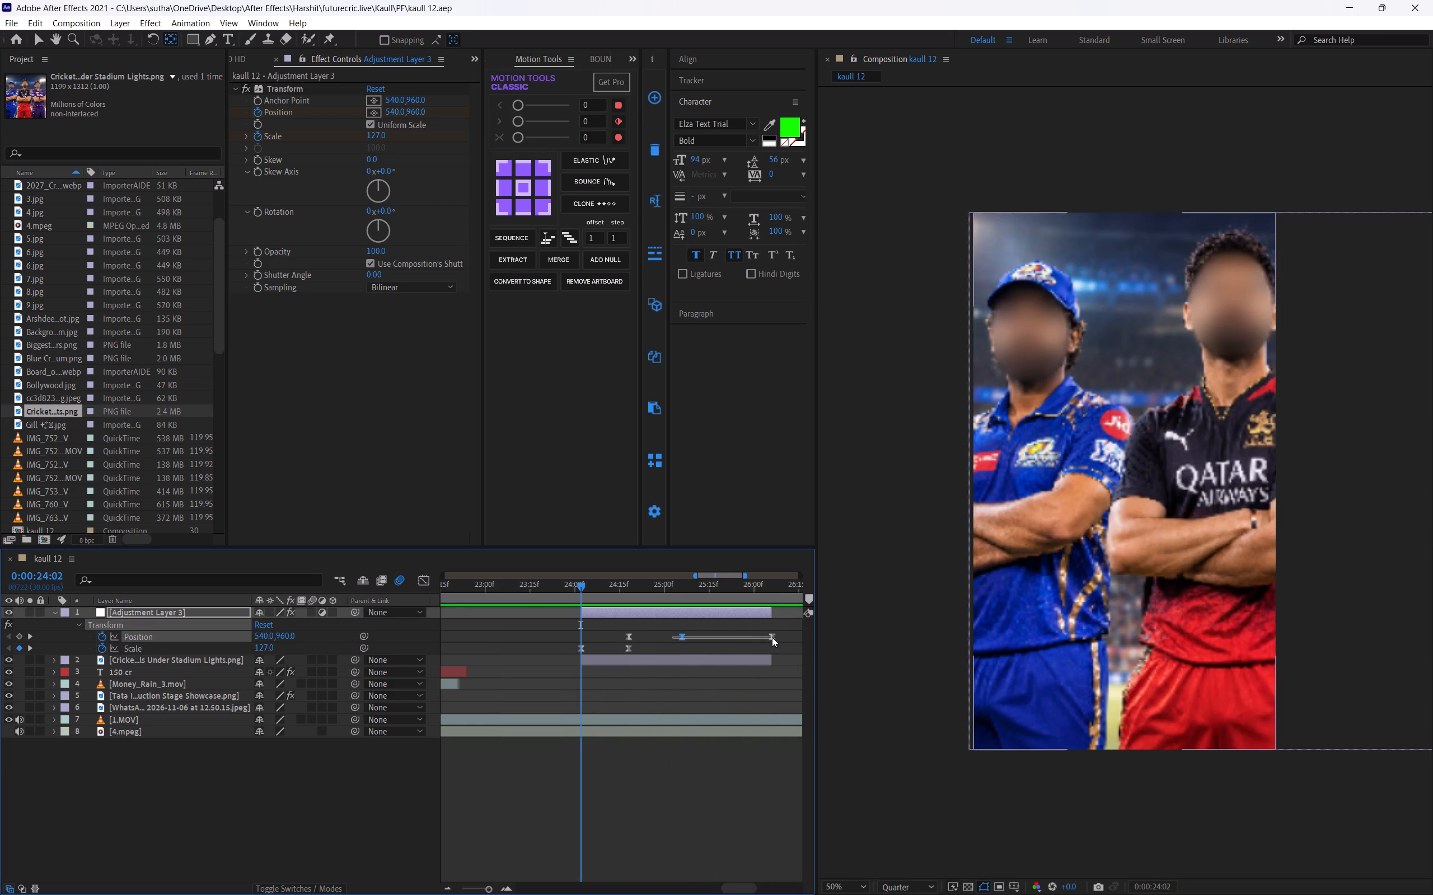
drag(772, 637, 793, 632)
key(BackSpace)
key(space)
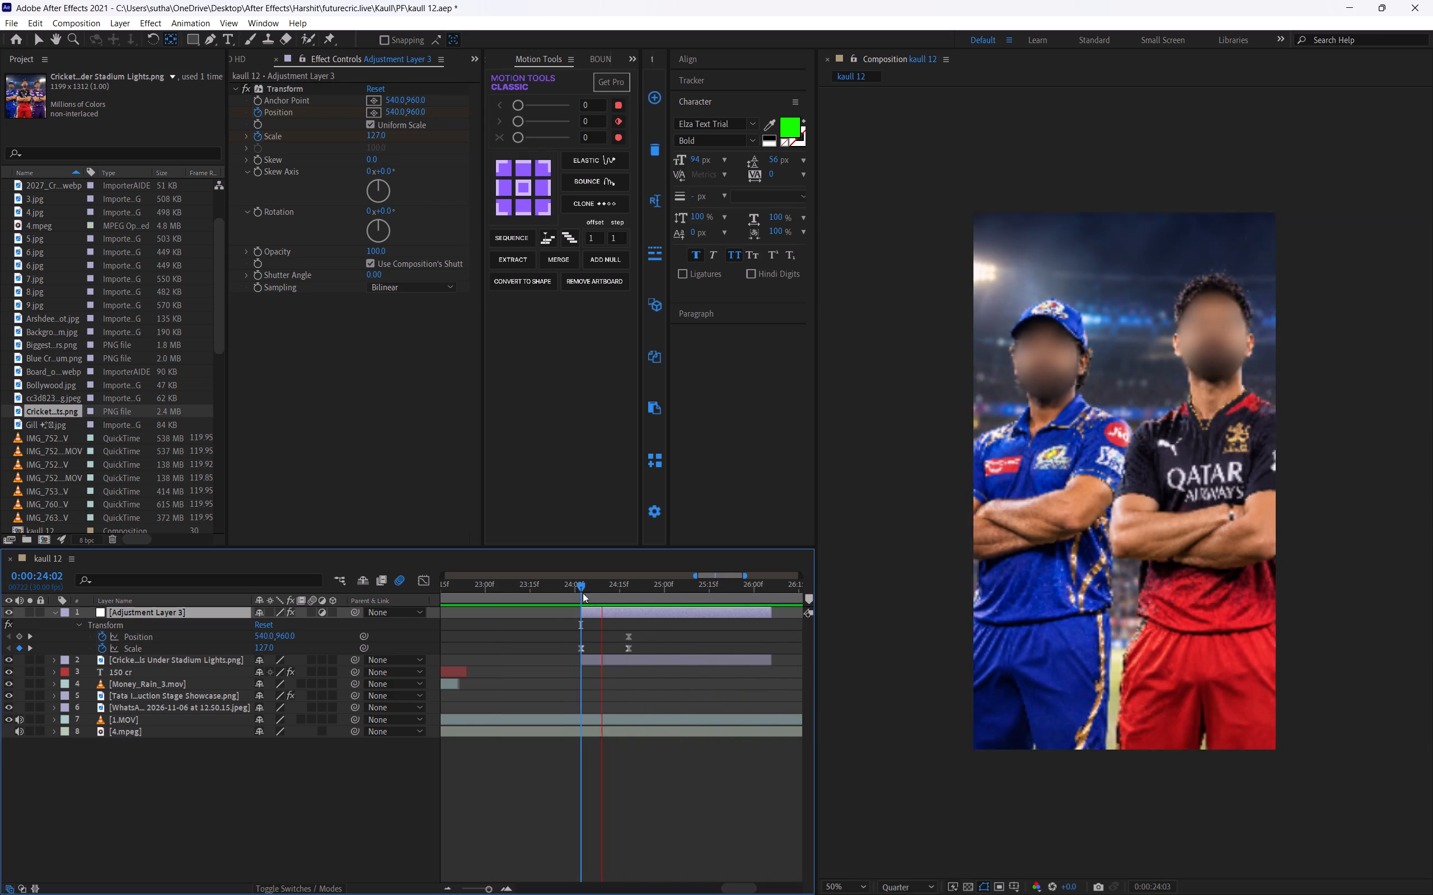
key(space)
Add a Position keyframe of 248, 960 at 0:00:25:05, framing the middle cricketer, keeping the Scale at 100.
key(space)
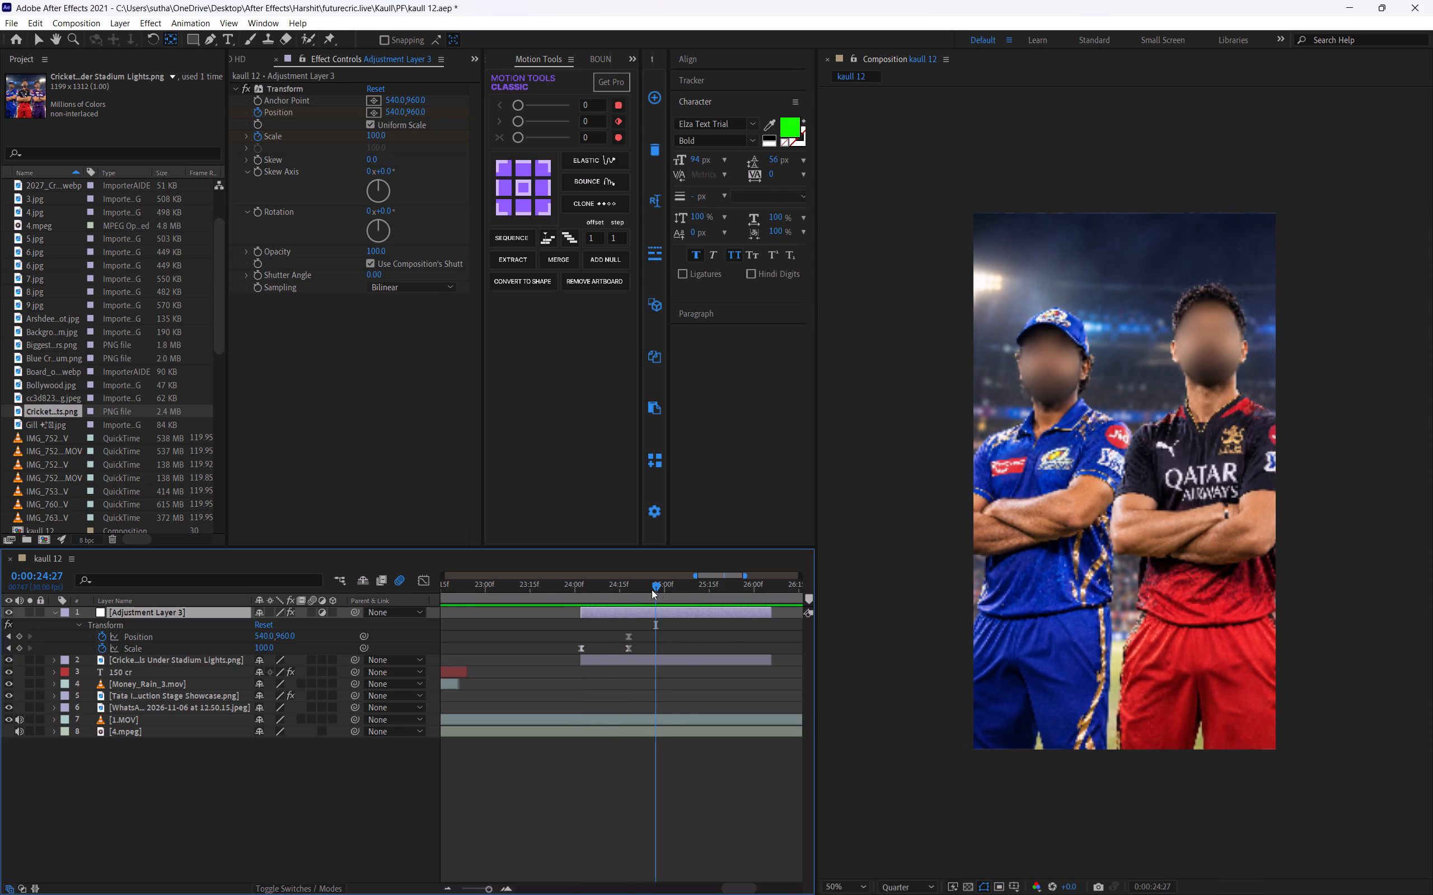
key(space)
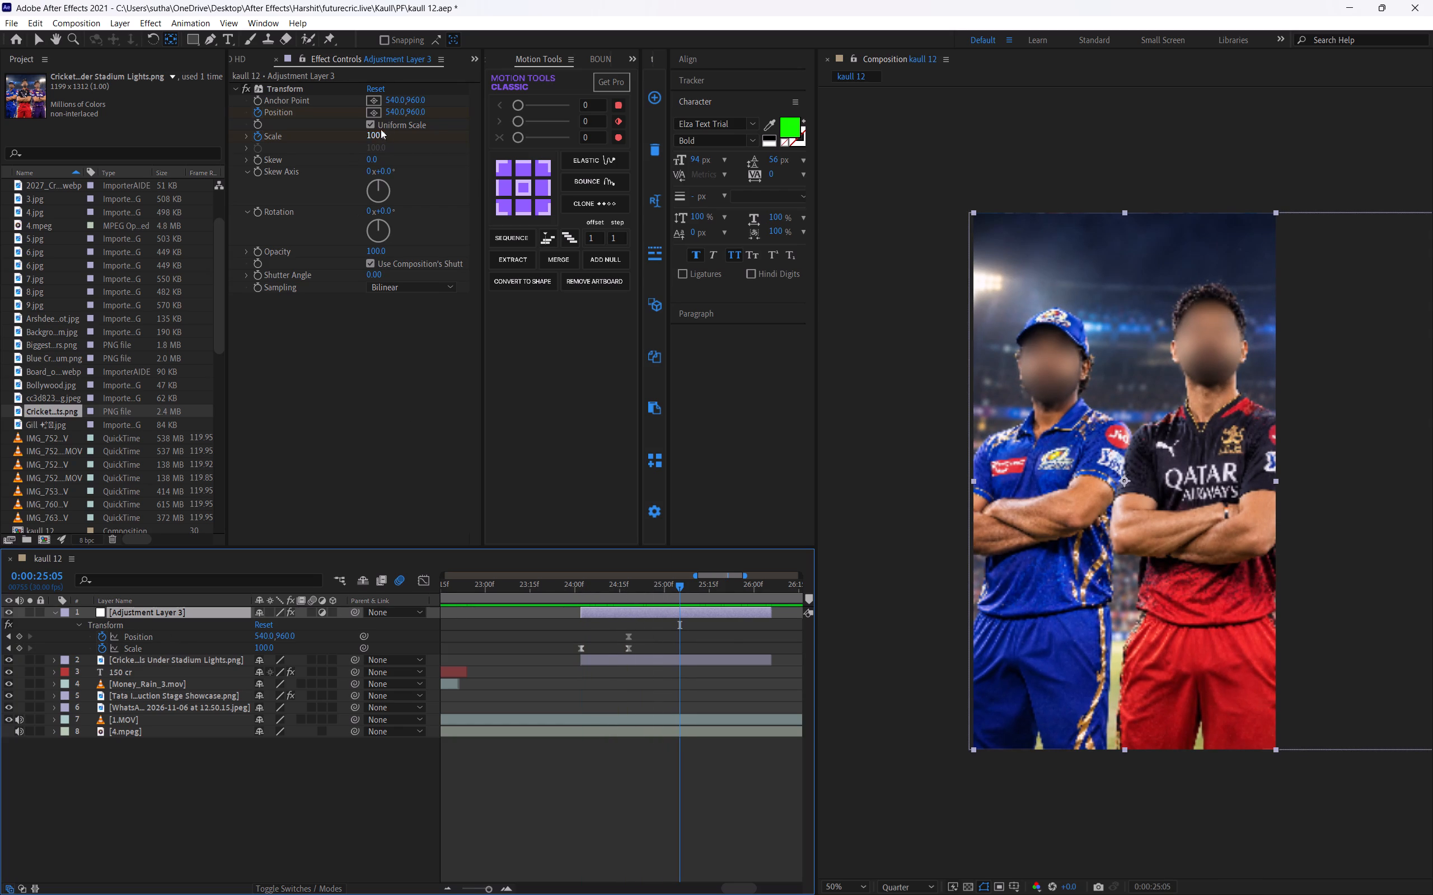
drag(393, 114, 243, 133)
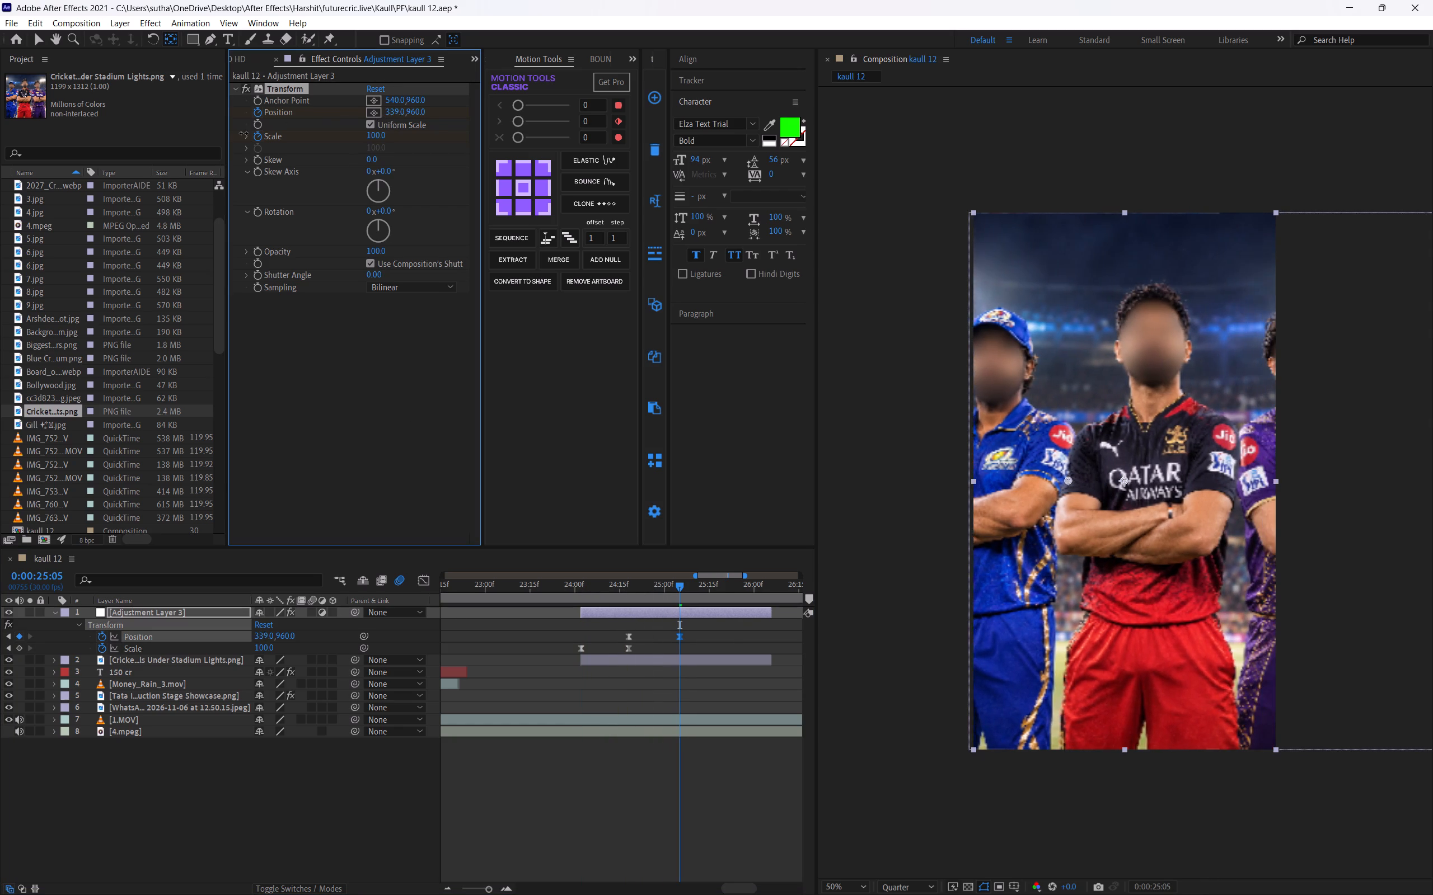
drag(243, 133, 210, 135)
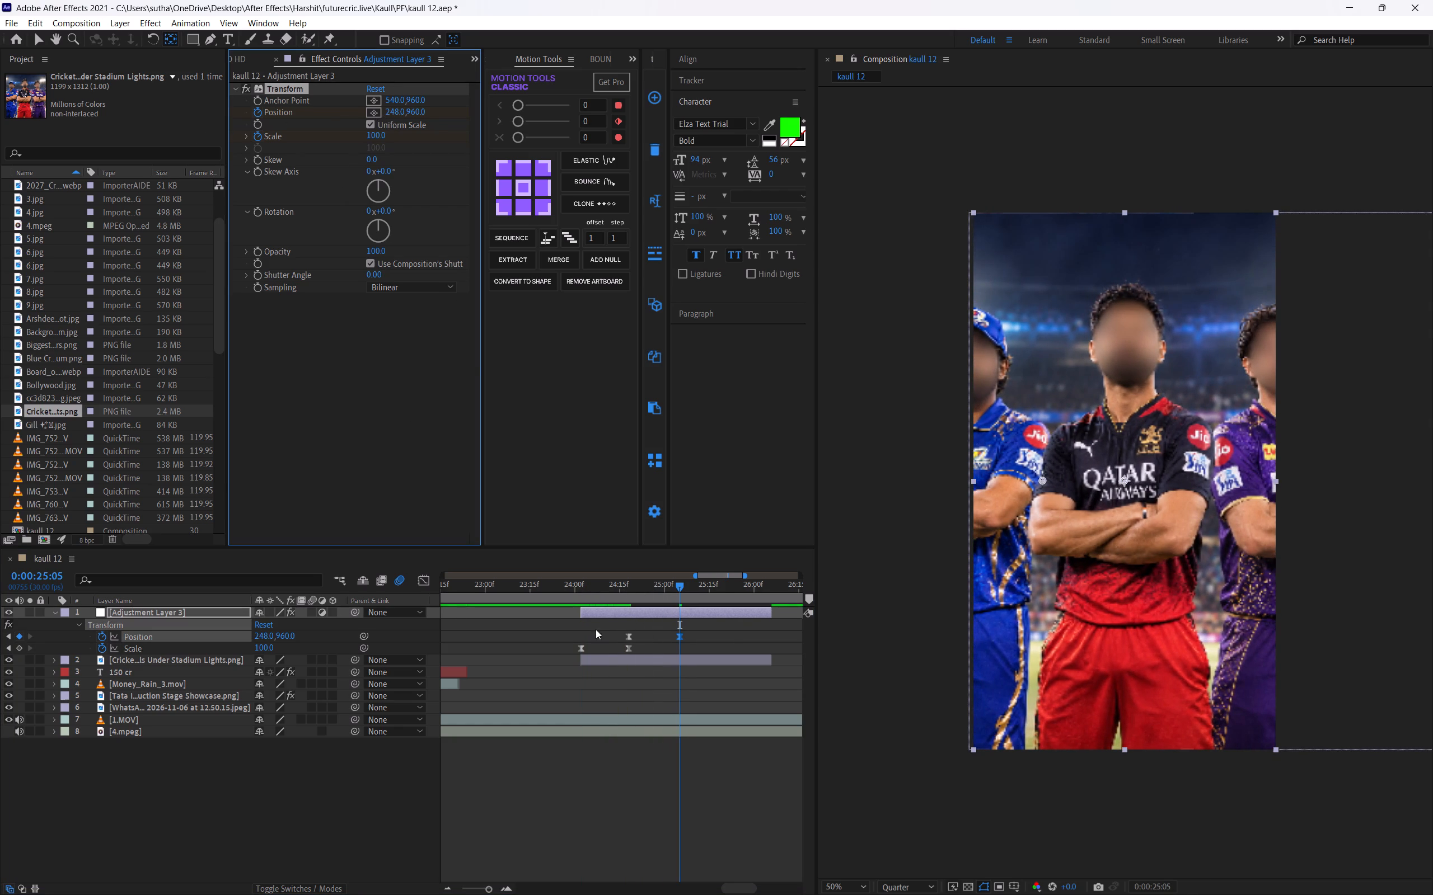
drag(374, 136, 366, 153)
key(ctrl+z)
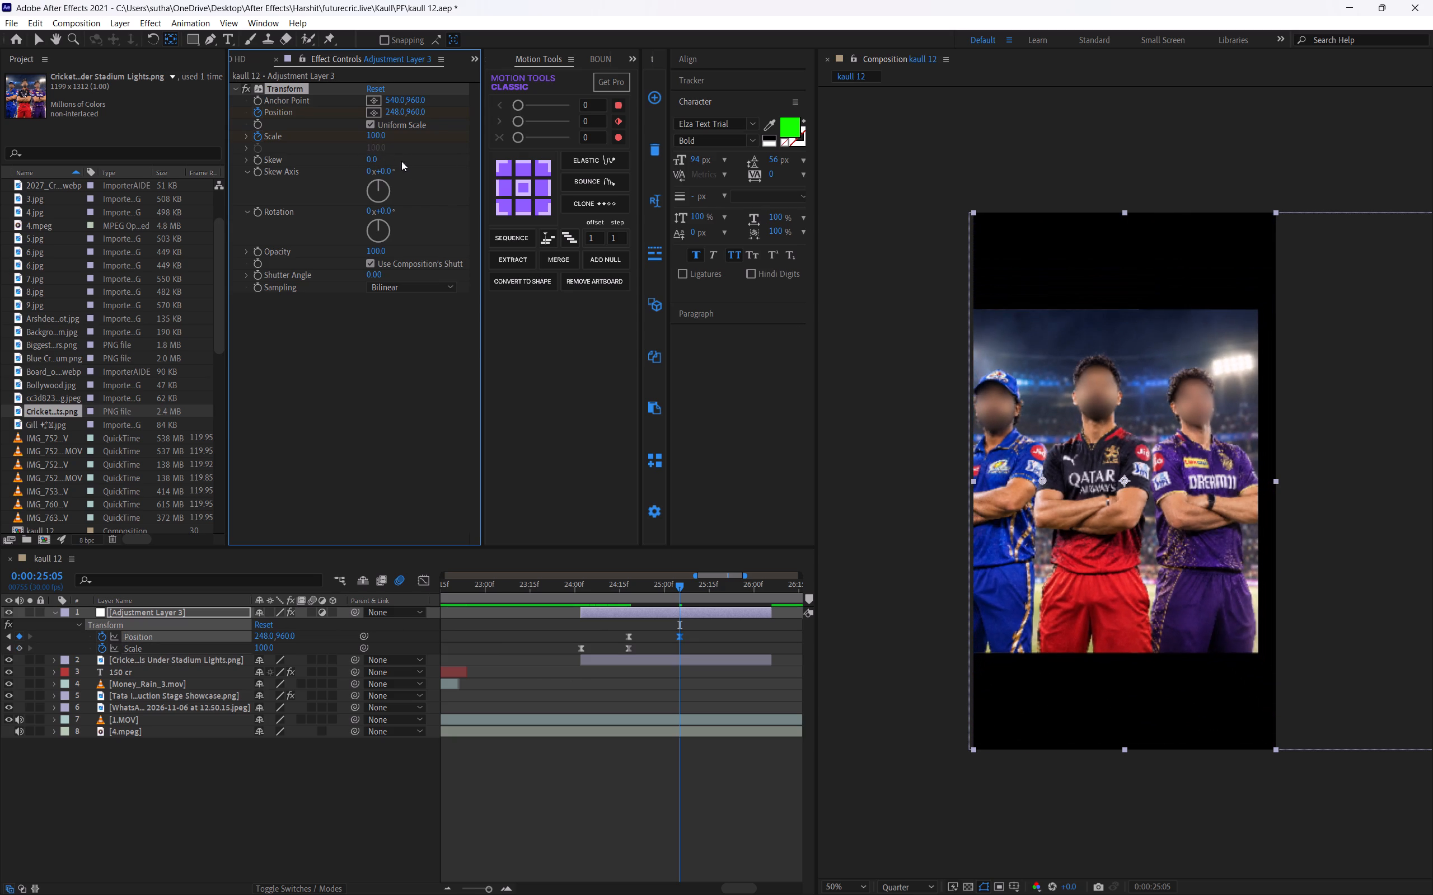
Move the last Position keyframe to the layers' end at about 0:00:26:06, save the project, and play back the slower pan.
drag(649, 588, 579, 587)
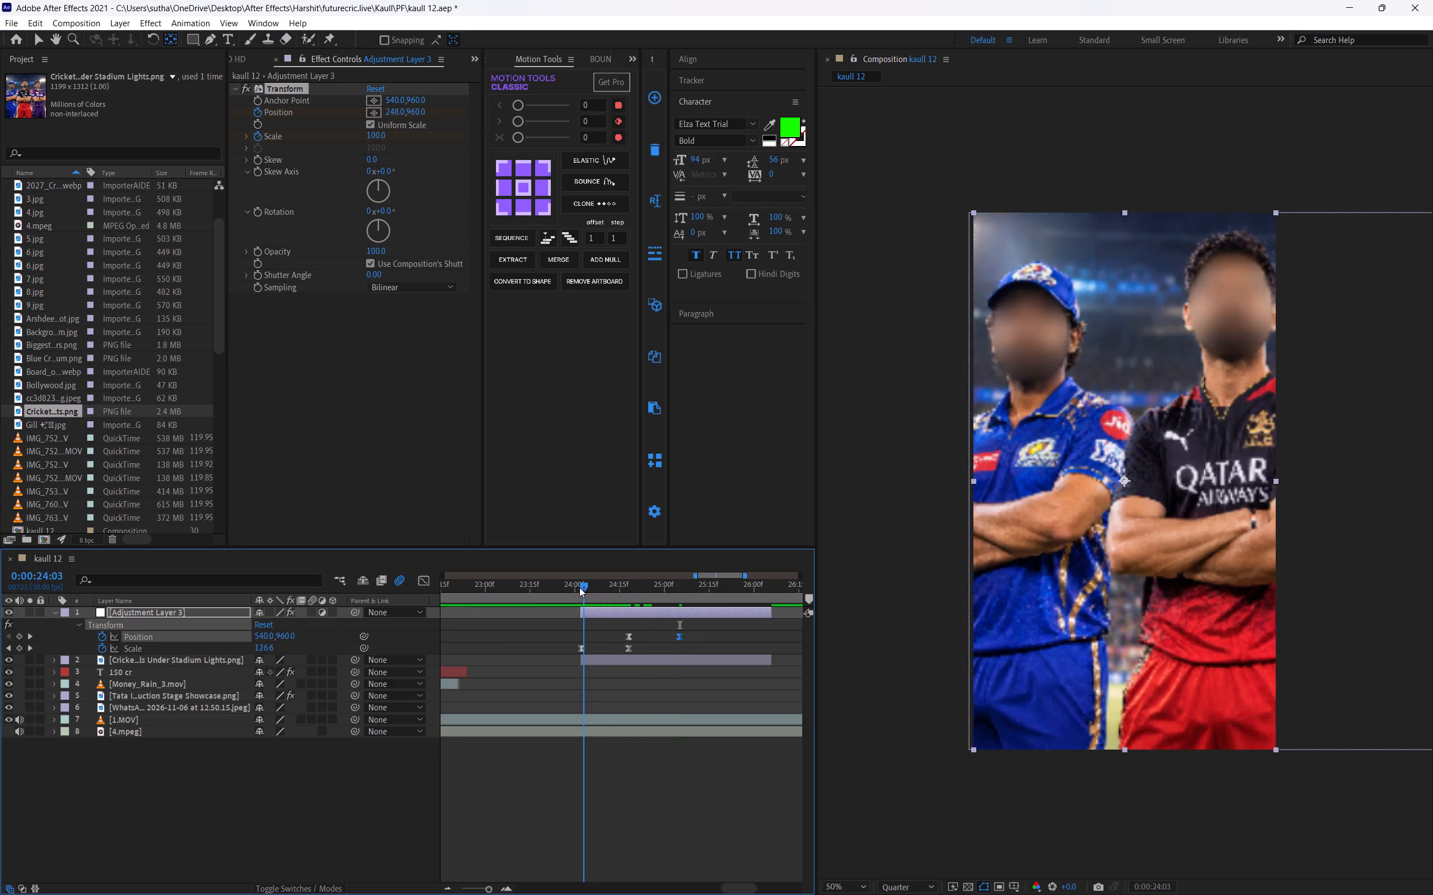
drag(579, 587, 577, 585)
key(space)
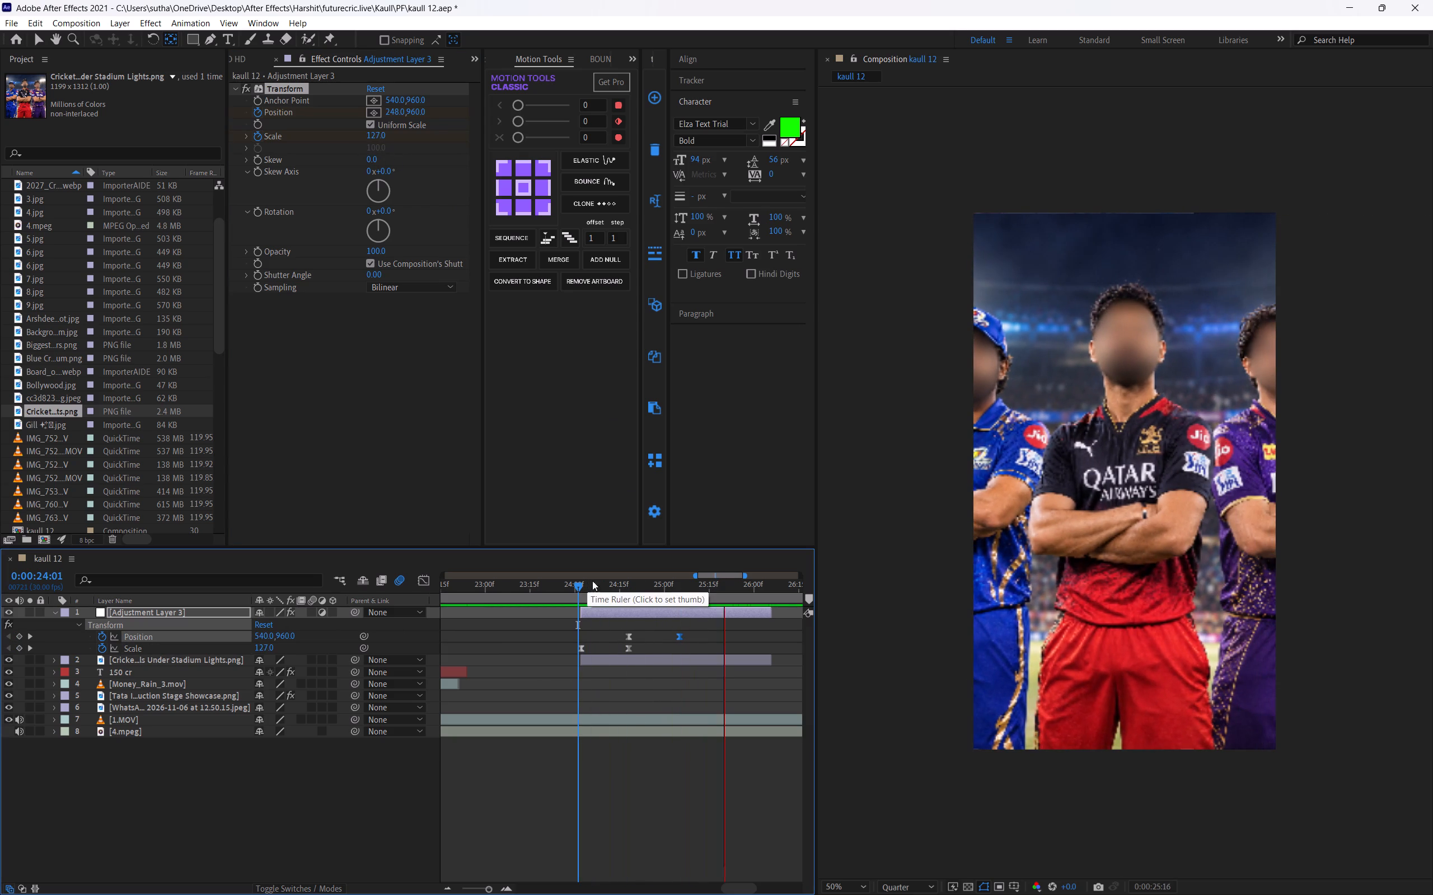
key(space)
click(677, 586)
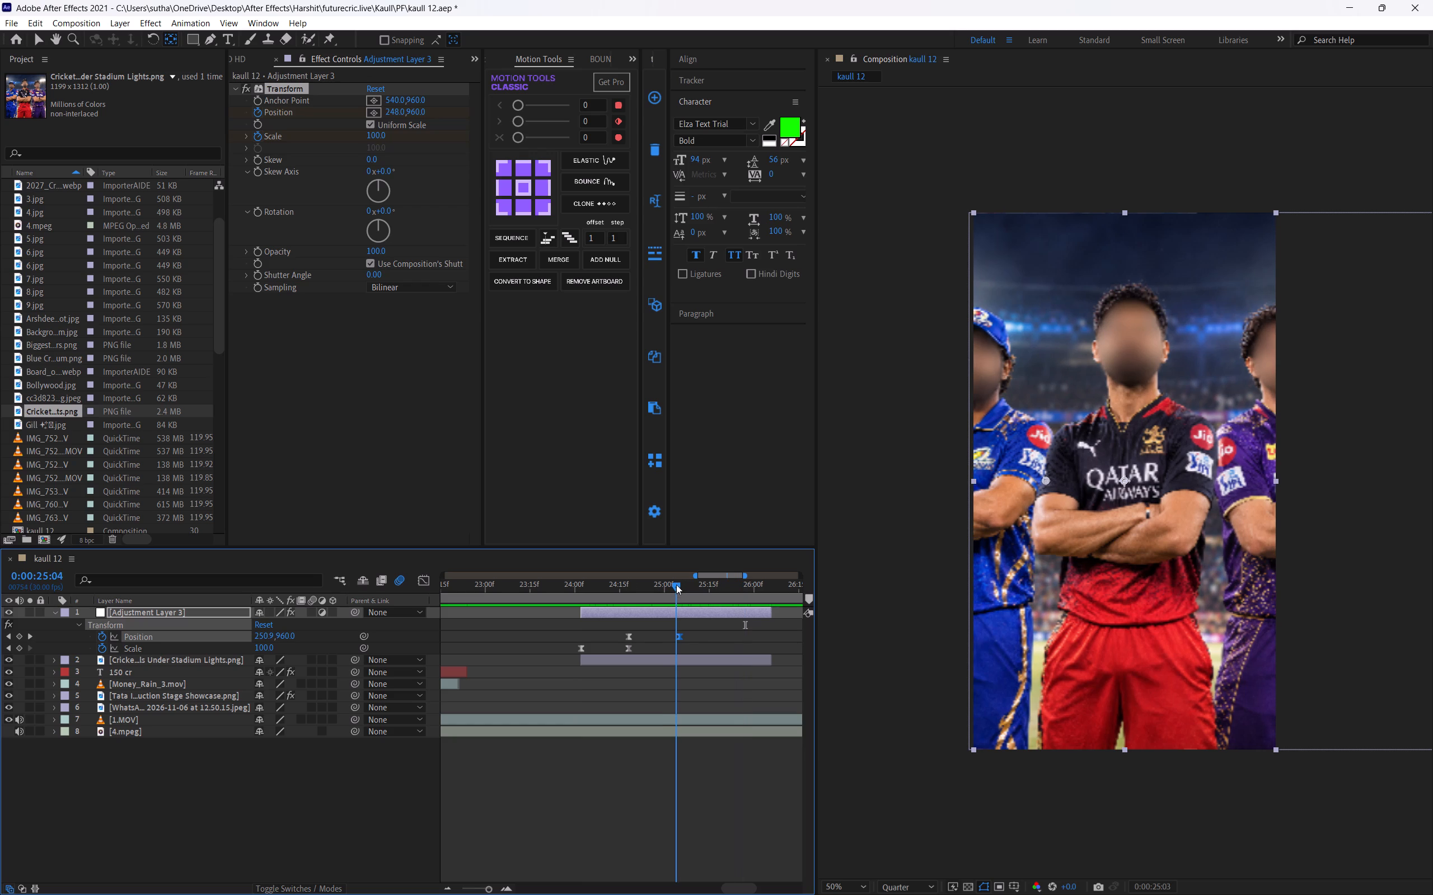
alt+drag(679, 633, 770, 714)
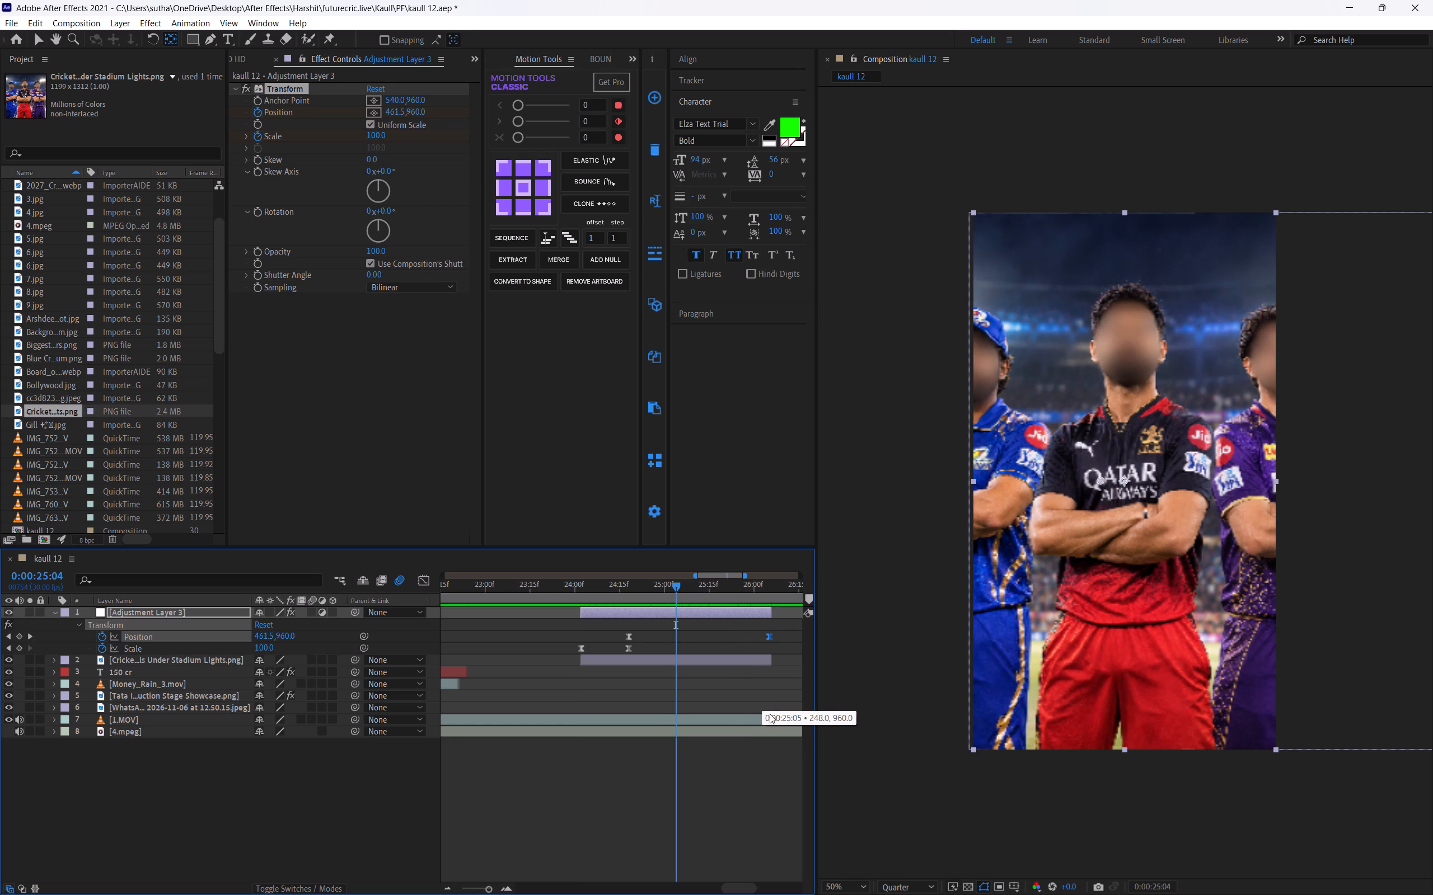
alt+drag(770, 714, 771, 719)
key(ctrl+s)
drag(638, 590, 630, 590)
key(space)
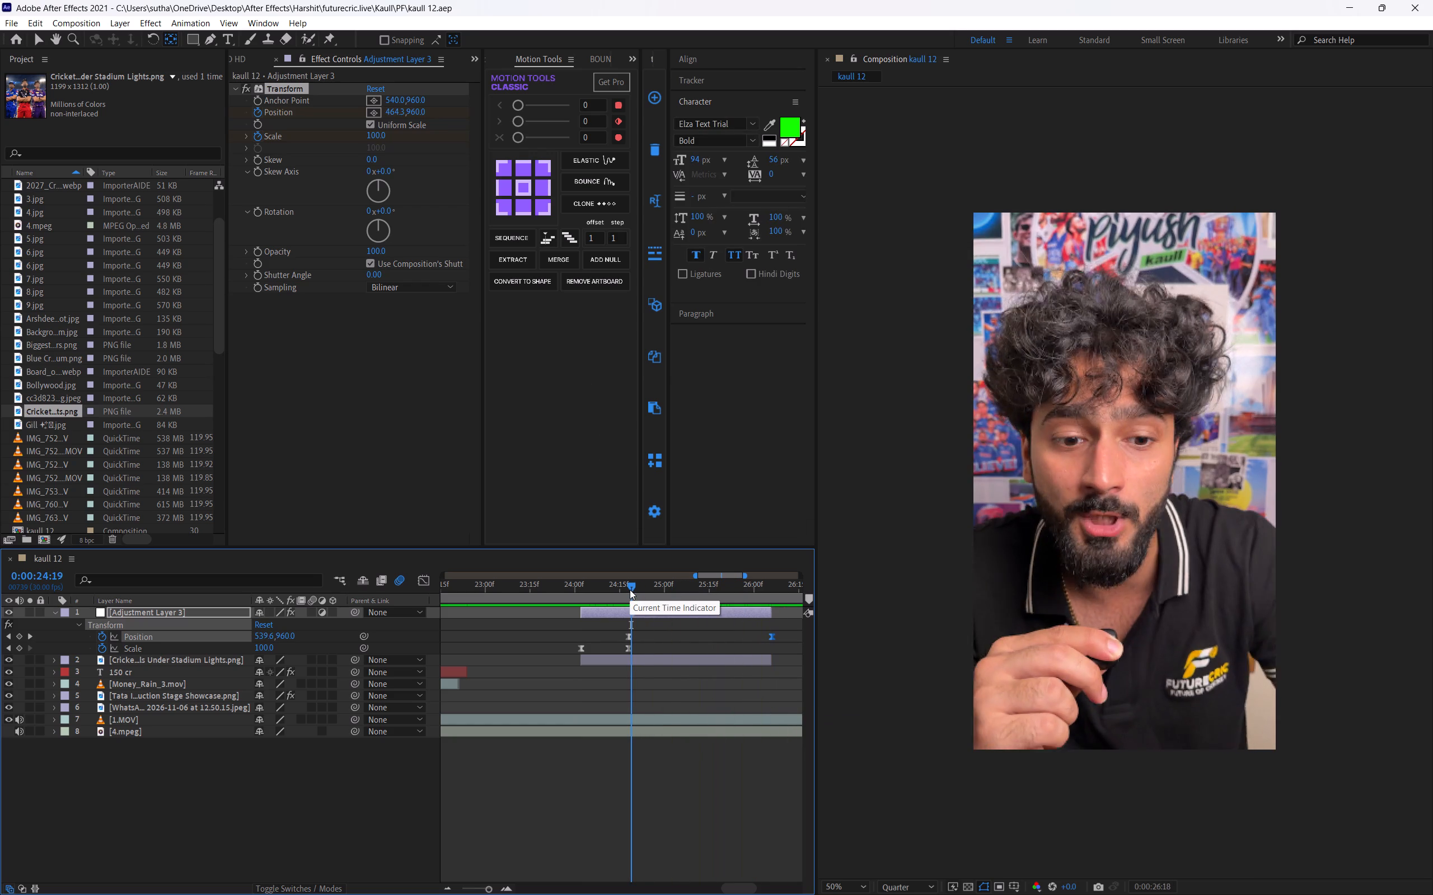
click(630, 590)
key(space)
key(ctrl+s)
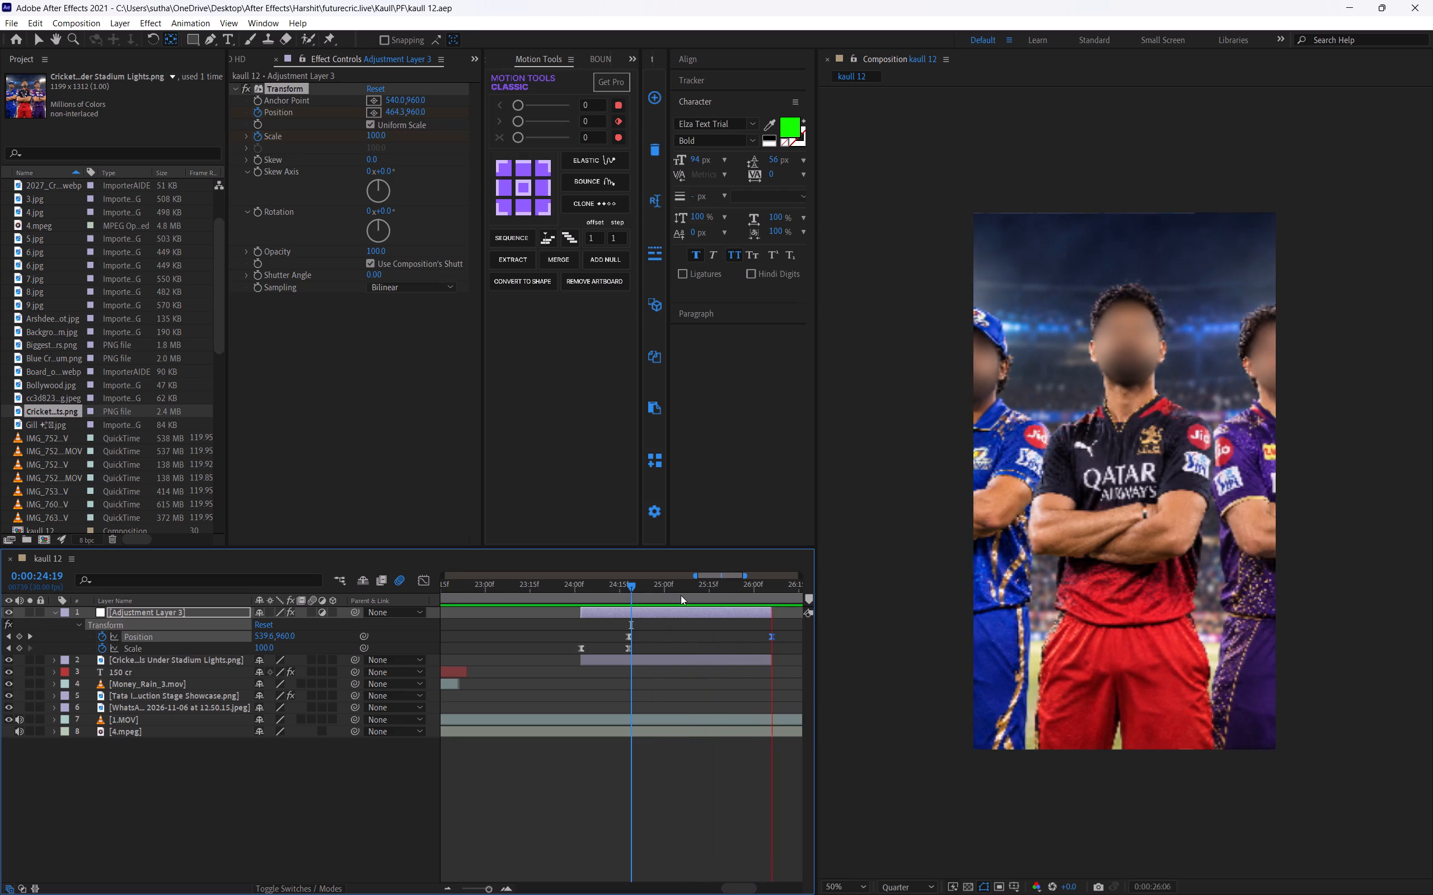
Split the adjustment layer and the Cricket Rivals layer at 0:00:25:23 and delete the parts after it.
click(715, 588)
key(space)
key(space)
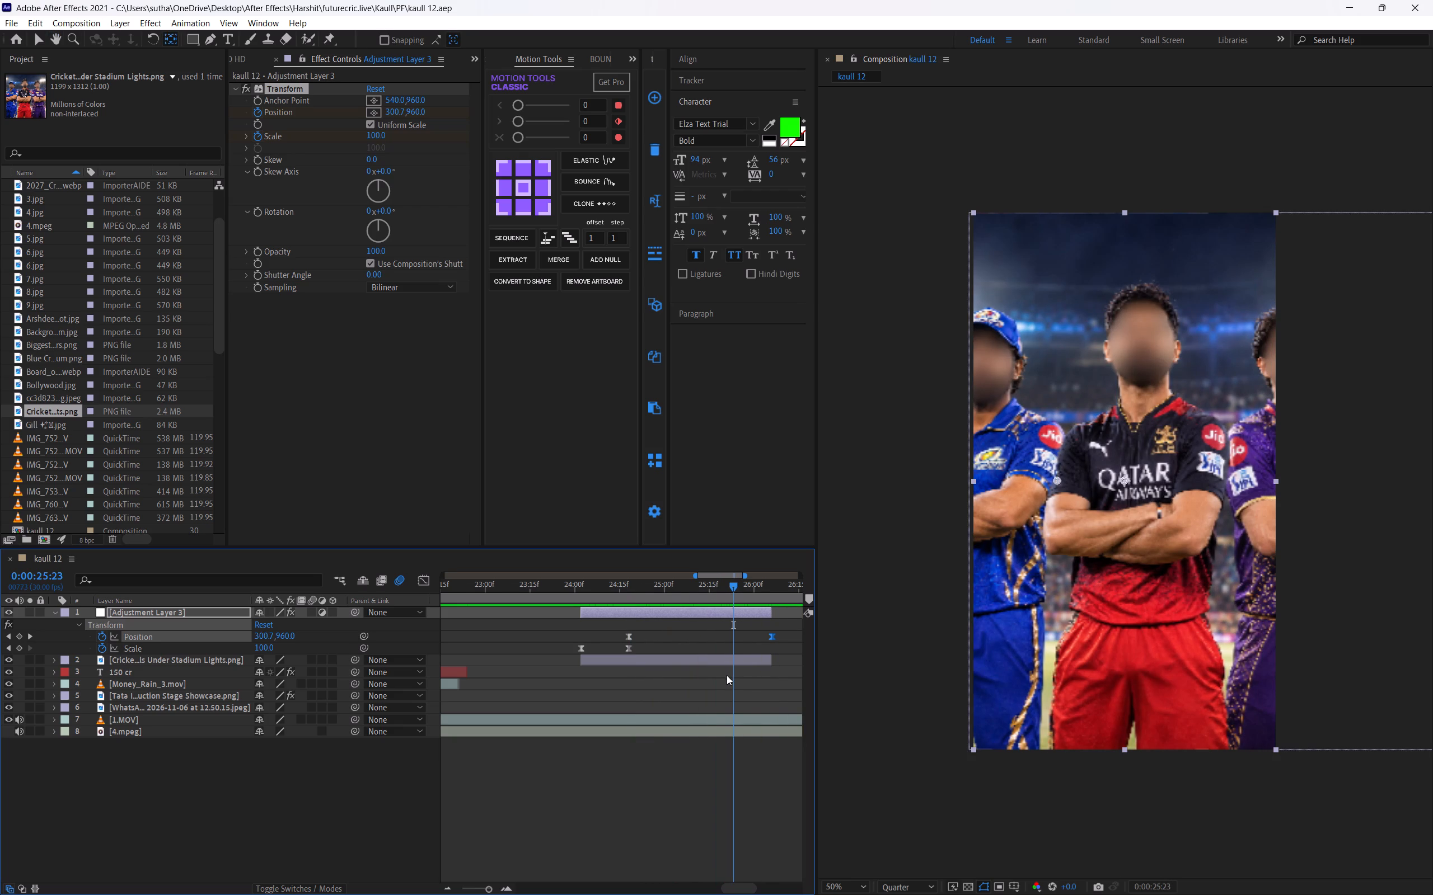
ctrl+click(725, 663)
key(ctrl+shift+d)
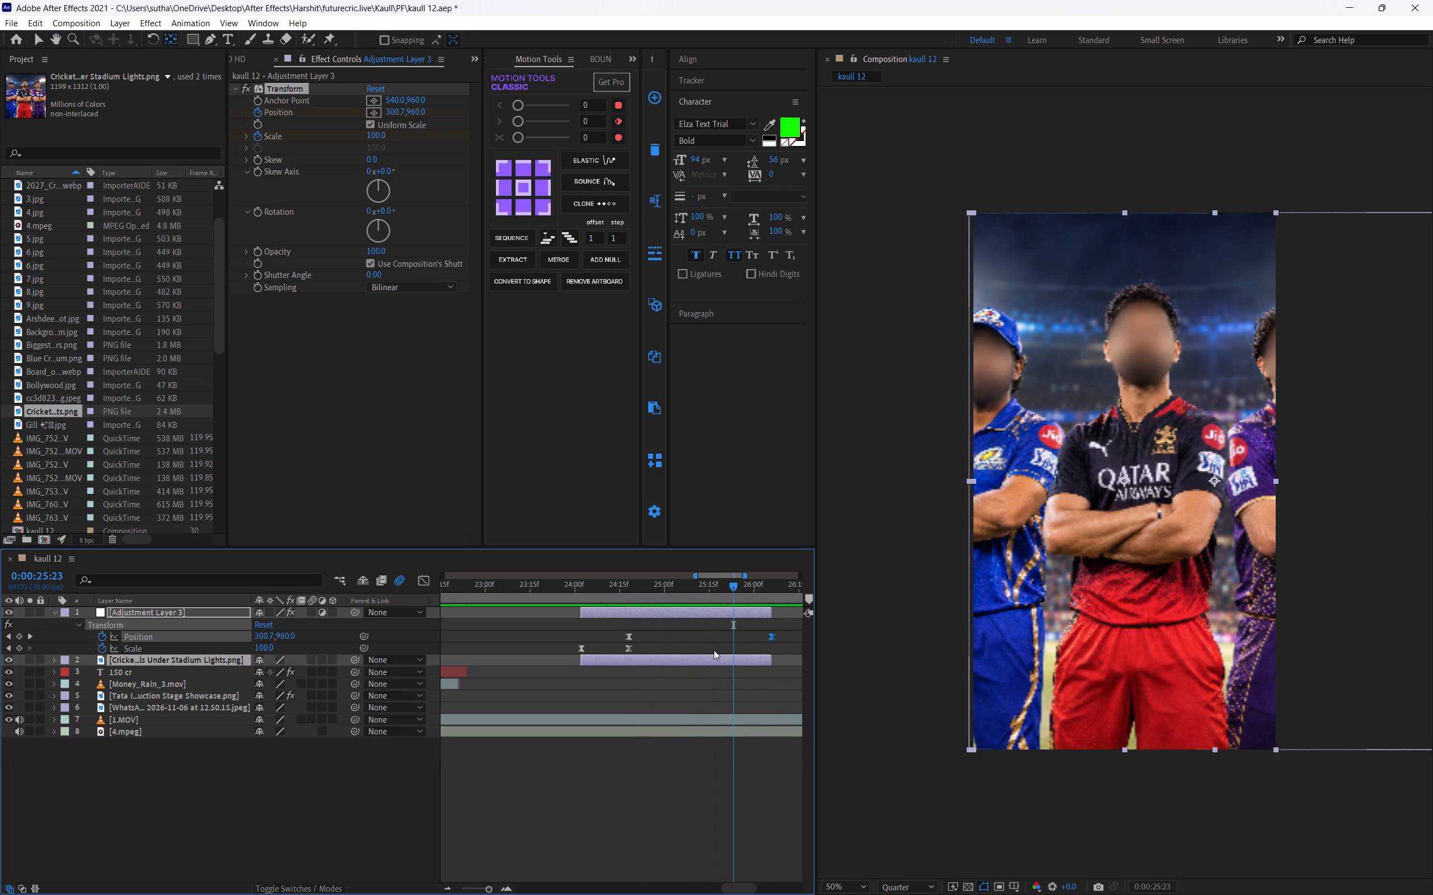
key(BackSpace)
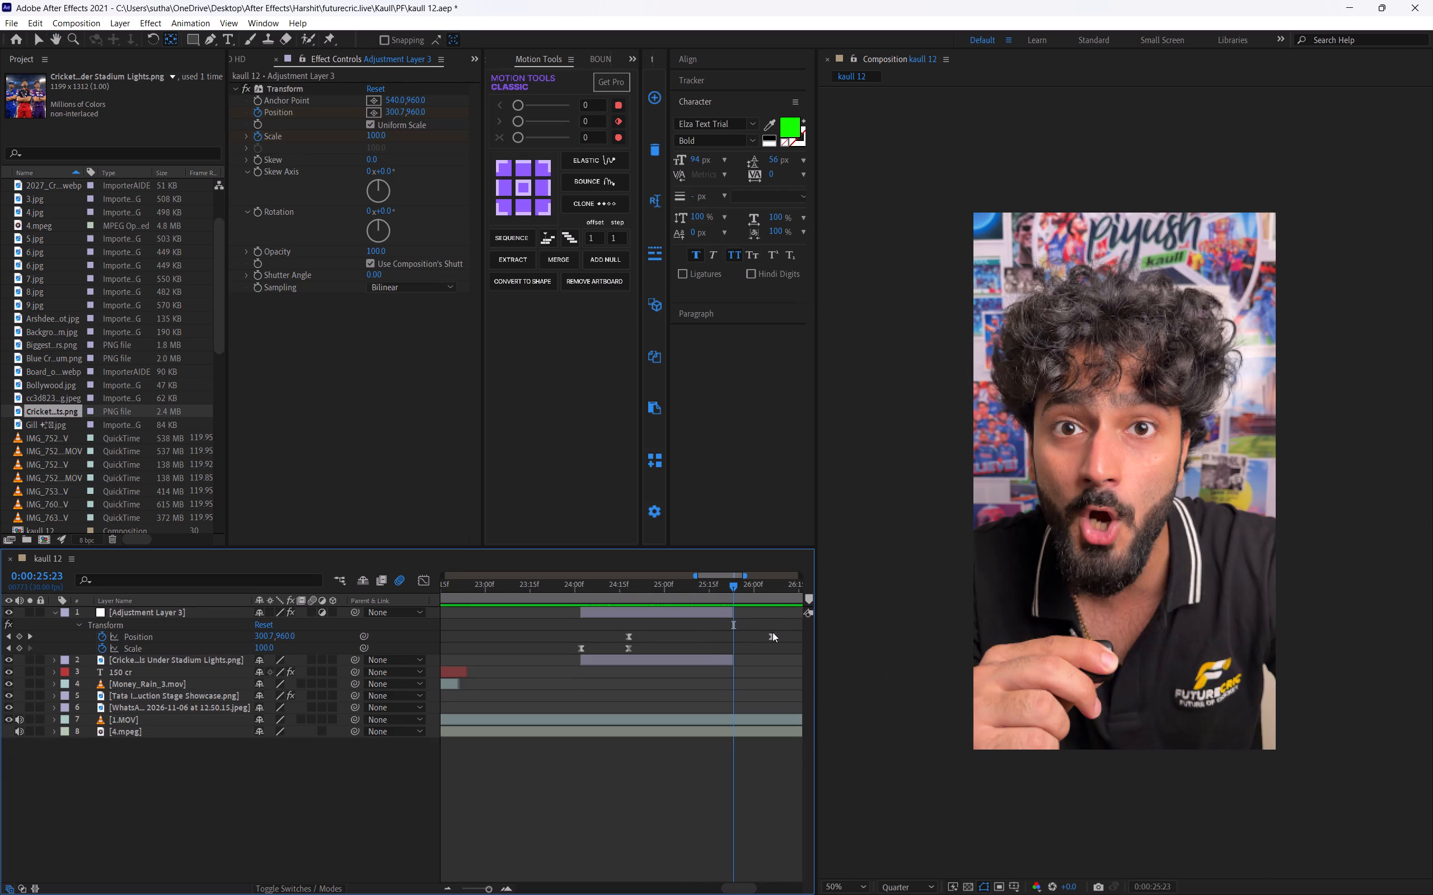
Move the last Position keyframe to 0:00:25:23, level with the end of the trimmed layers.
alt+drag(771, 634, 733, 653)
alt+scroll(596, 650, up, 2)
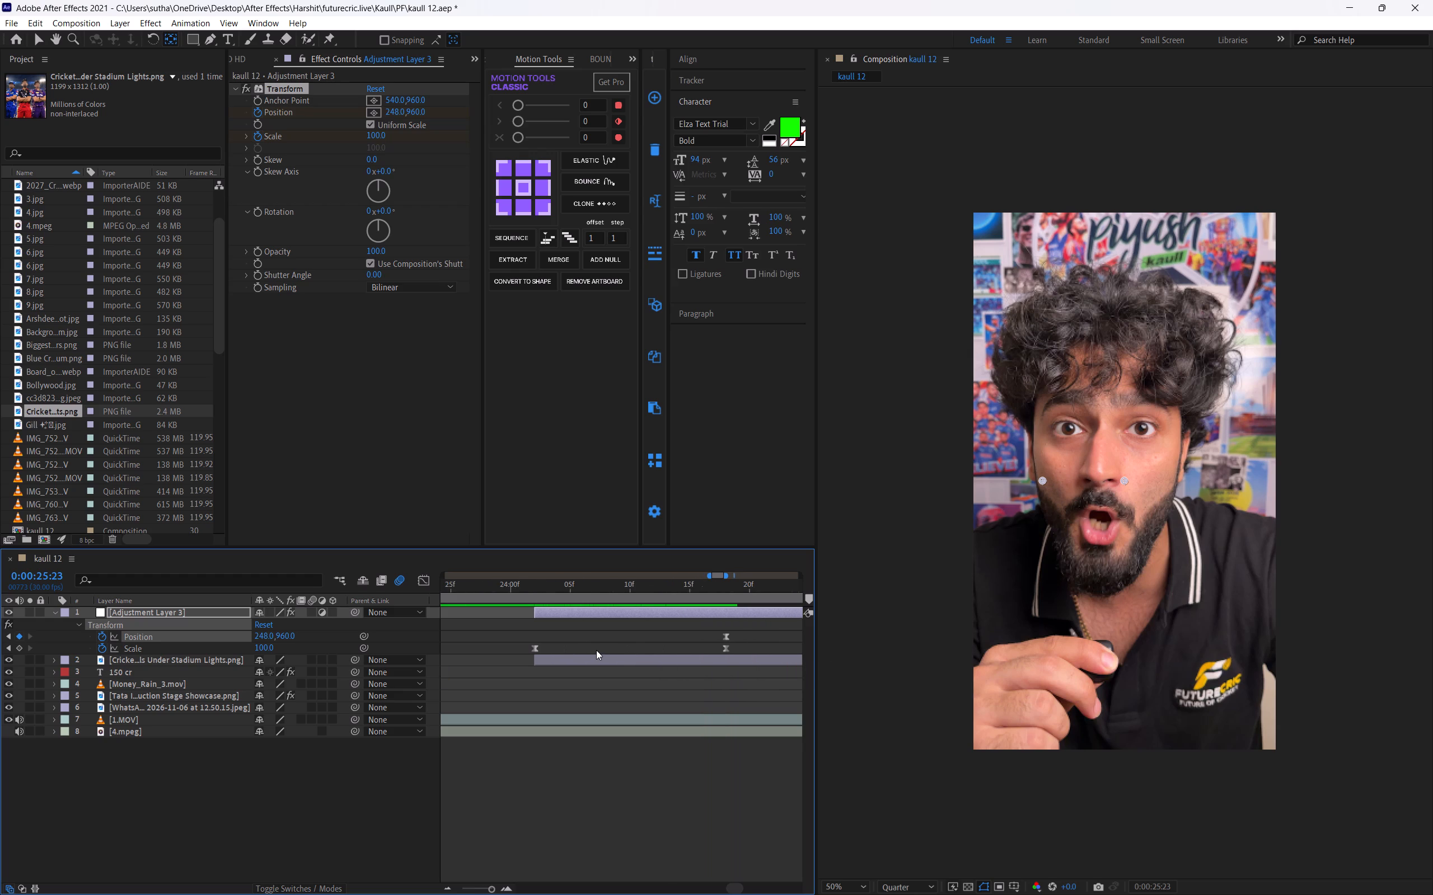
Save the project and play back the cricketer image's zoom-out and pan from about 0:00:22:22 past the trimmed layers' end.
alt+scroll(560, 631, down, 4)
key(ctrl+s)
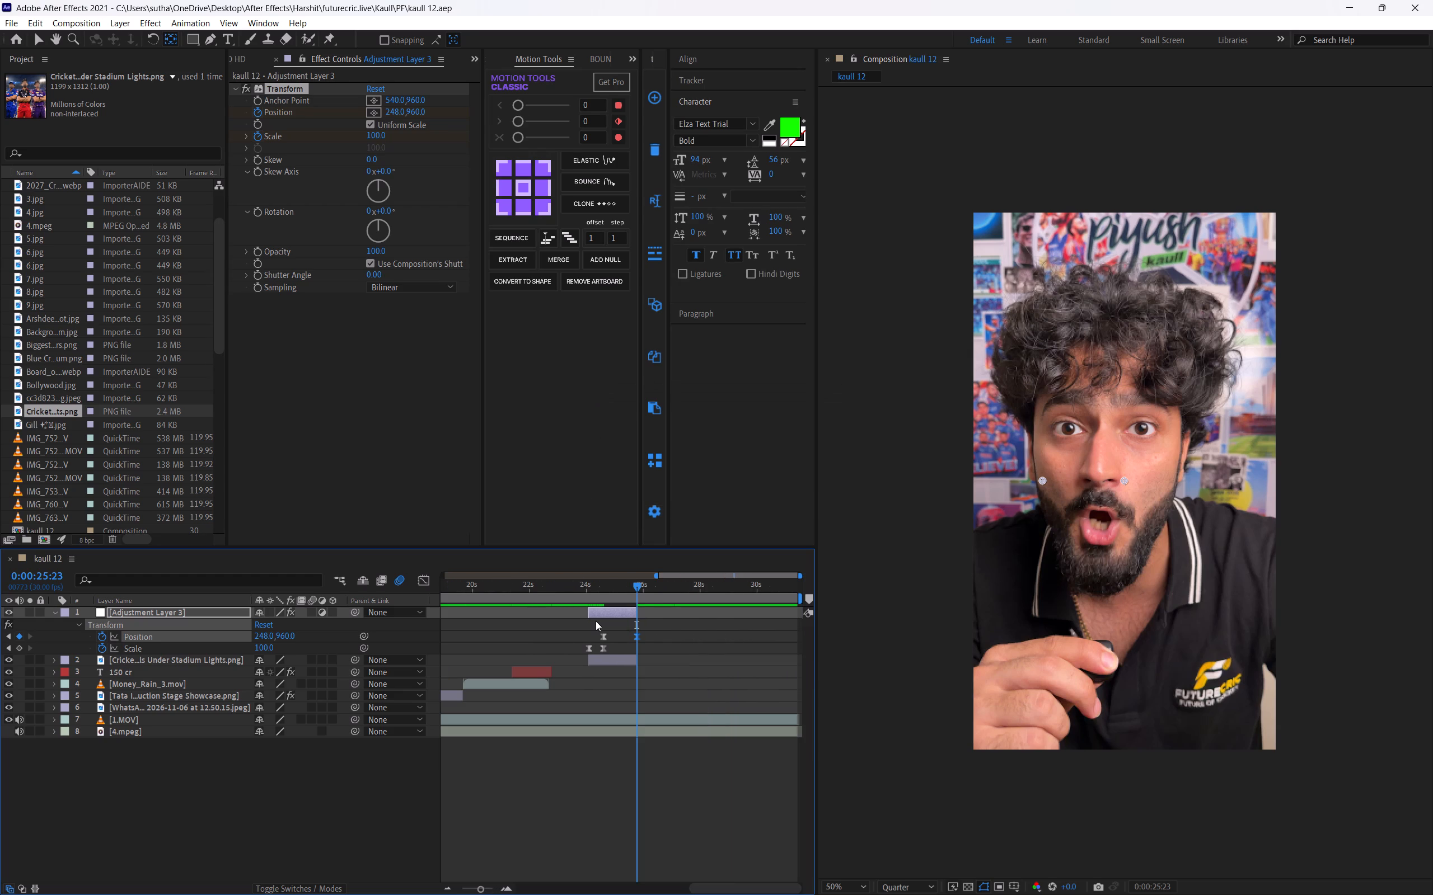
key(u)
drag(597, 596, 555, 601)
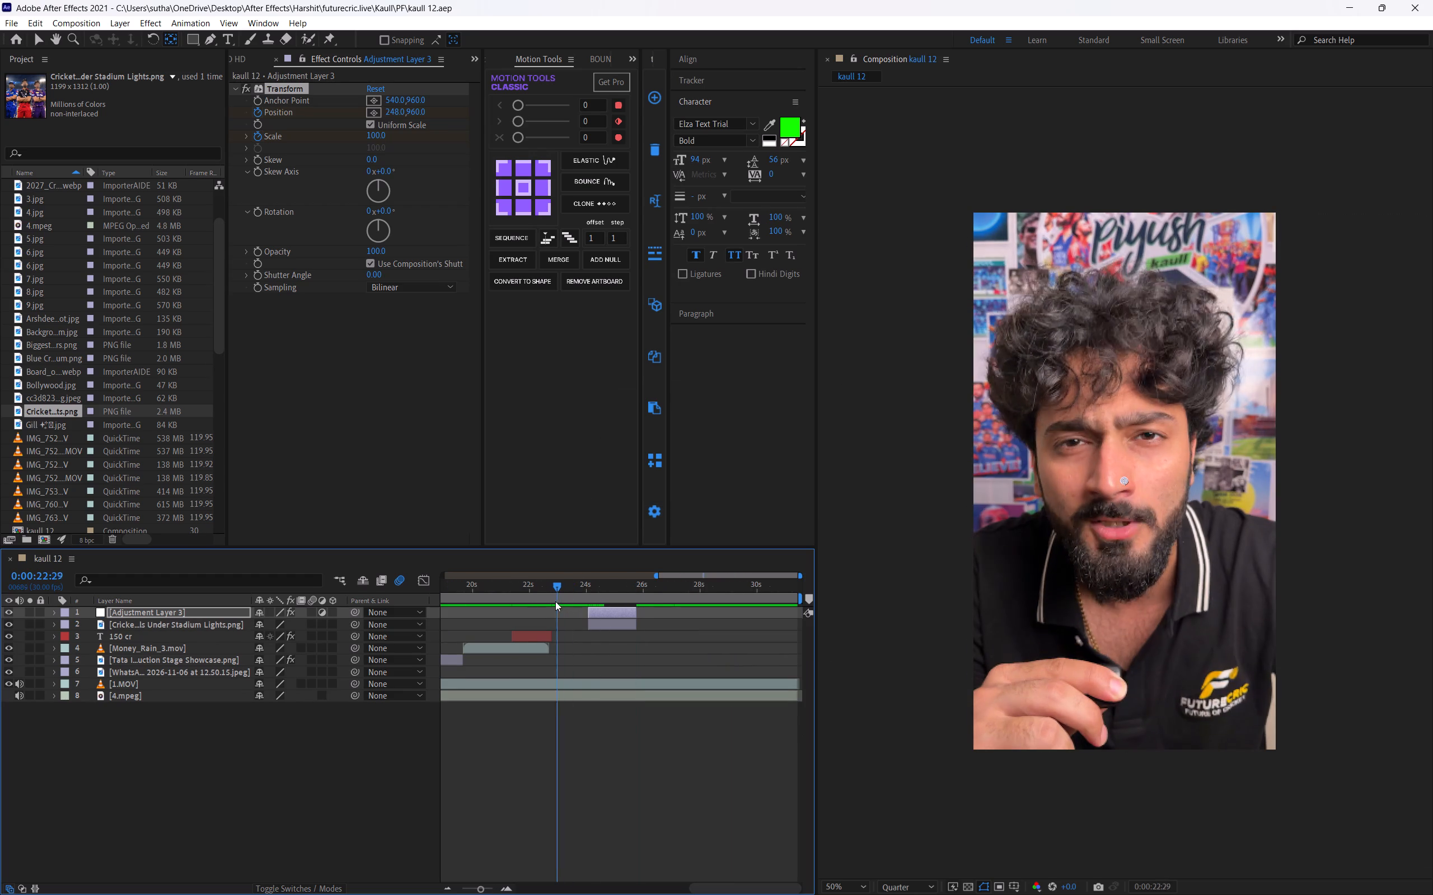
drag(555, 601, 550, 600)
key(space)
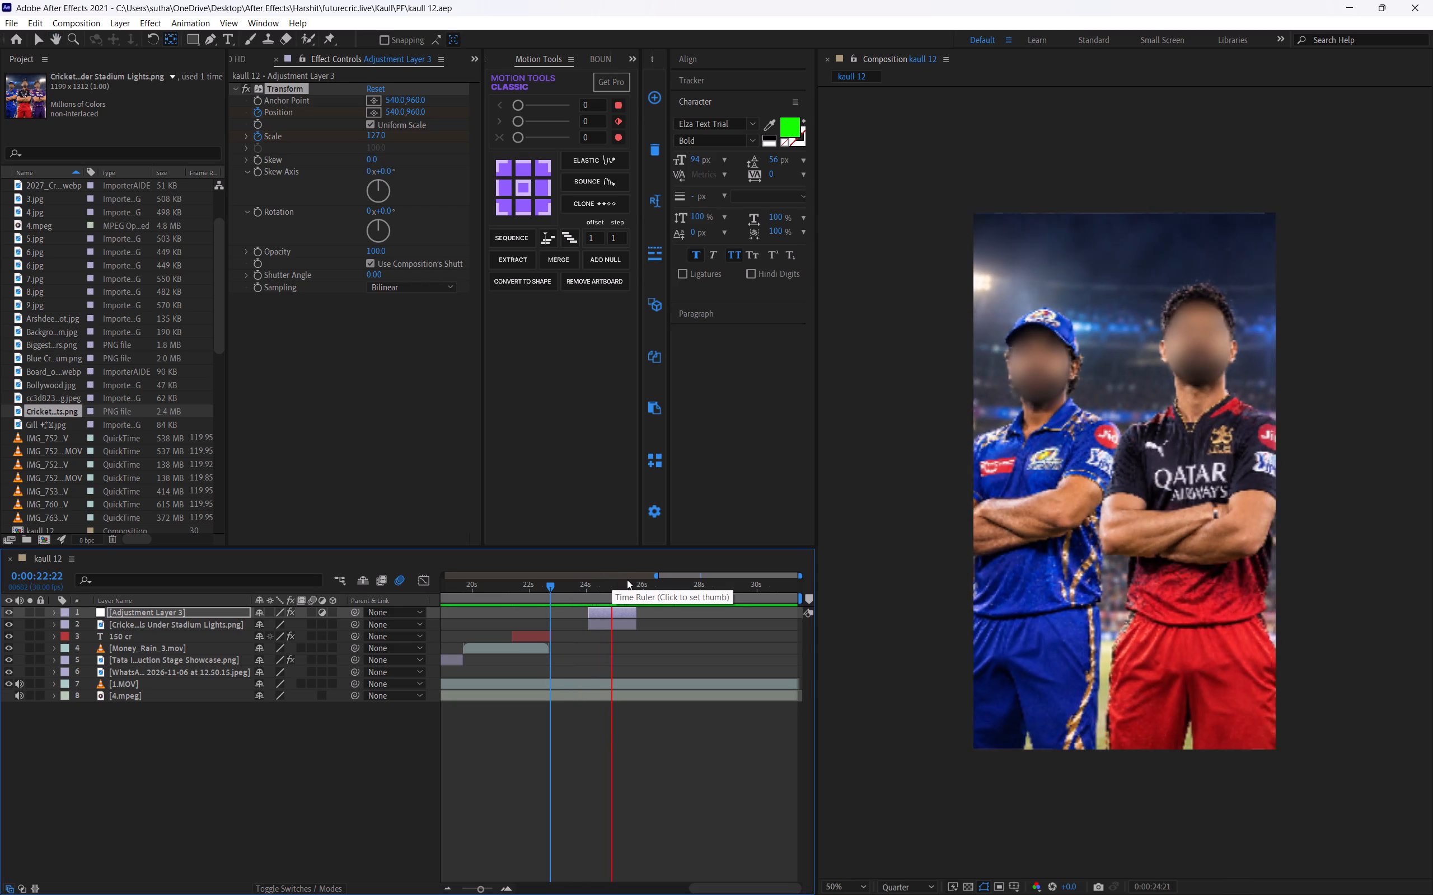
click(597, 597)
key(space)
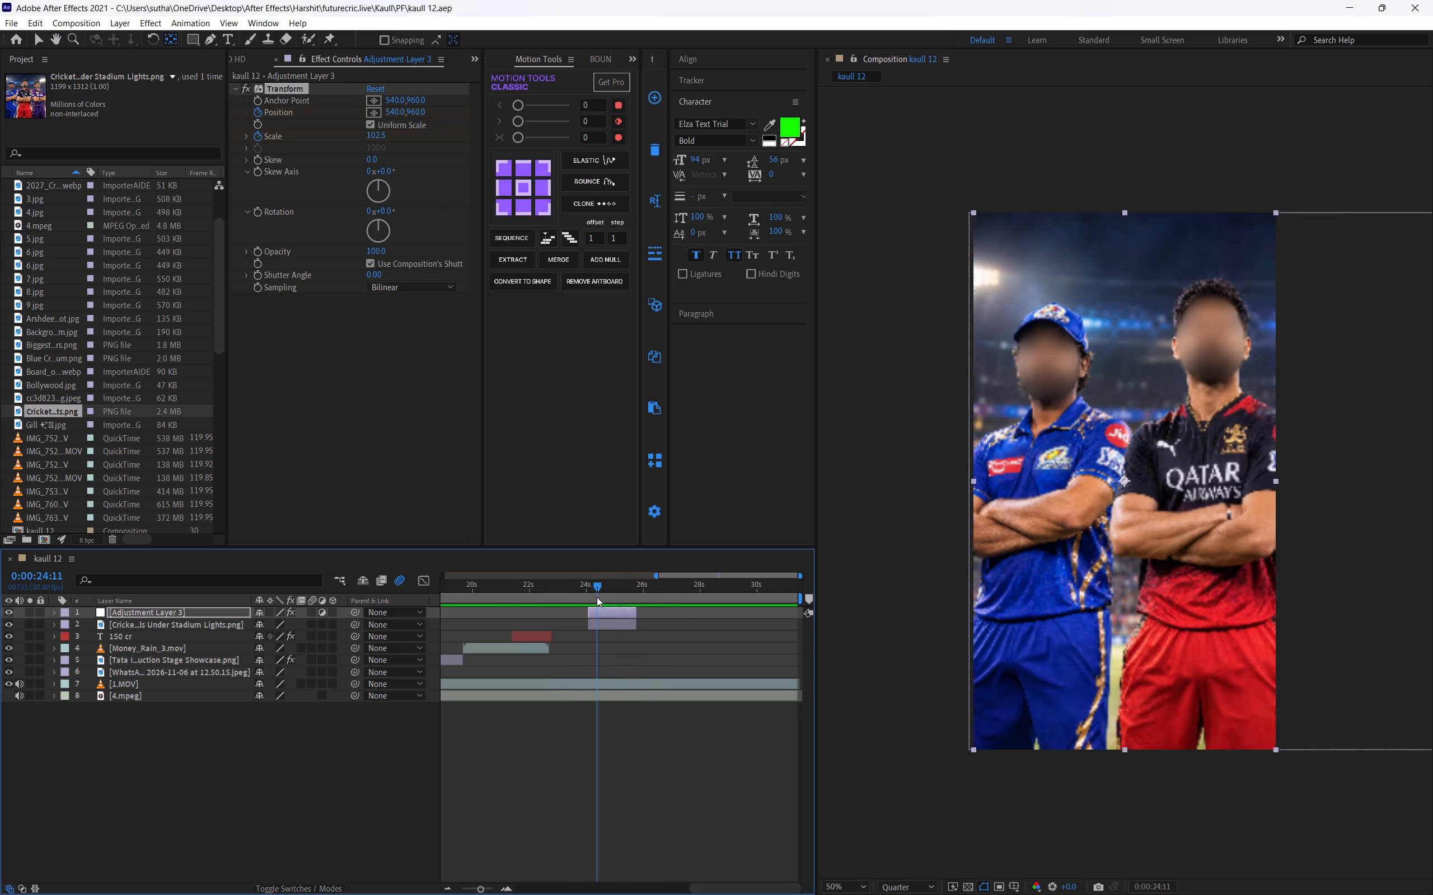
key(space)
key(space)
key(space)
key(space)
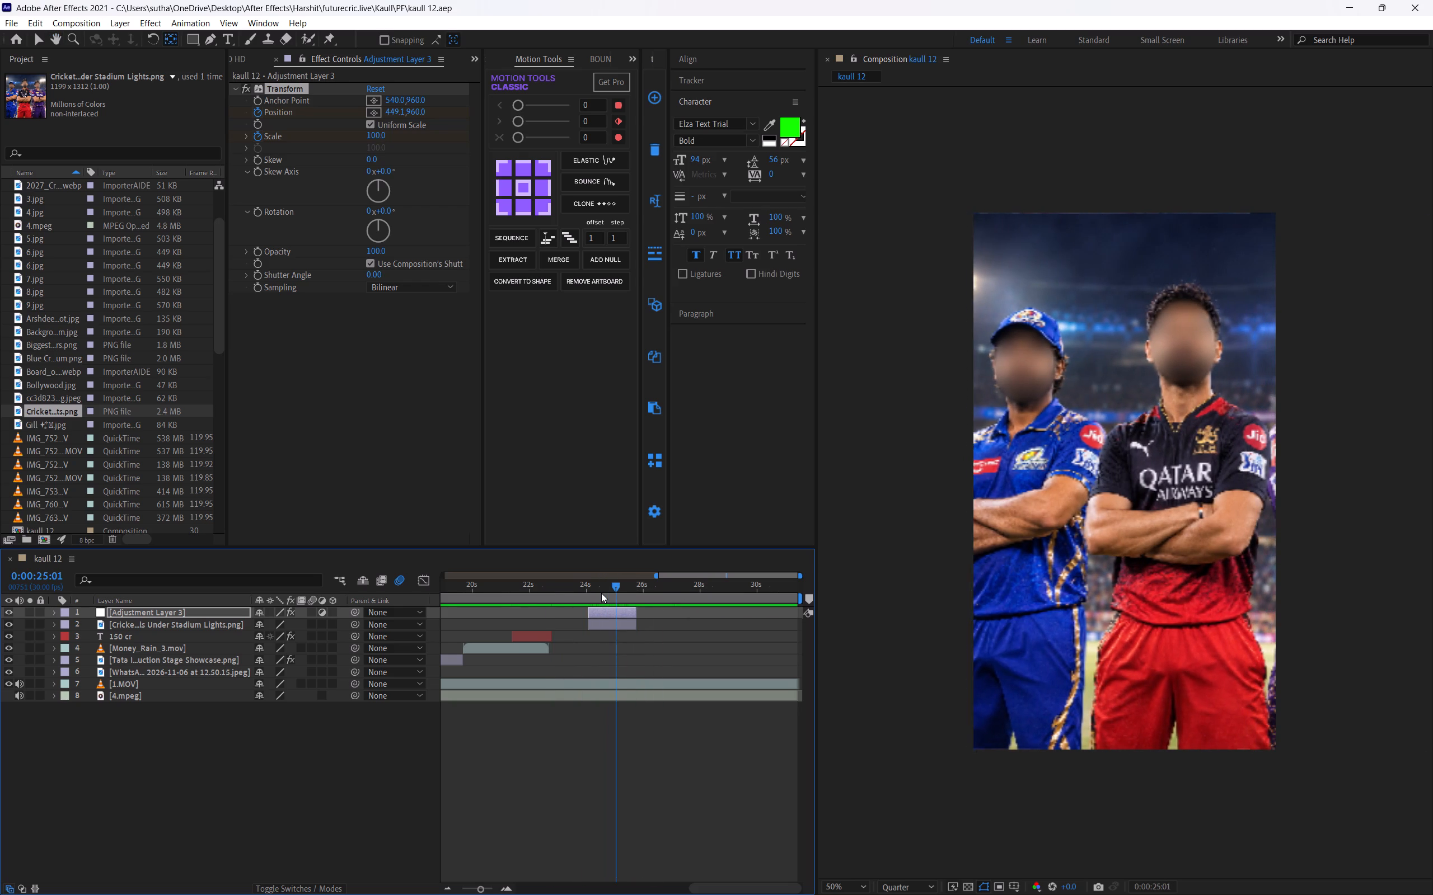
key(space)
key(space)
alt+scroll(633, 591, up, 1)
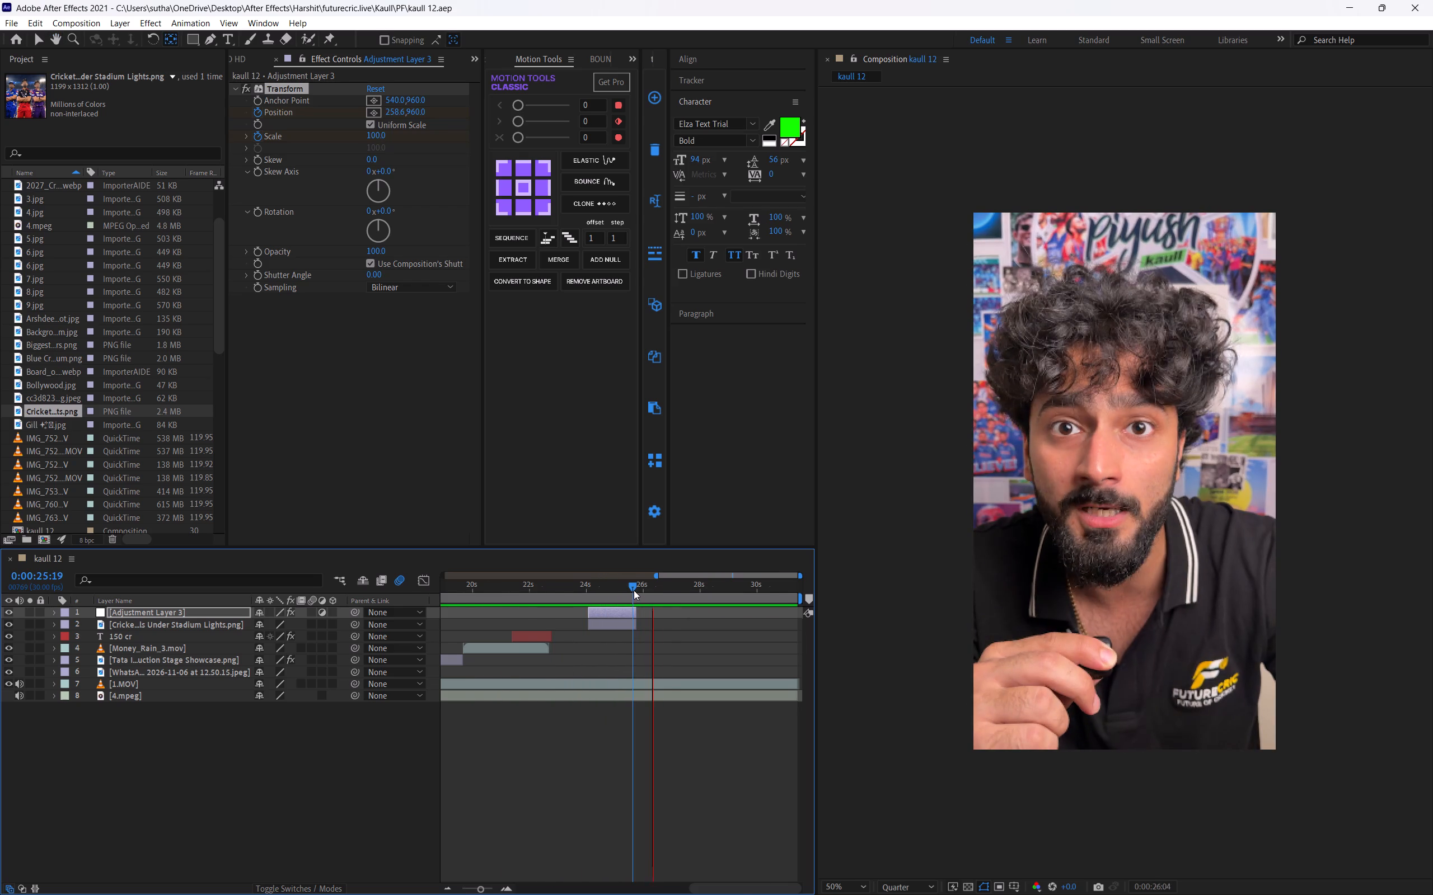
drag(635, 589, 644, 585)
key(ctrl+s)
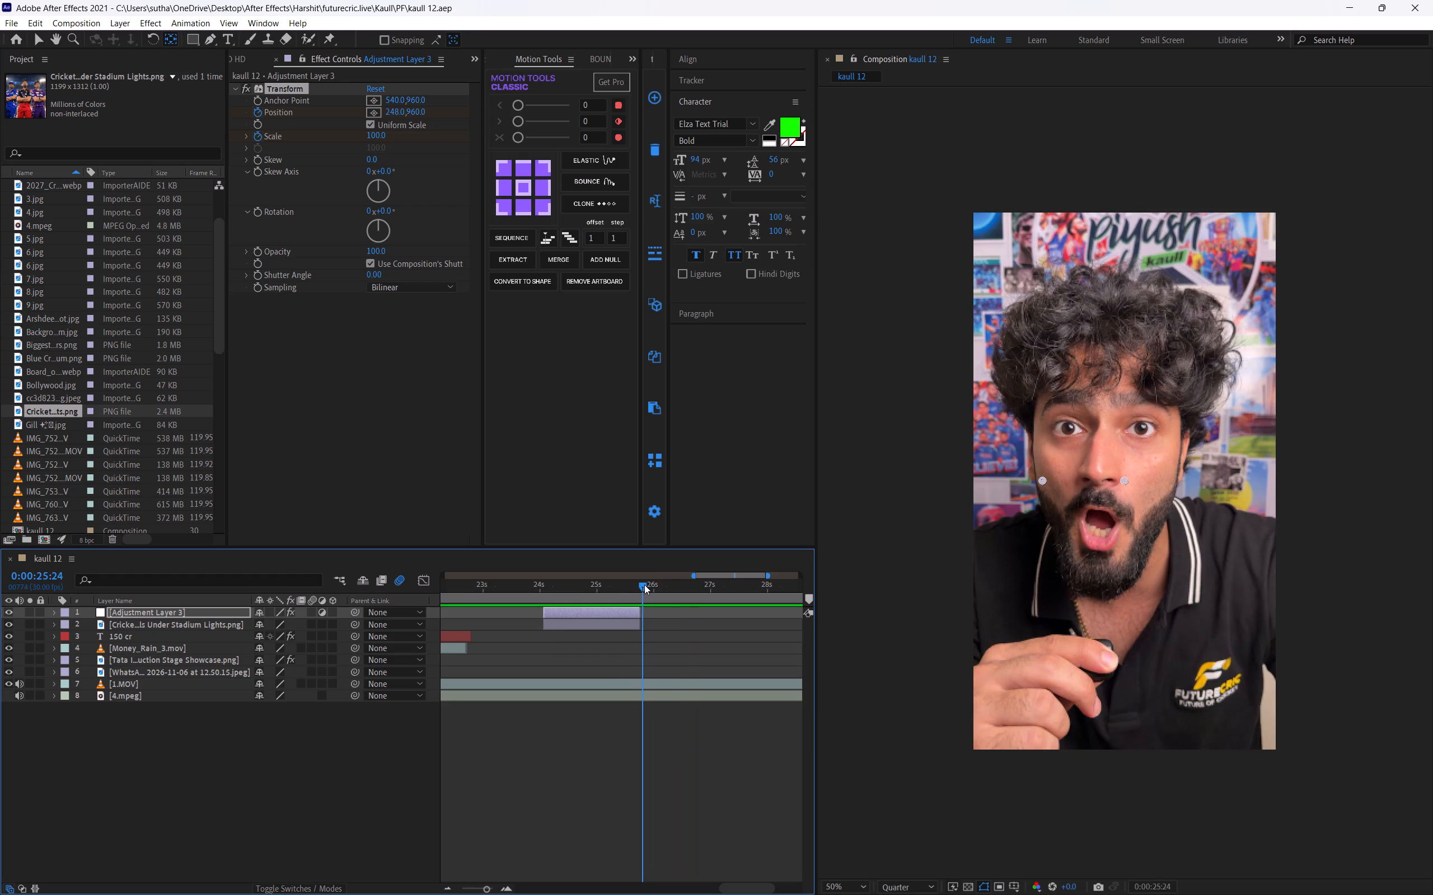
With the current time at 0:00:25:23, import the Indian Premier League (IPL) logo vector image from Assets > INDIAN PLAYERS > Teams Logo.
alt+scroll(649, 586, up, 2)
drag(630, 591, 619, 584)
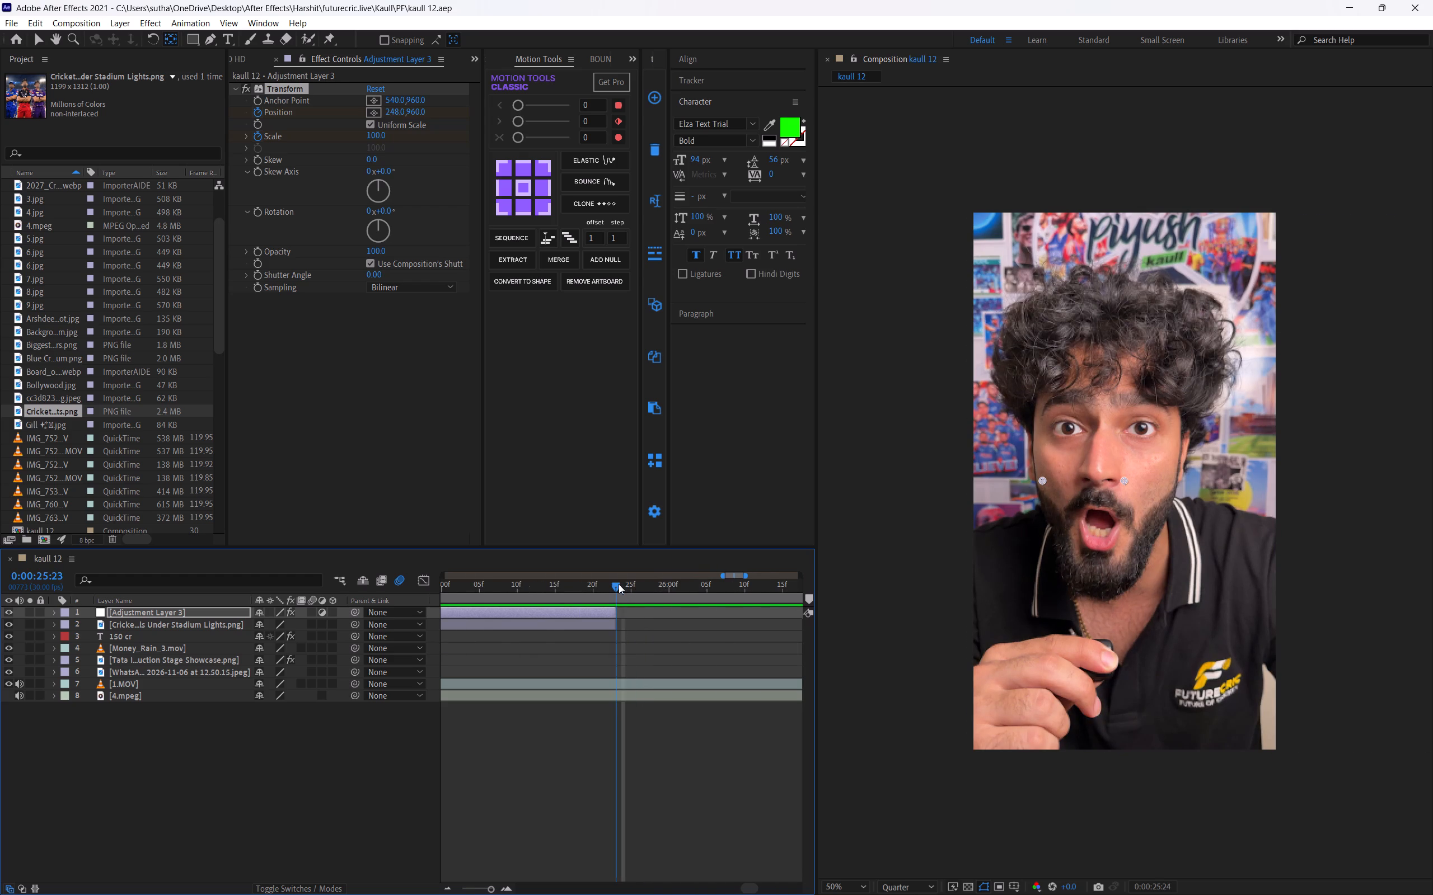
drag(619, 584, 616, 582)
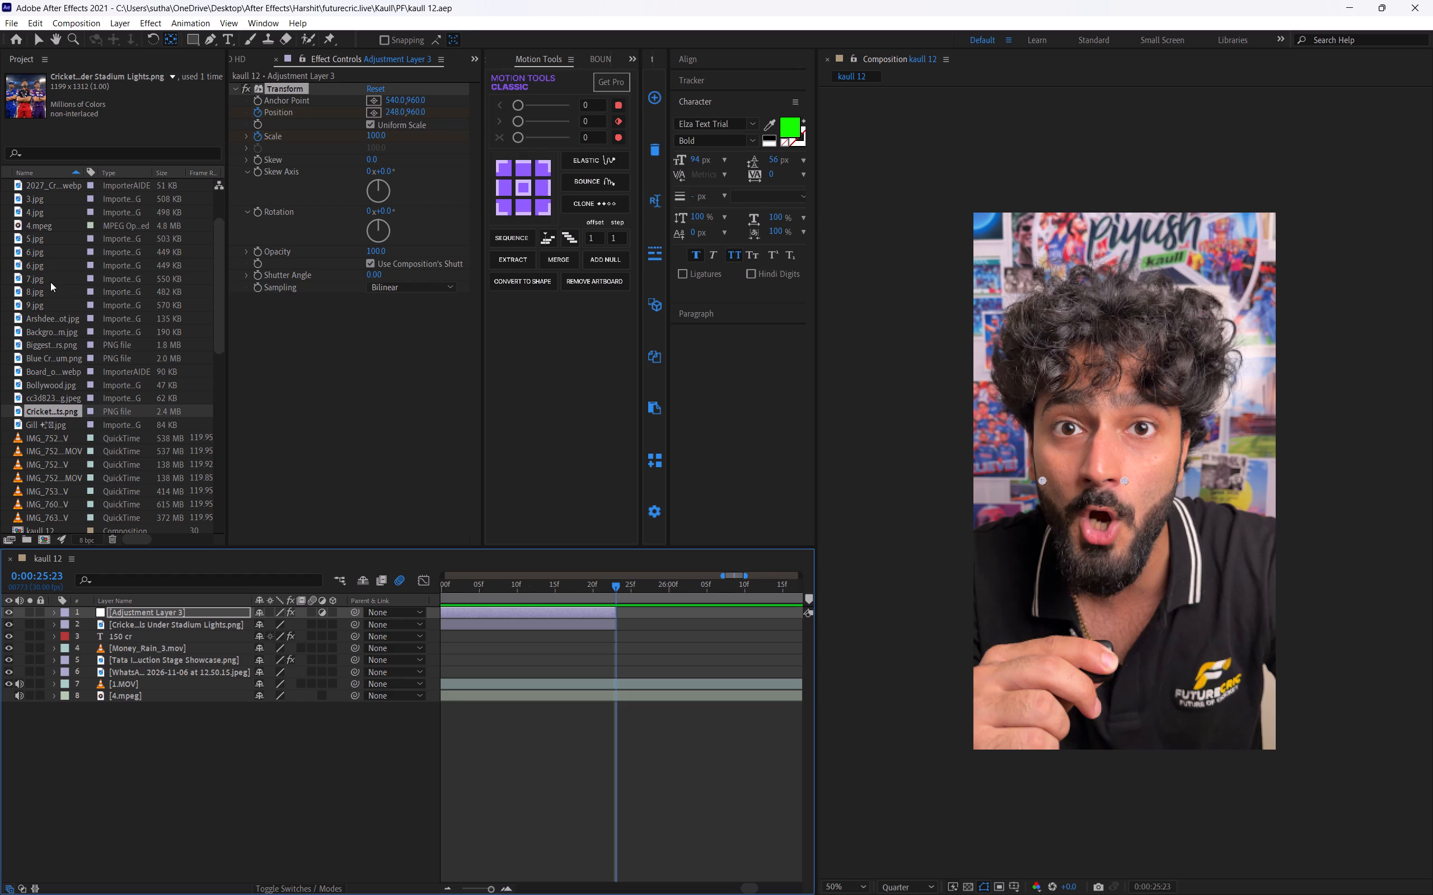
scroll(50, 282, down, 14)
scroll(60, 327, down, 2)
double_click(10, 311)
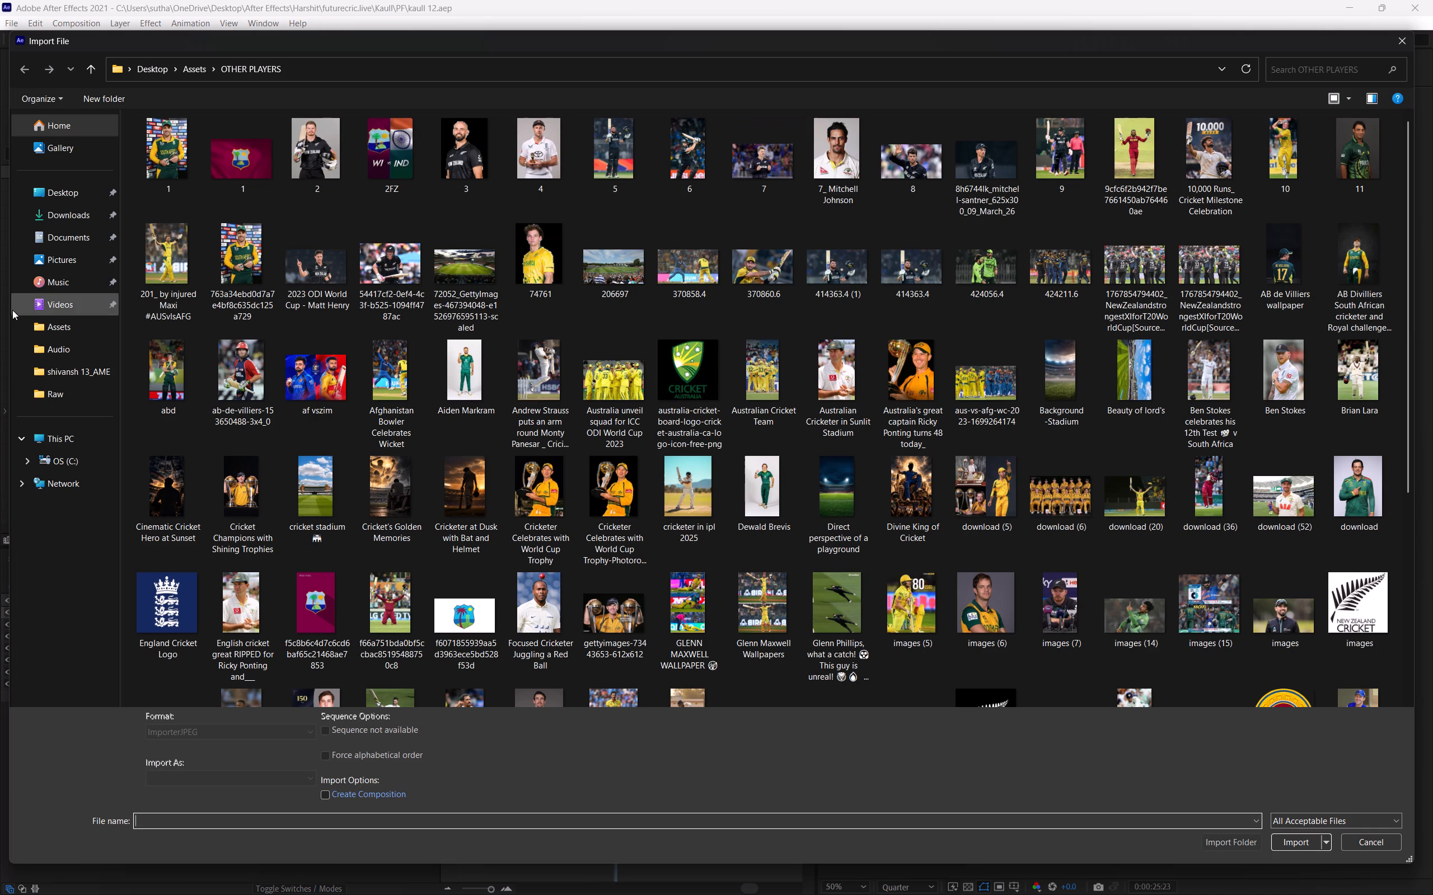
scroll(396, 327, down, 6)
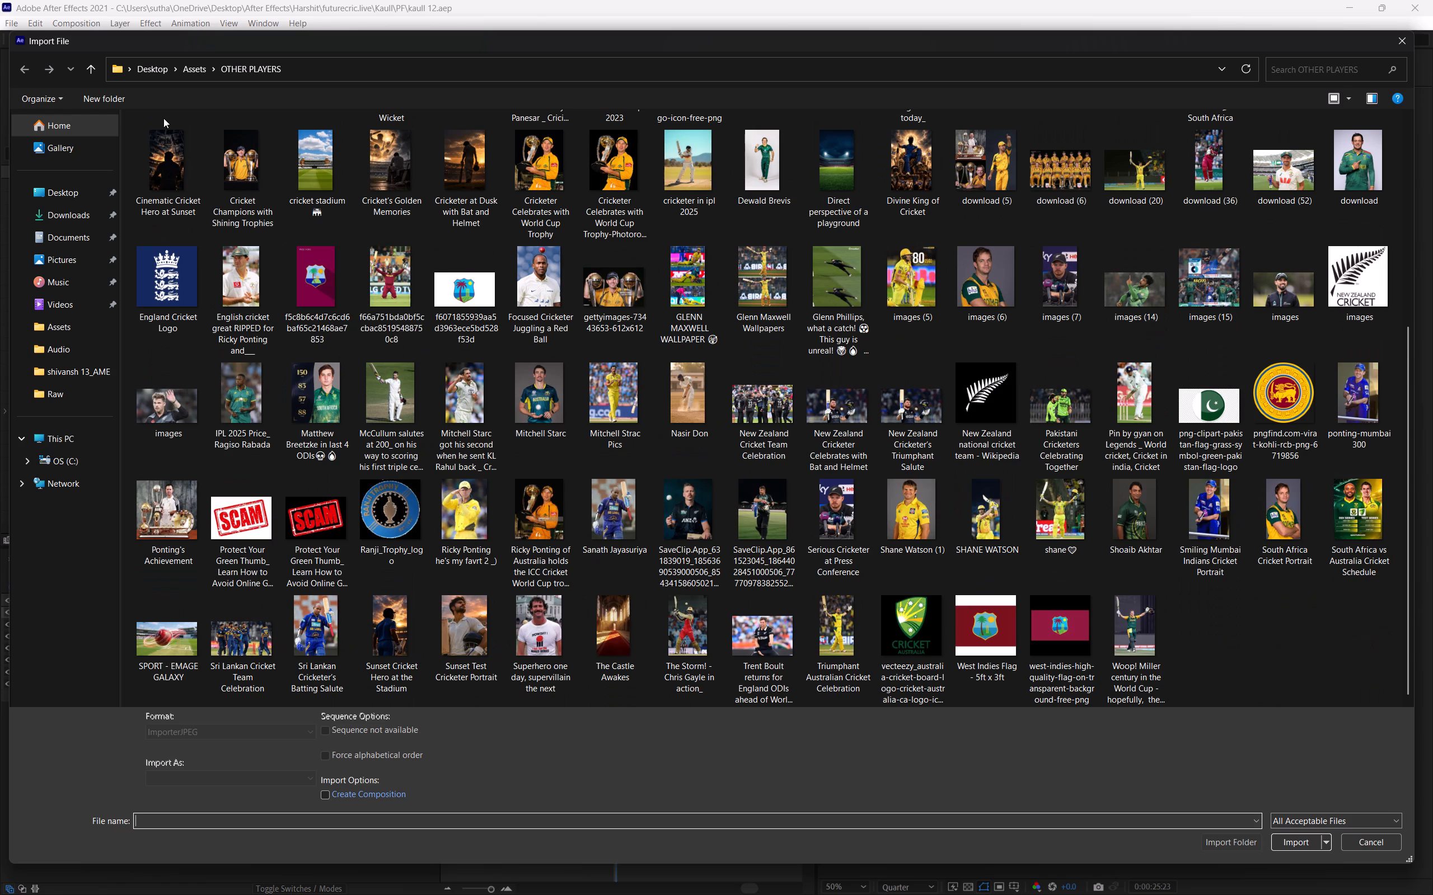
click(99, 73)
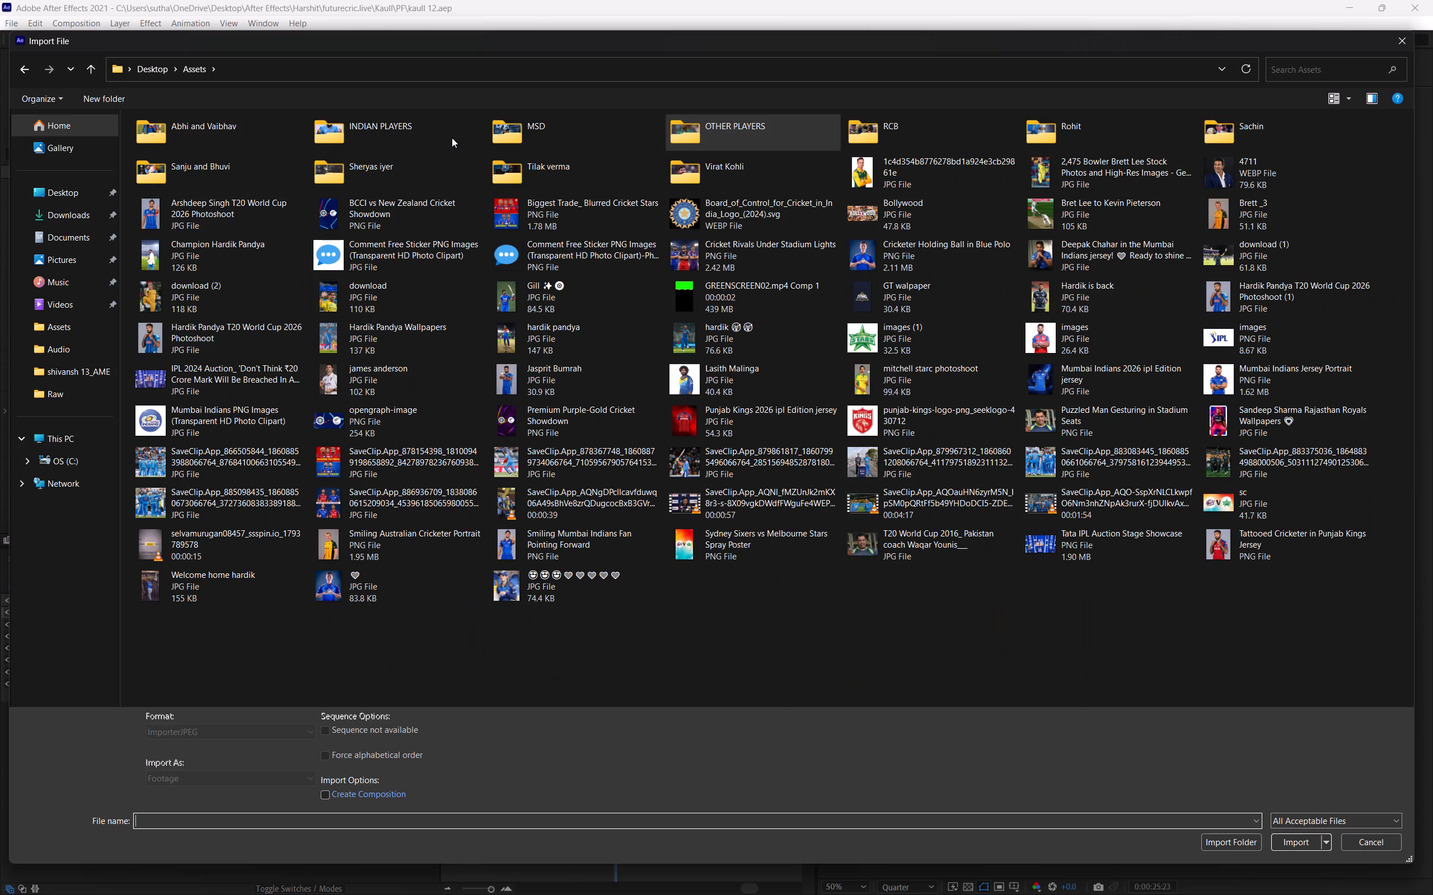
double_click(451, 129)
double_click(177, 141)
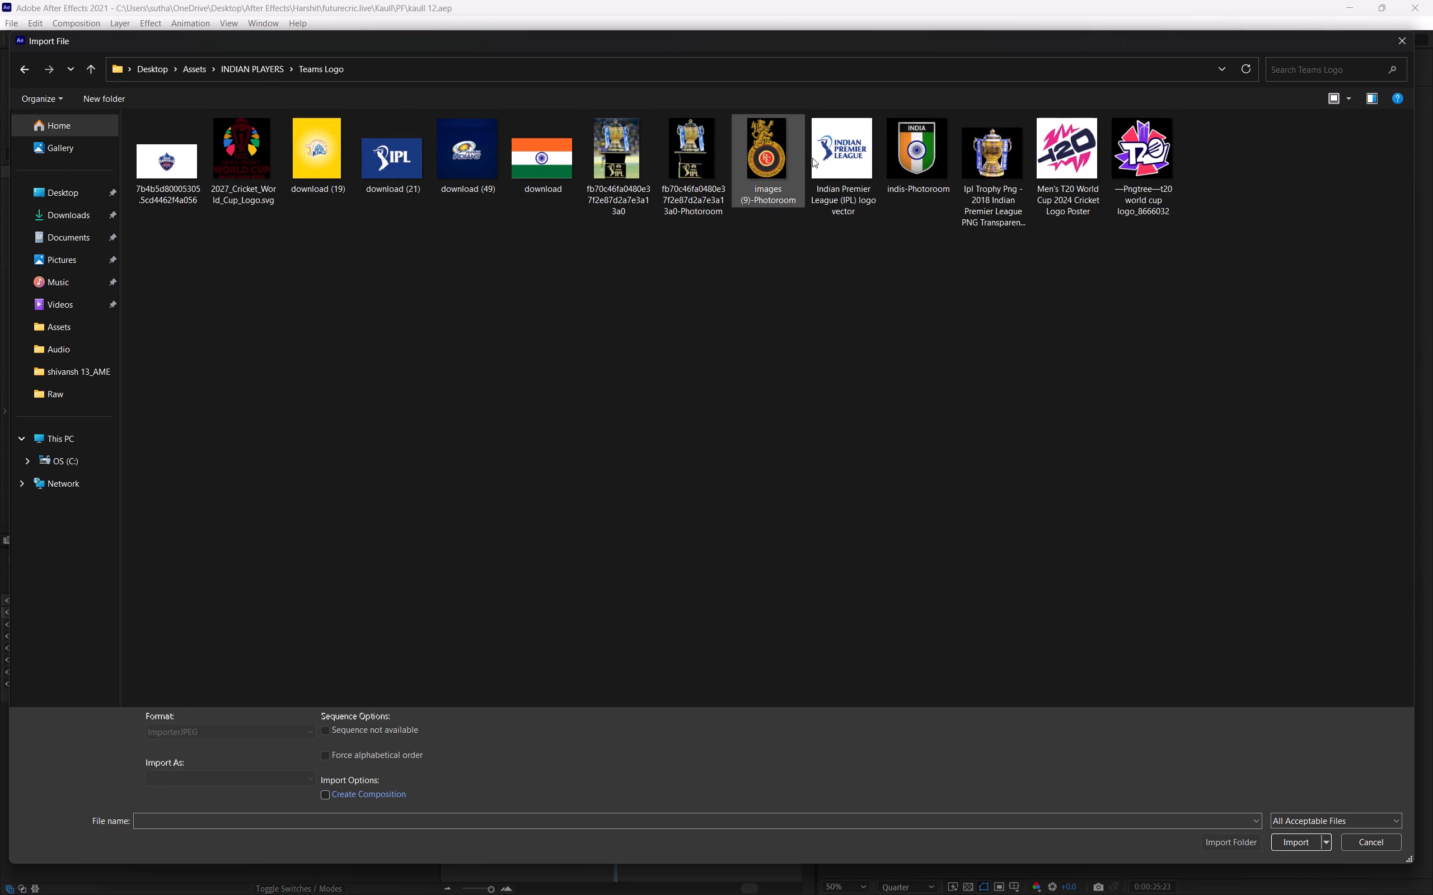
click(828, 154)
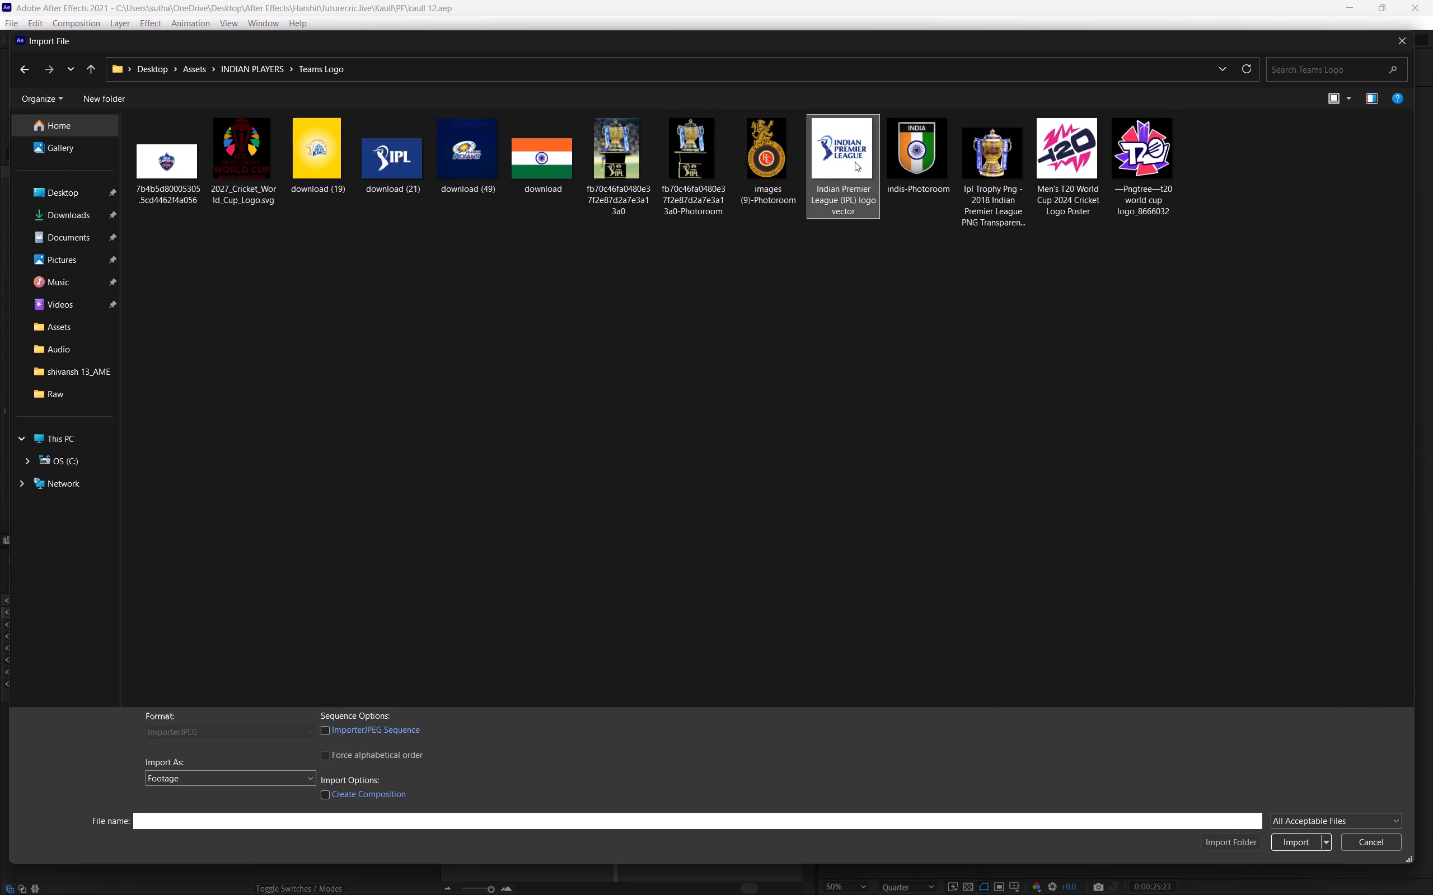
click(1304, 842)
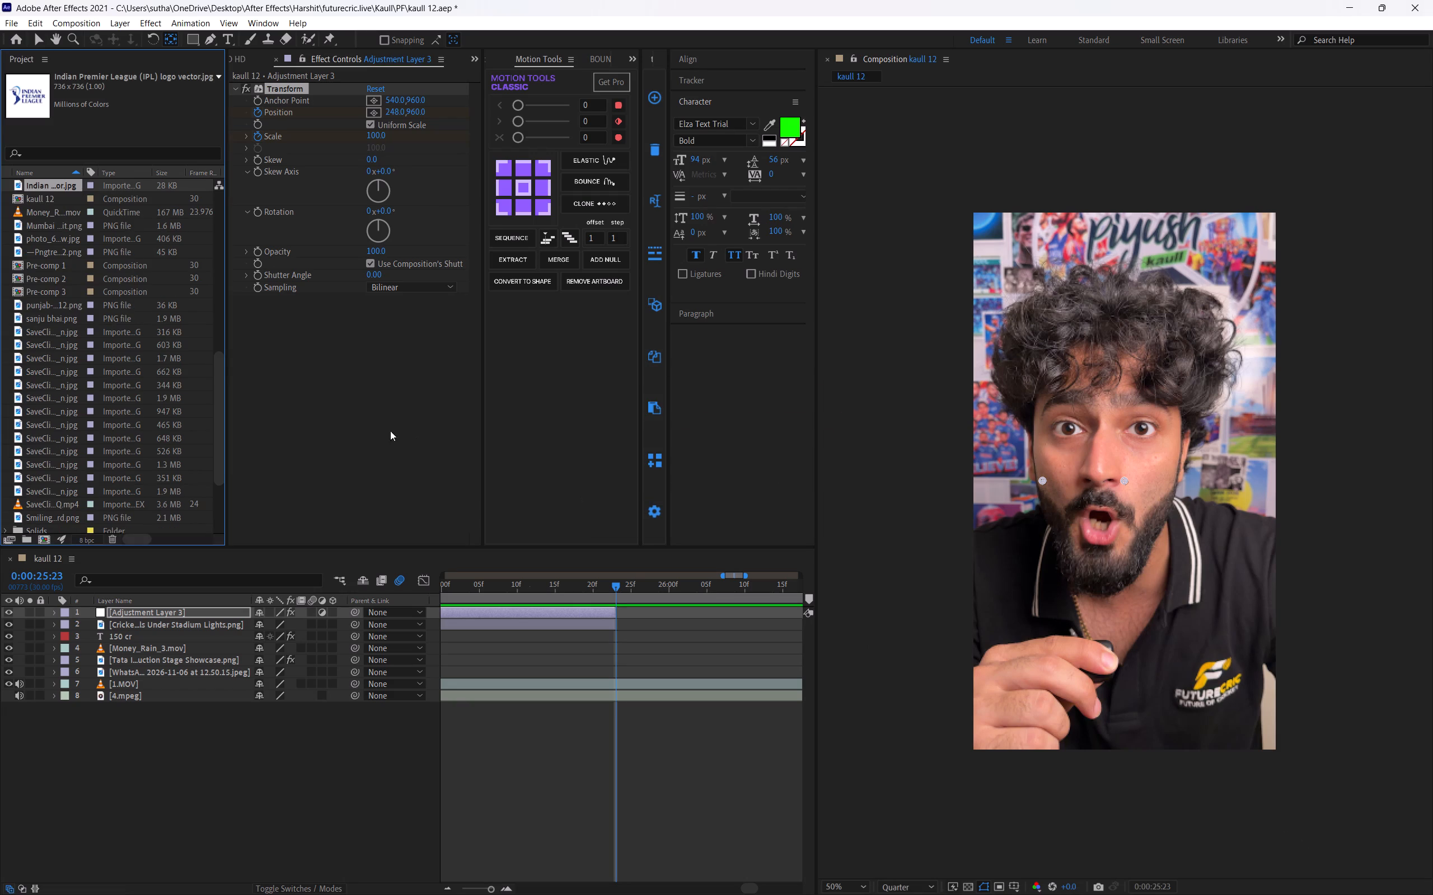
Place the IPL logo image as the top layer of kaull 12, starting at 0:00:25:23.
drag(47, 182, 660, 611)
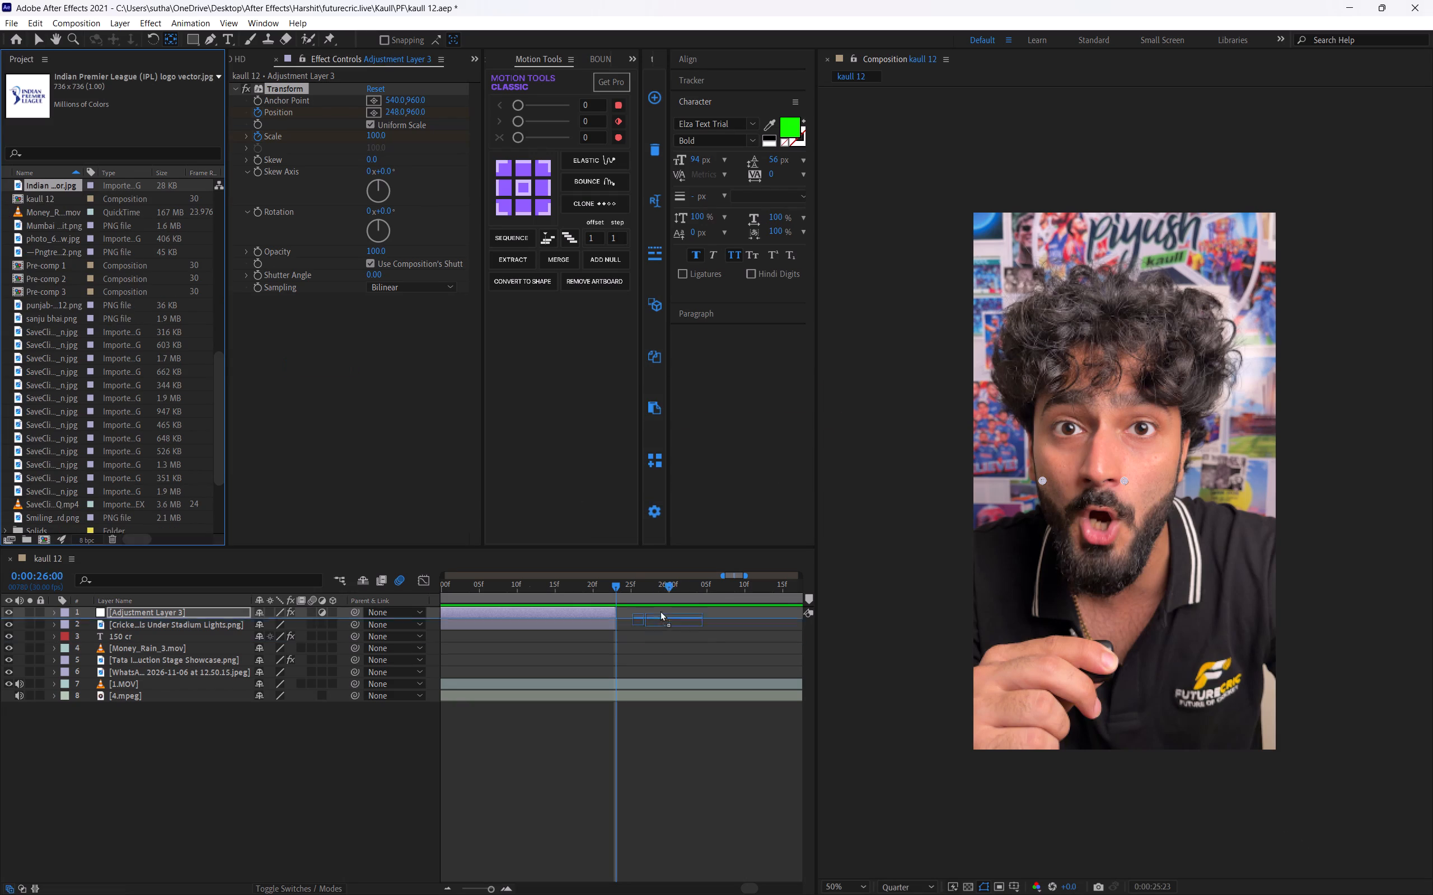
drag(660, 611, 655, 608)
key(bracketleft)
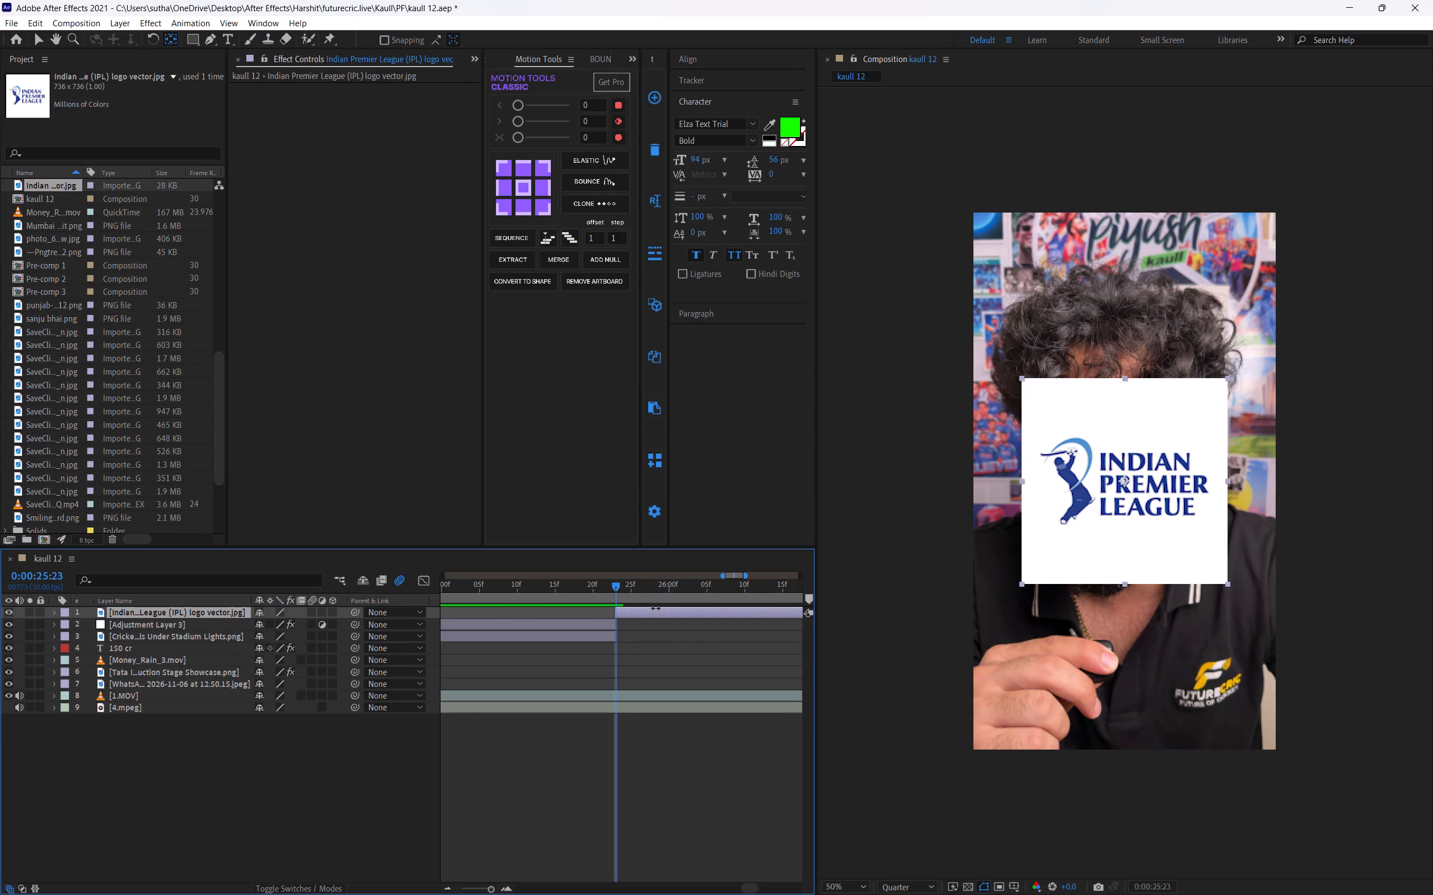
Draw a rectangular mask on the IPL logo layer, cropping the white square to a wide band around the logo.
click(188, 39)
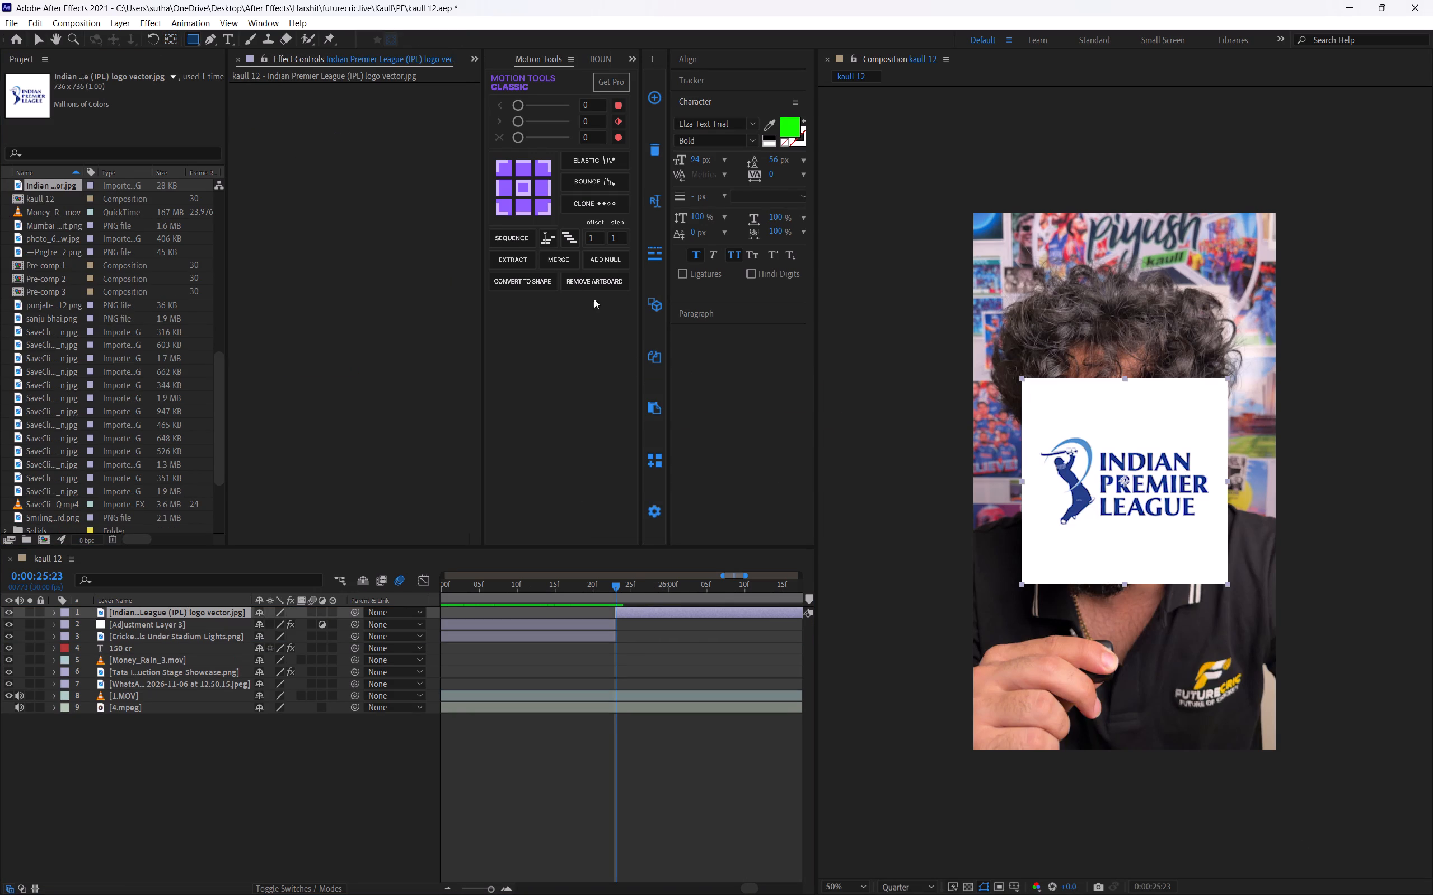
drag(1019, 422, 1211, 508)
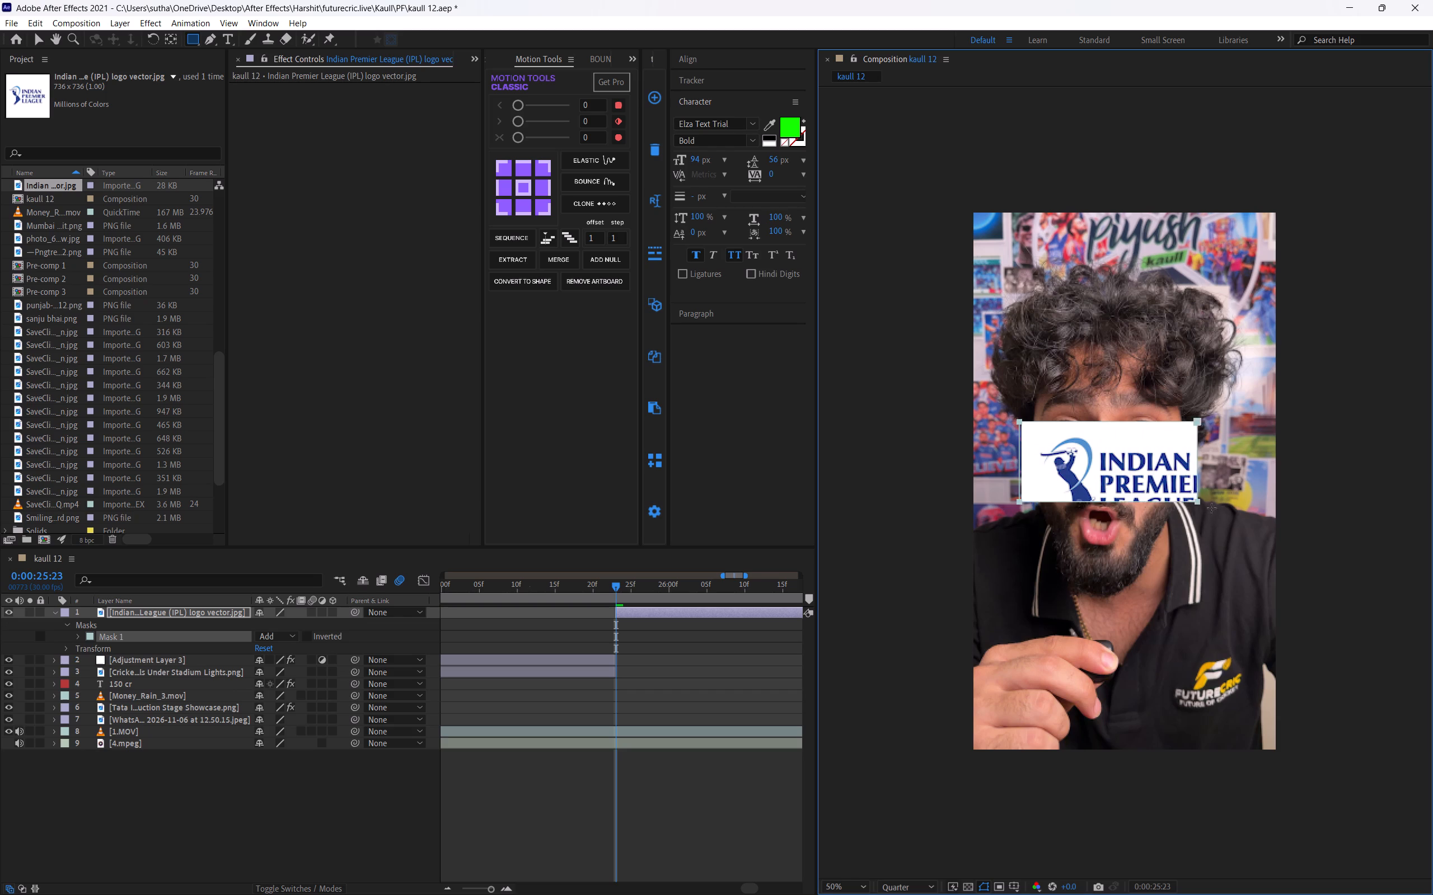
drag(1211, 508, 1253, 529)
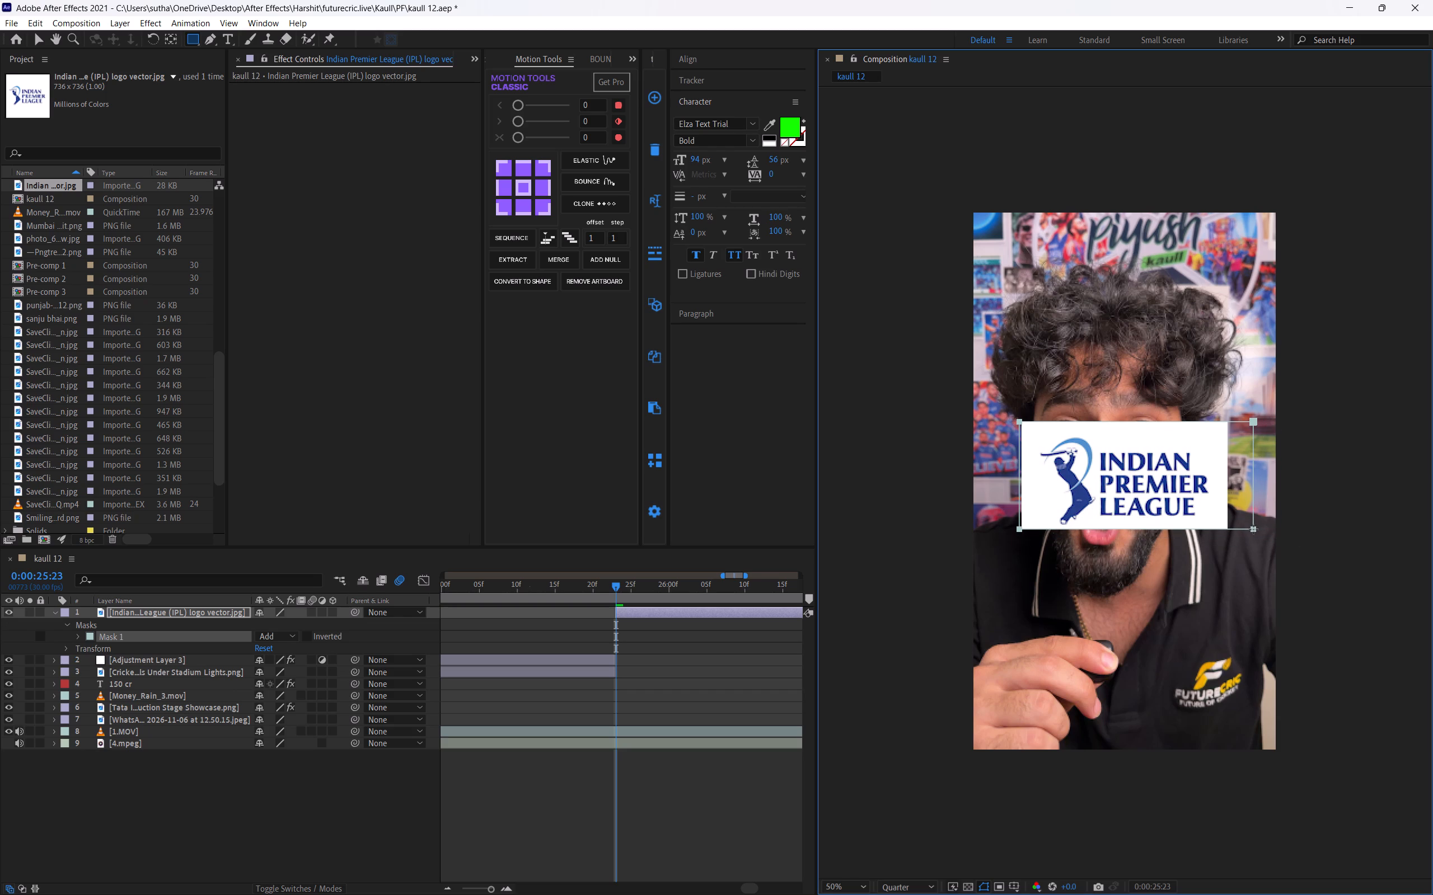
drag(1253, 529, 1253, 529)
Move the masked IPL logo straight down over the speaker's chest, to about 540, 1484.
key(v)
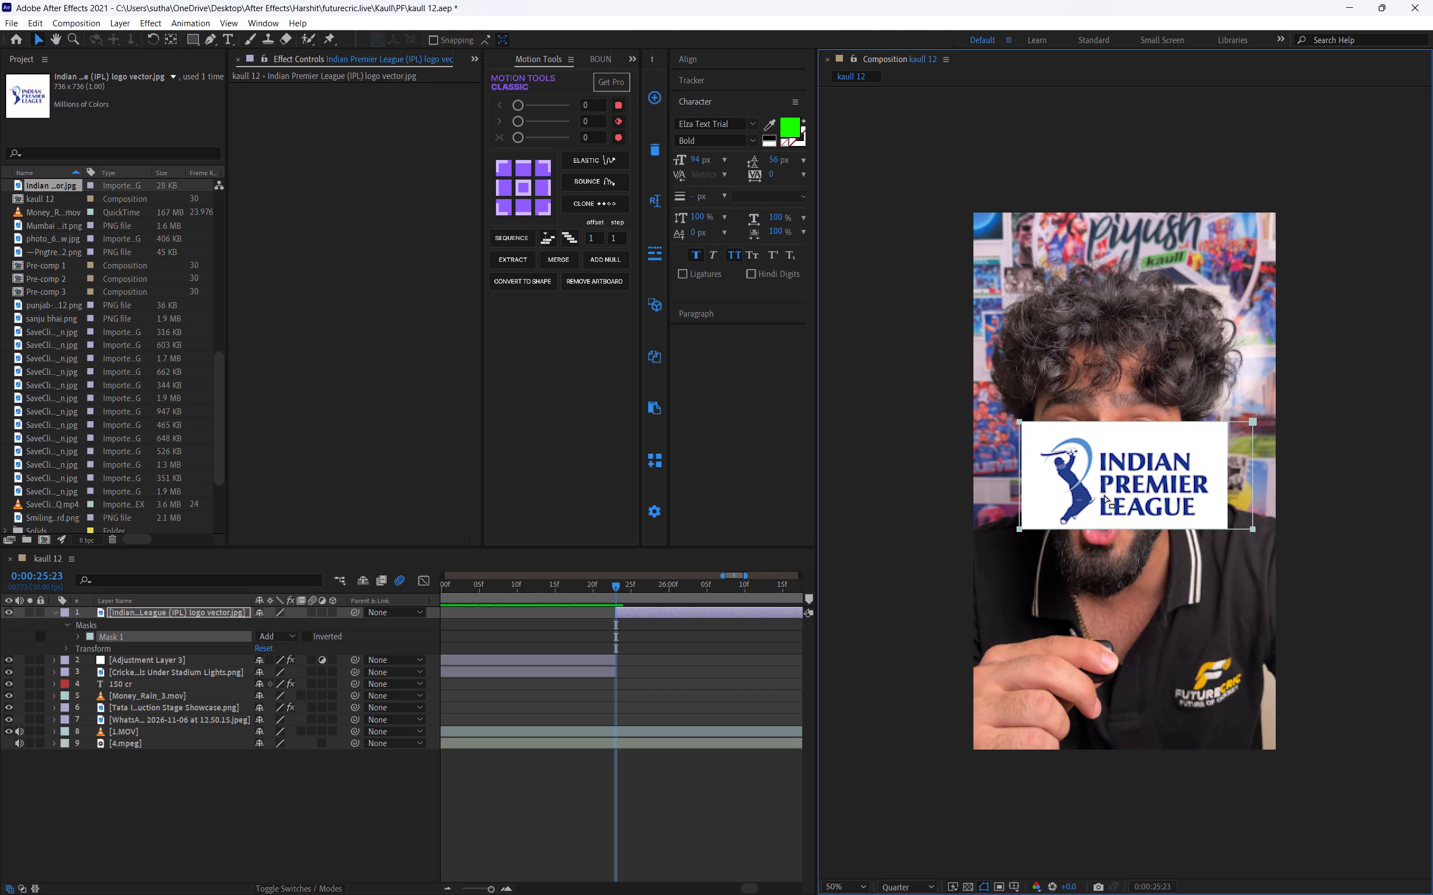
click(1136, 484)
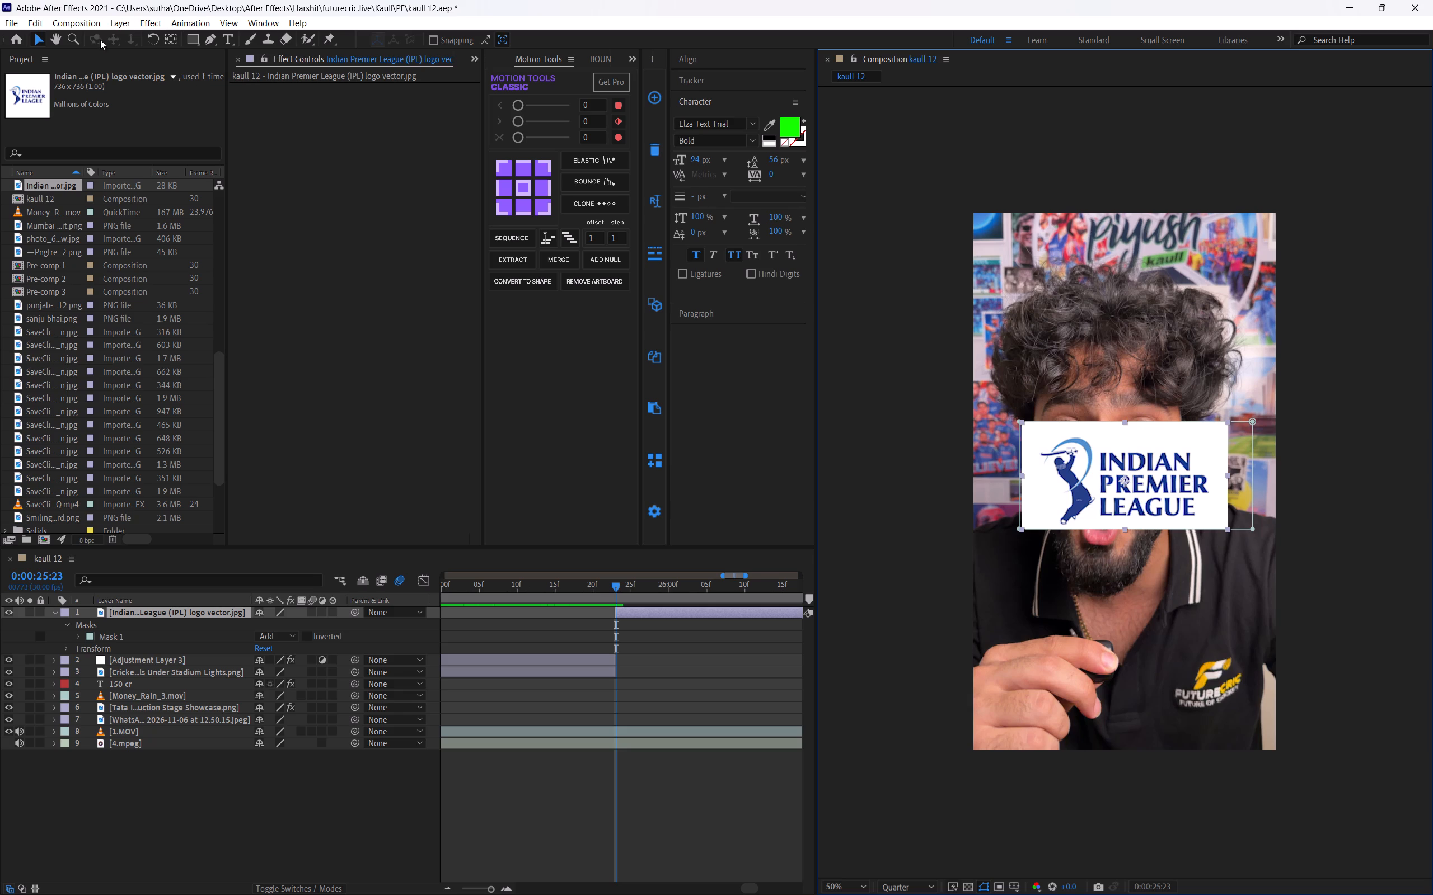
drag(1153, 488, 1158, 541)
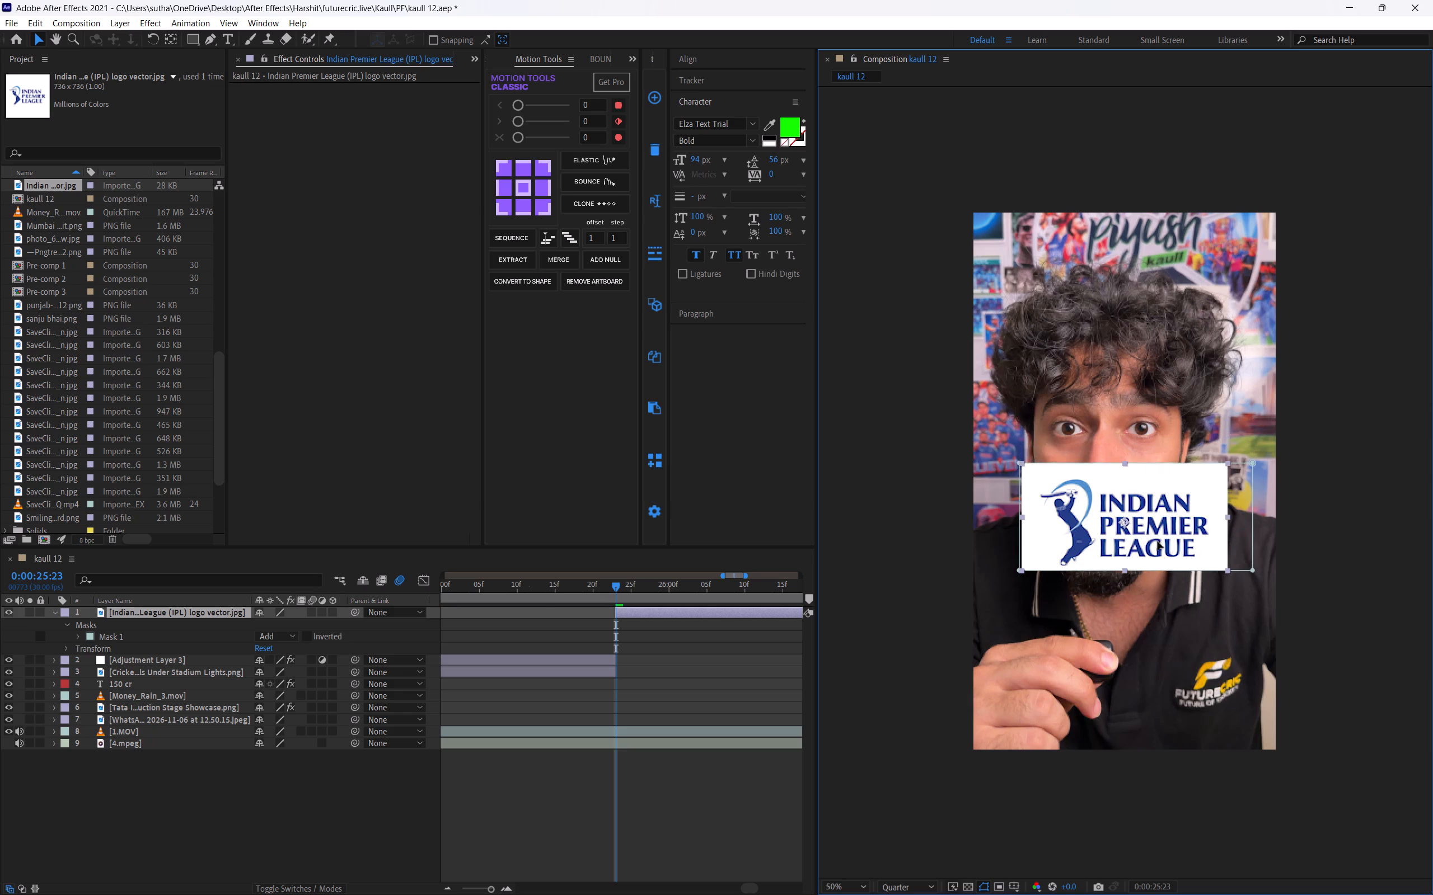
drag(1158, 541, 1169, 633)
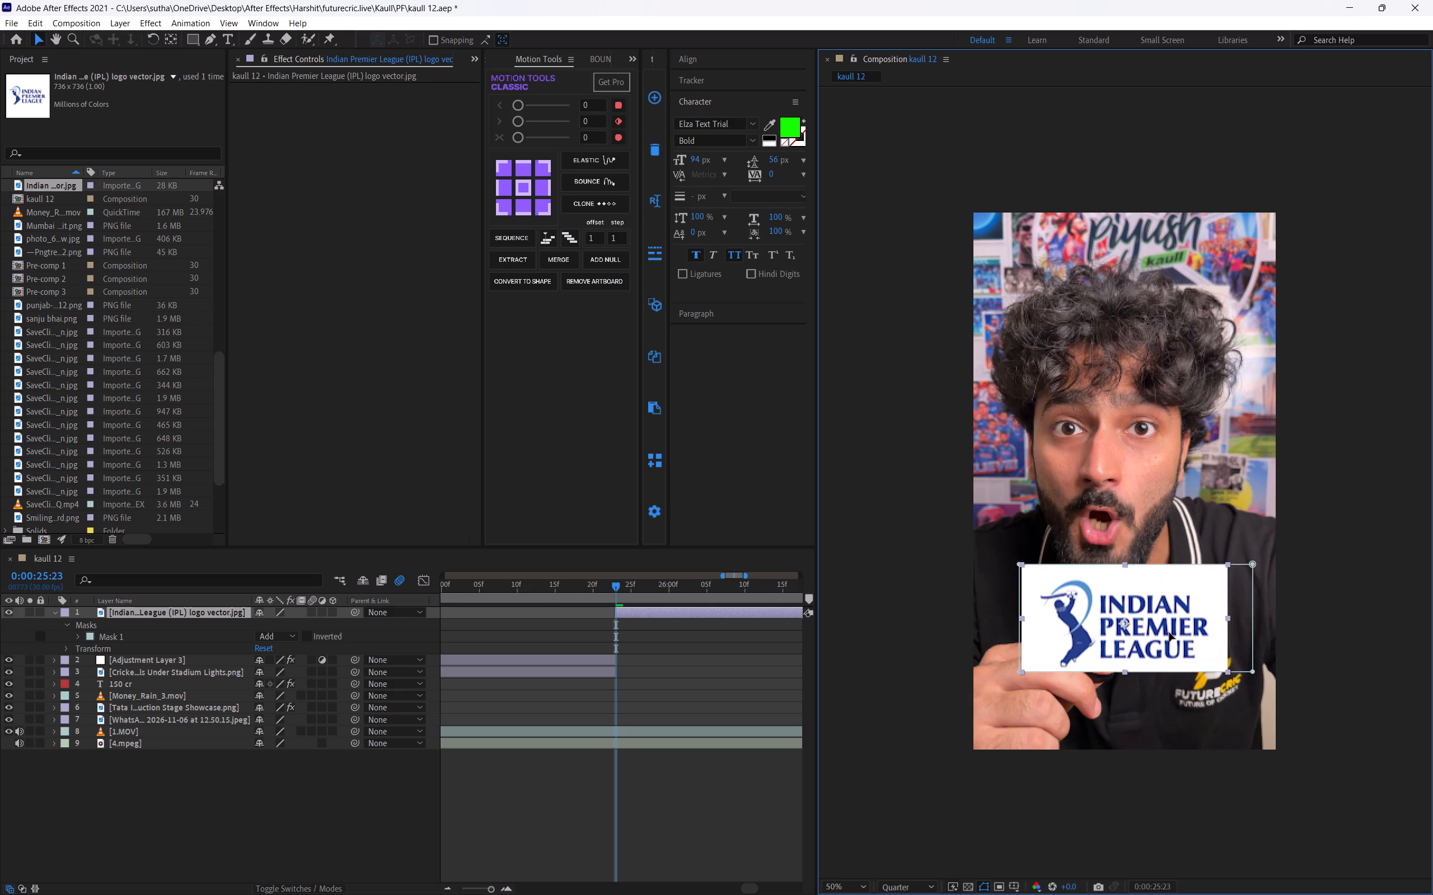
drag(1169, 633, 1169, 635)
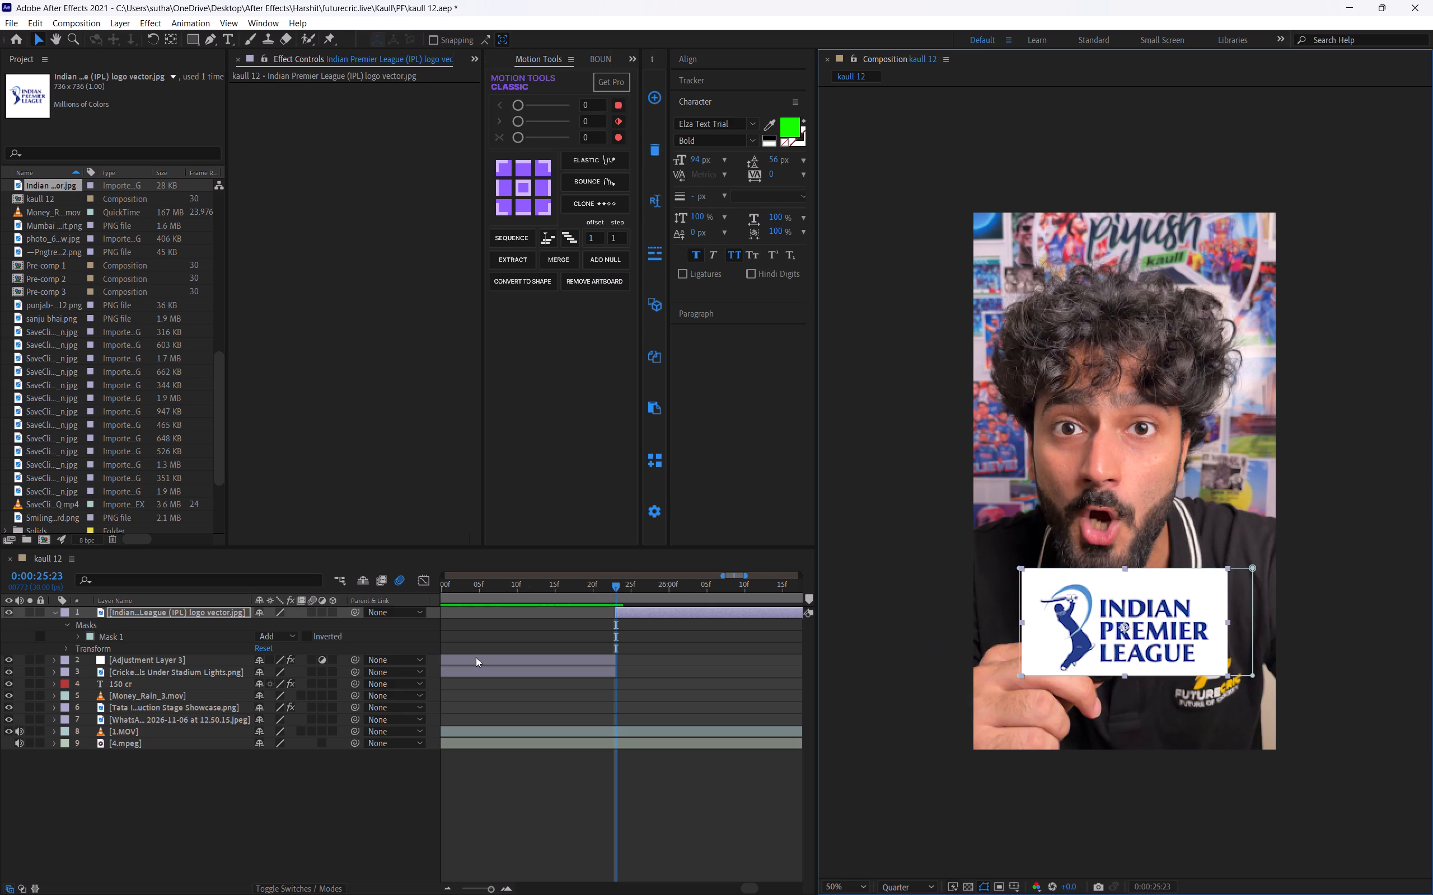
Animate the logo's Position from 540, 2126 below the frame at 0:00:25:23 up to 540, 1484 at 0:00:25:26.
key(p)
click(89, 628)
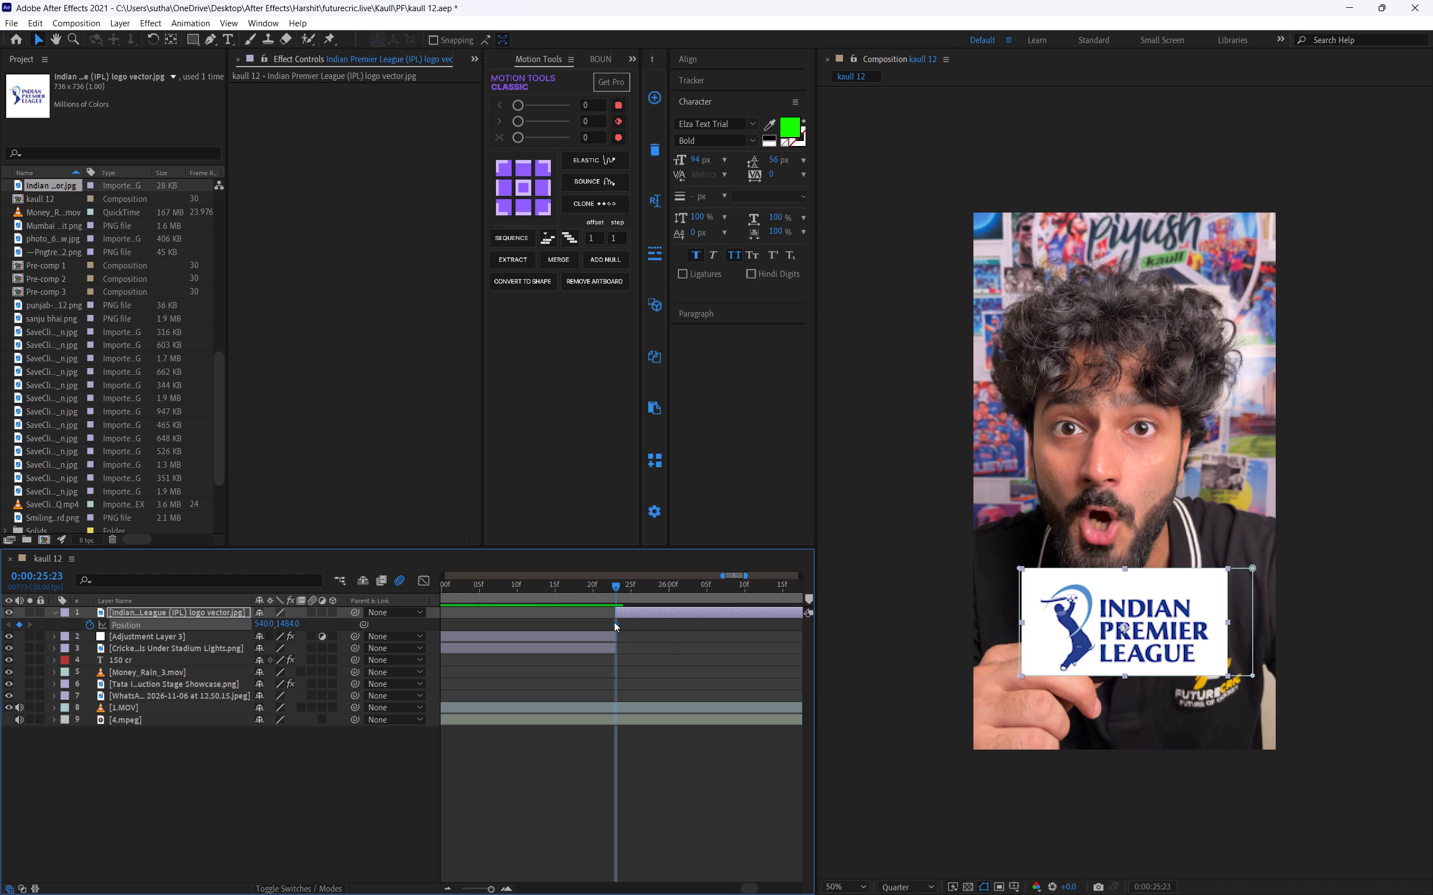
drag(614, 622, 635, 641)
drag(293, 620, 696, 667)
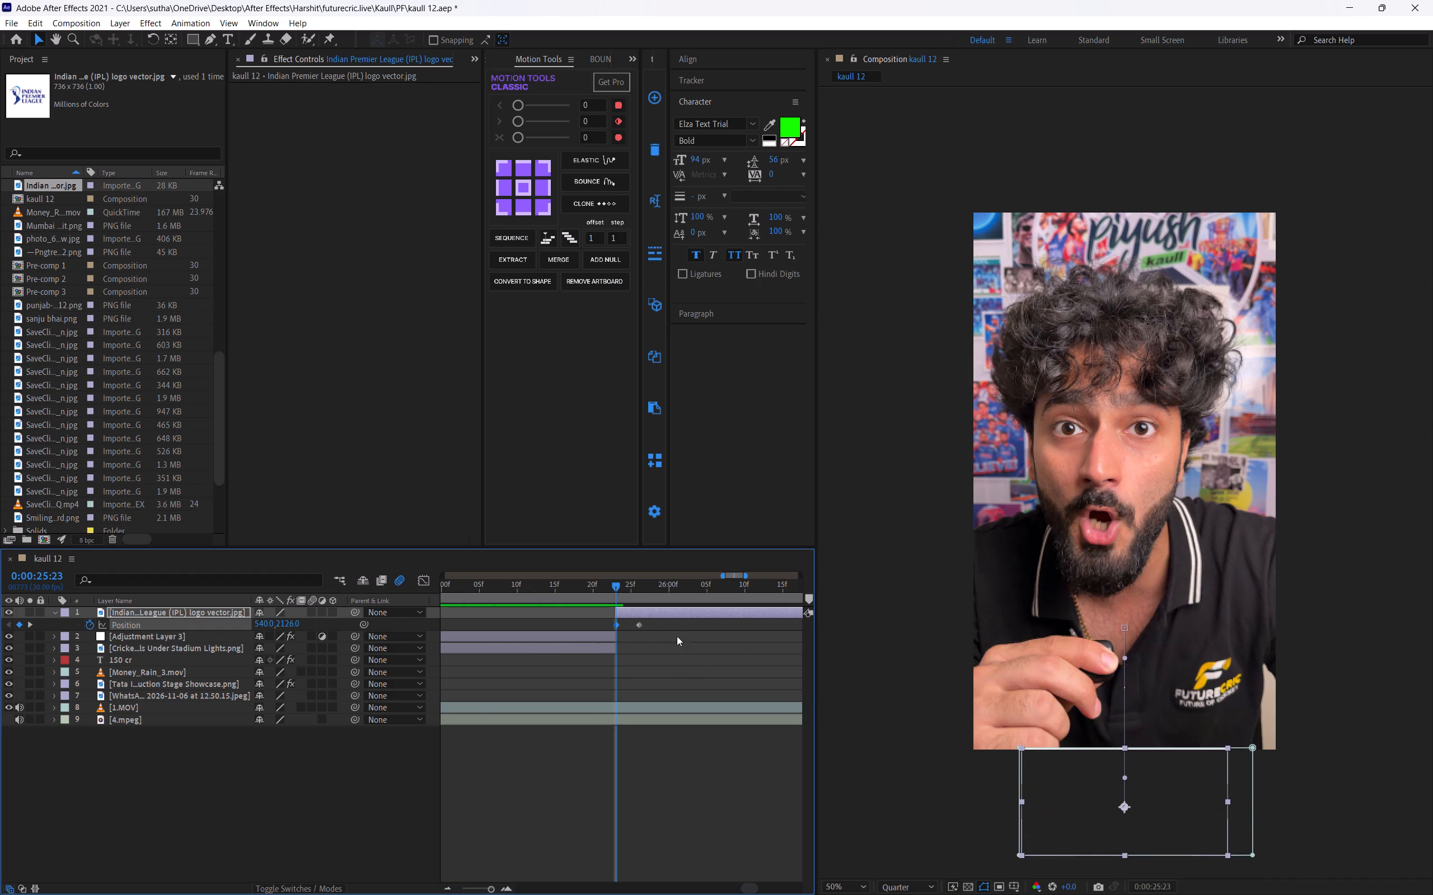
Apply Easy Ease to both logo Position keyframes, followed by JerryFlow's fast-start, slow-finish curve preset.
drag(661, 621, 593, 630)
key(F9)
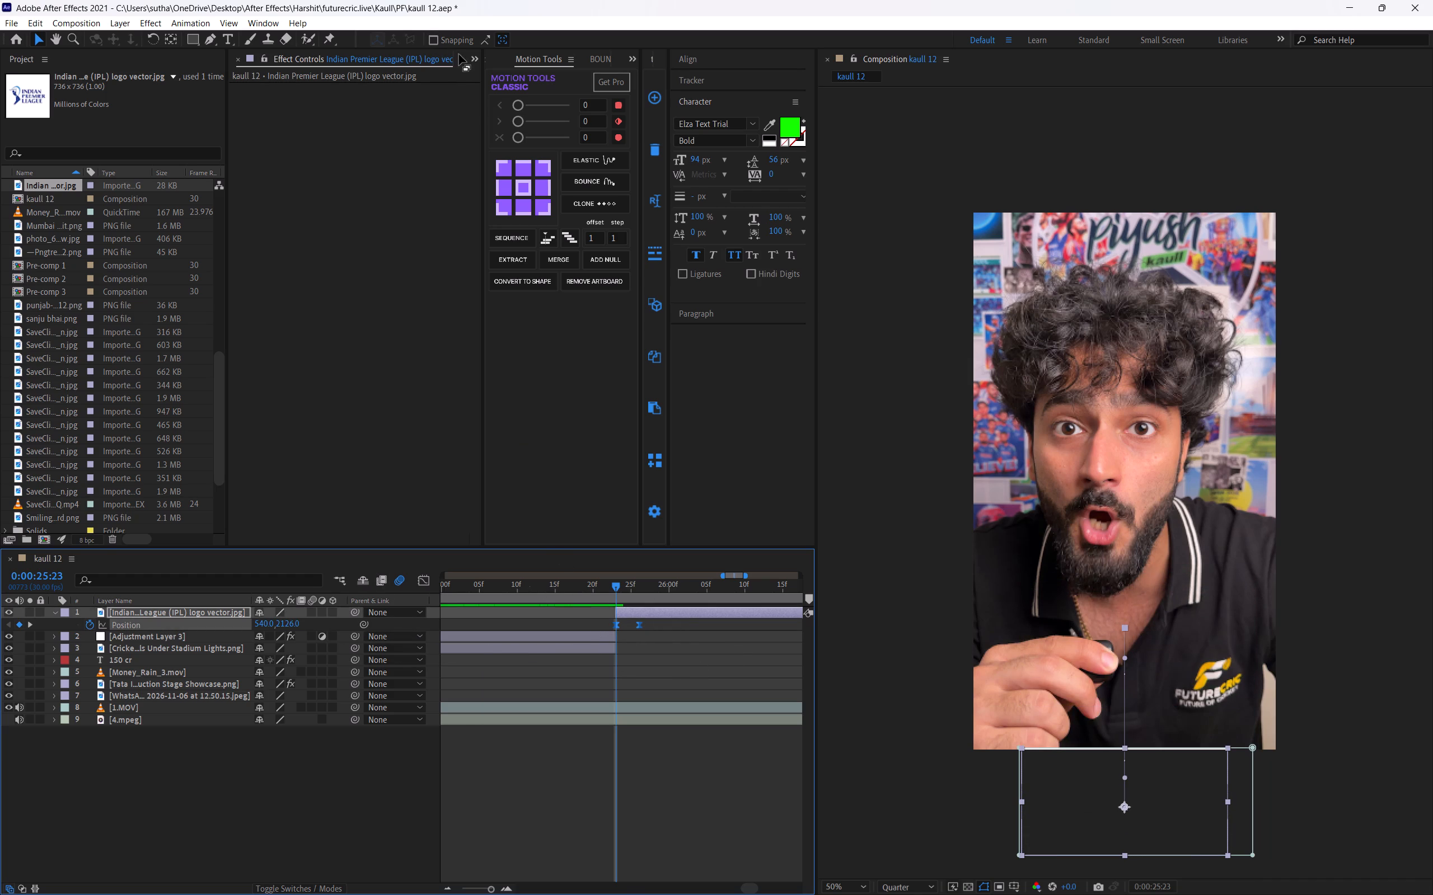
click(463, 56)
click(479, 65)
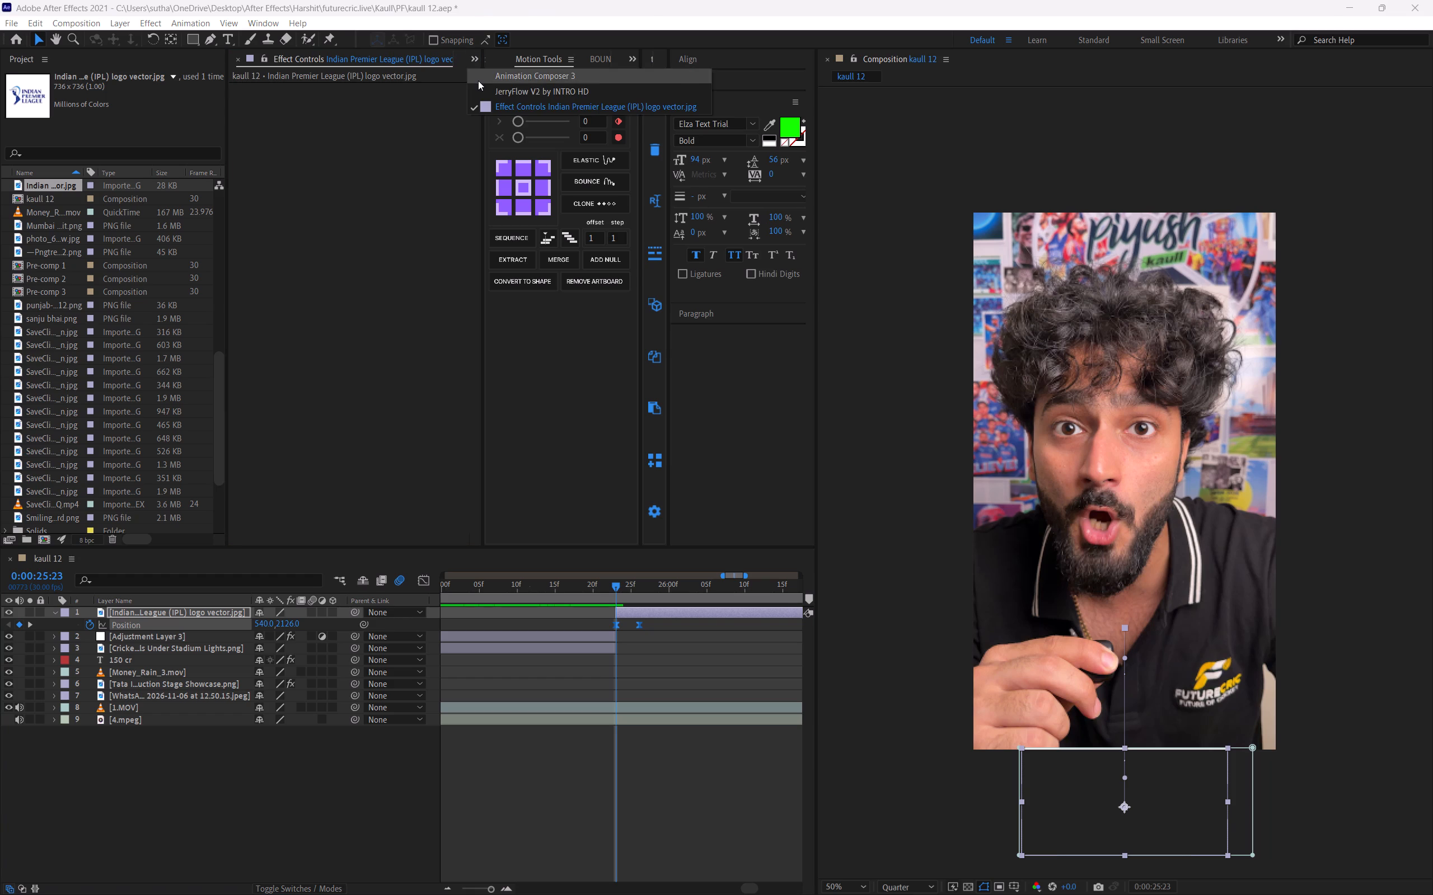
click(478, 81)
click(467, 56)
click(488, 87)
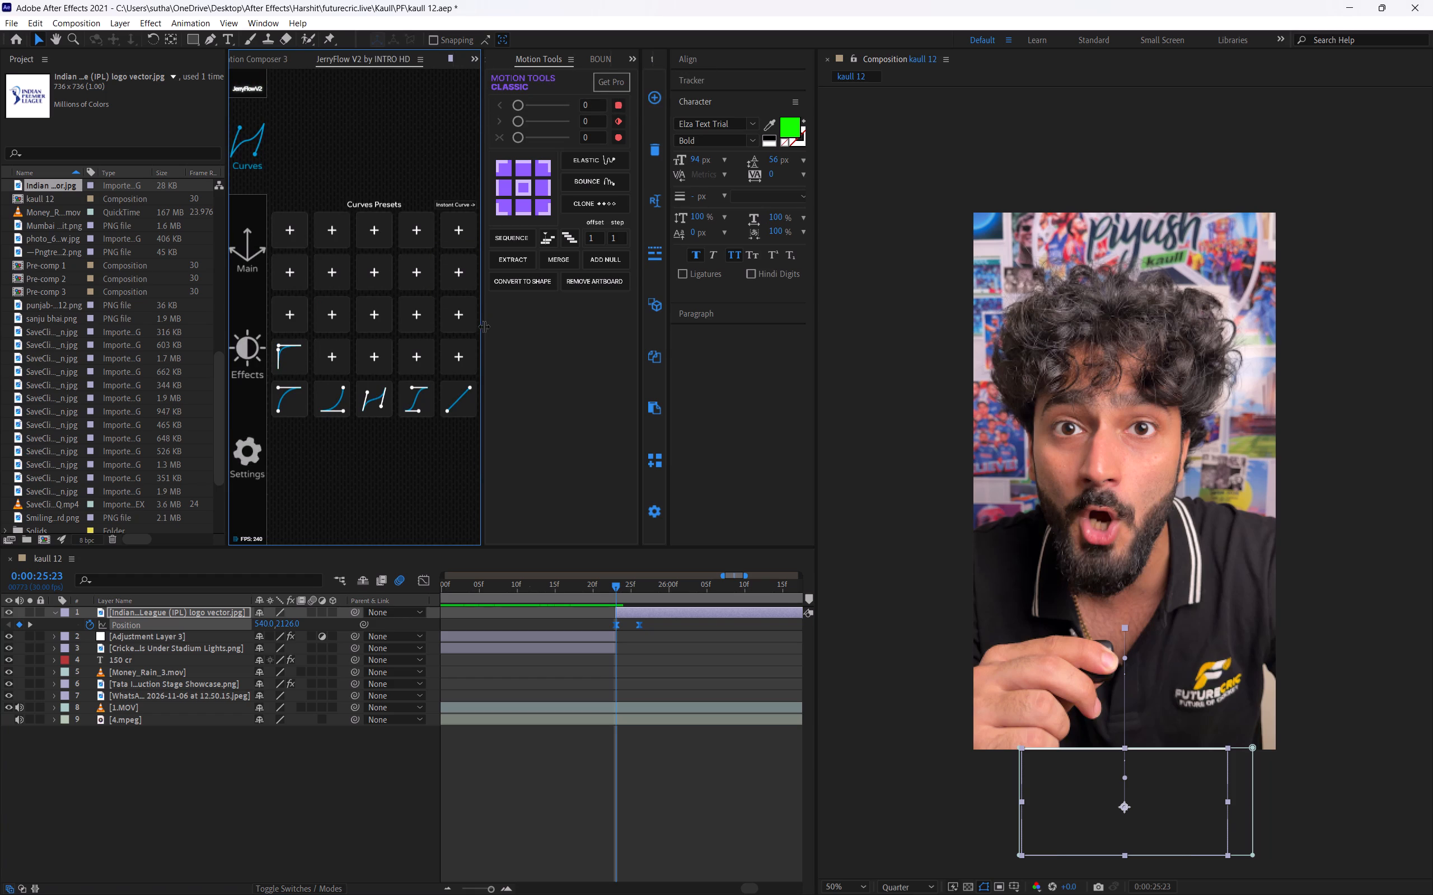
click(275, 400)
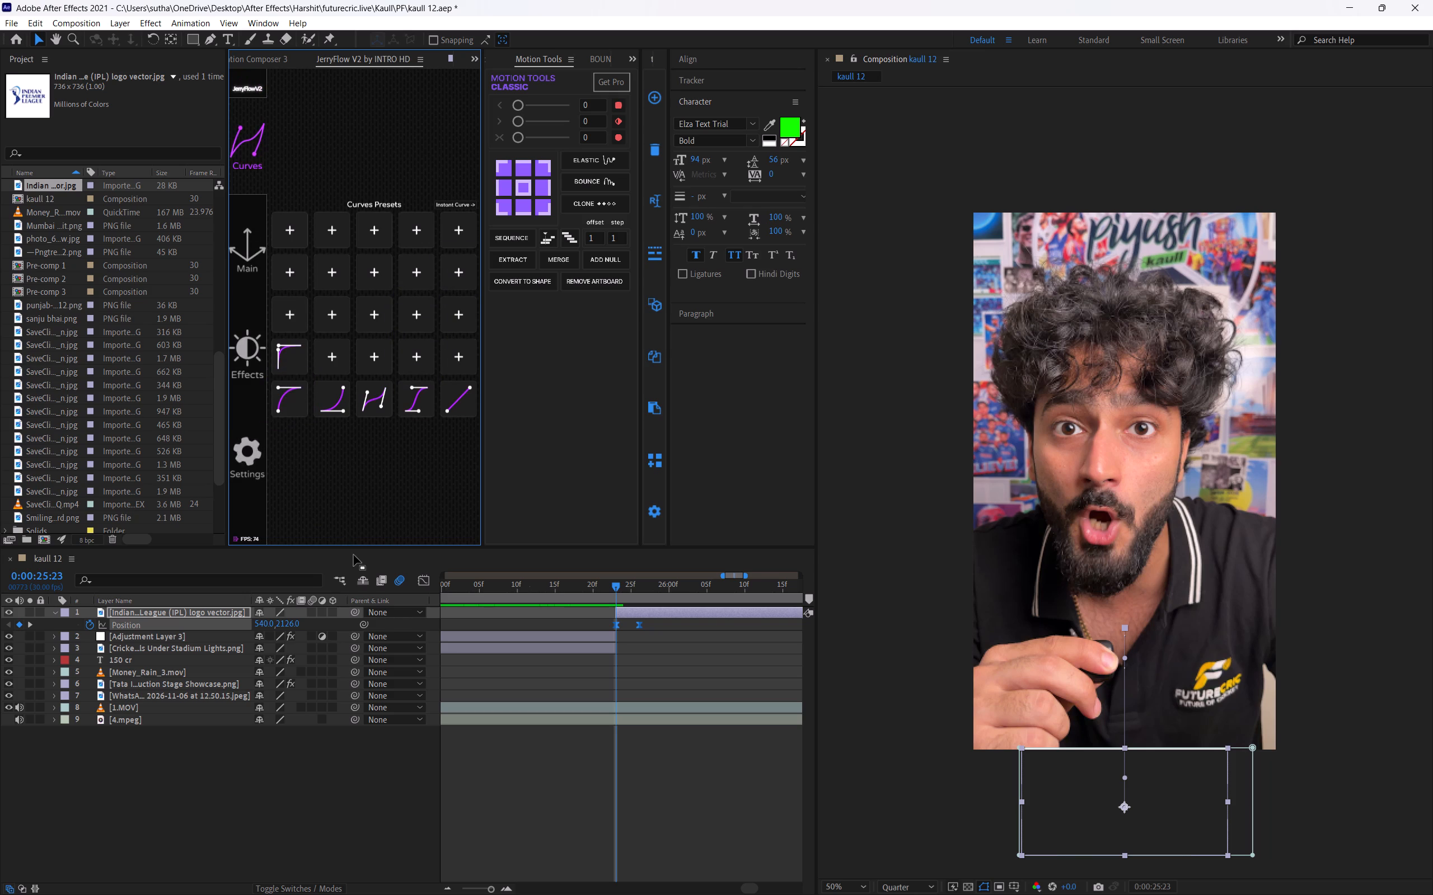
Play back the logo's slide-in and move its last Position keyframe to 0:00:26:00 for a slower rise.
key(space)
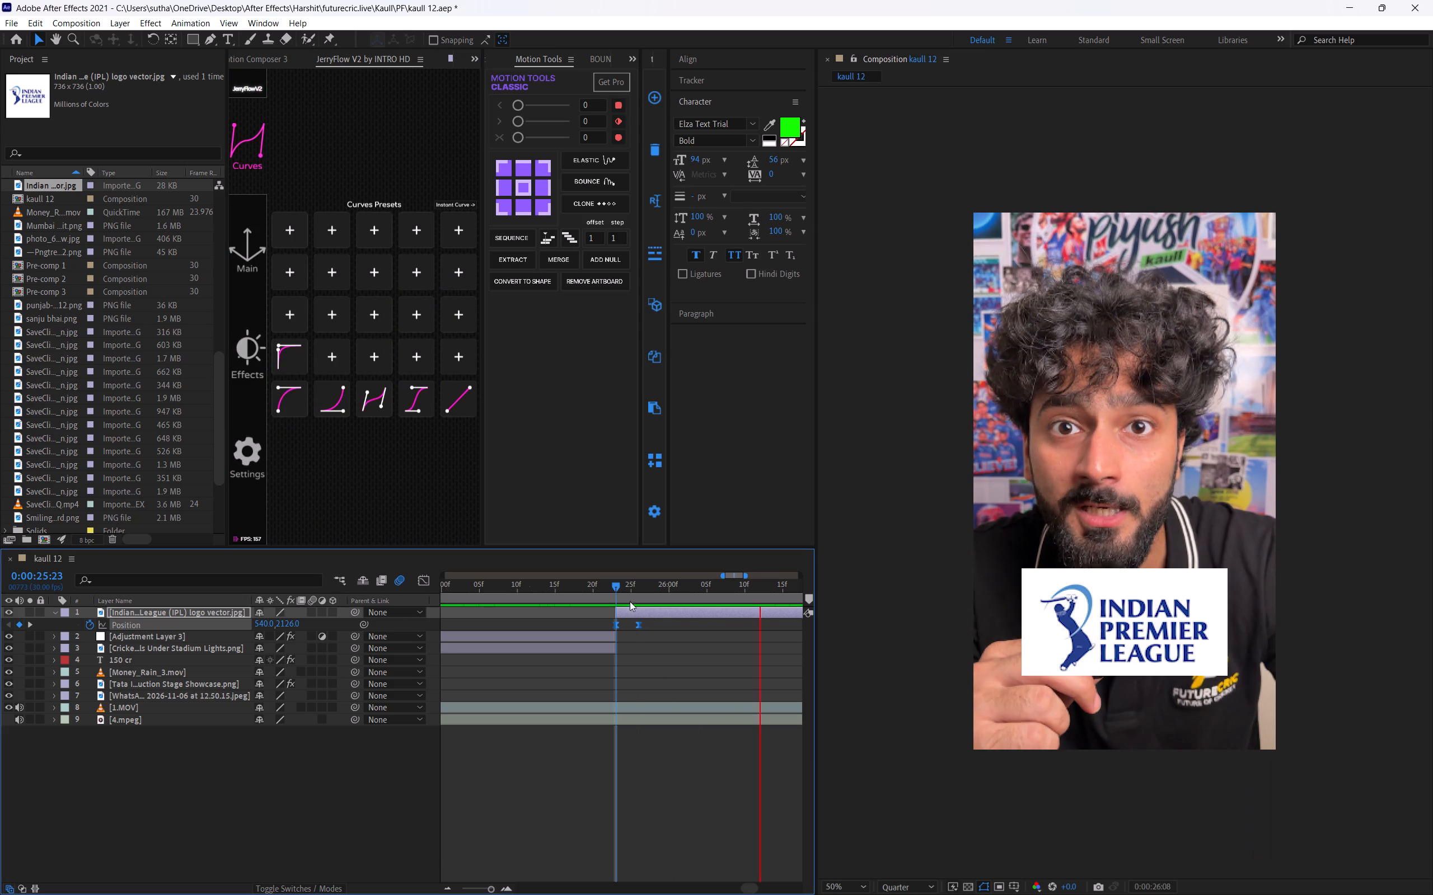
click(616, 589)
alt+drag(640, 623, 671, 649)
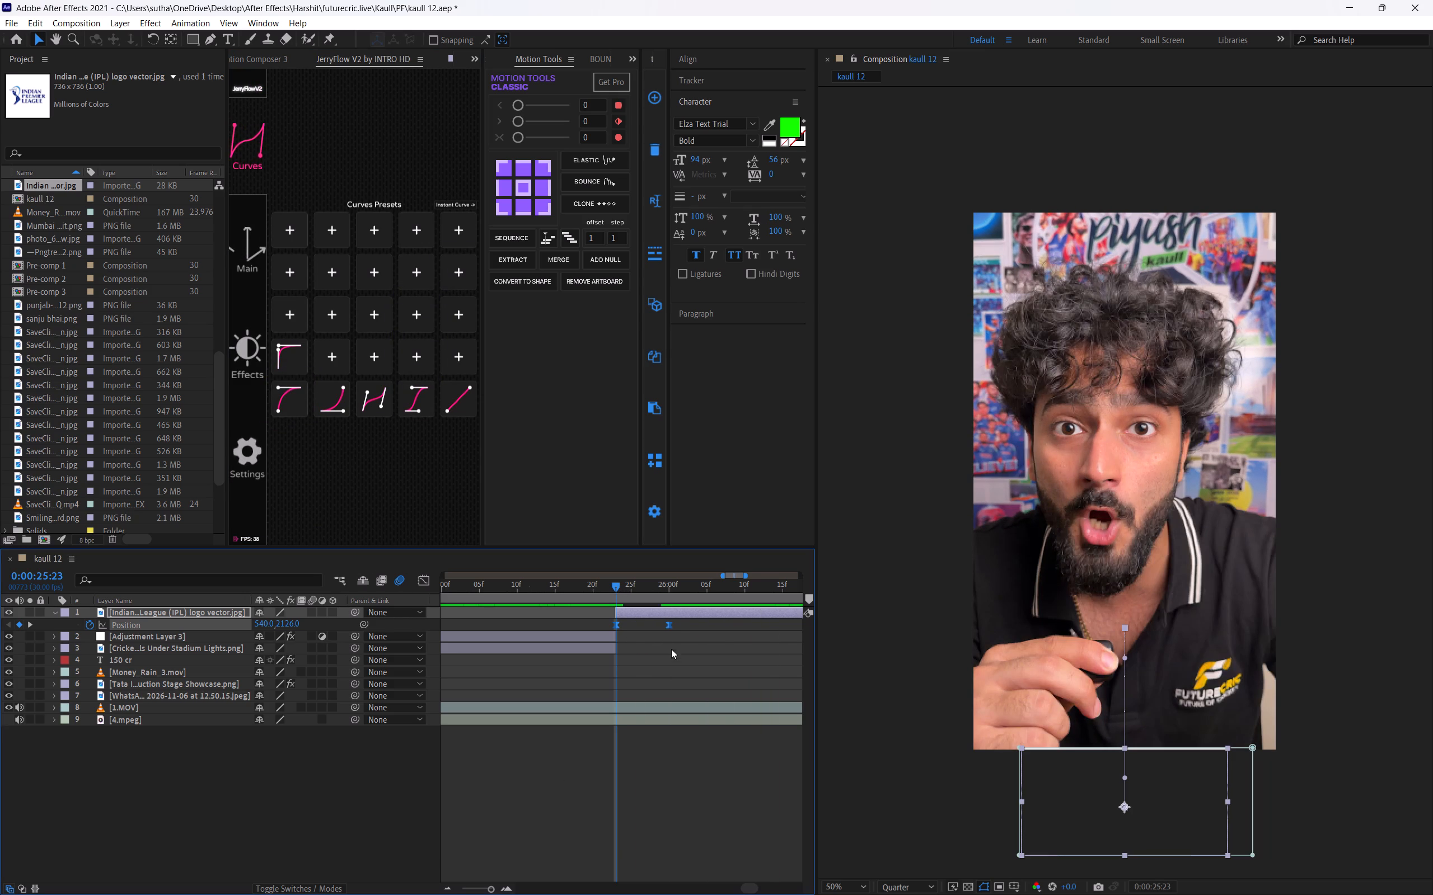
Play back the IPL logo card, cut its layer at 0:00:28:25, delete the part after the cut and save.
alt+drag(671, 649, 675, 654)
key(space)
key(space)
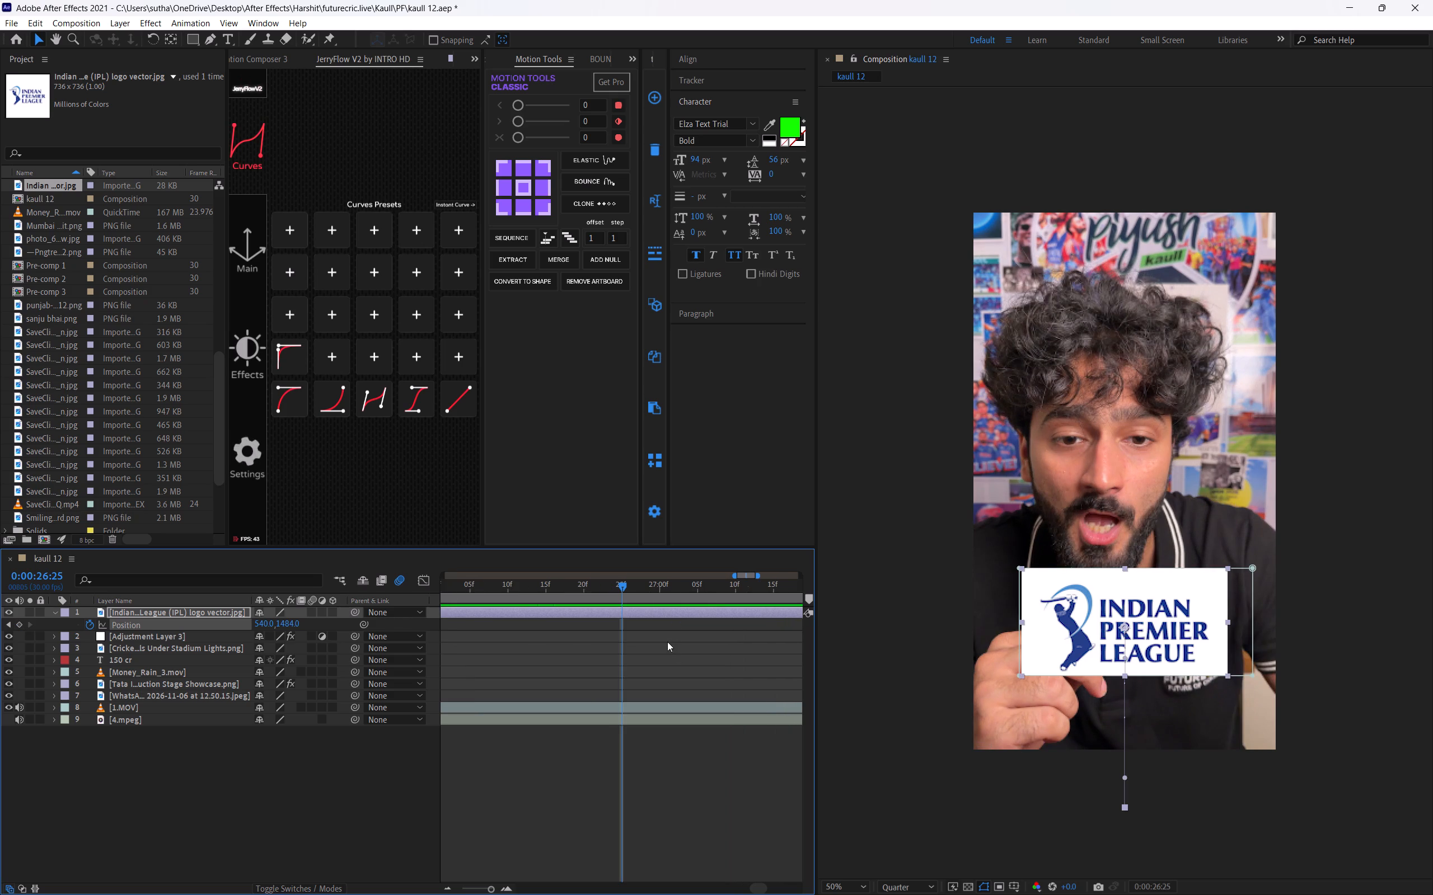
key(space)
alt+scroll(673, 611, down, 2)
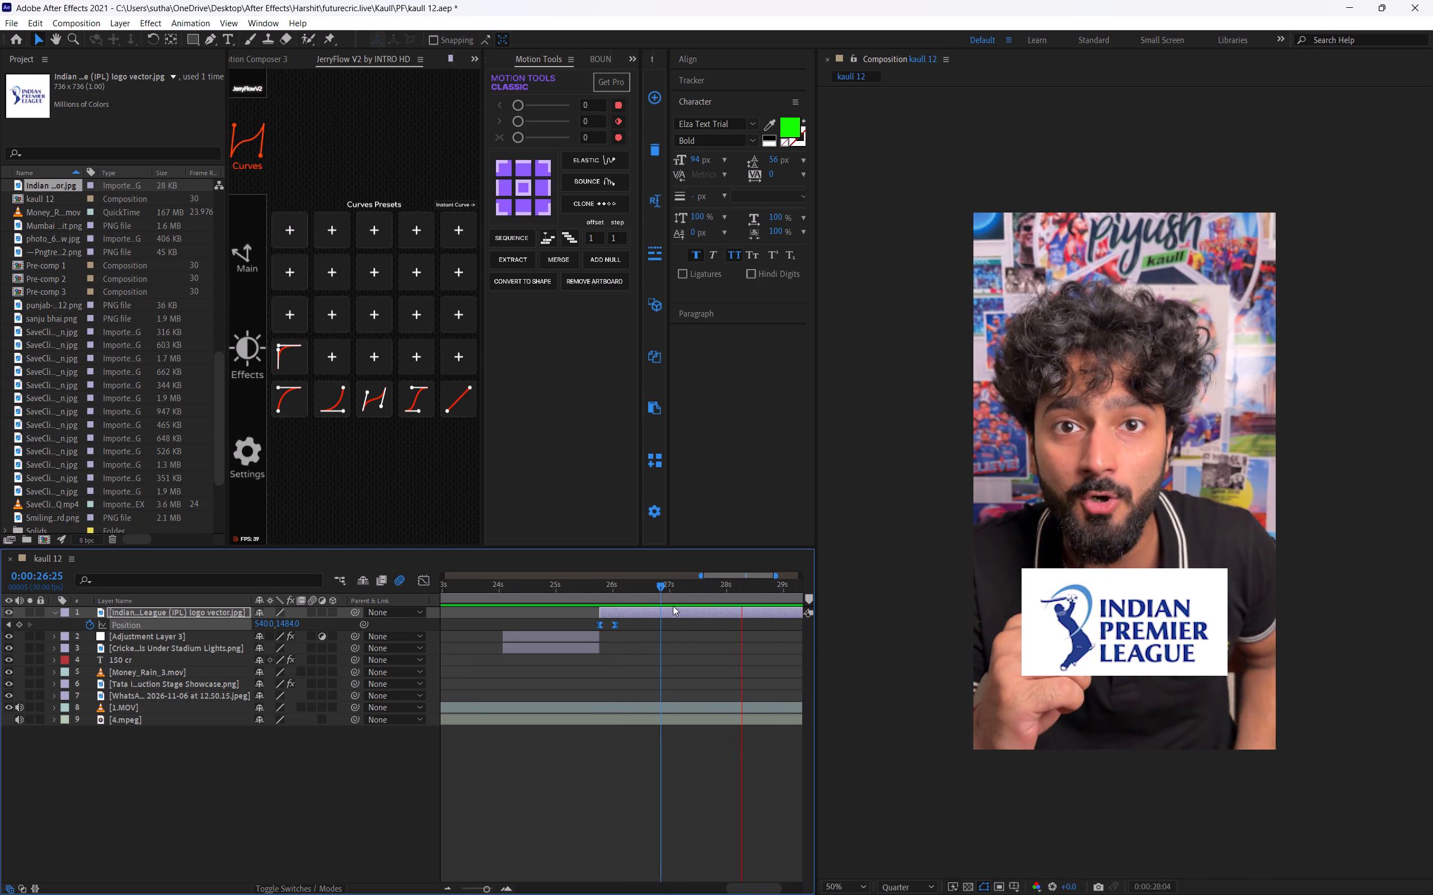
key(space)
key(ctrl+shift+d)
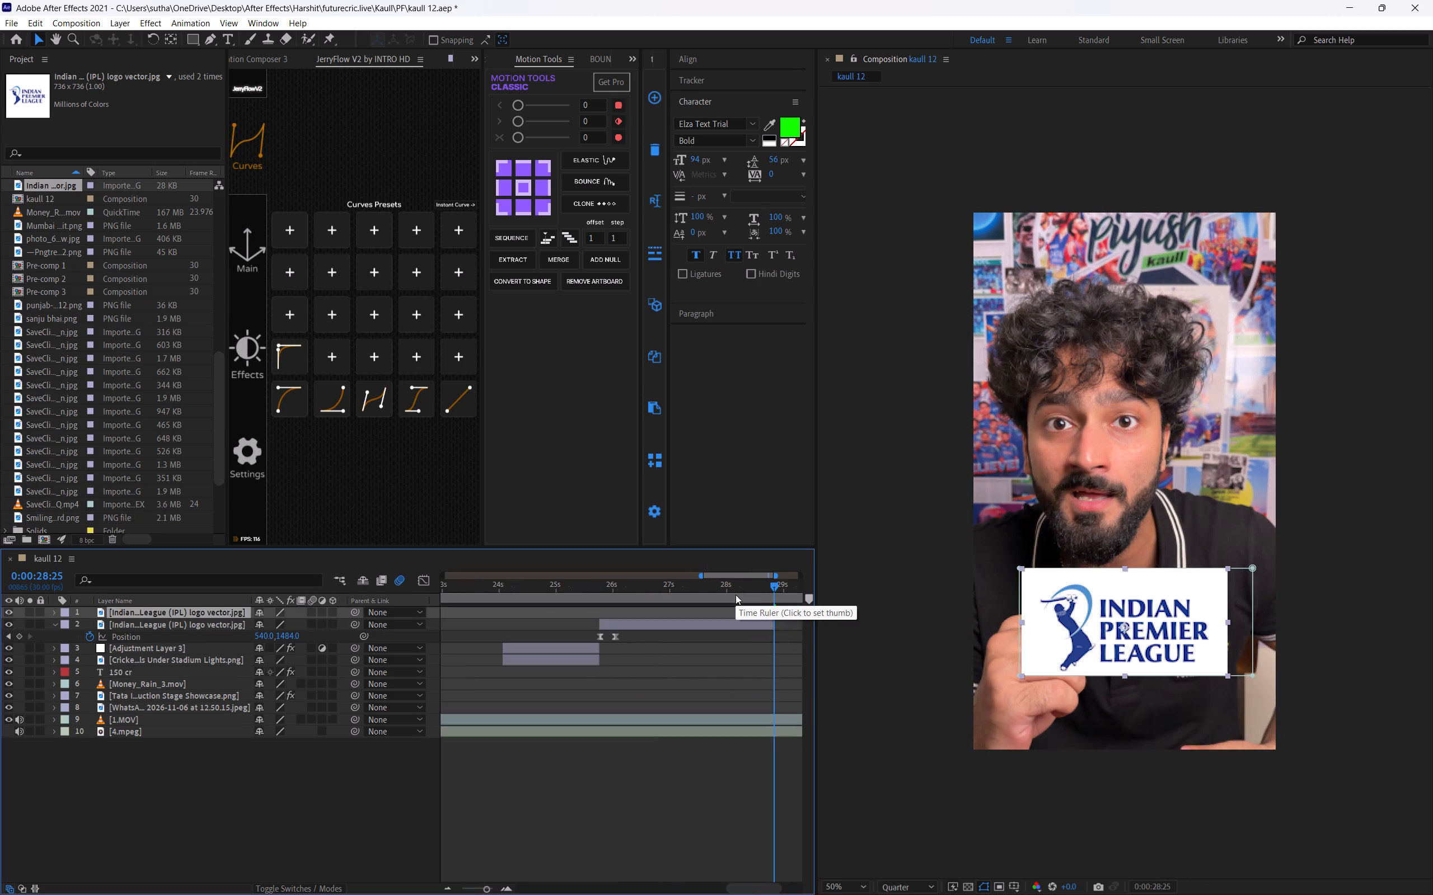
key(BackSpace)
click(732, 611)
key(u)
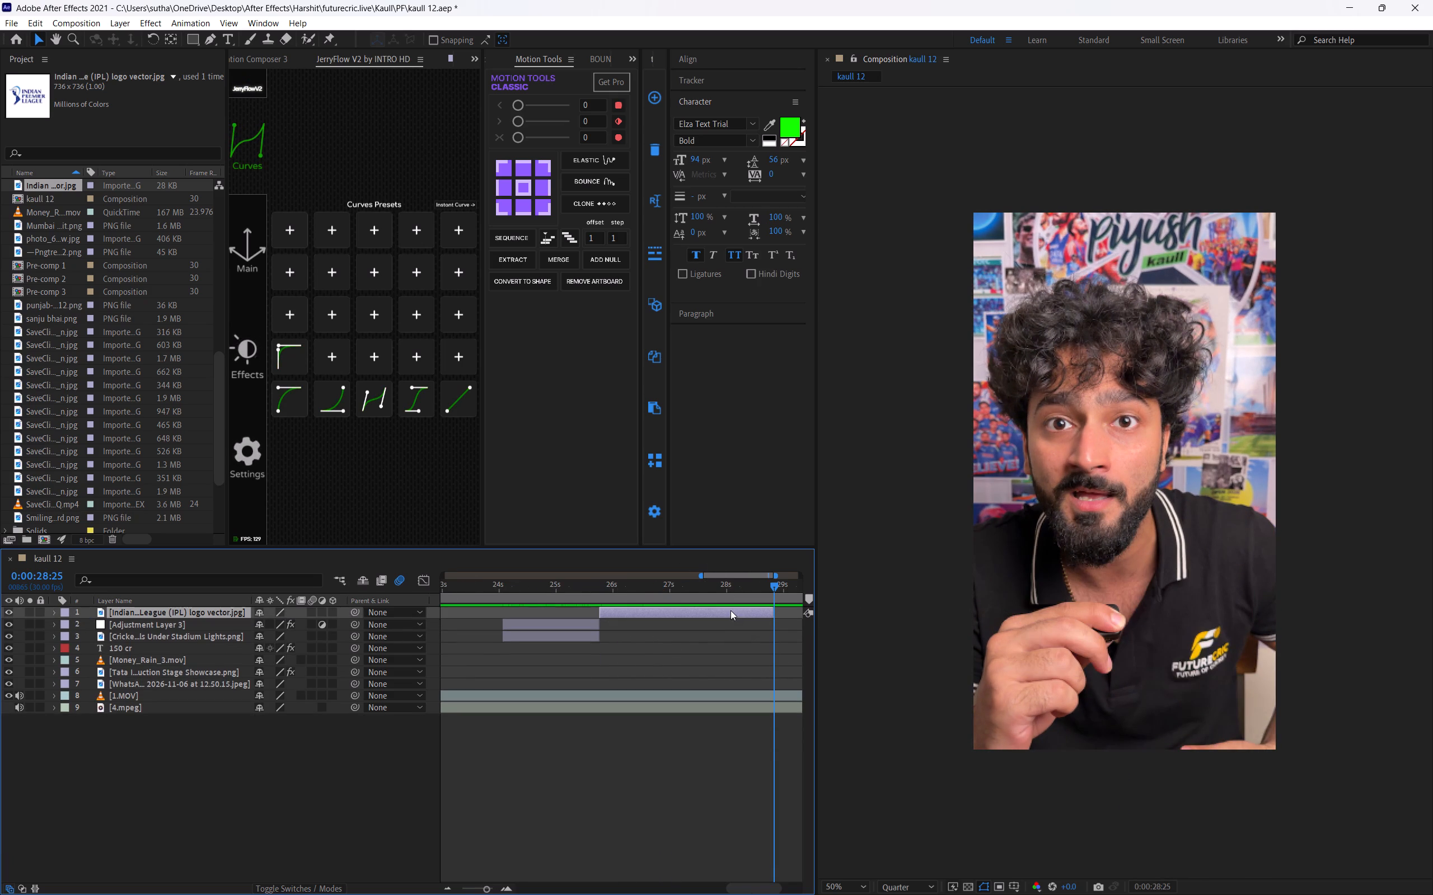
key(ctrl+s)
Play through the ending, set the work area's end at 0:00:30:28 and trim the composition to the work area.
alt+scroll(734, 610, down, 7)
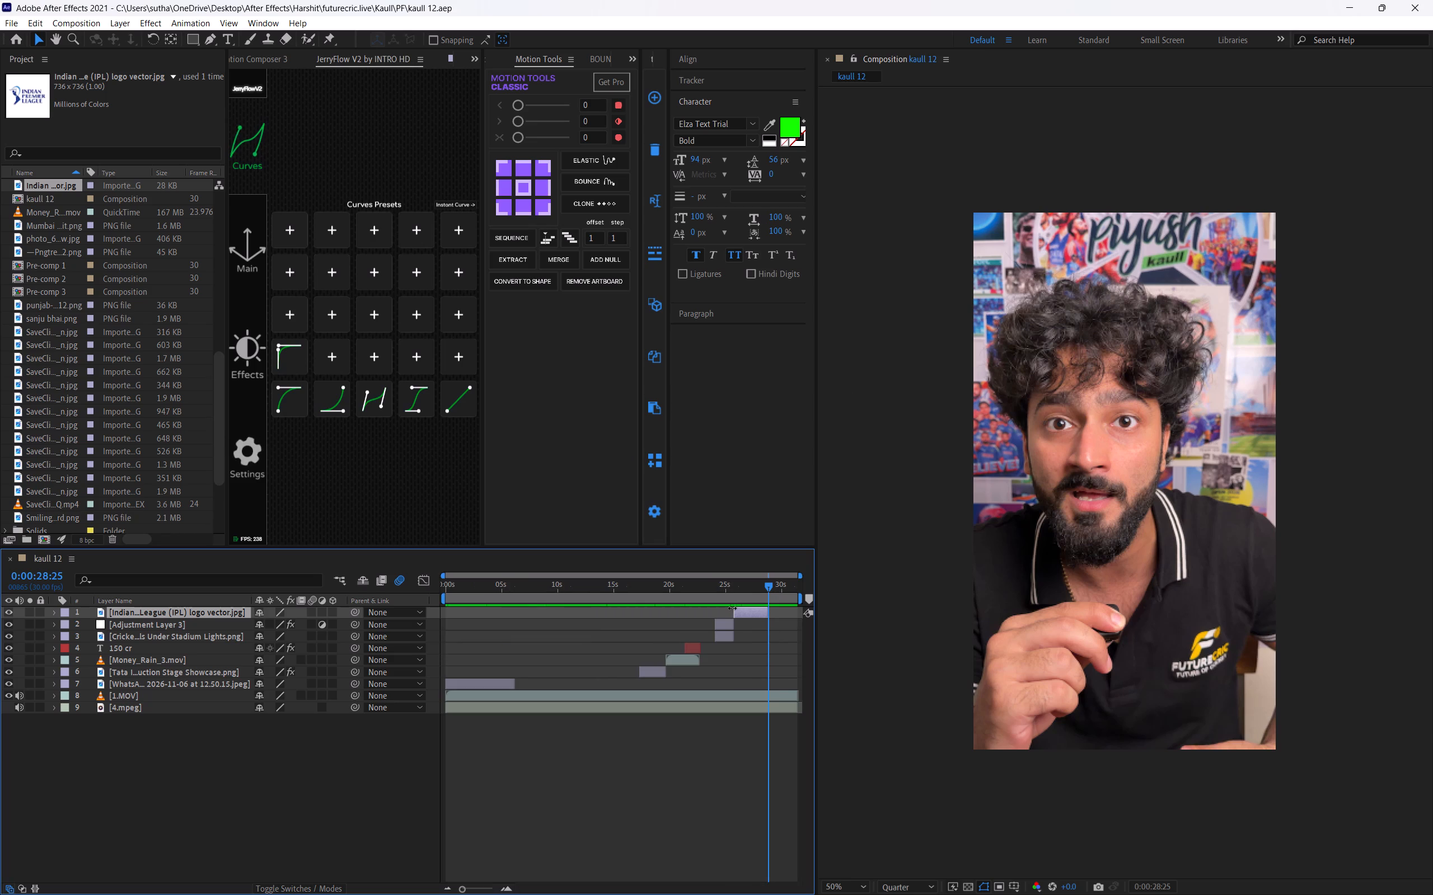
key(space)
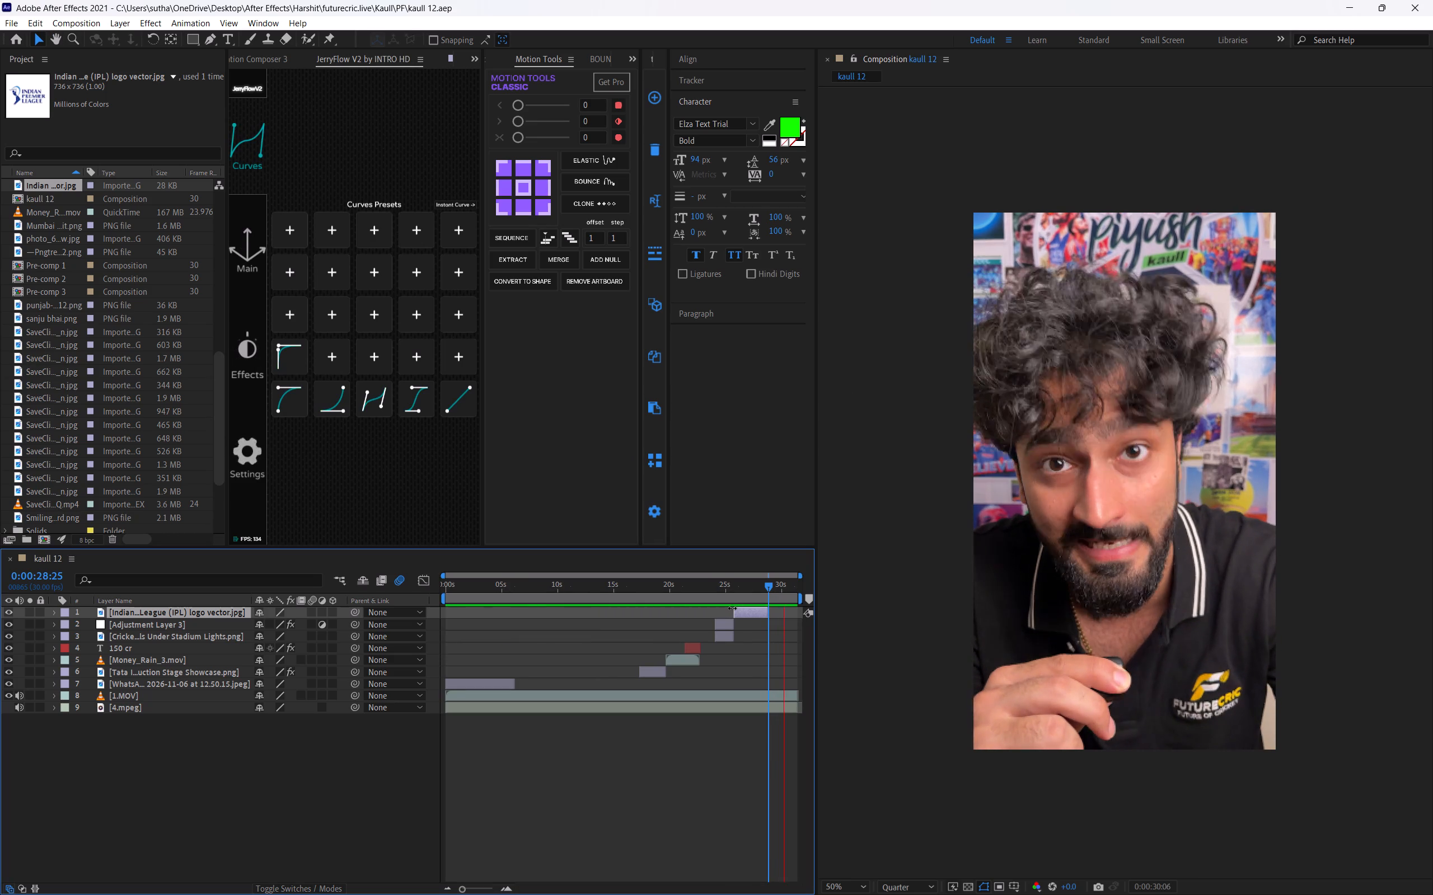
key(space)
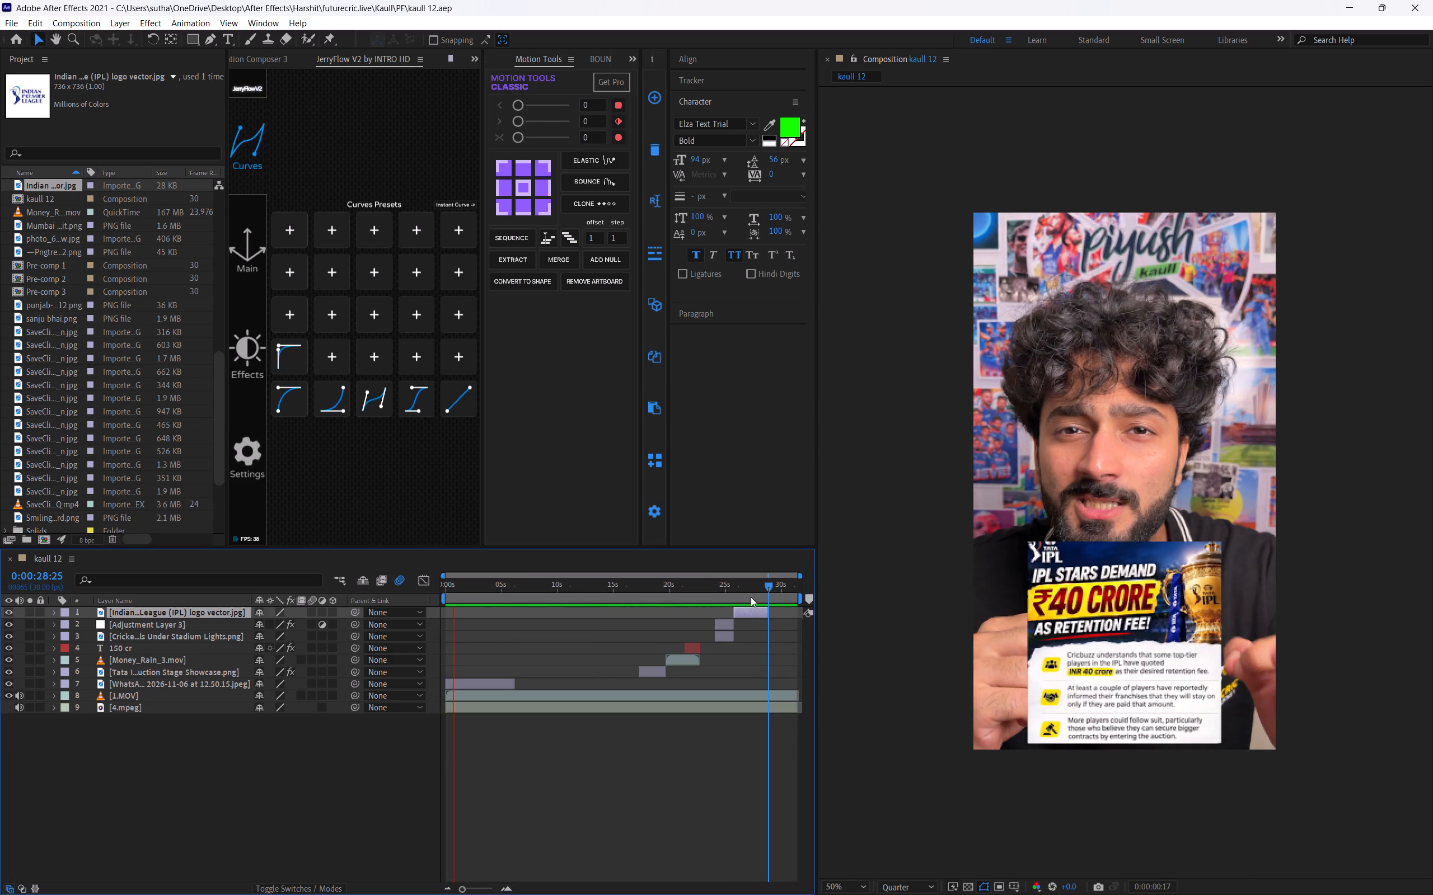
click(773, 596)
key(space)
key(space)
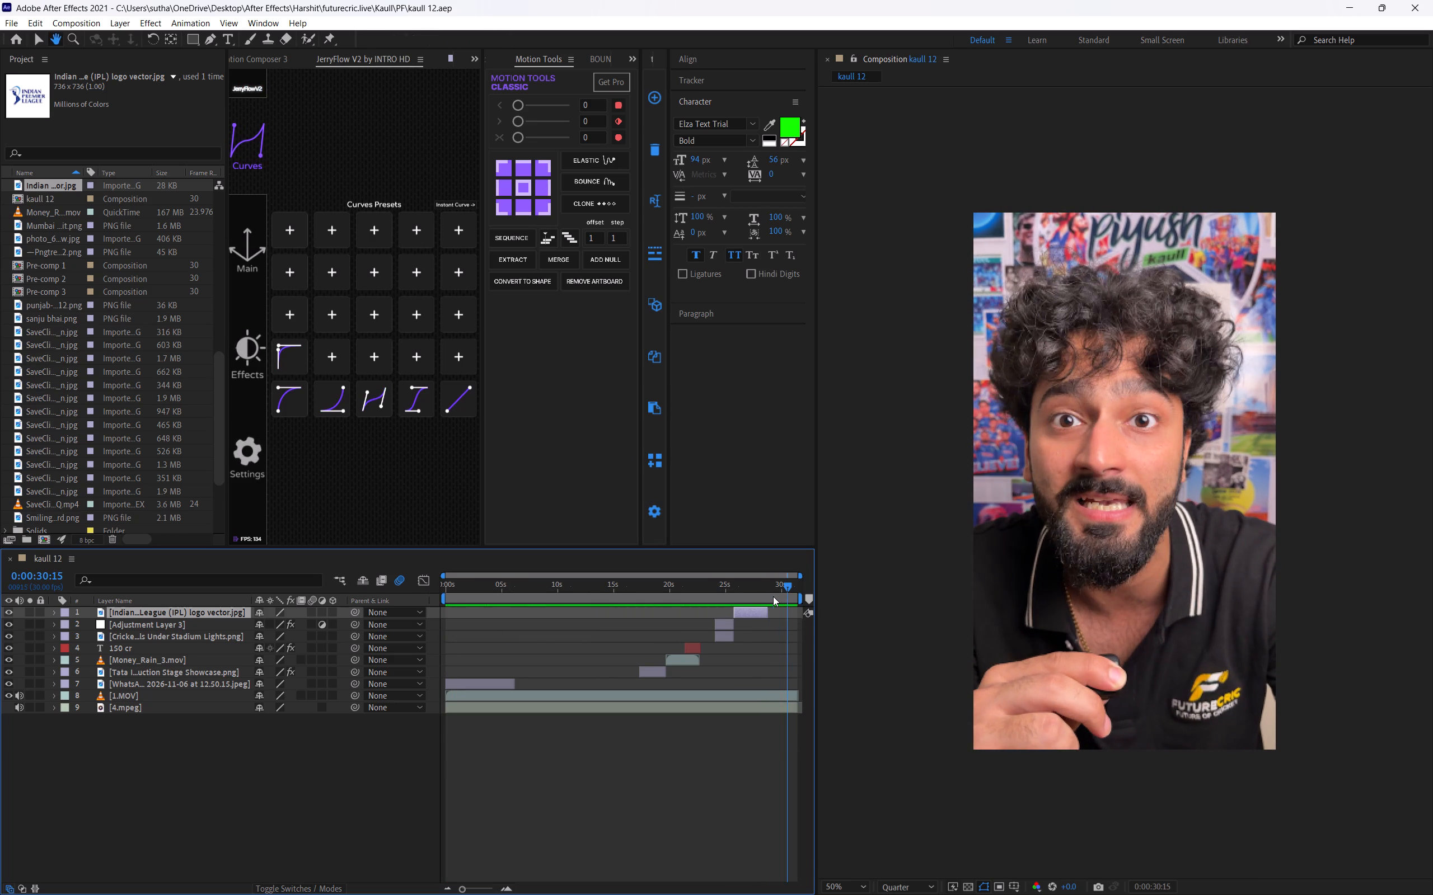
key(space)
key(space)
key(space)
click(788, 581)
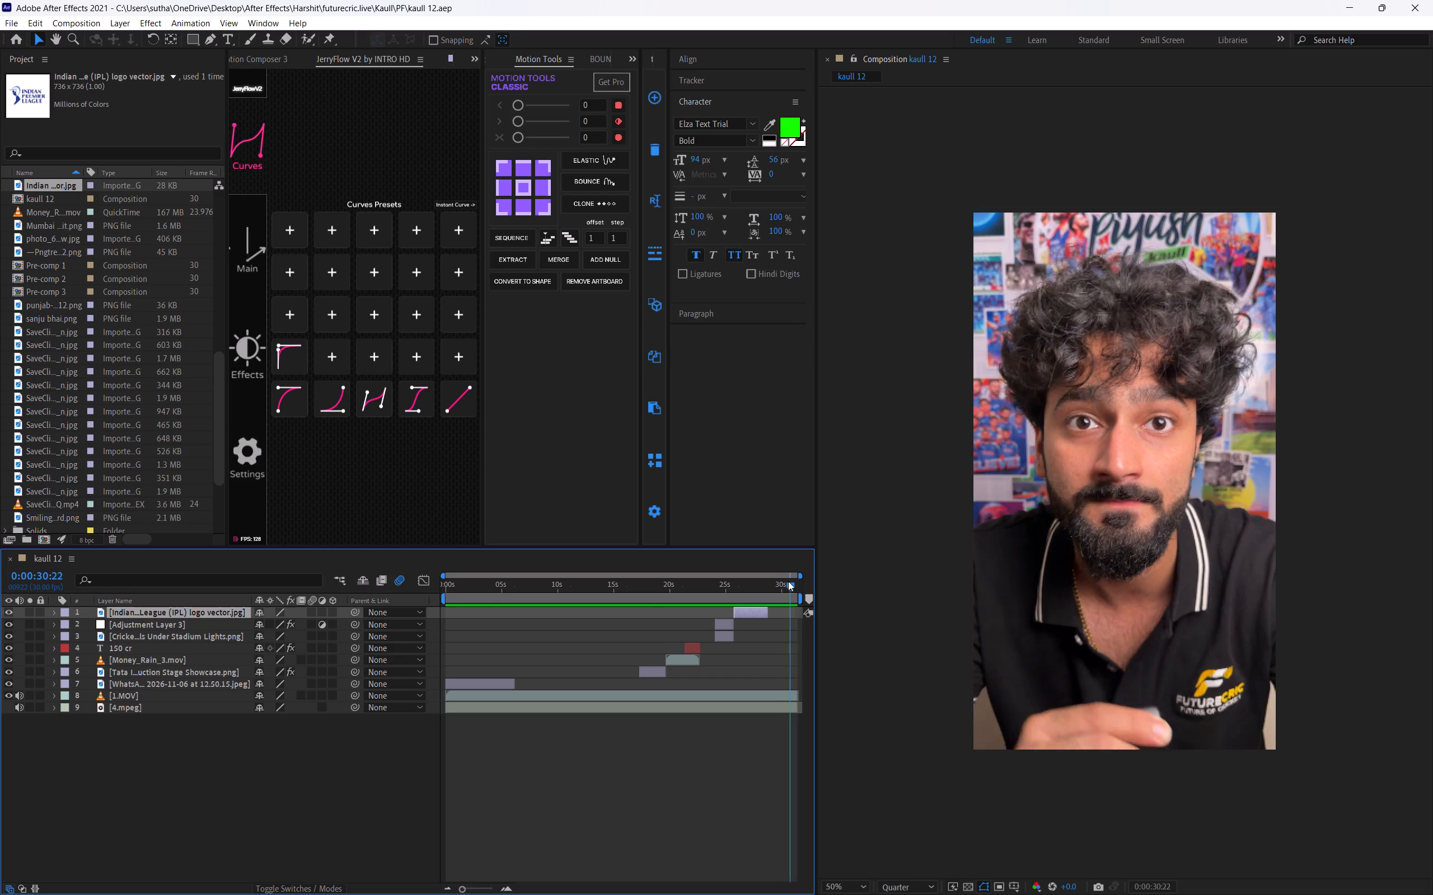
key(space)
key(space)
key(space)
key(space)
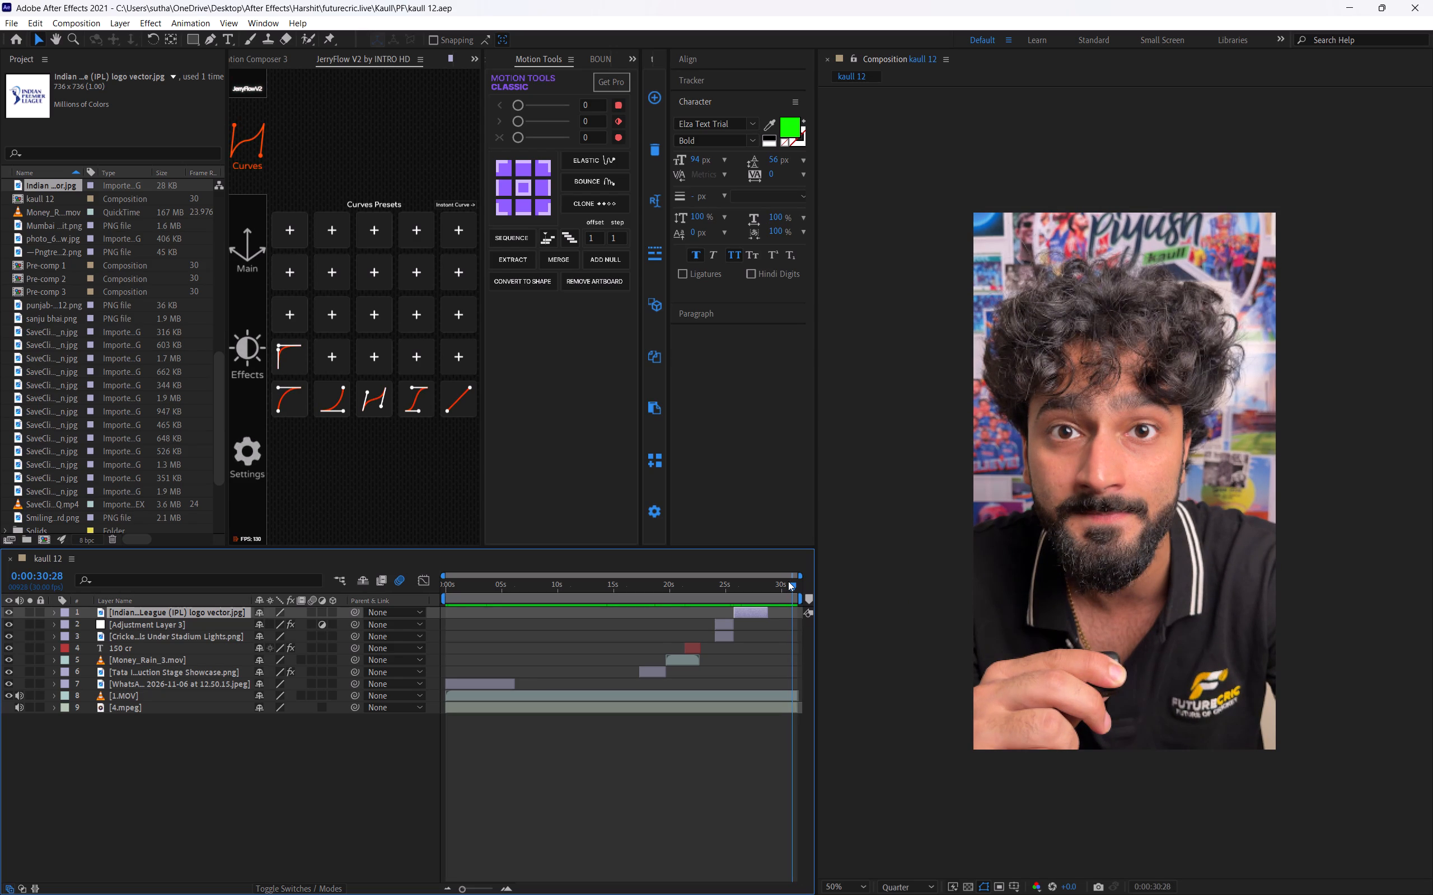
key(n)
right_click(775, 595)
click(823, 634)
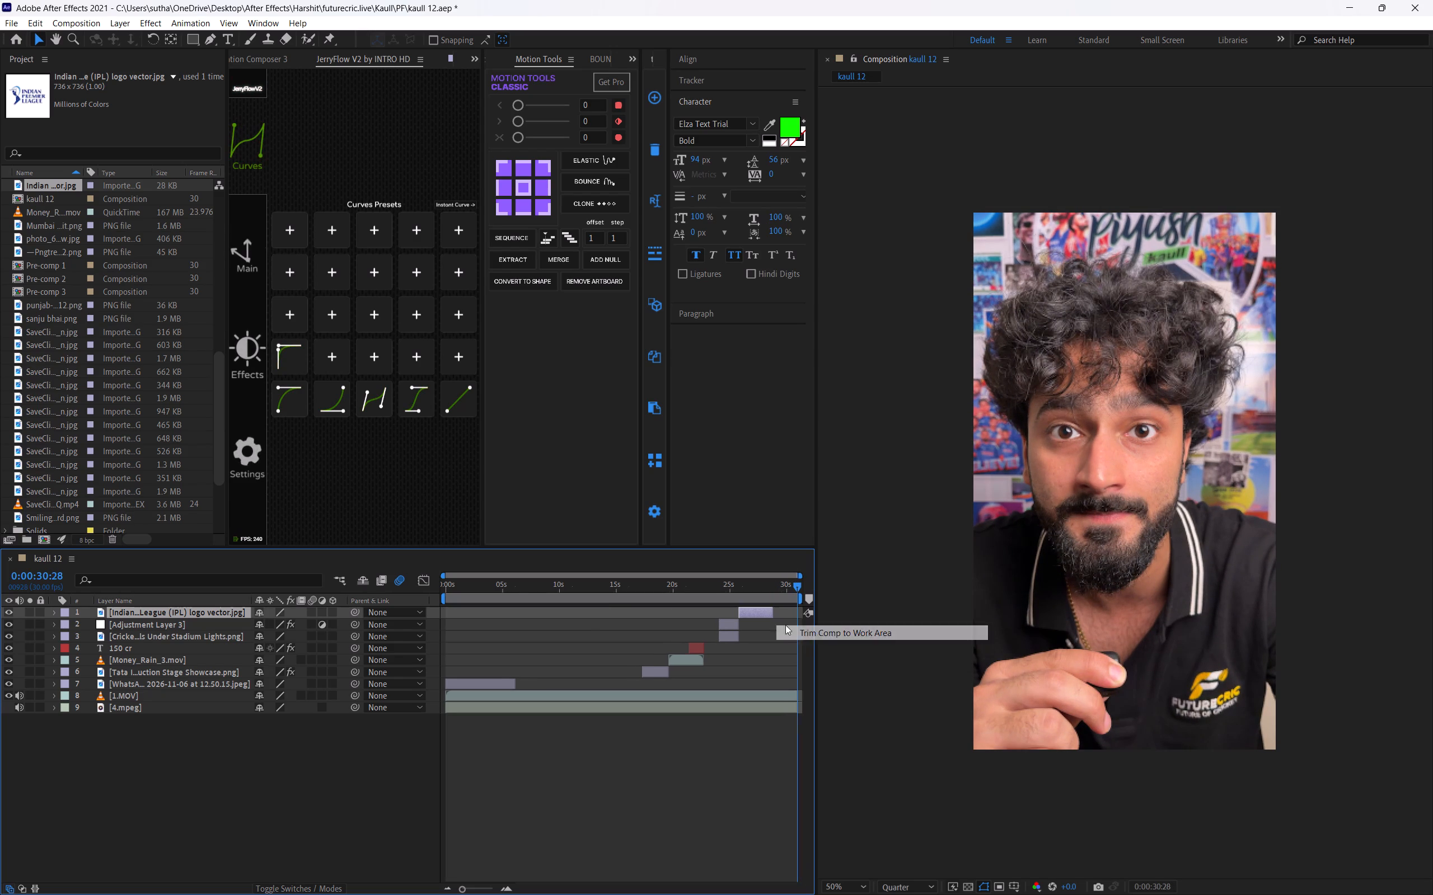
Duplicate the "150 cr" text layer and move the copy's start to 0:00:10:00, where the speaker discusses the demanded fee.
drag(500, 594, 519, 593)
key(space)
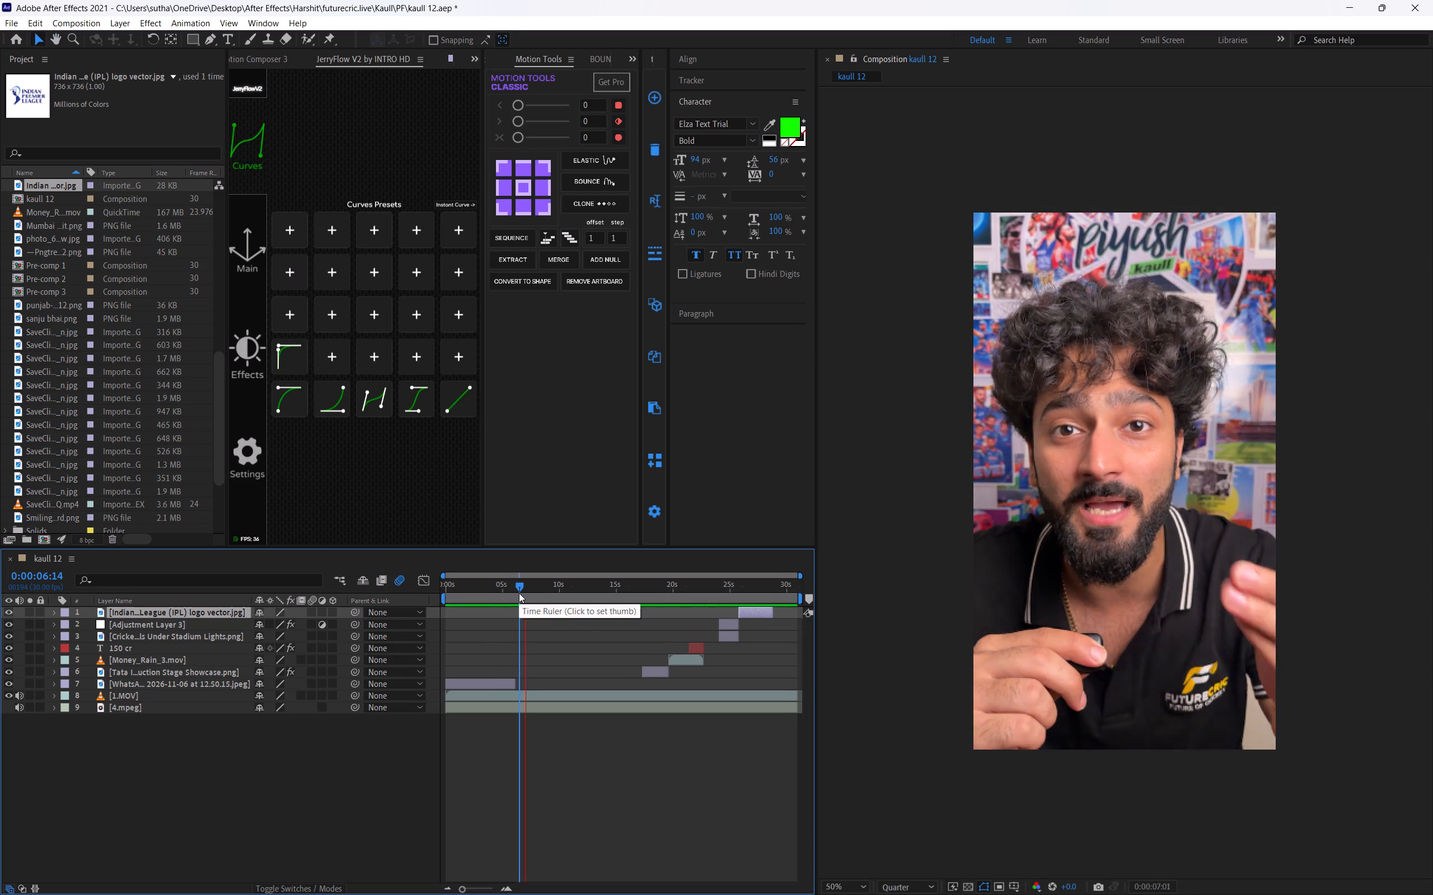
key(space)
key(space)
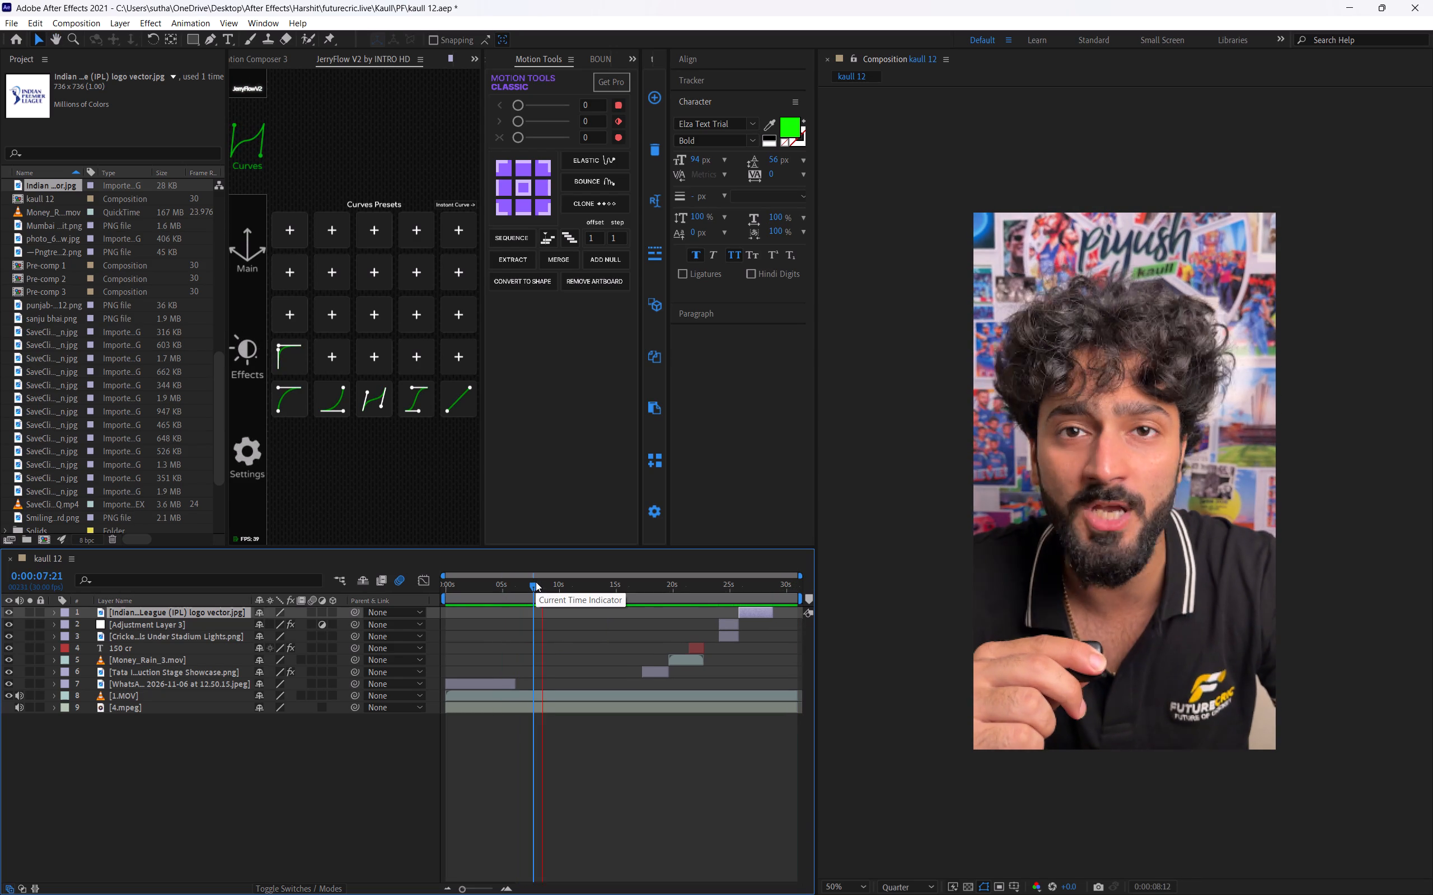
key(space)
key(space)
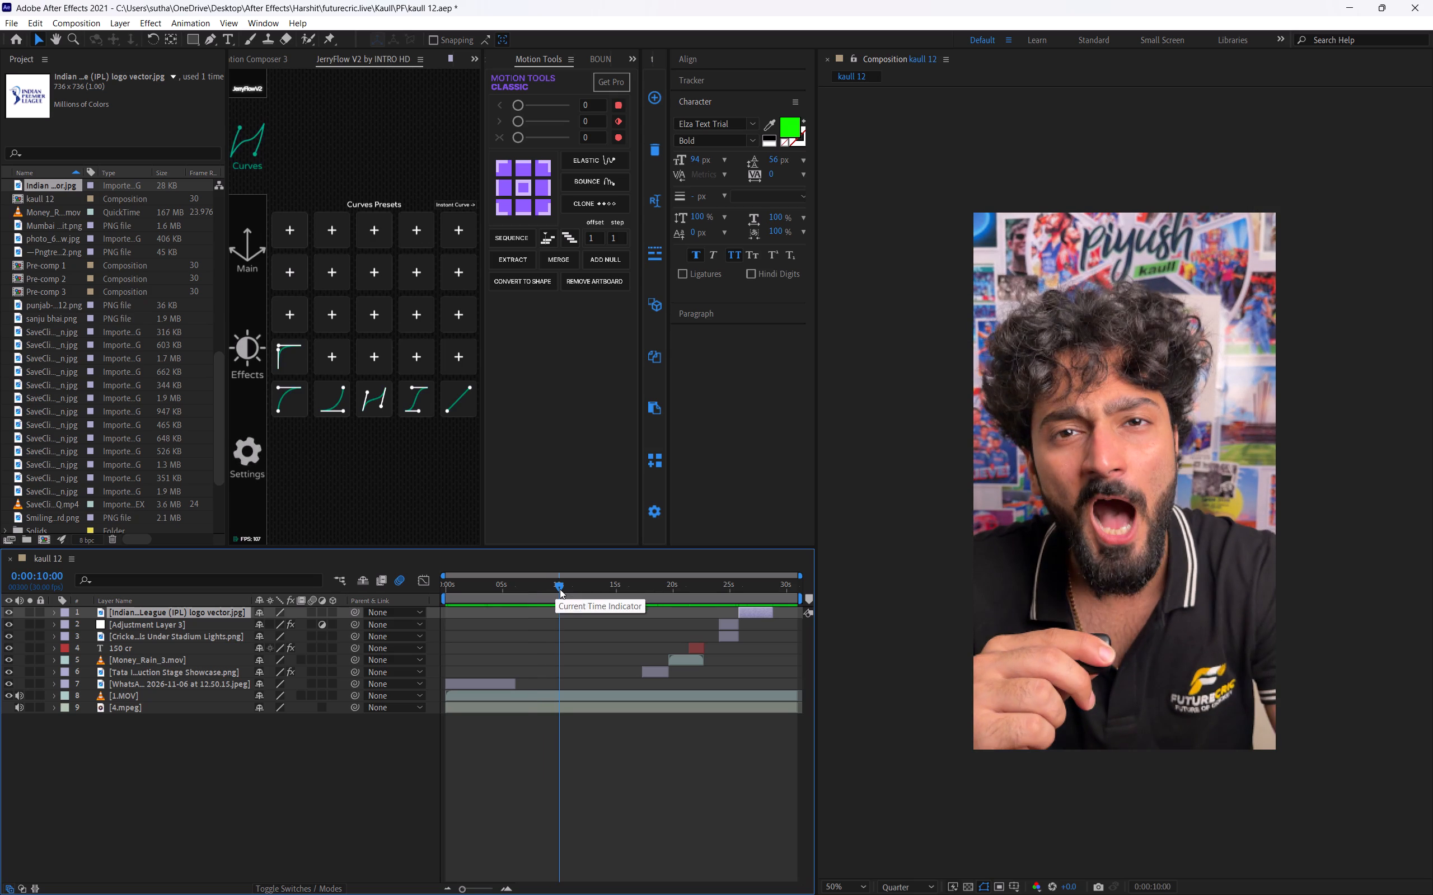
click(560, 589)
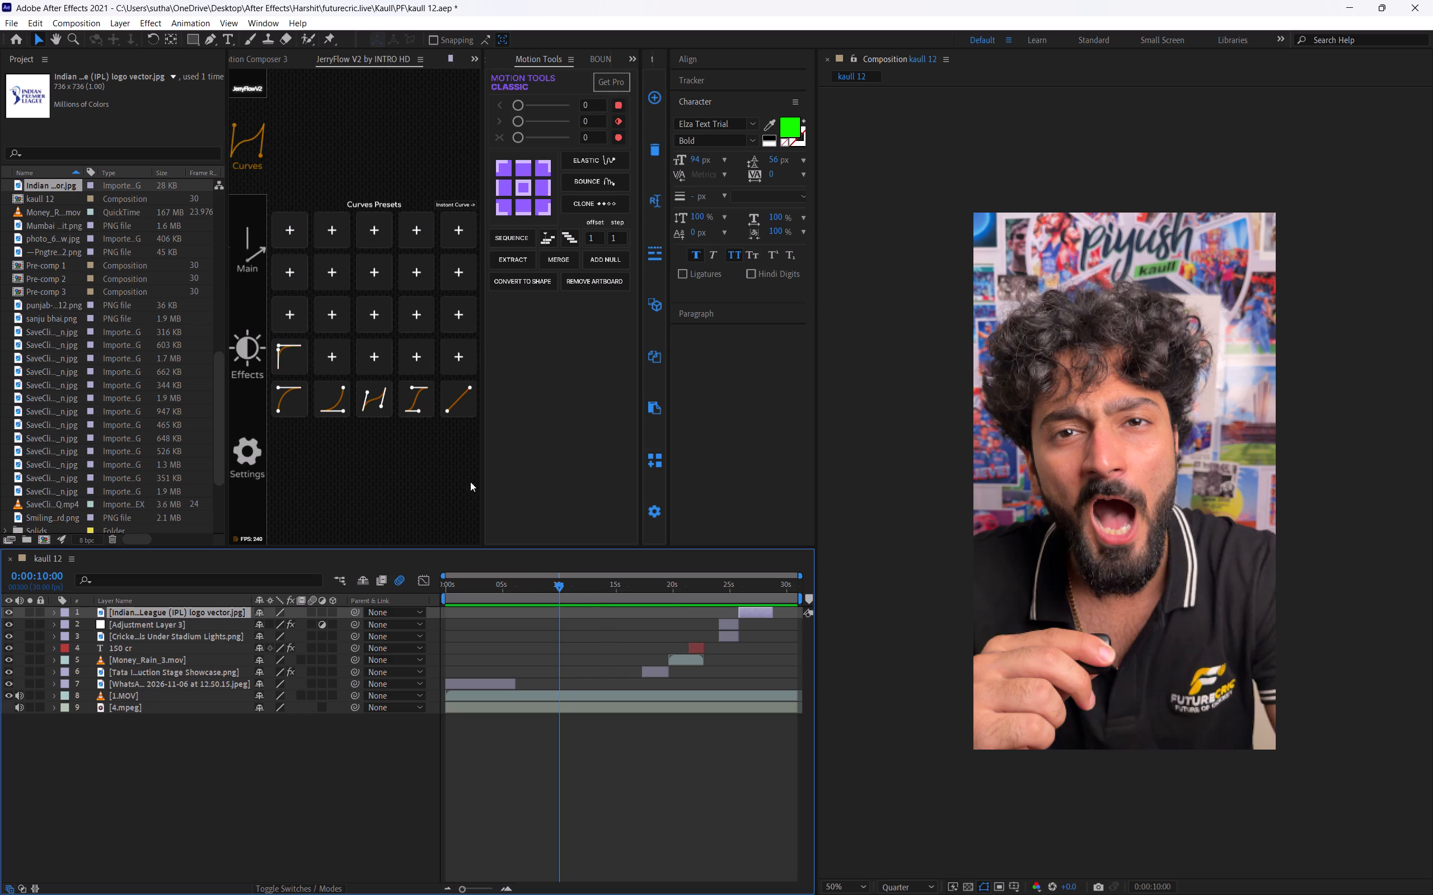
click(696, 648)
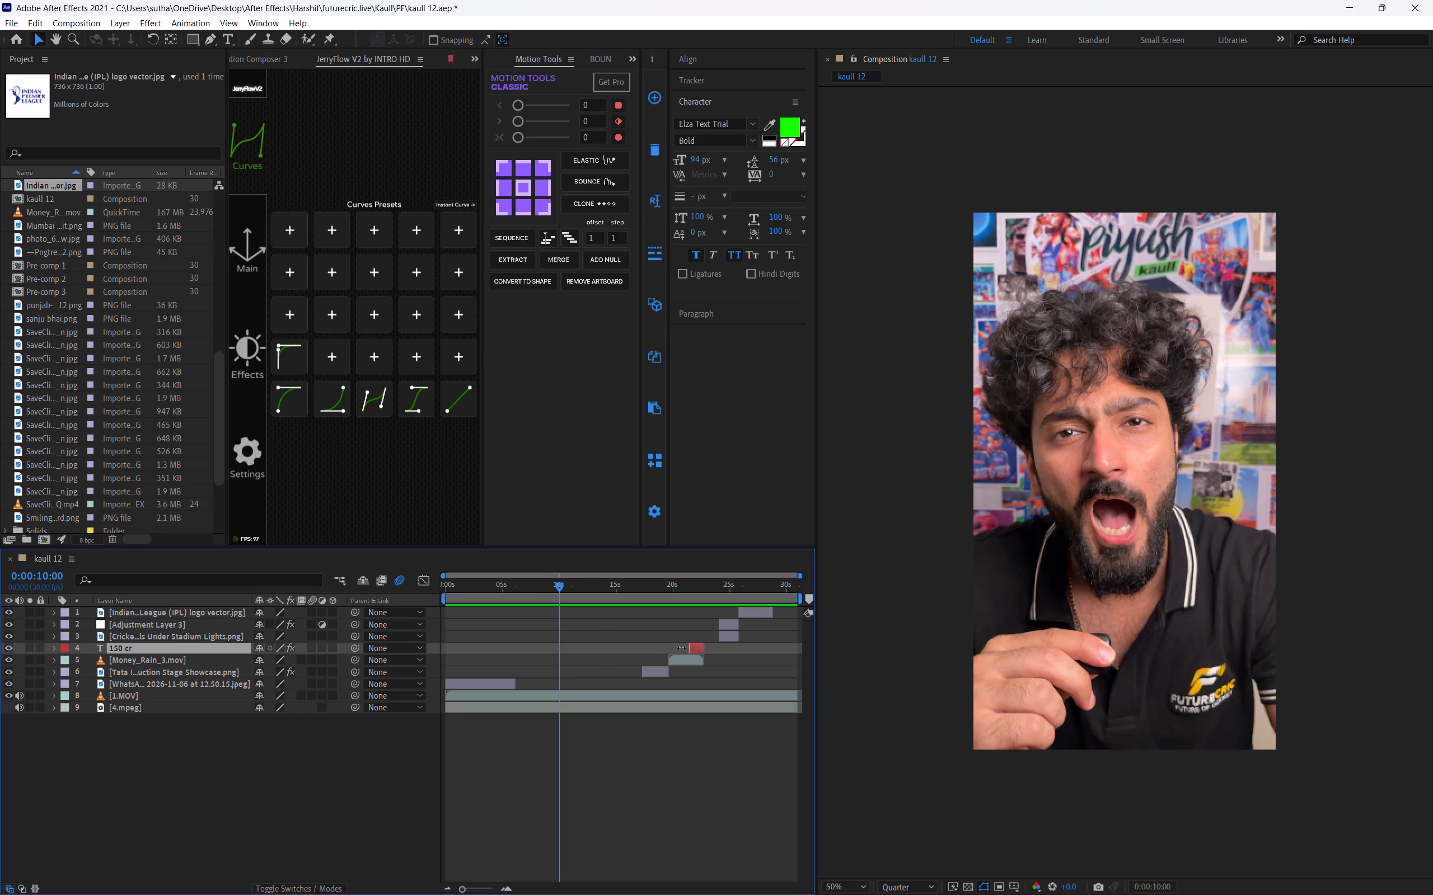
key(ctrl+d)
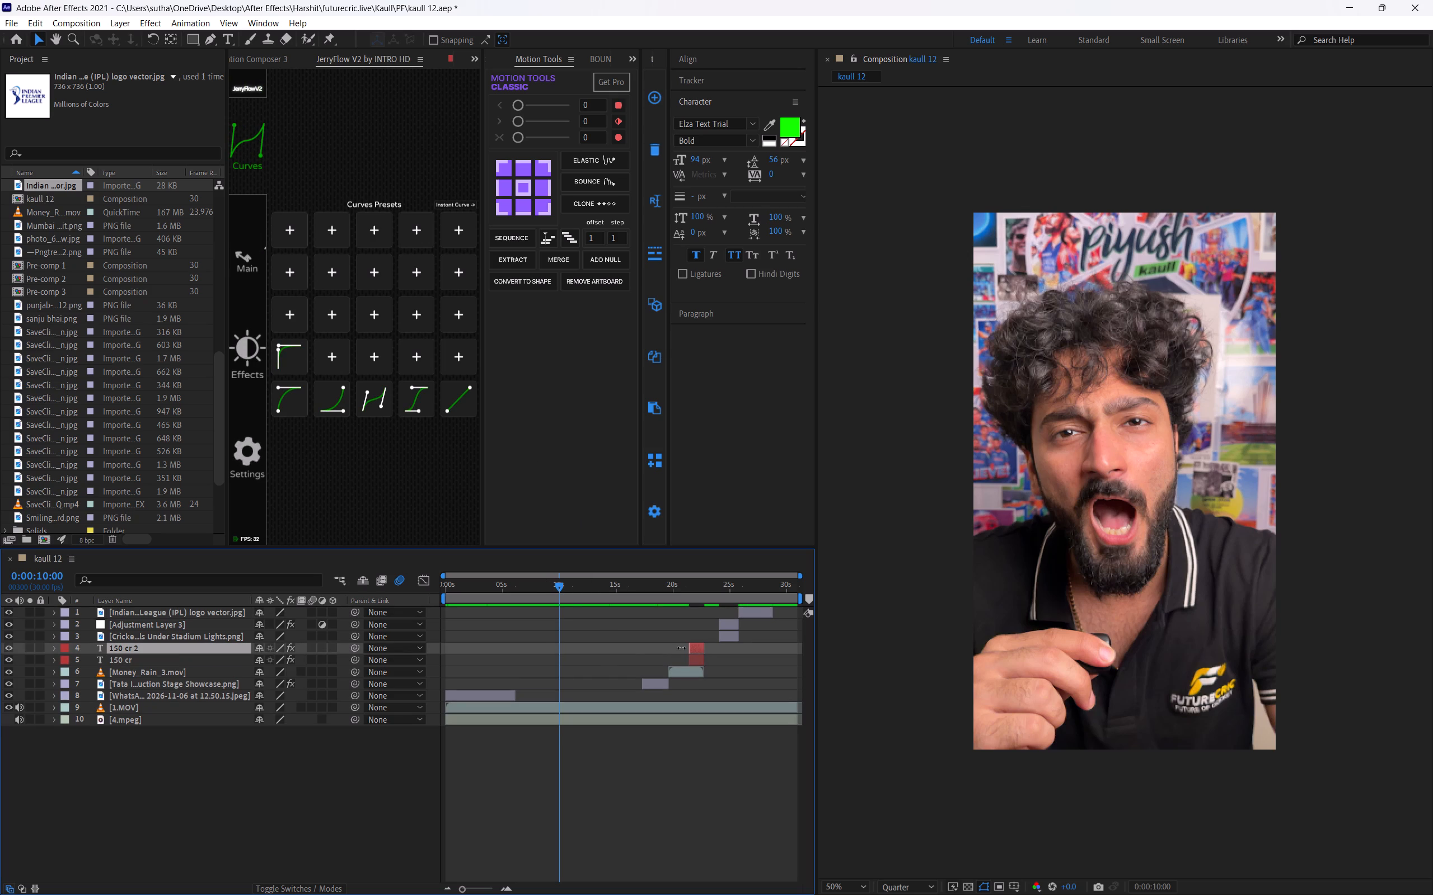
key(bracketleft)
Change the duplicated text in the frame to "40 cr".
click(1117, 597)
click(1113, 597)
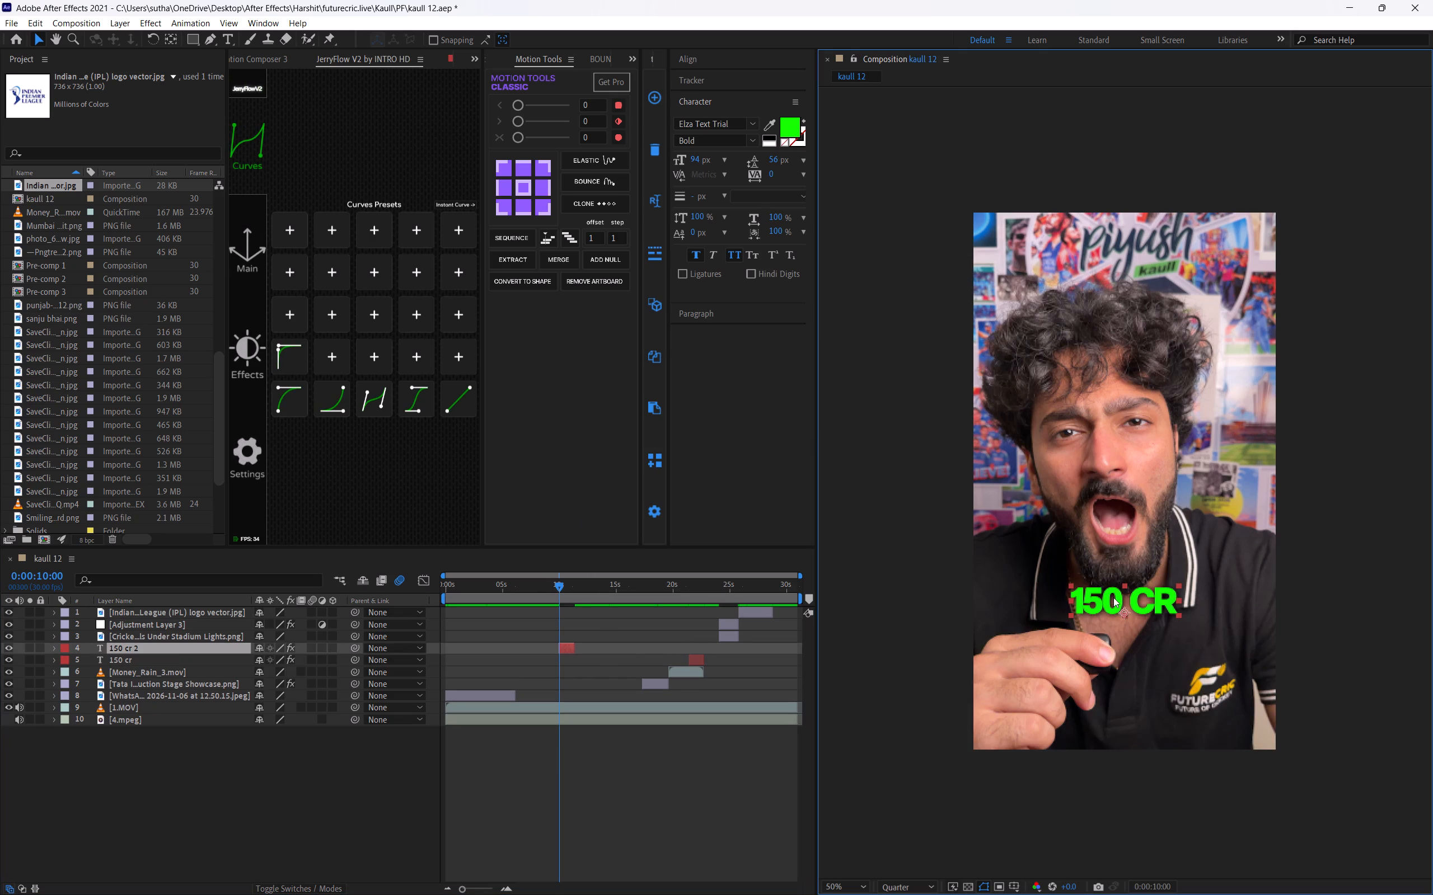
double_click(1113, 597)
click(1100, 601)
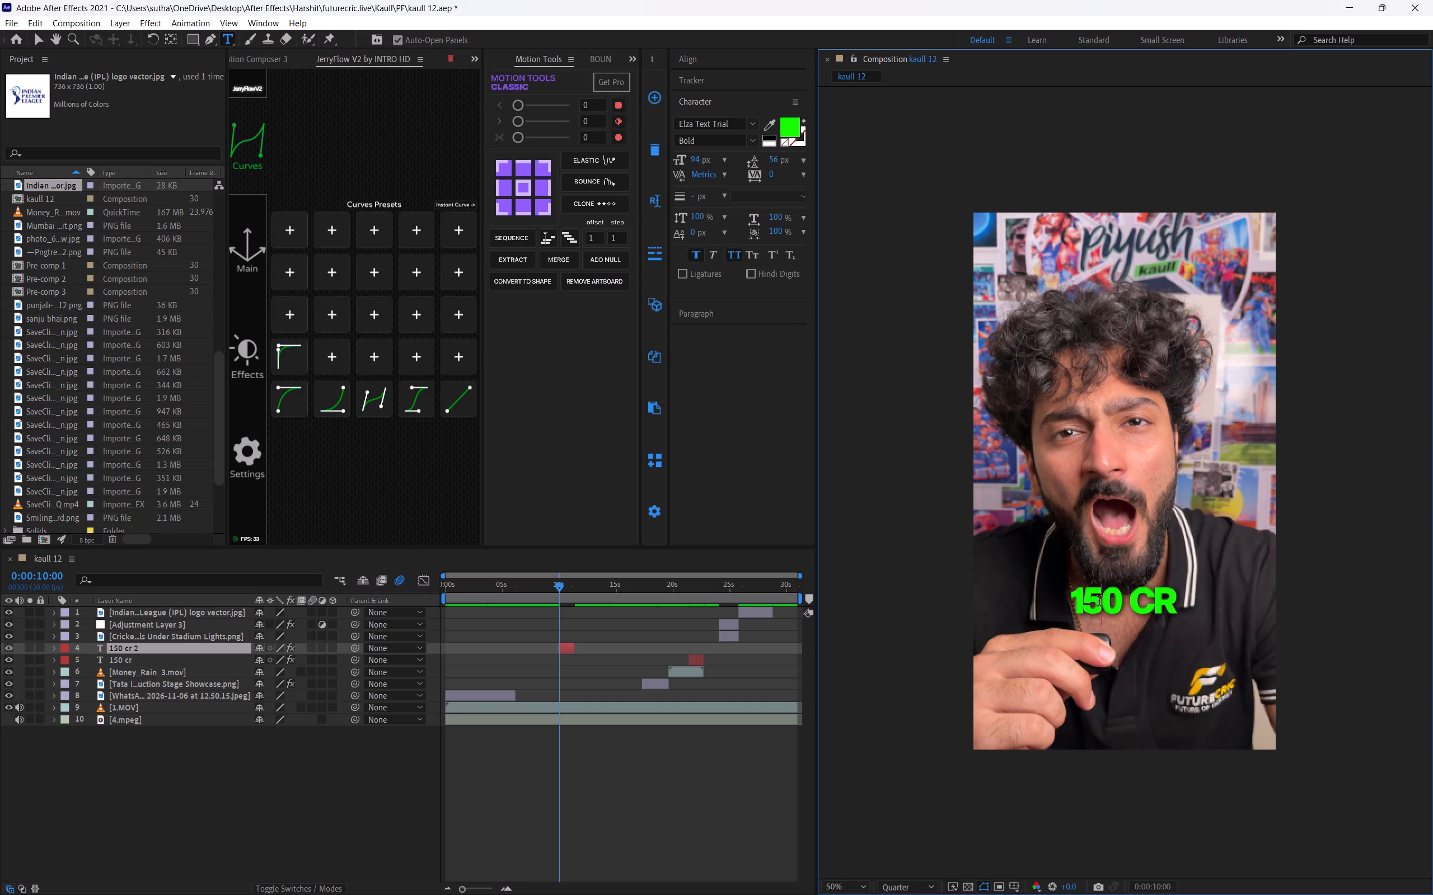
key(BackSpace)
key(BackSpace)
key(4)
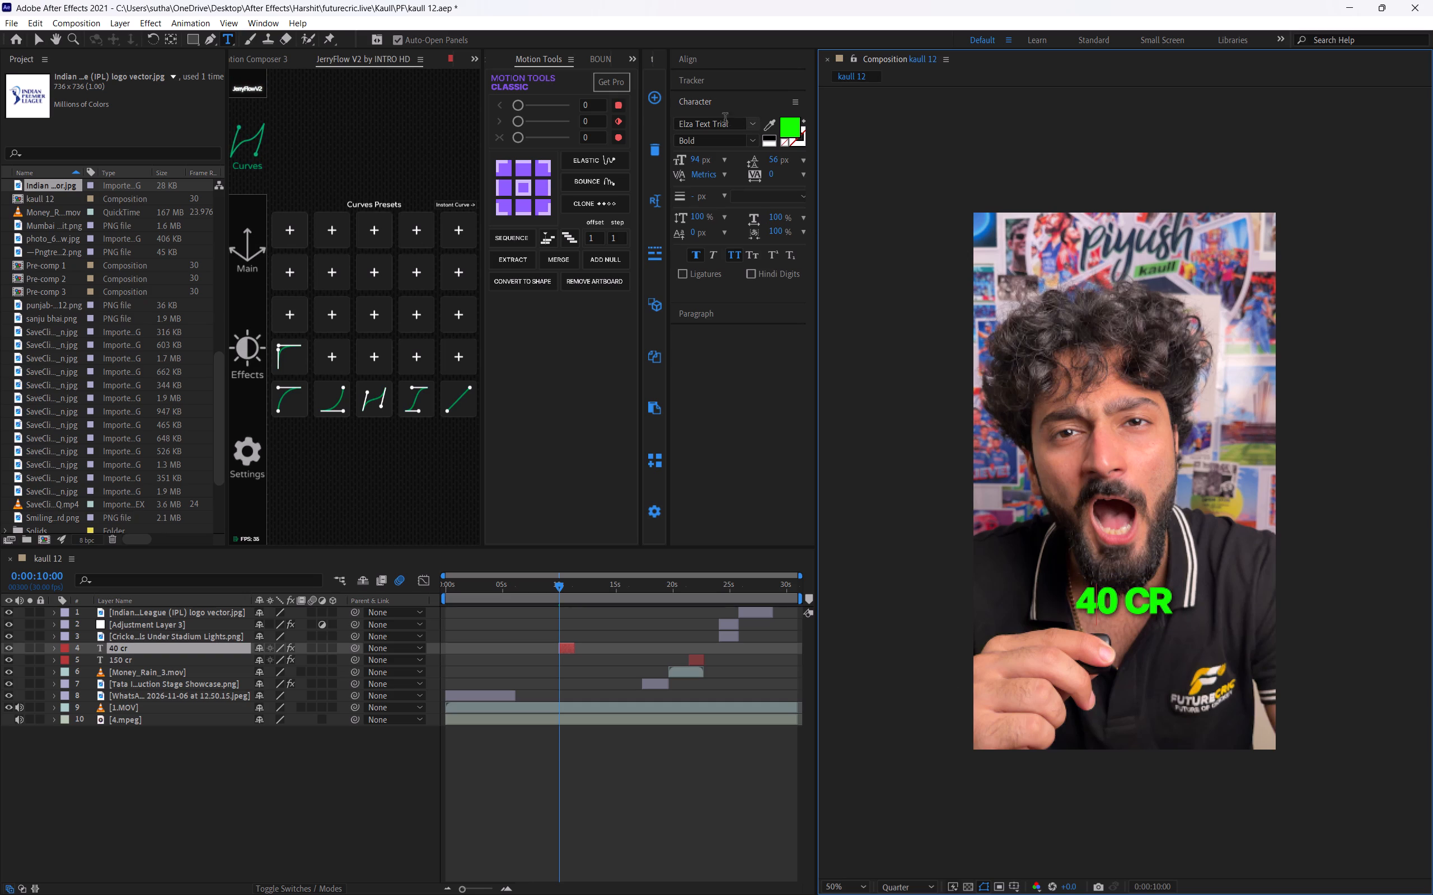
Centre the "40 cr" text horizontally in the composition and save the project.
click(704, 63)
click(710, 84)
click(711, 89)
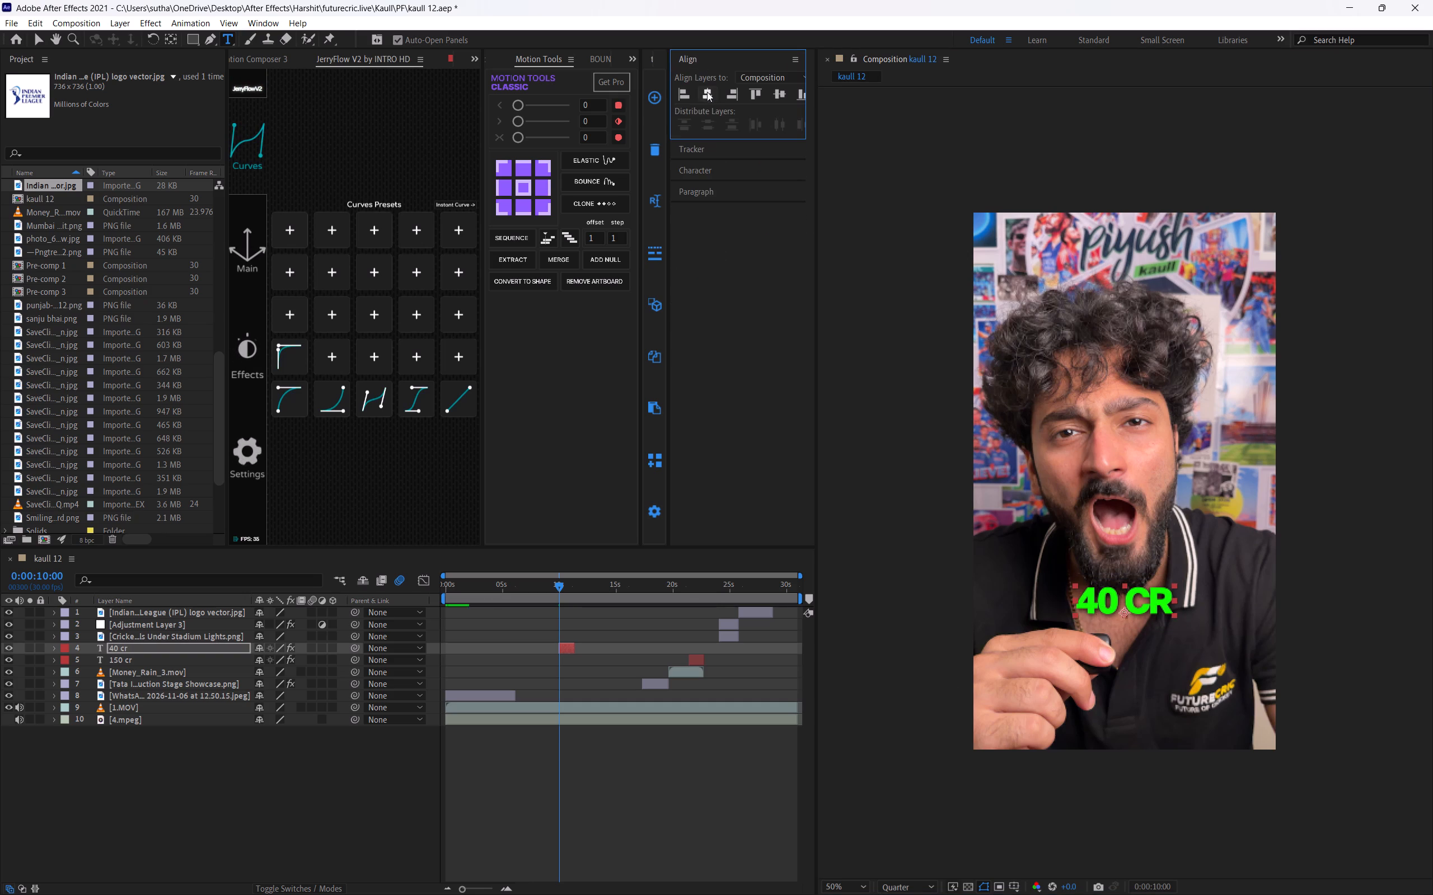
key(ctrl+s)
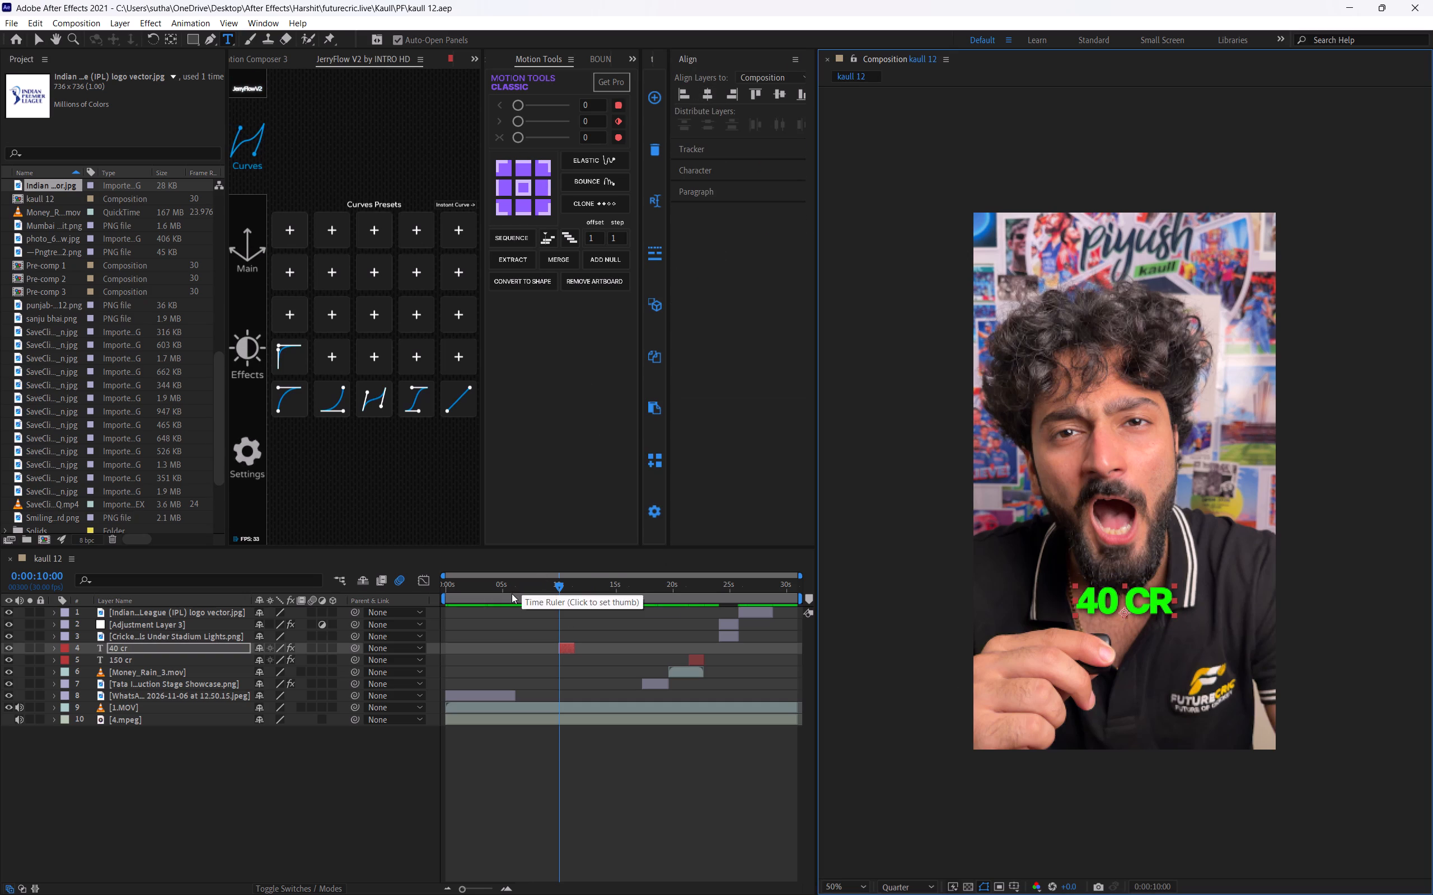
Play back from about 0:00:06:05 to find the spoken amount and move the "40 cr" layer's start to 0:00:11:02.
drag(511, 595, 521, 589)
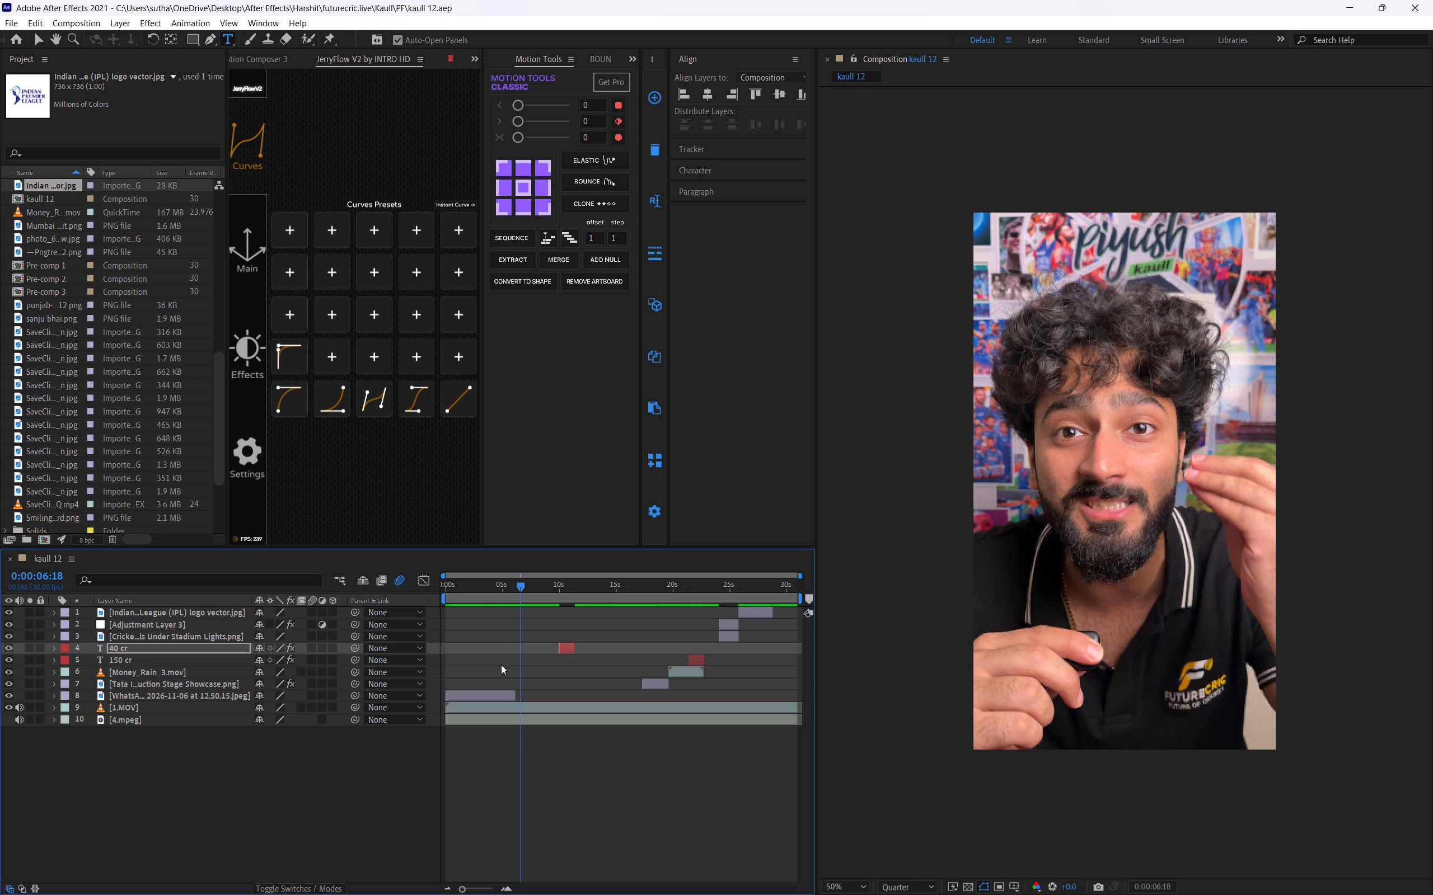
drag(517, 591, 517, 591)
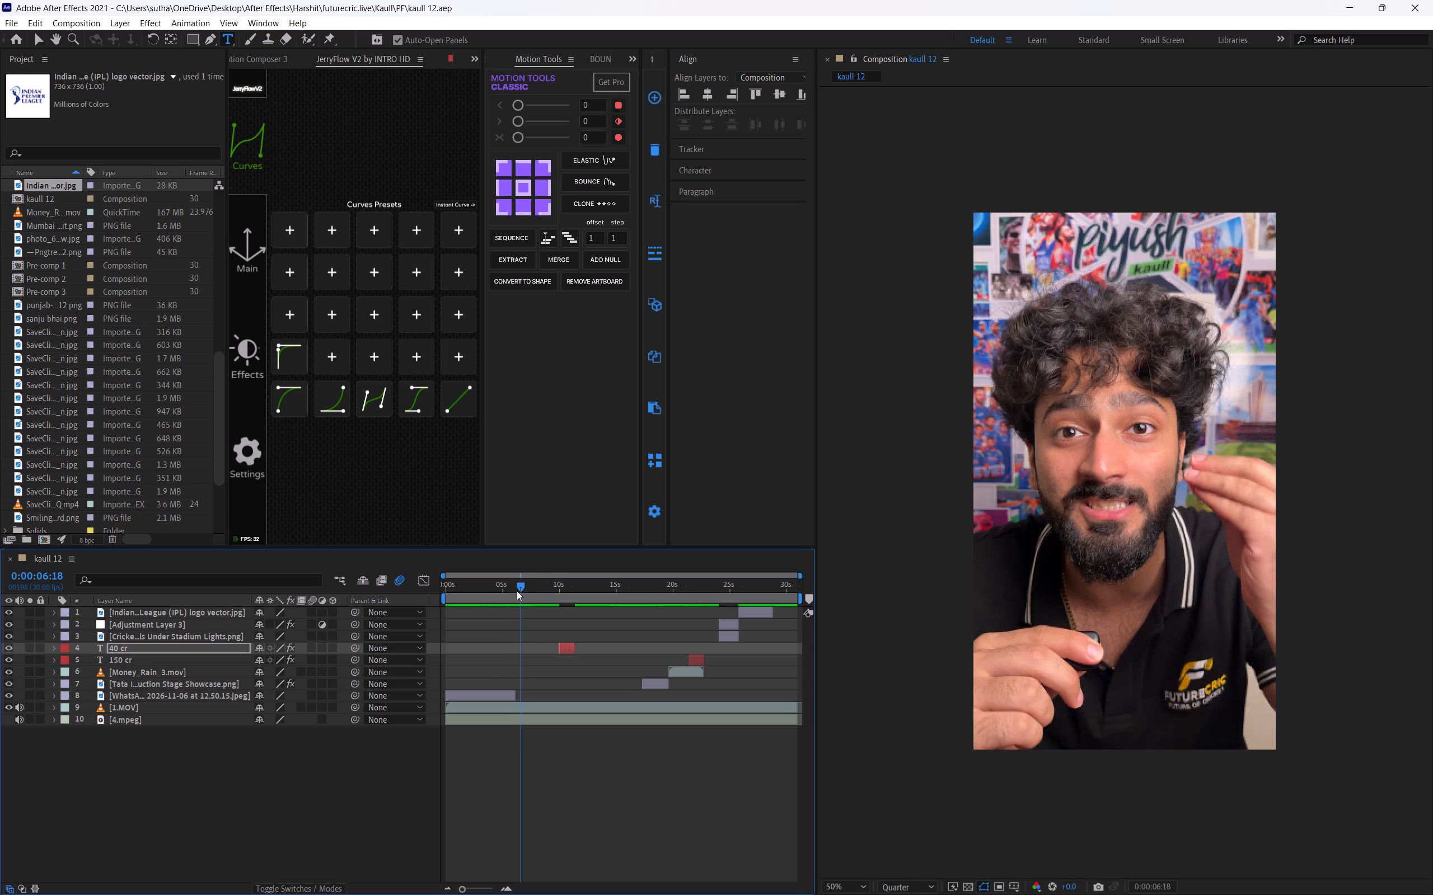
drag(517, 591, 512, 602)
key(space)
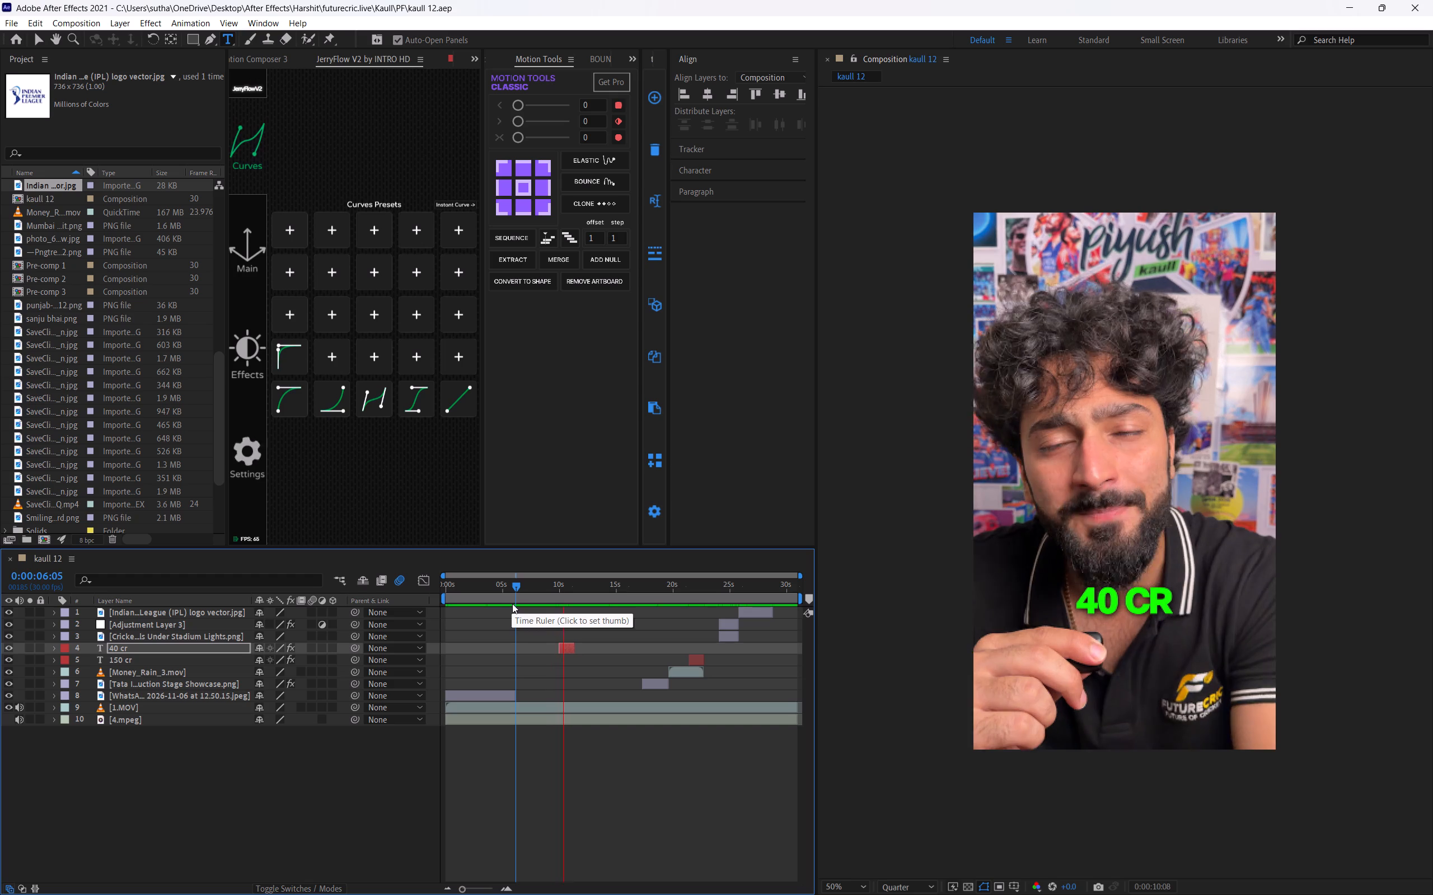
key(space)
click(564, 592)
key(space)
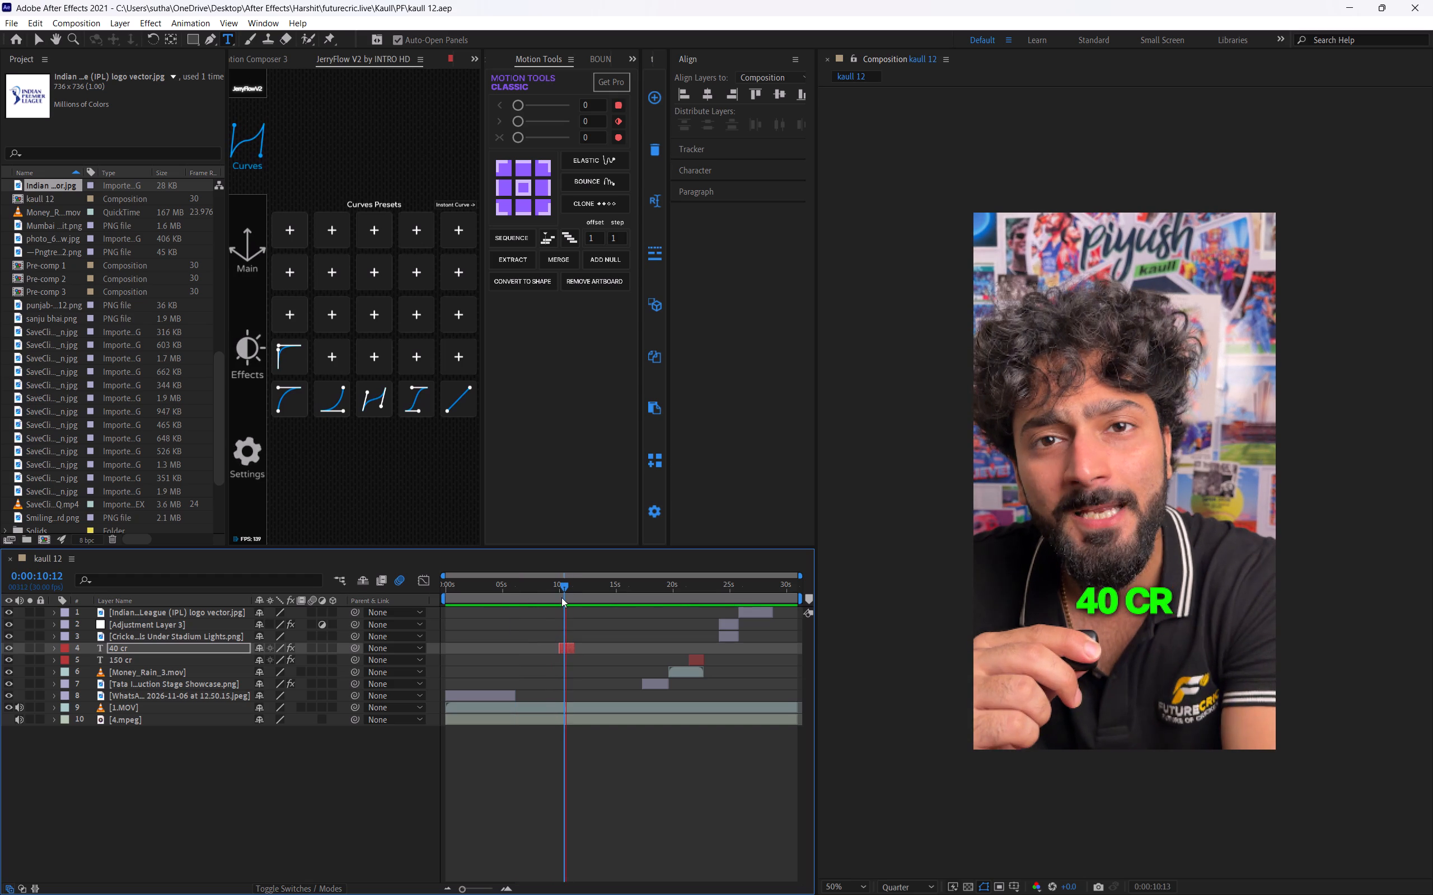
key(space)
key(space)
key(space)
text([)
key(space)
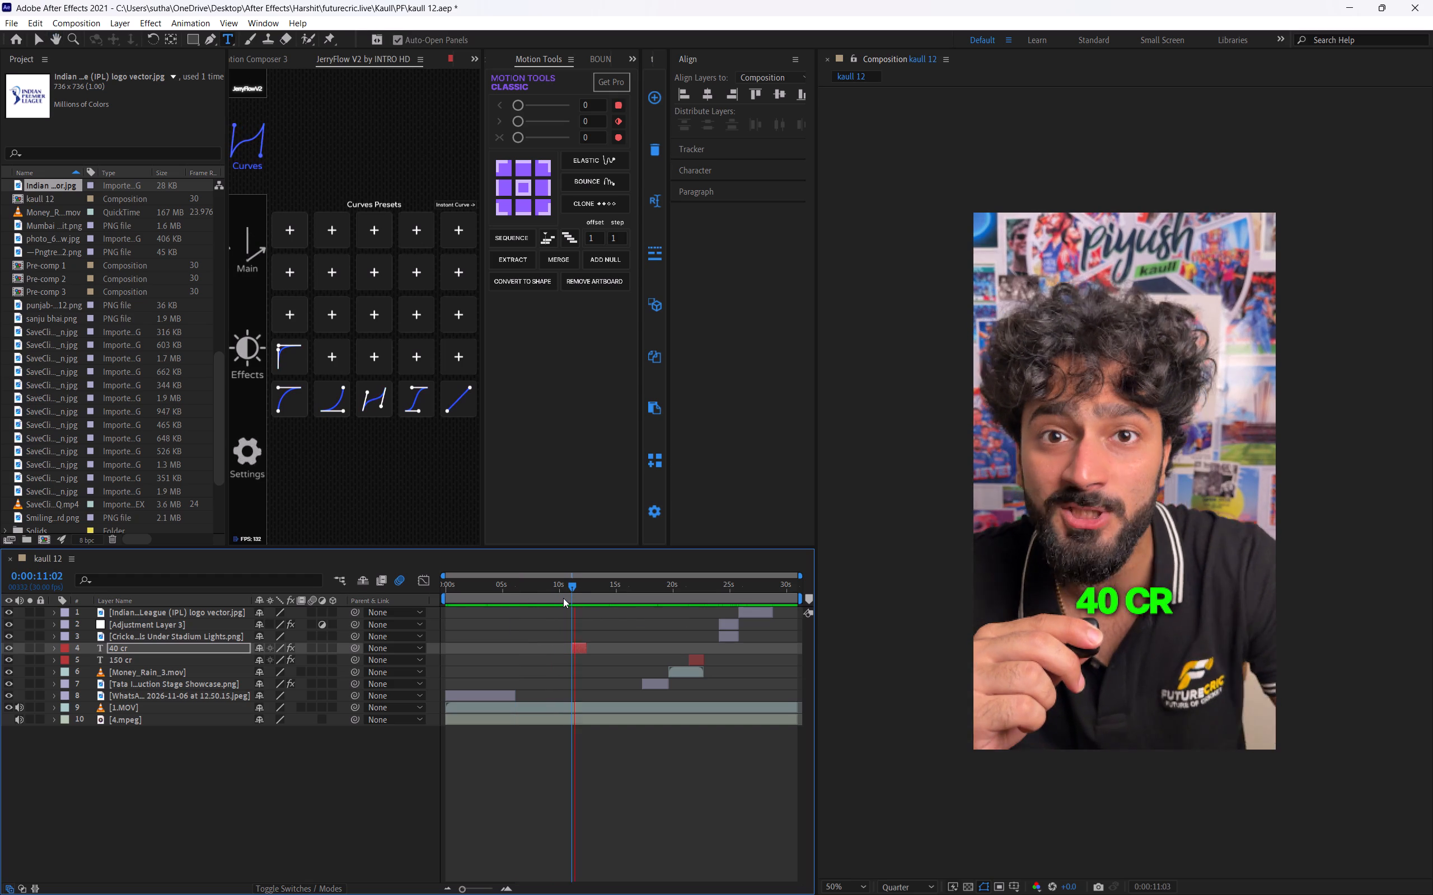
Extend the end of the "40 cr" layer to about 0:00:12:29 and save the project.
key(space)
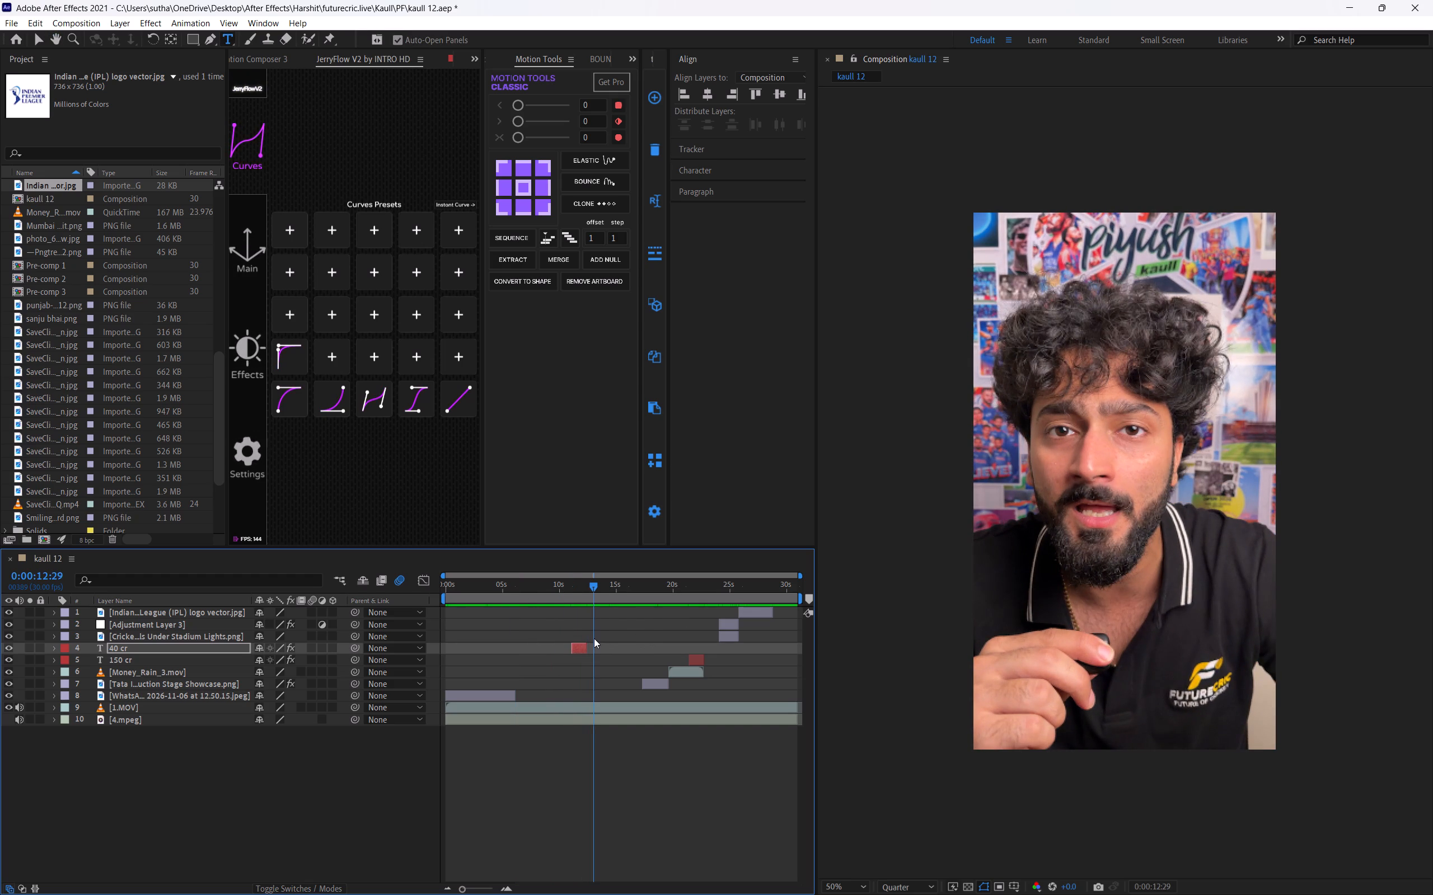
drag(586, 646, 591, 644)
key(ctrl+s)
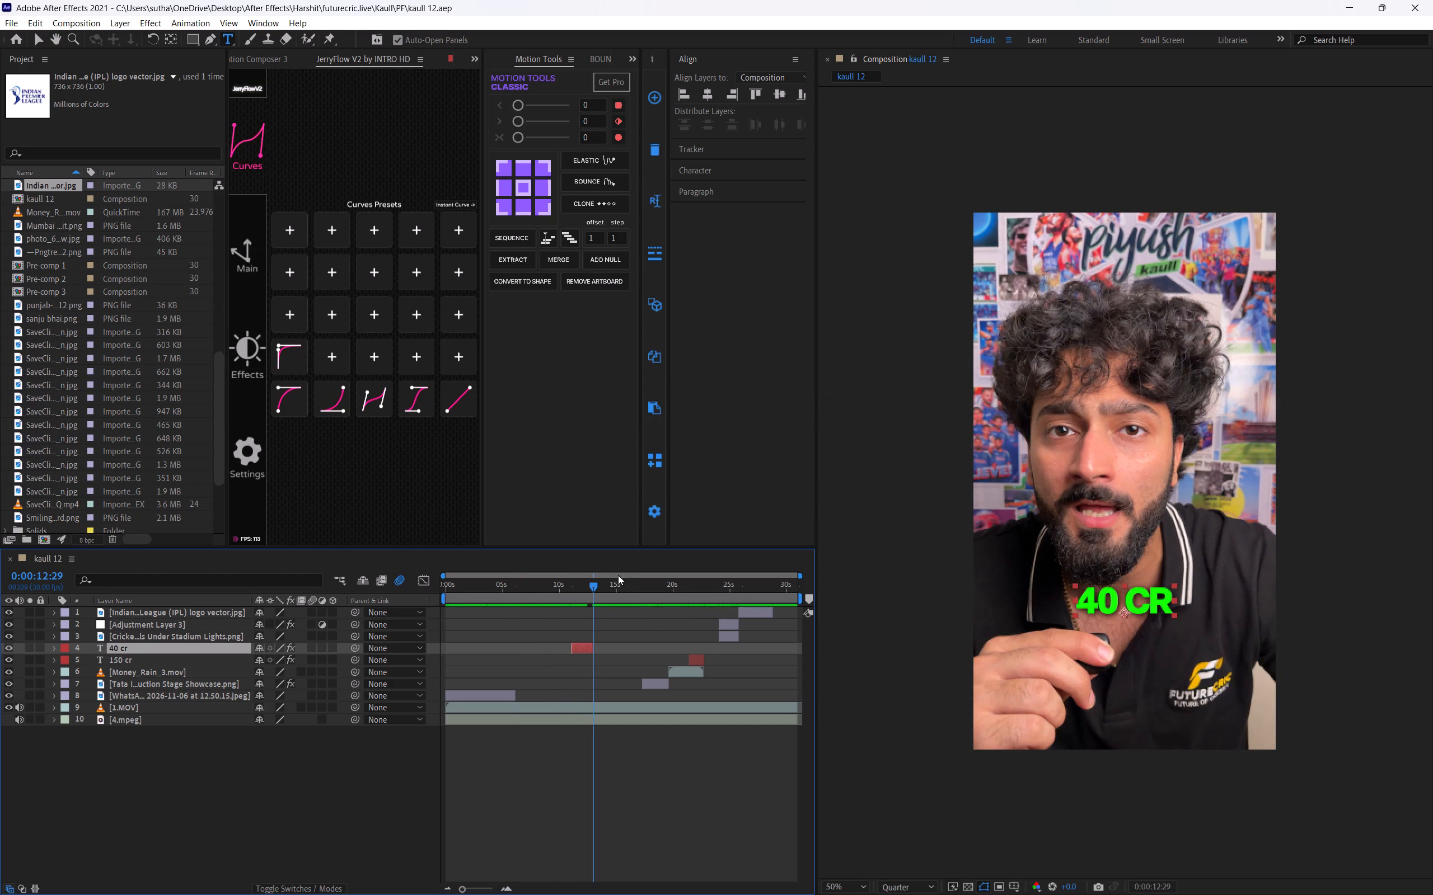
Add a Drop Shadow to the Tata IPL auction stage image with 100% opacity and 125 softness, and save.
drag(607, 585, 653, 616)
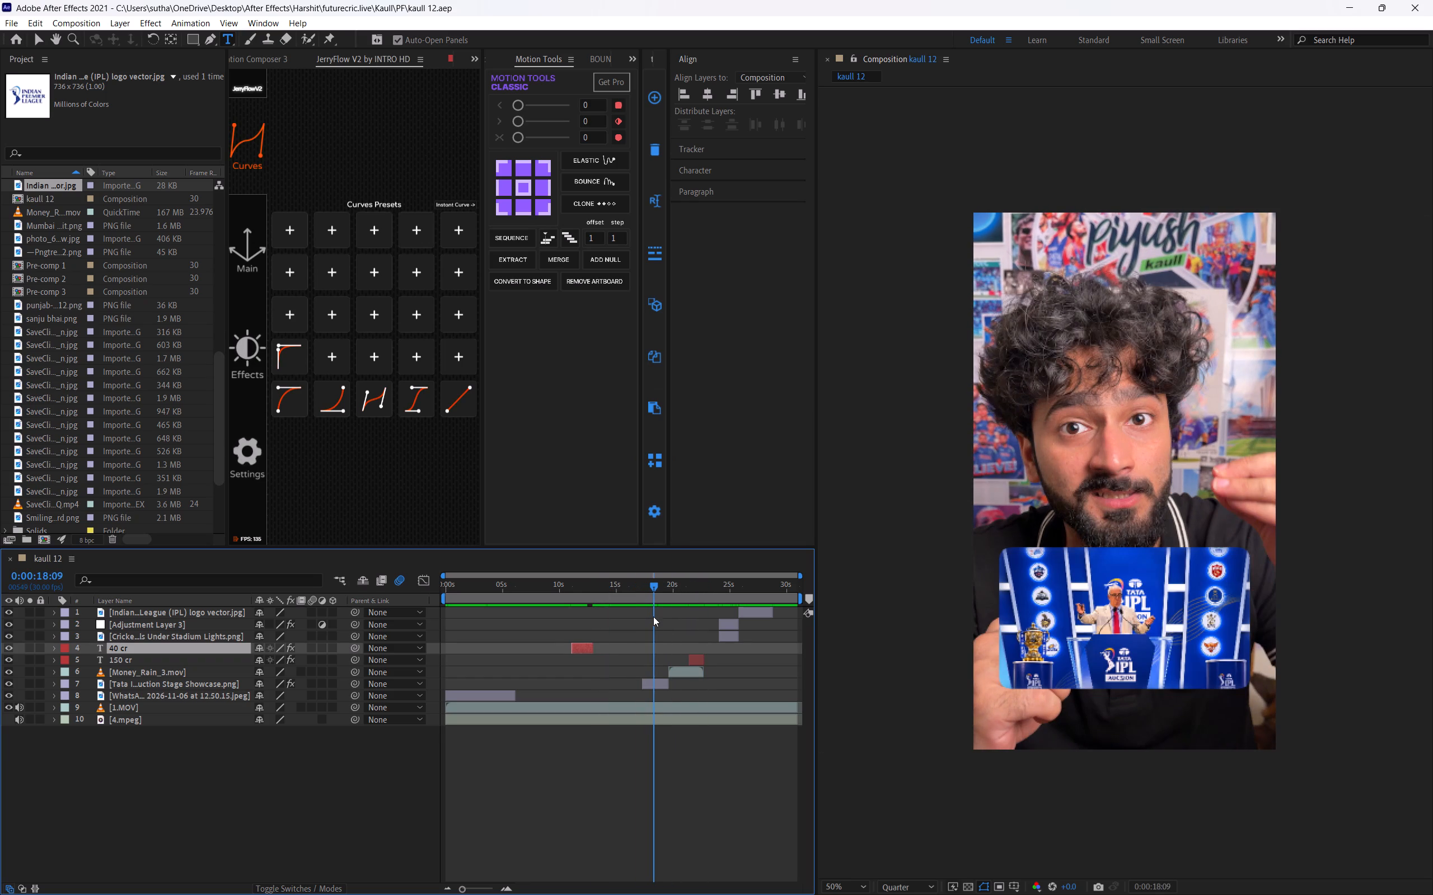
drag(653, 616, 654, 616)
click(655, 684)
key(ctrl+space)
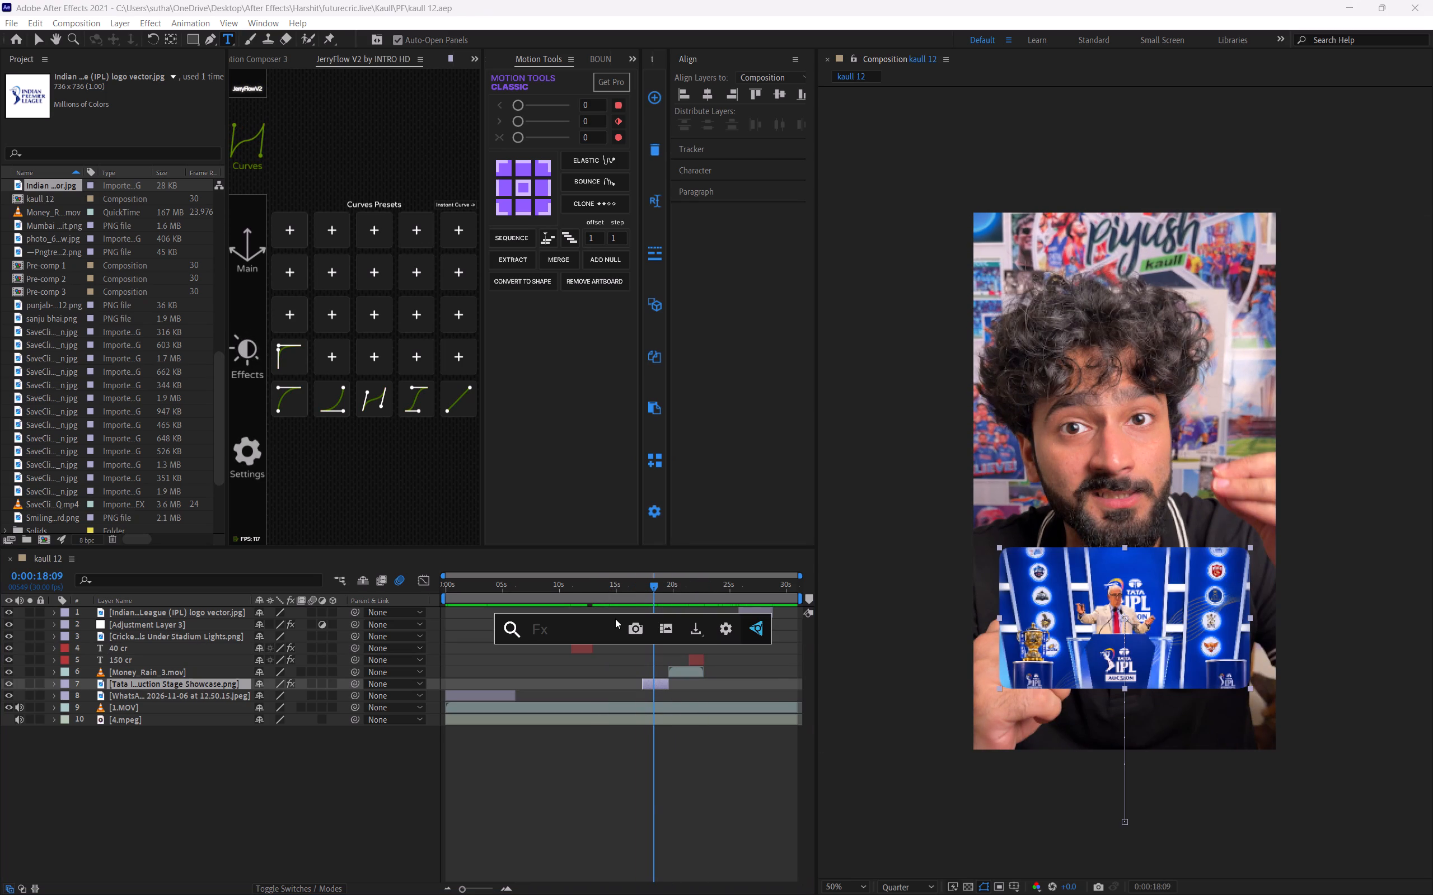
text(dr)
key(Return)
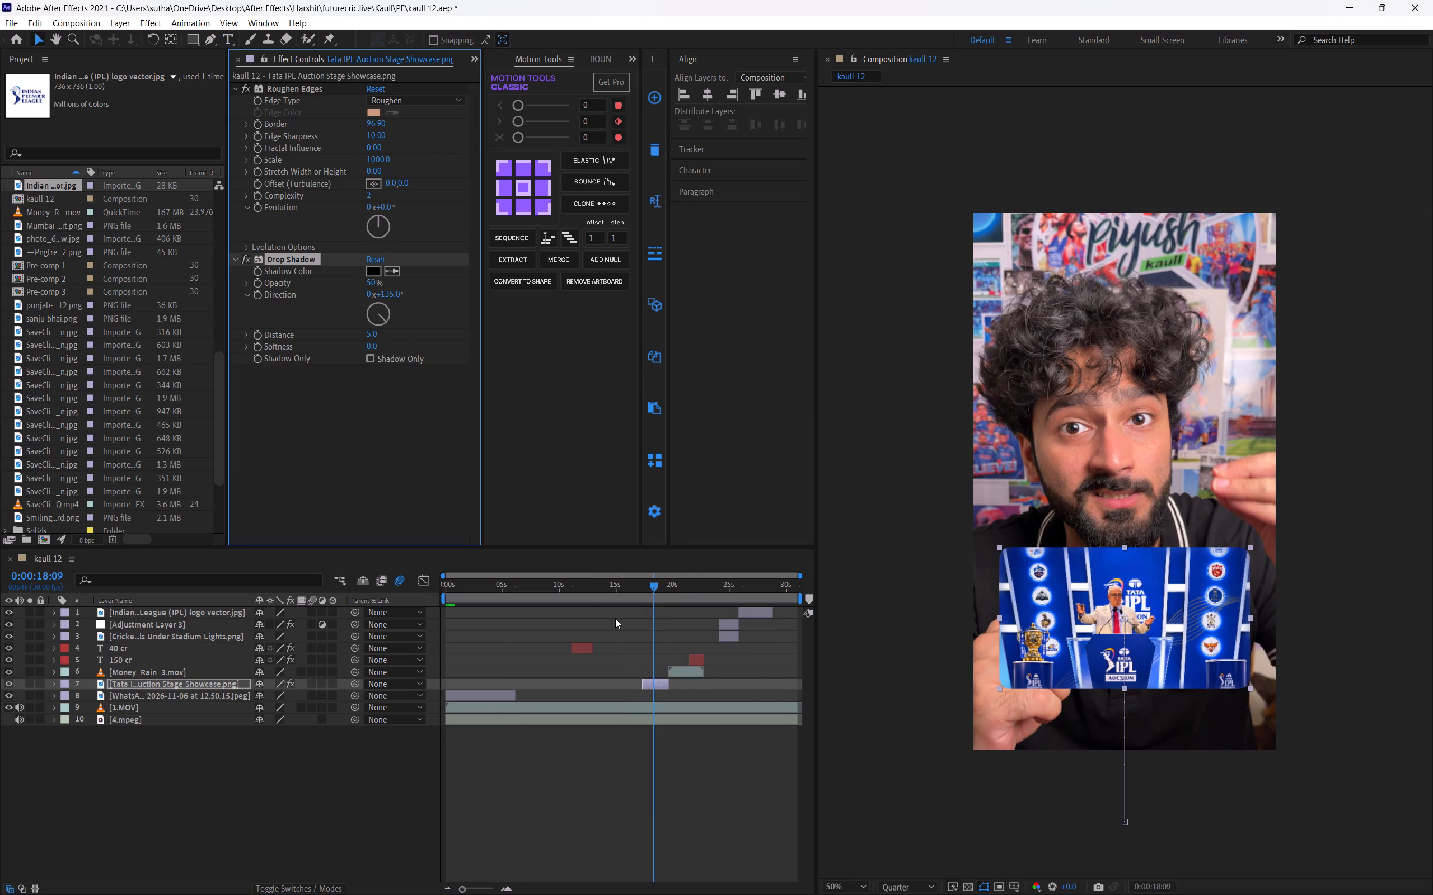
drag(373, 285, 475, 280)
drag(475, 280, 501, 280)
drag(374, 345, 375, 347)
drag(375, 347, 419, 341)
key(ctrl+s)
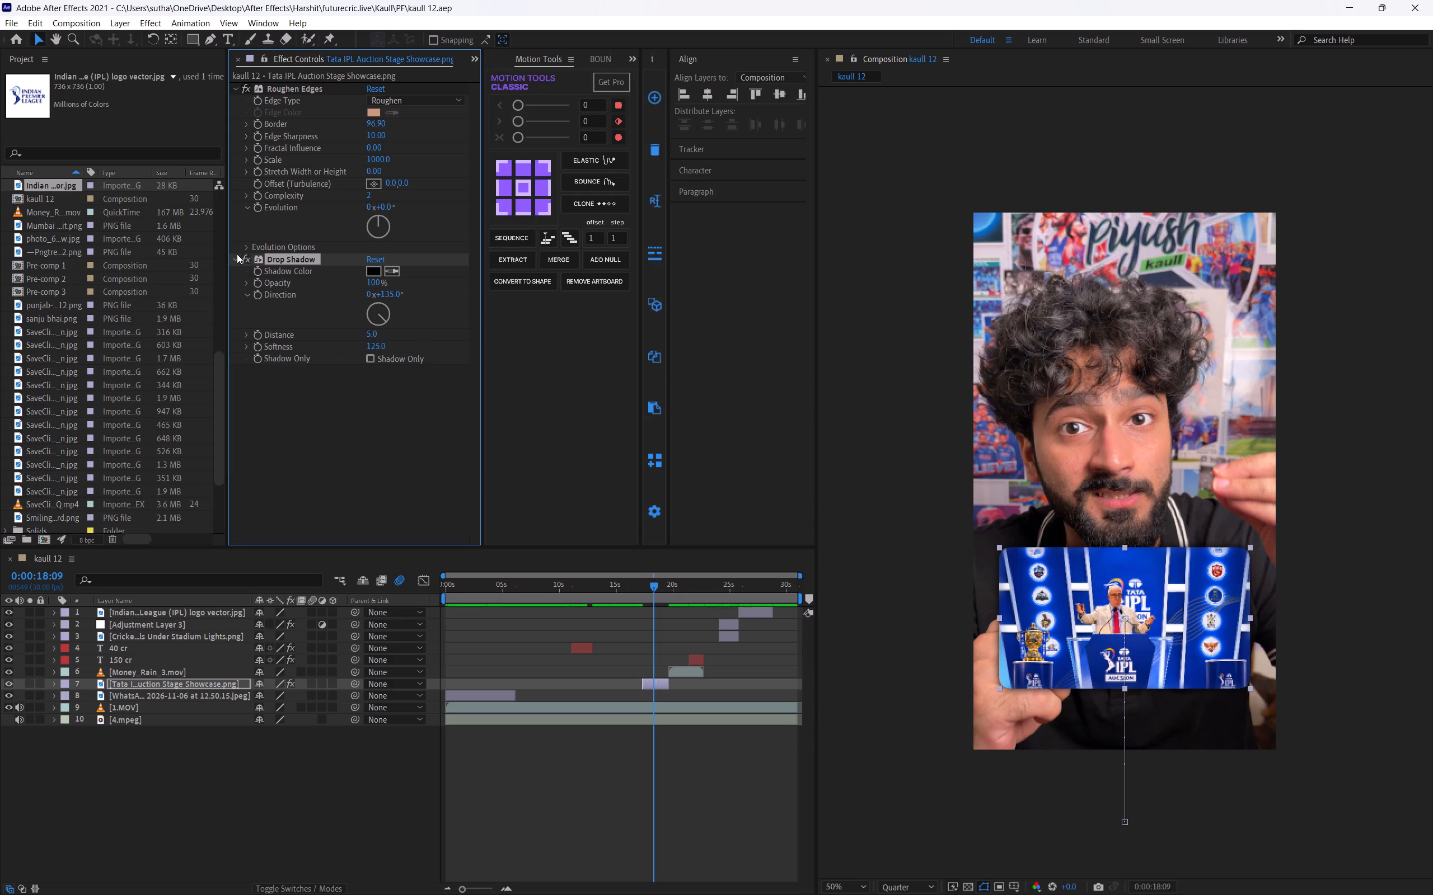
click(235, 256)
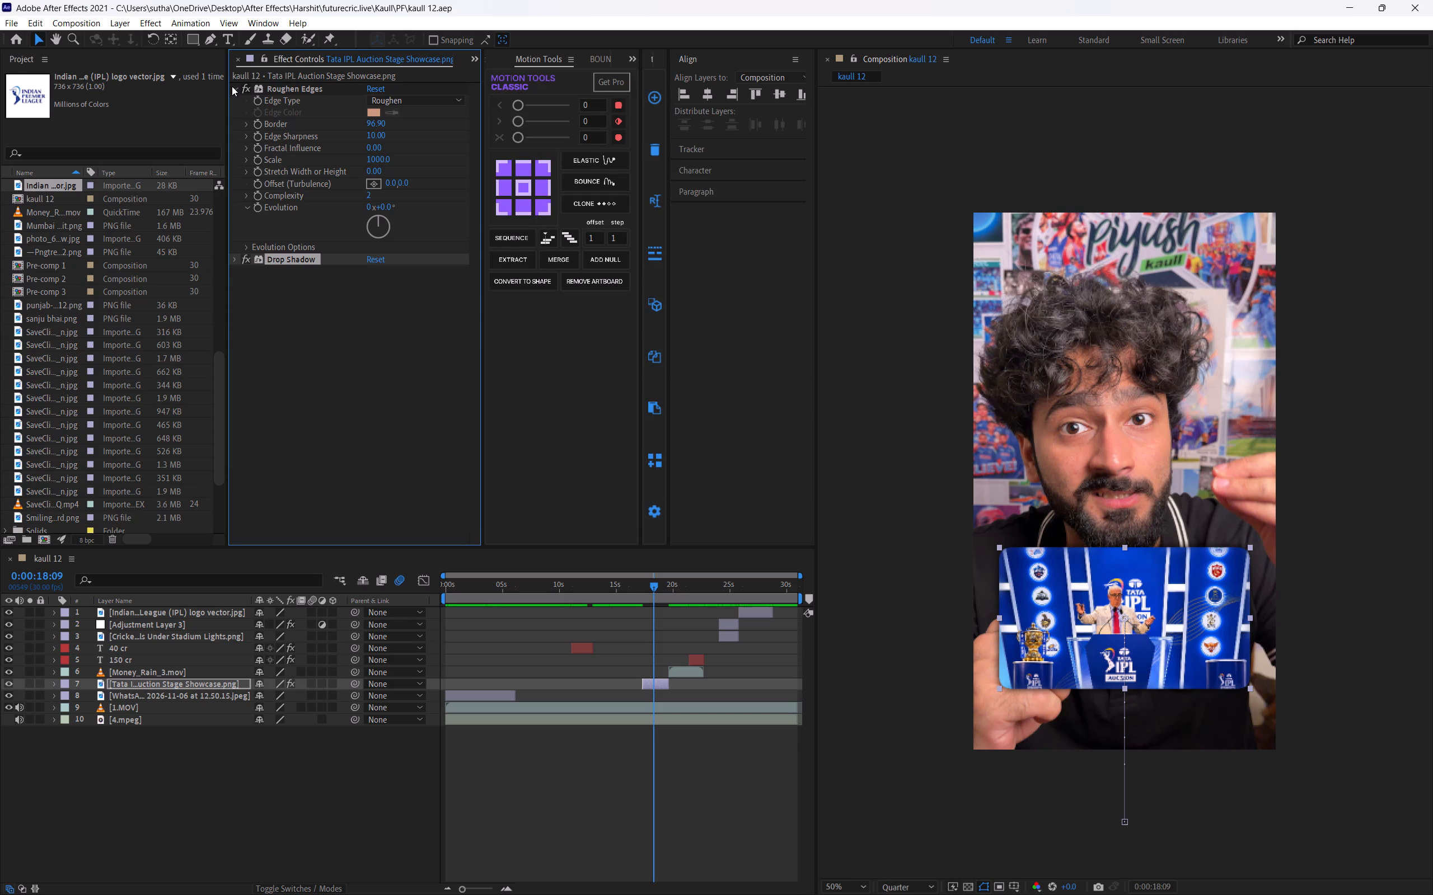
Apply the Curve edges preset to the IPL retention fee image and set its Roughen Edges border to 45.40.
click(232, 86)
key(ctrl+s)
drag(612, 600, 523, 620)
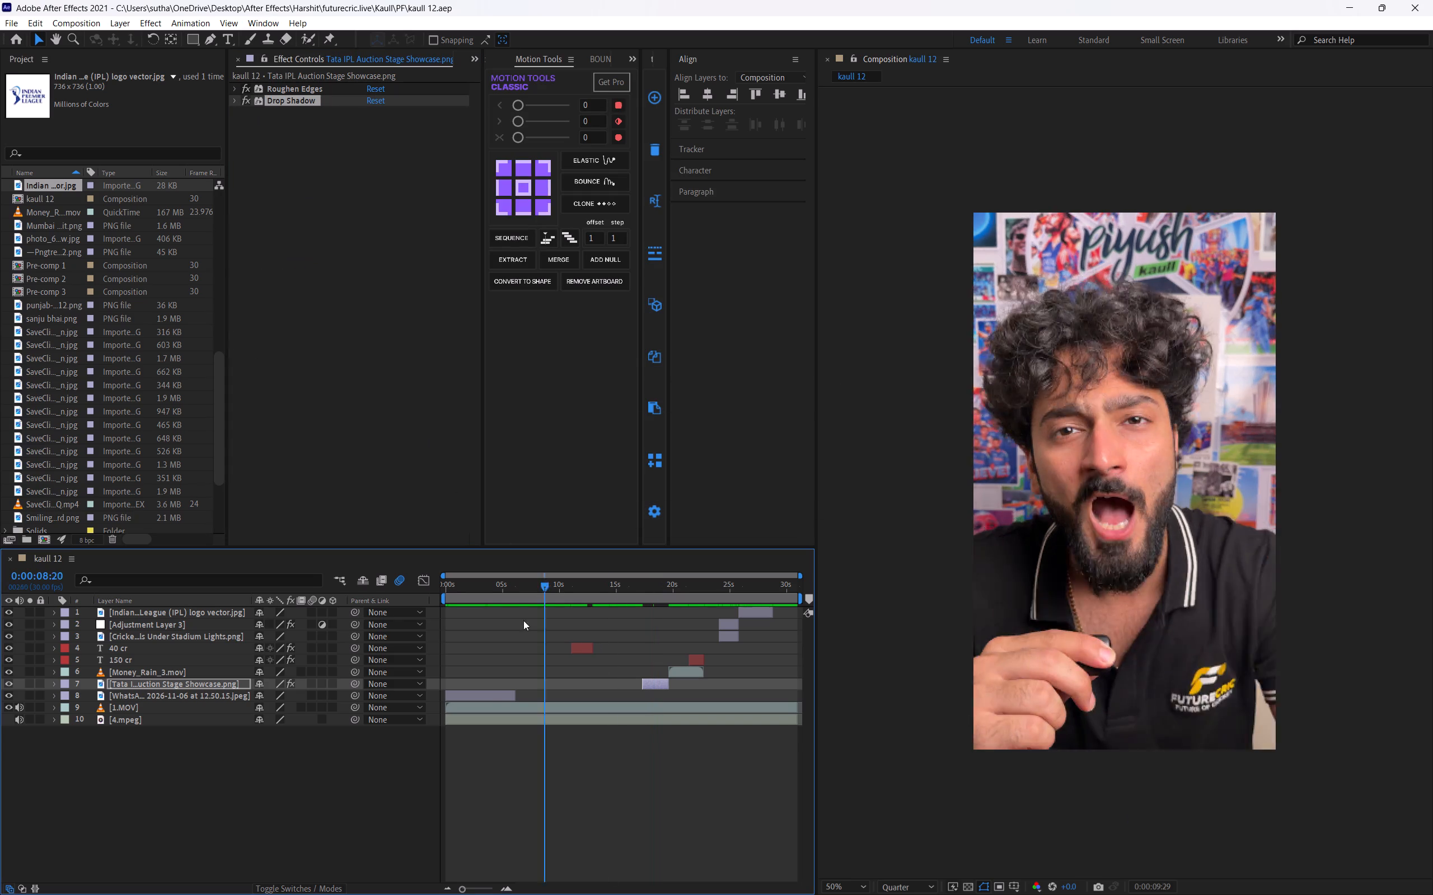
drag(523, 620, 464, 605)
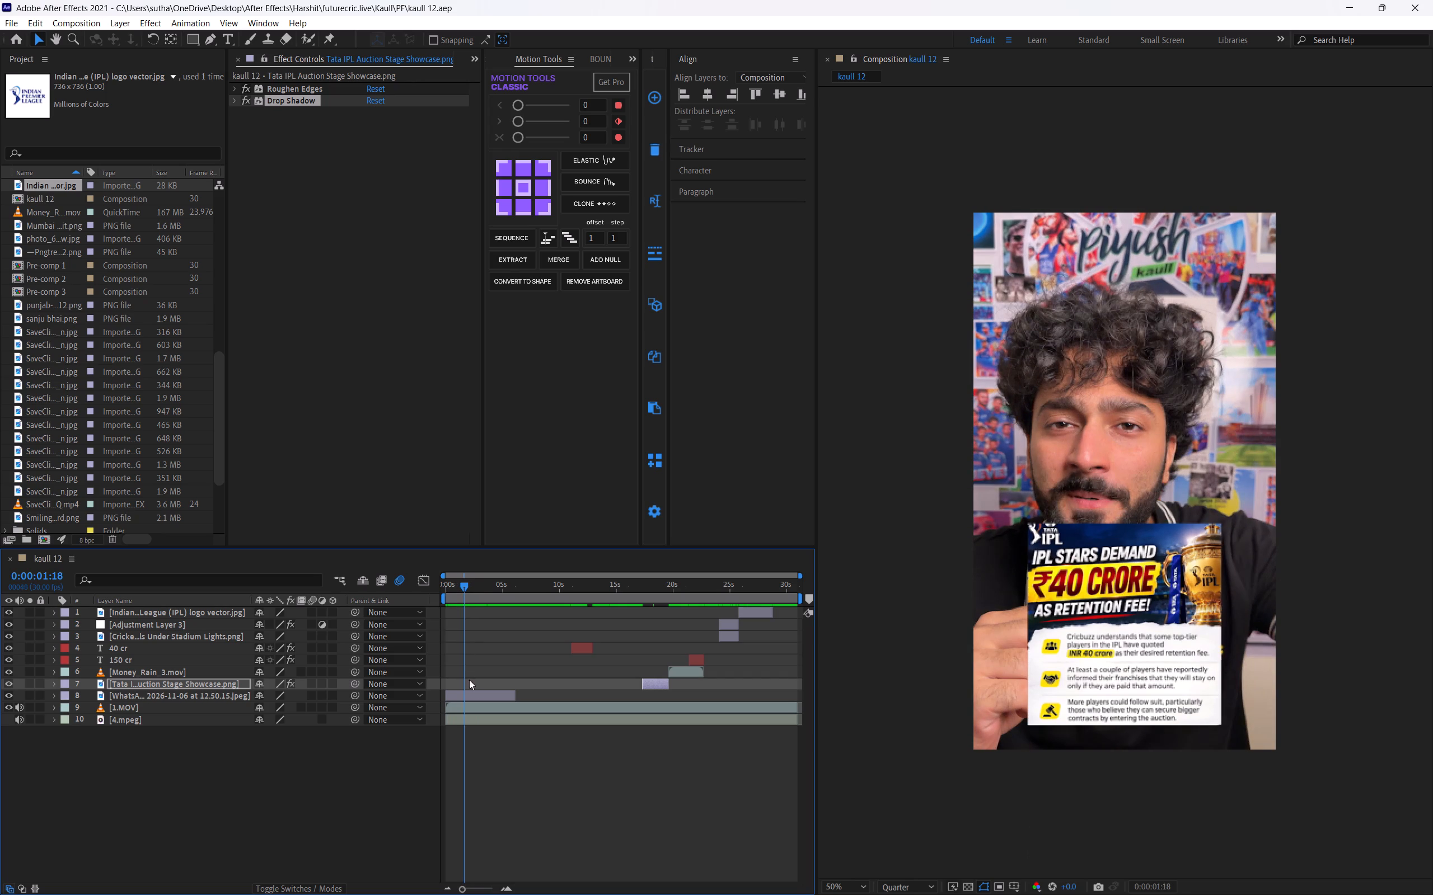
click(472, 695)
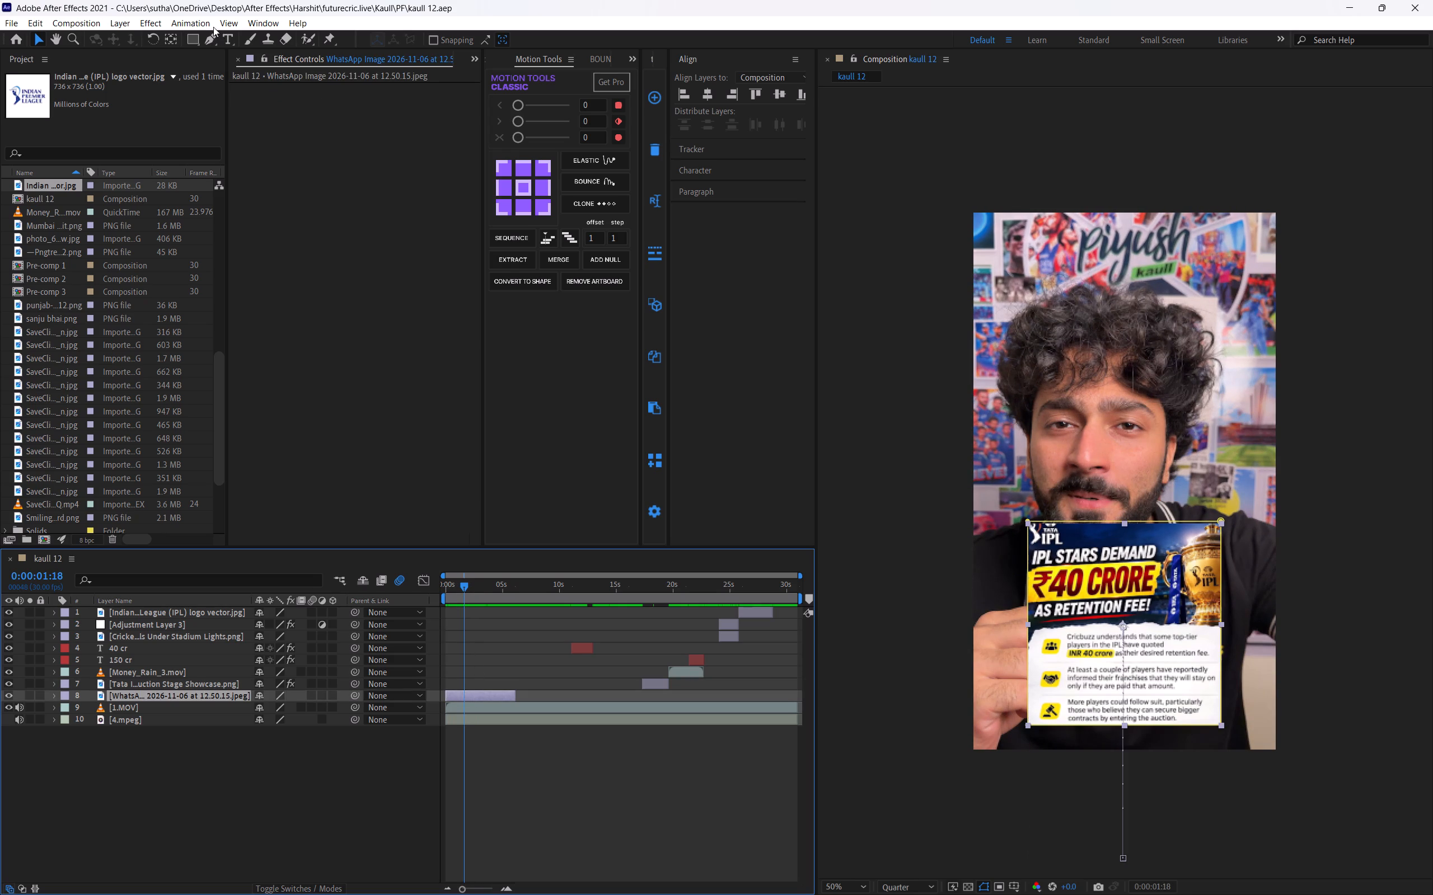
click(191, 12)
click(186, 18)
click(236, 64)
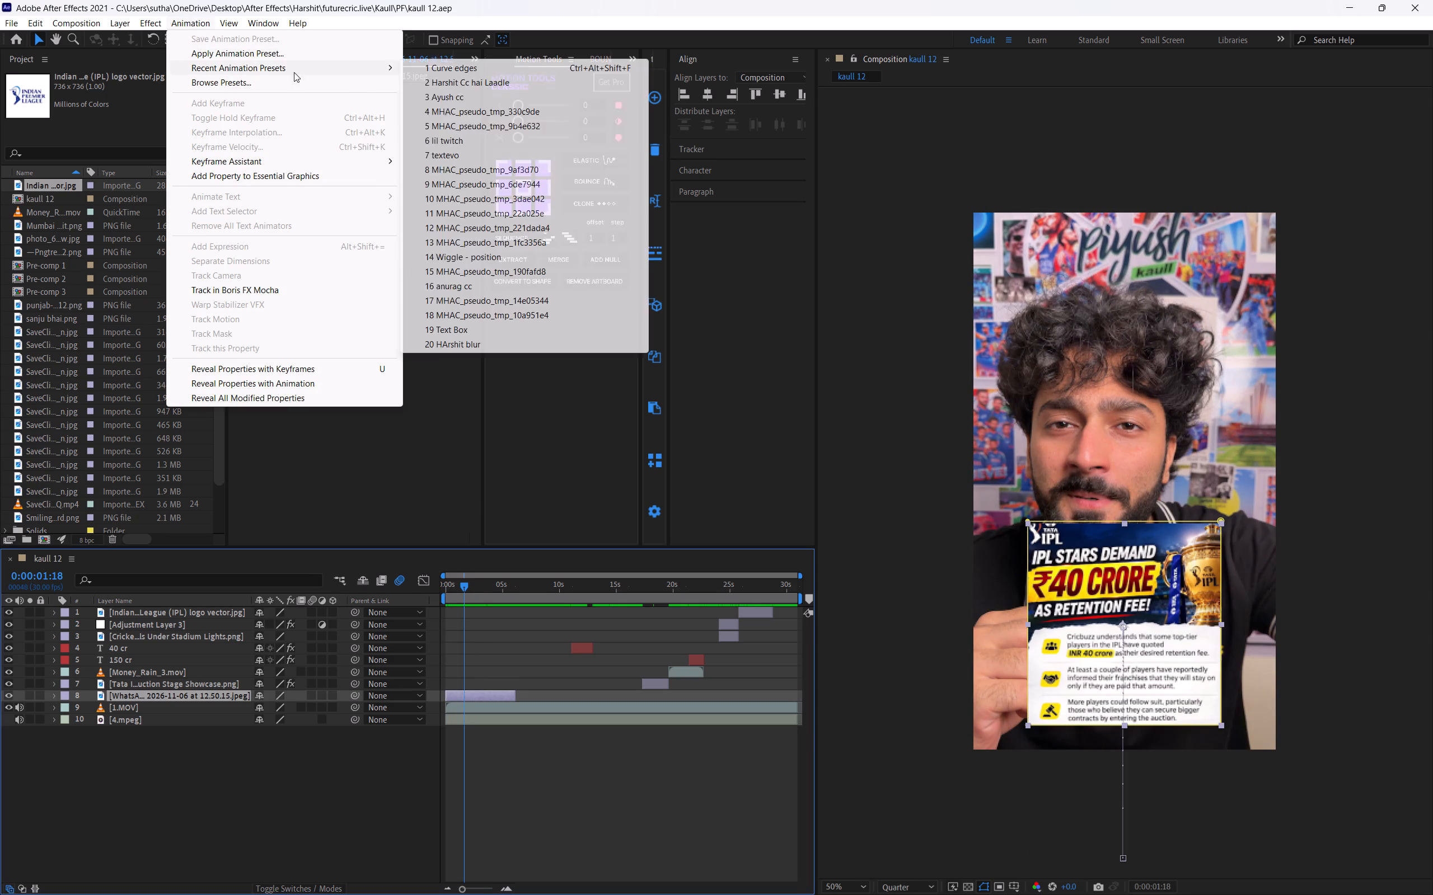
click(429, 65)
drag(378, 125, 498, 137)
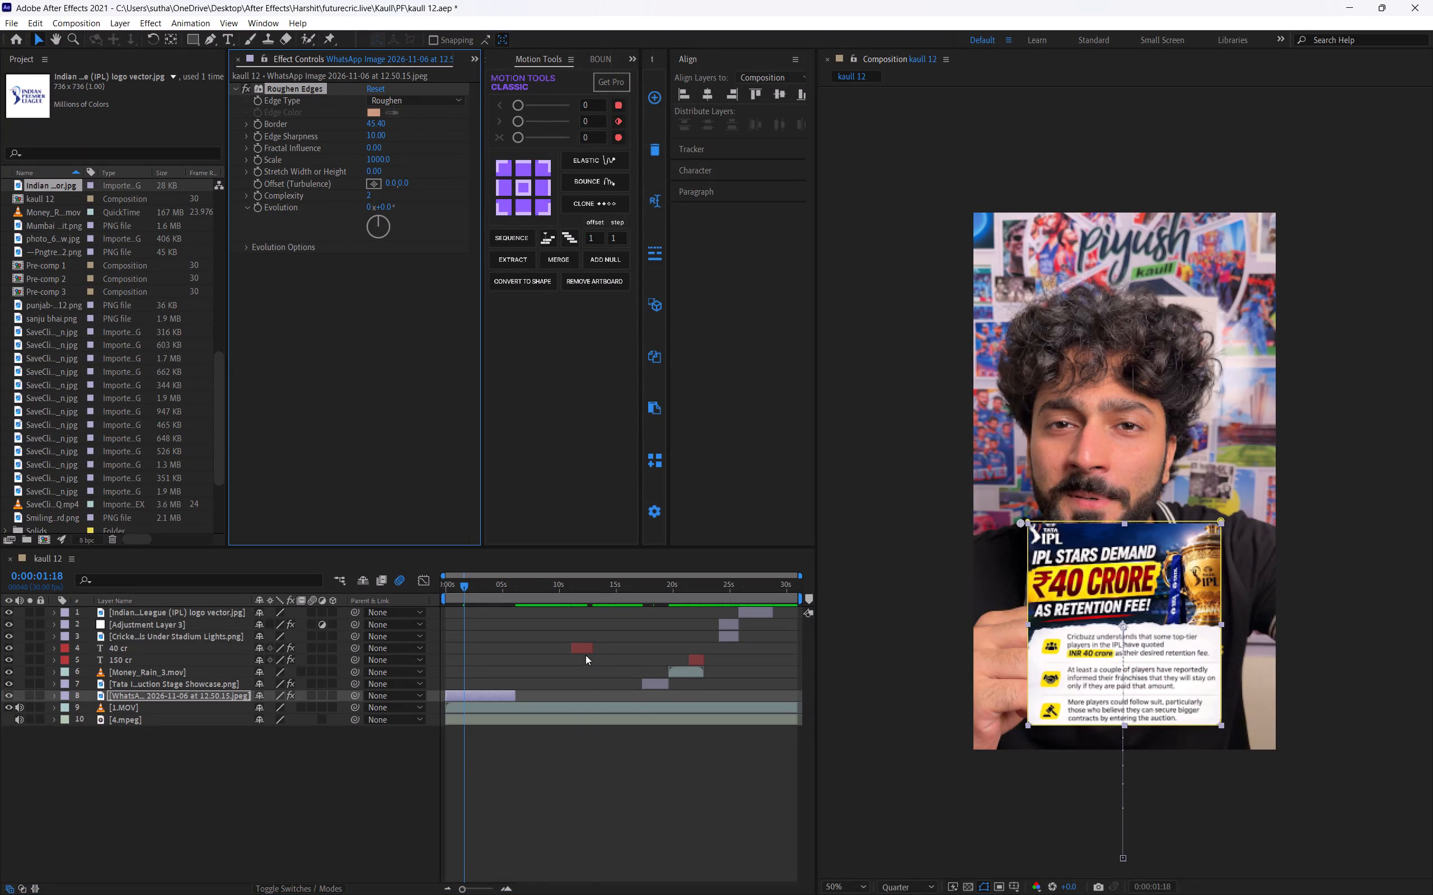
Copy the Drop Shadow from the Tata IPL auction stage image onto the retention fee image and save the project.
click(649, 689)
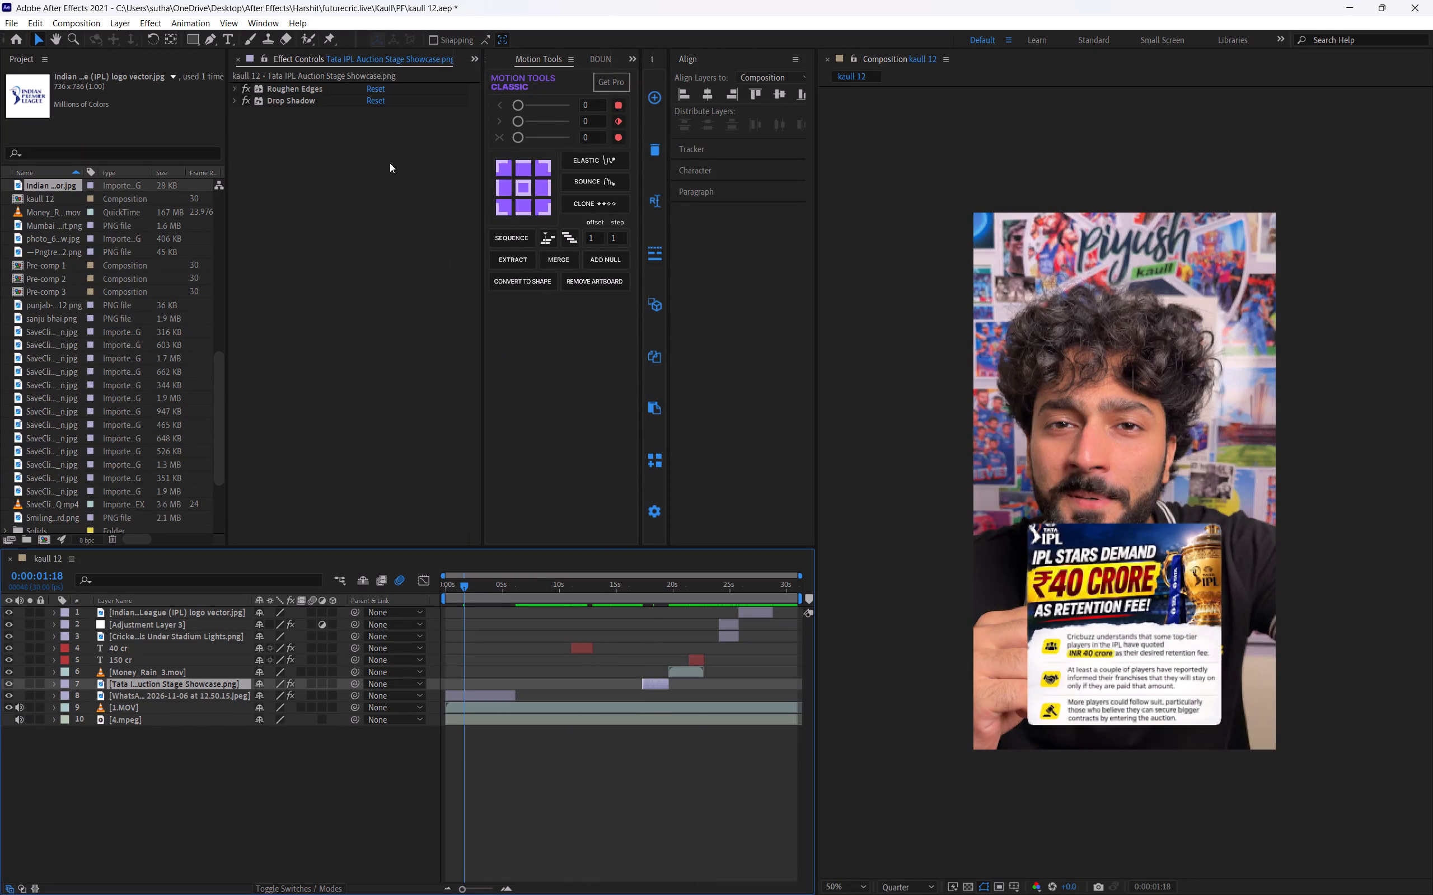
click(292, 103)
key(ctrl+c)
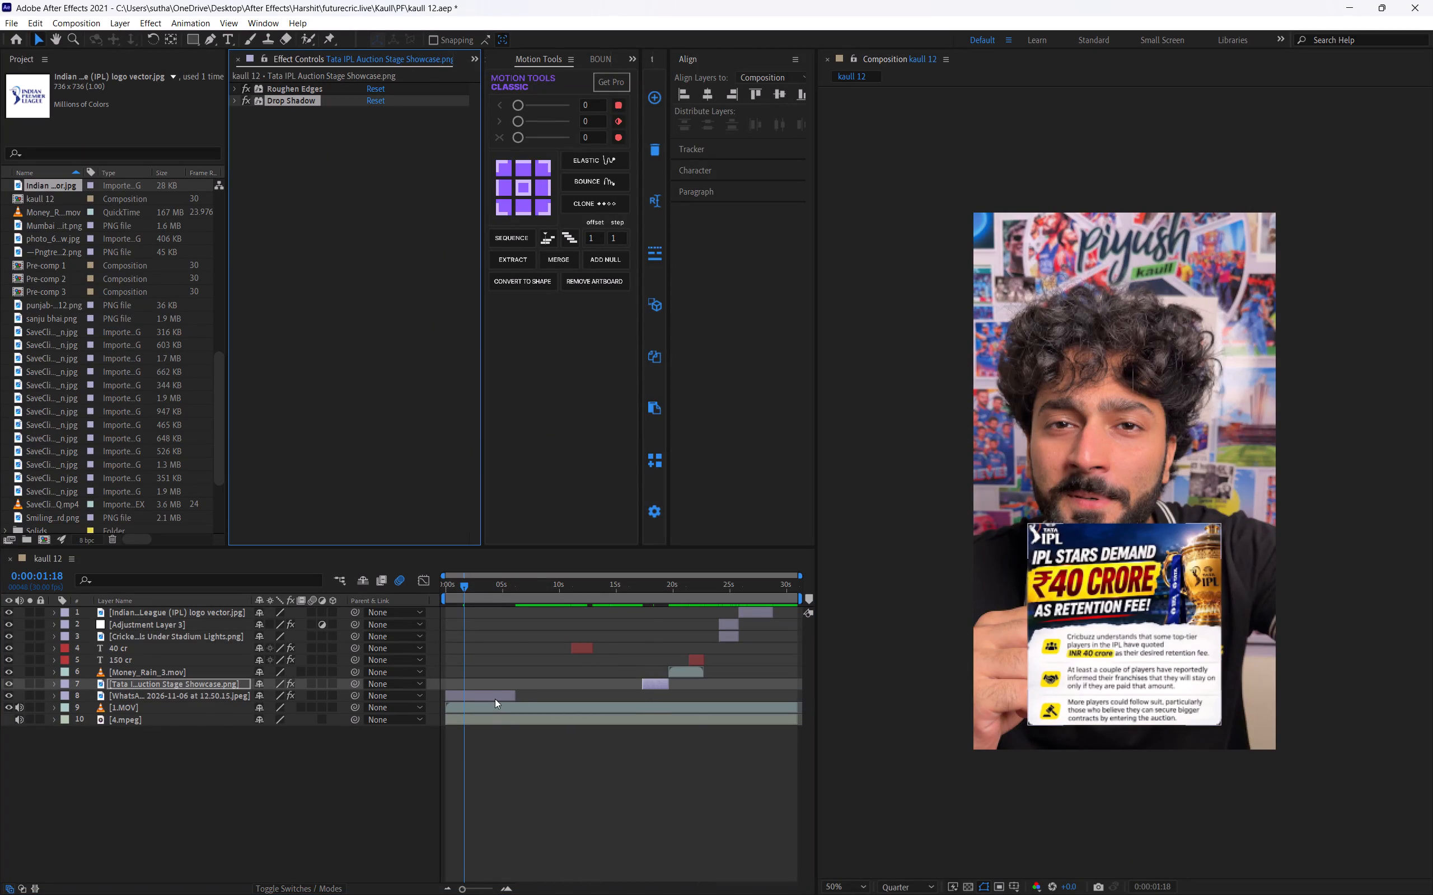
click(495, 699)
key(ctrl+v)
key(ctrl+s)
Scrub through the timeline, mainly between 0:00:23:14 and 0:00:27:04, to review the cricketers image and the IPL logo's entrance.
drag(489, 606, 483, 606)
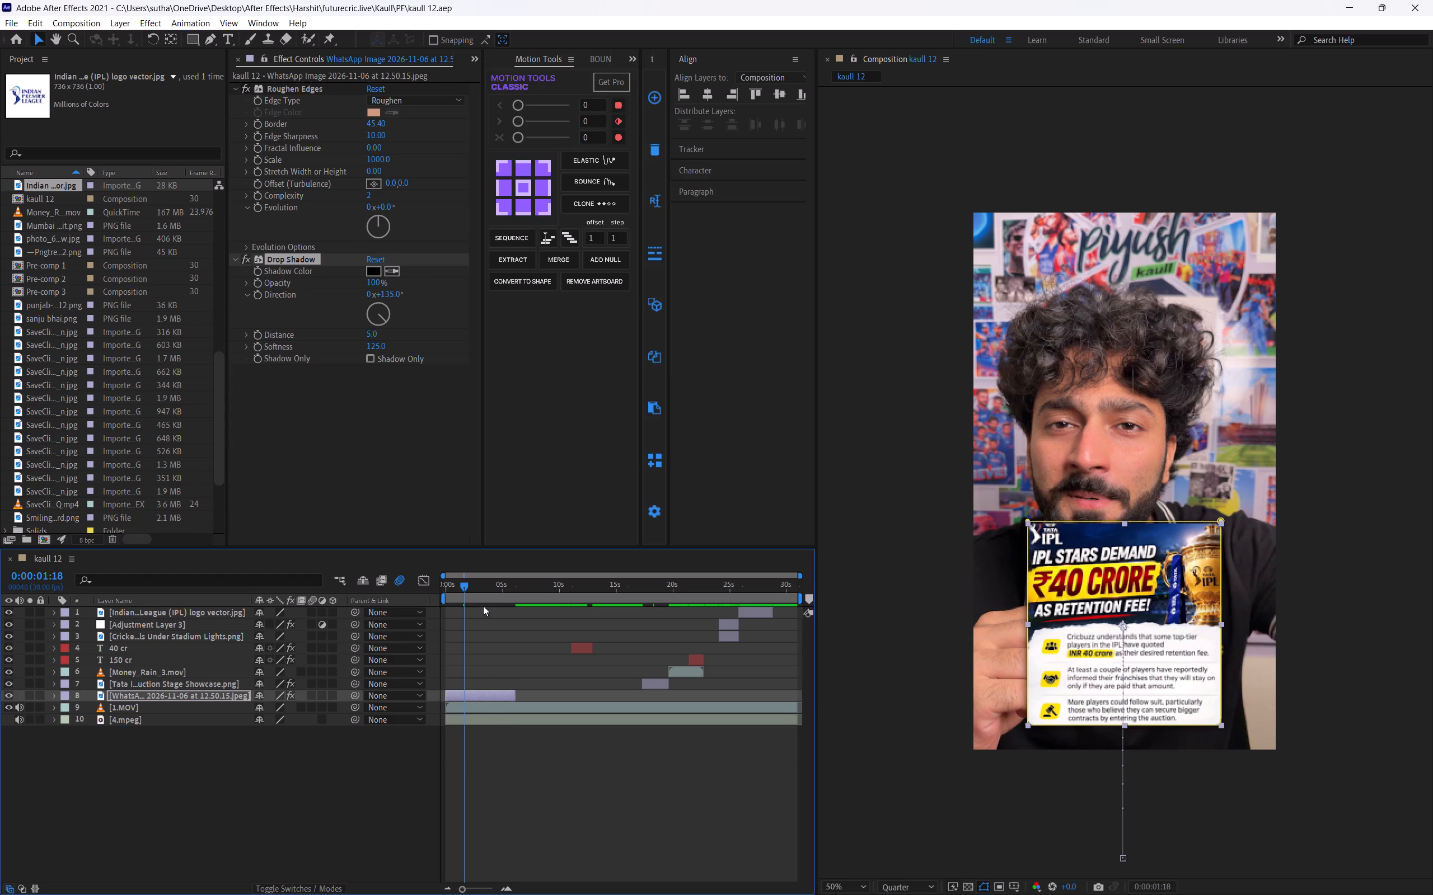
drag(483, 606, 638, 625)
drag(612, 607, 760, 595)
drag(751, 594, 738, 596)
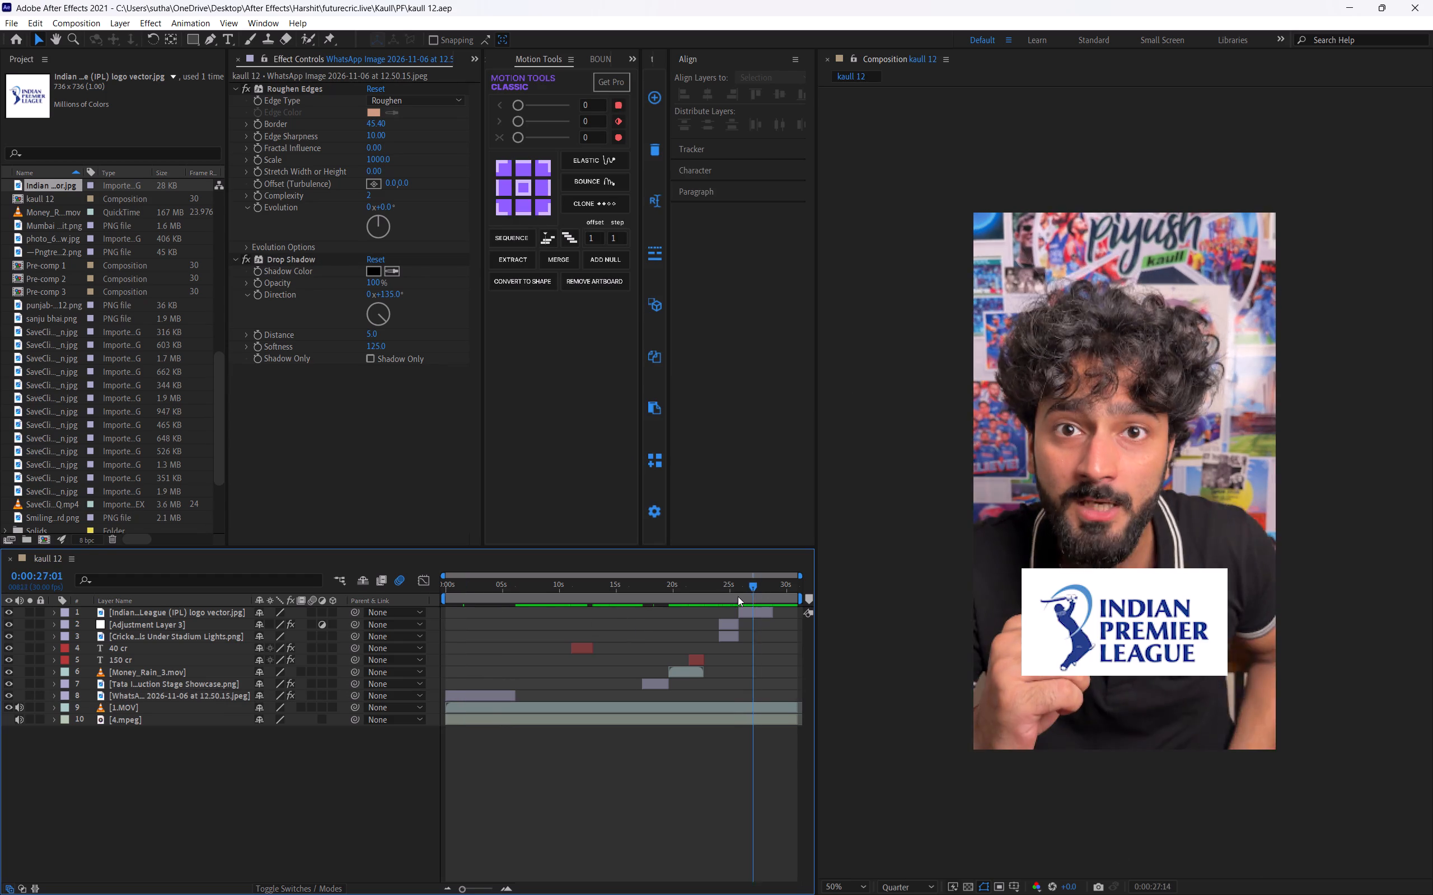
drag(738, 596, 739, 606)
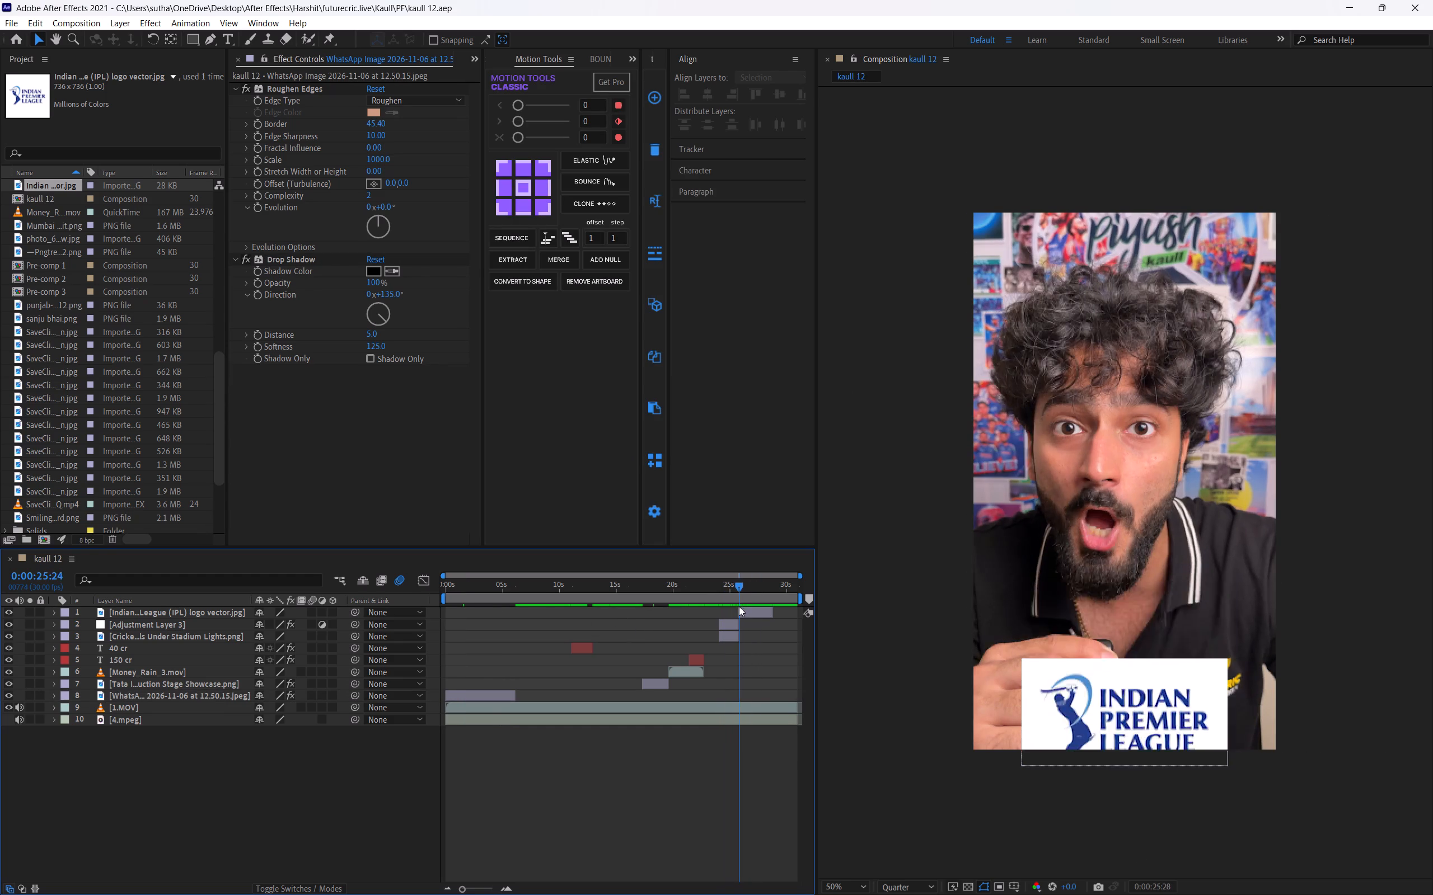
drag(739, 606, 754, 604)
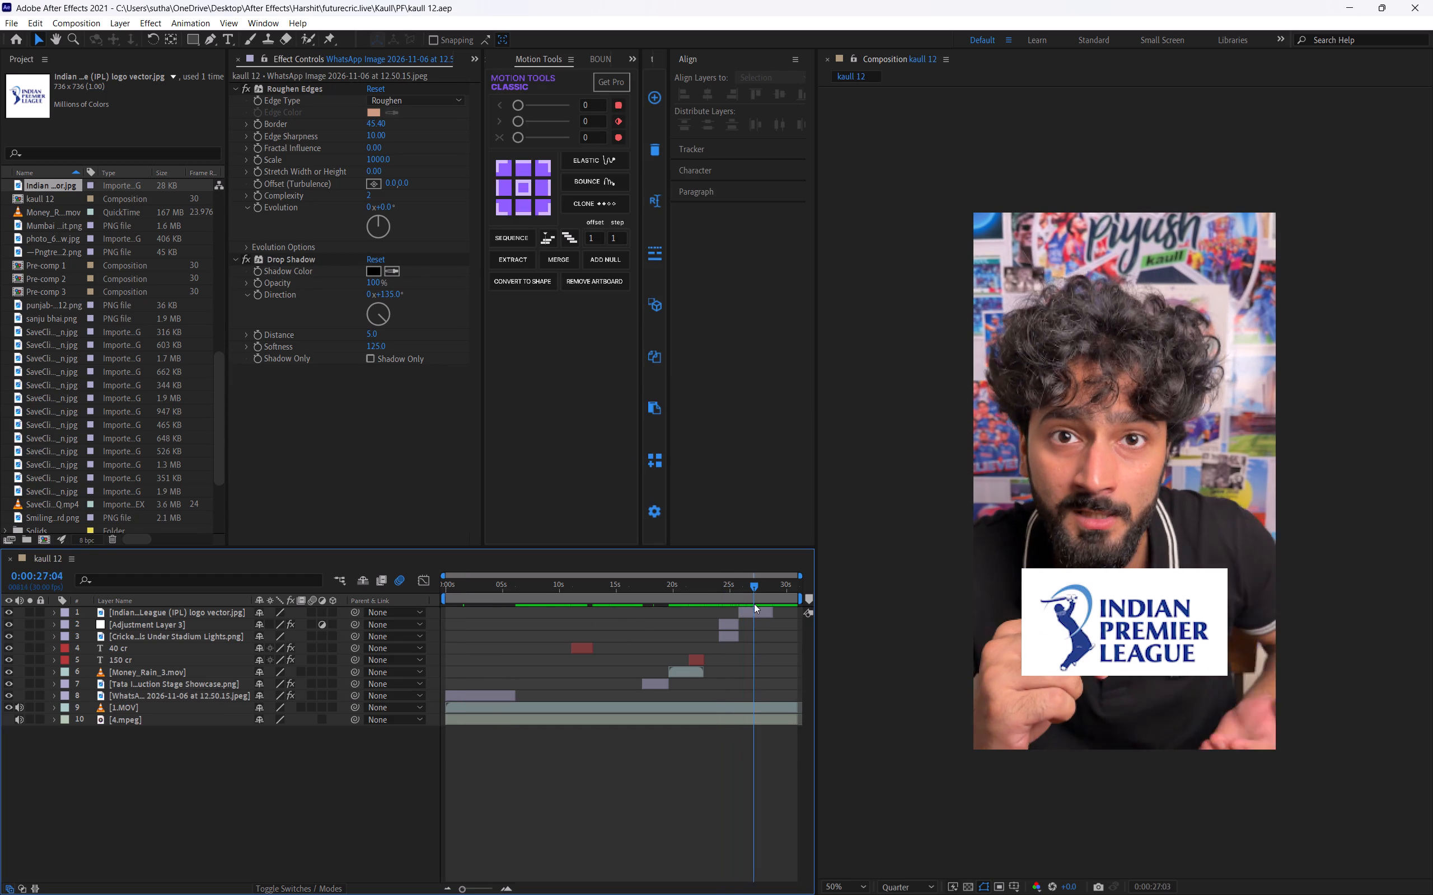
drag(754, 604, 732, 576)
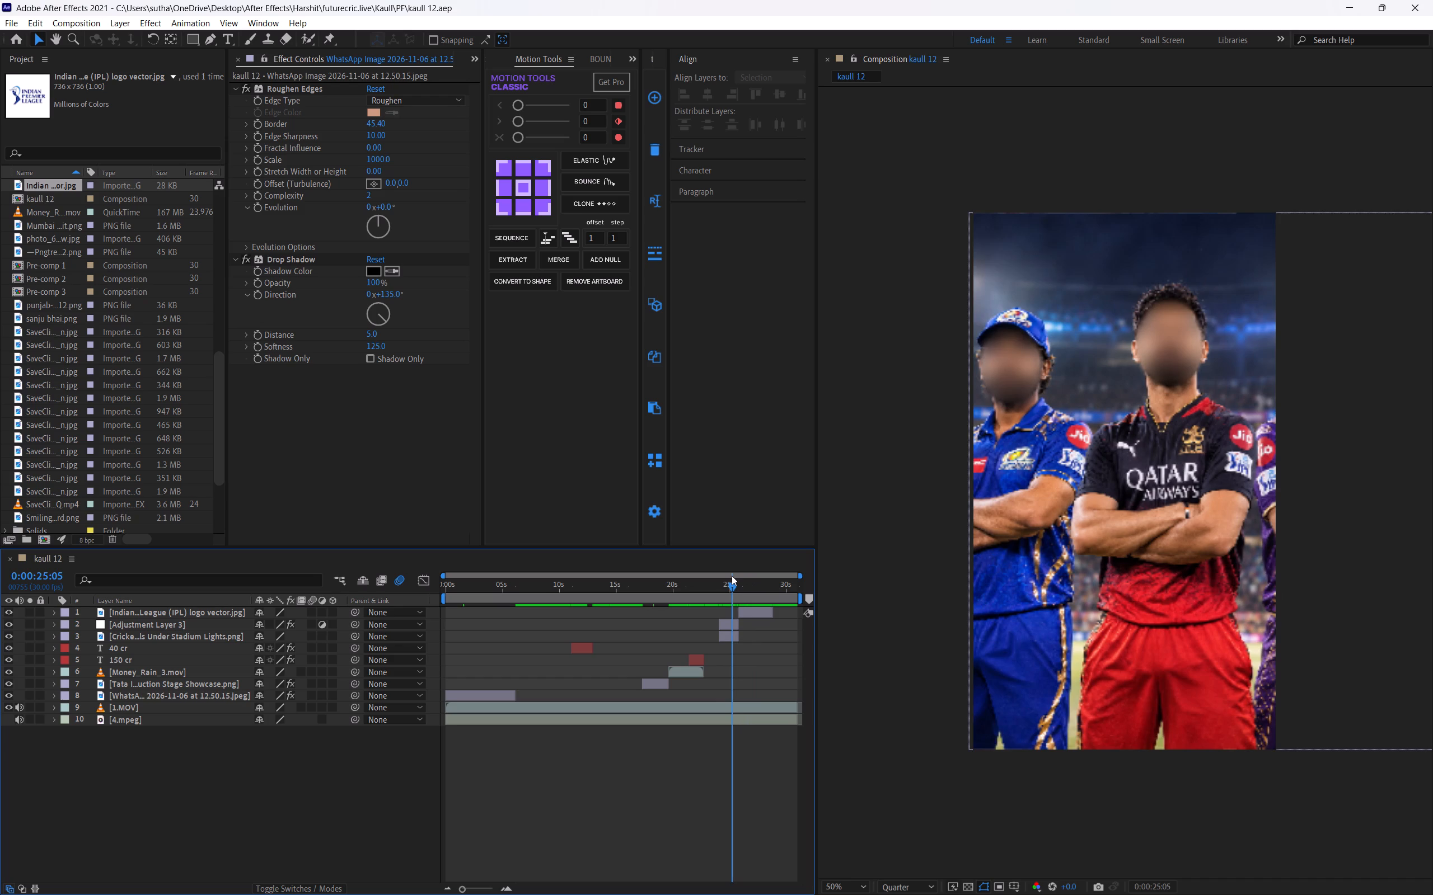
drag(732, 576, 714, 573)
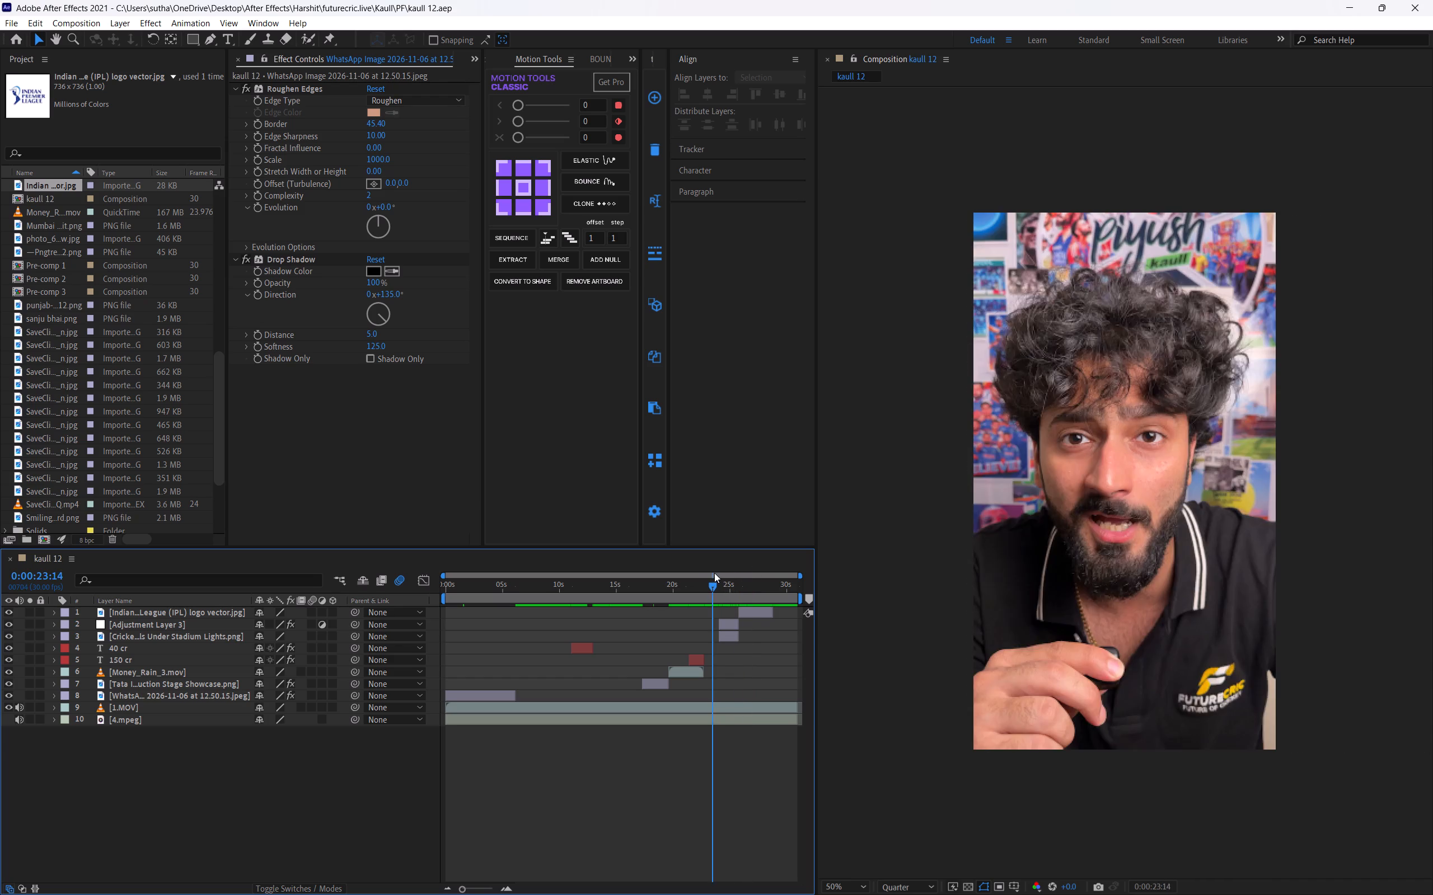
drag(714, 573, 737, 568)
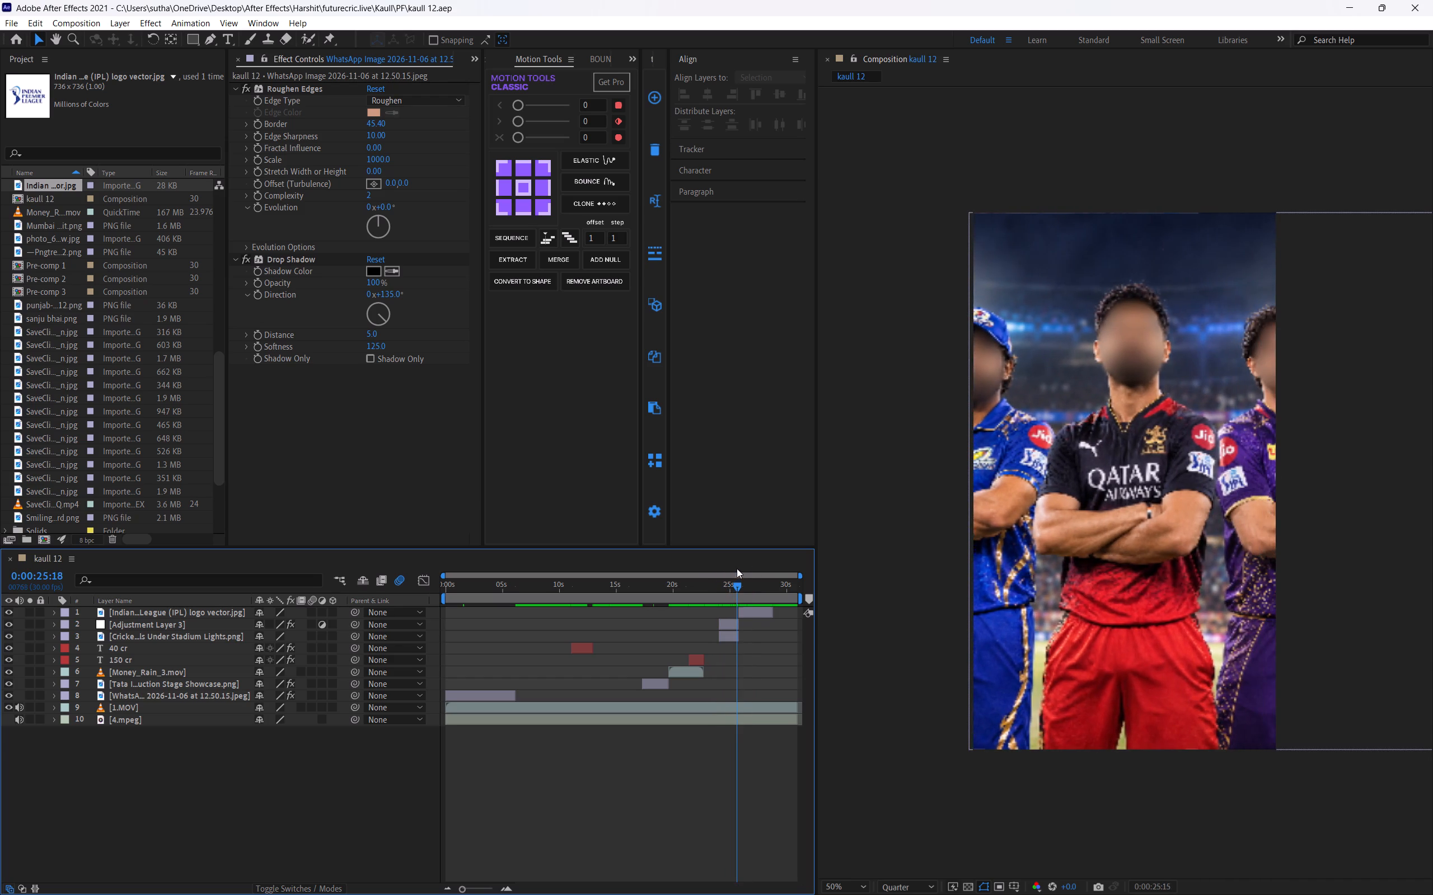
drag(737, 568, 738, 566)
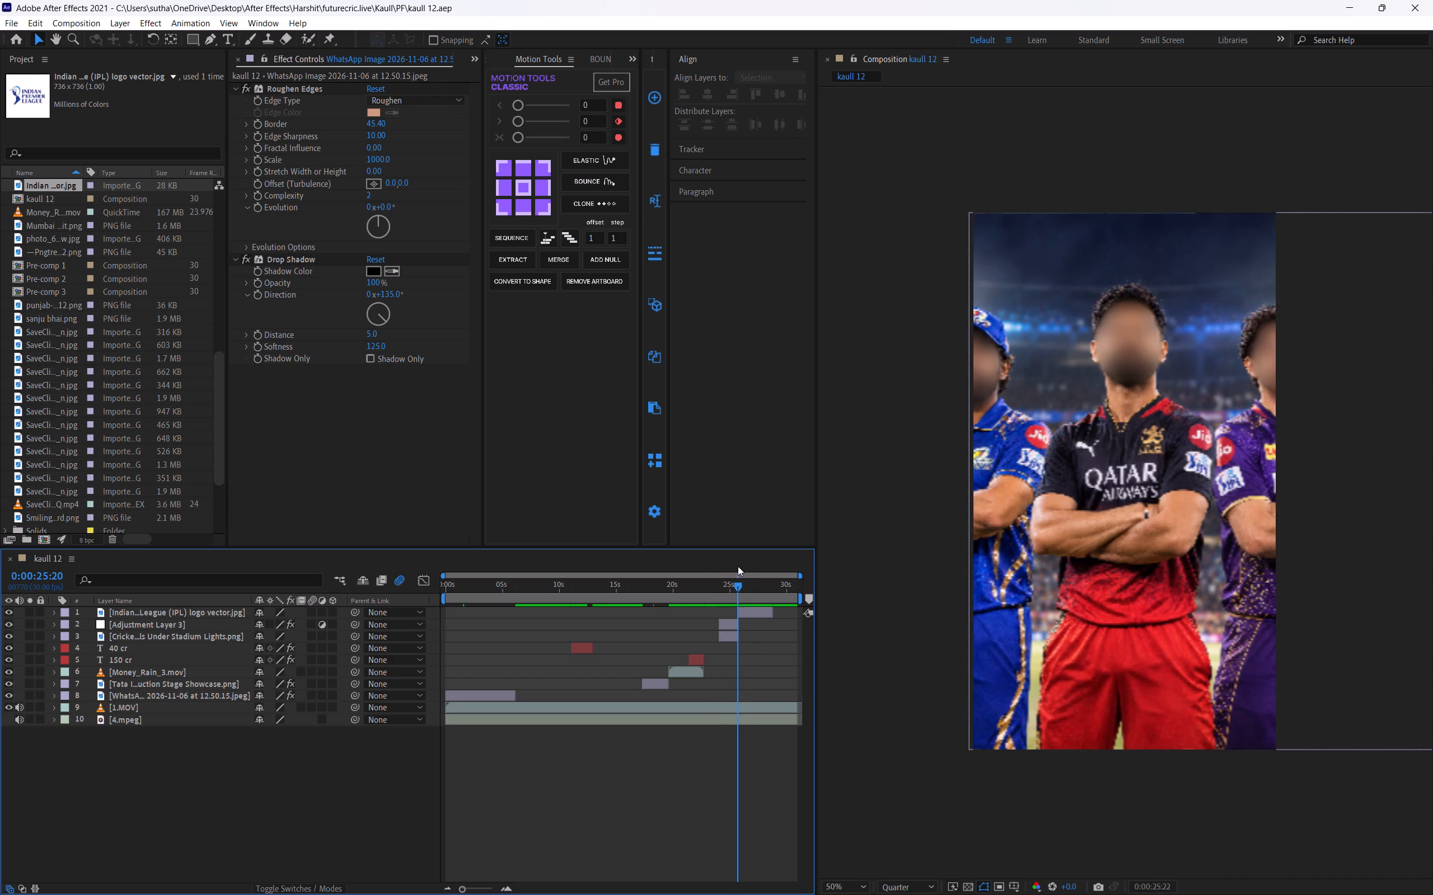
drag(738, 566, 731, 567)
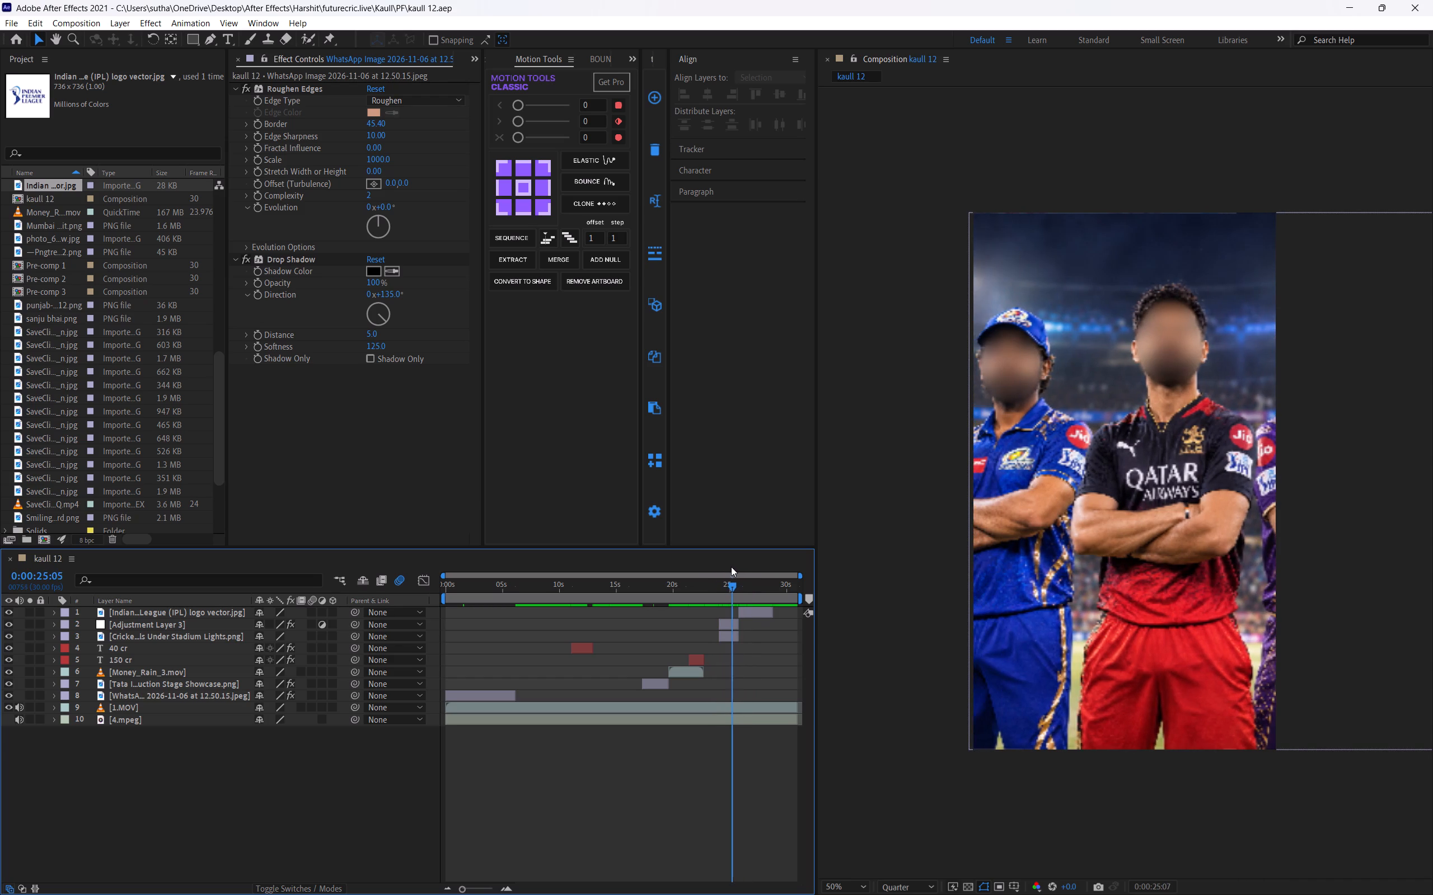
drag(731, 567, 727, 567)
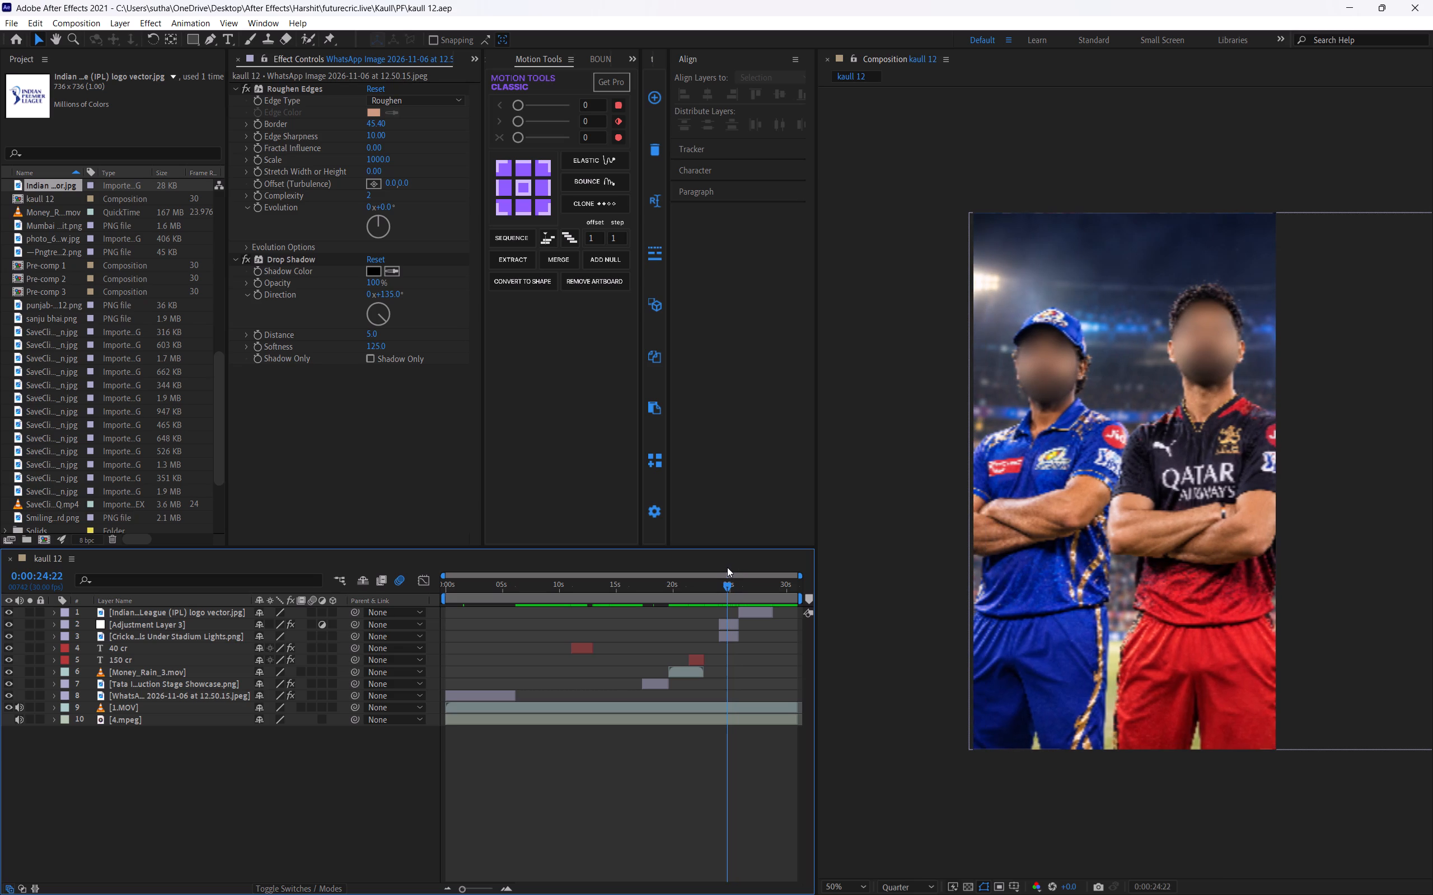
drag(727, 567, 727, 566)
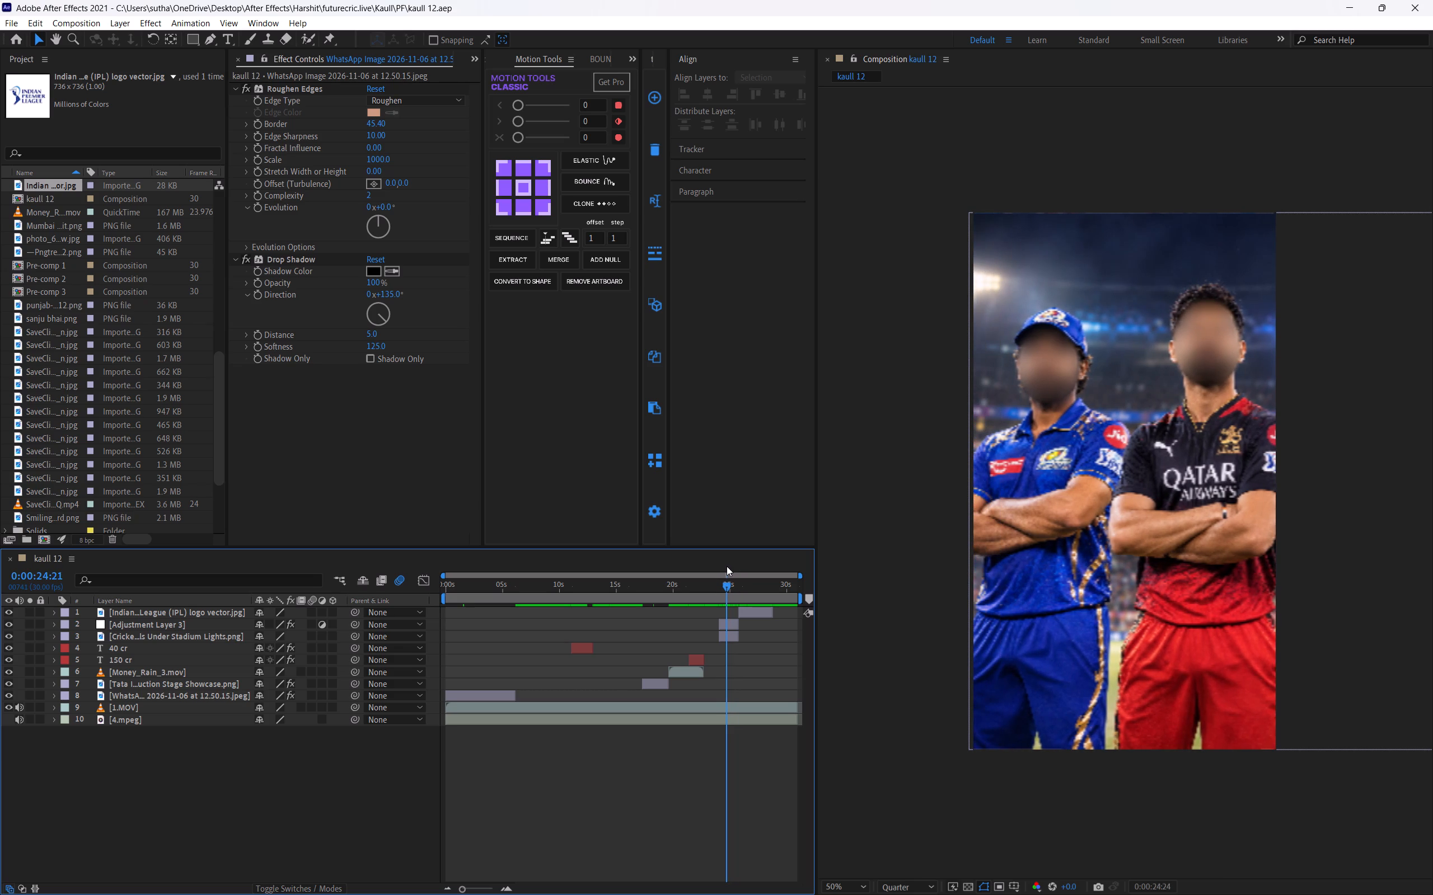
drag(727, 566, 744, 561)
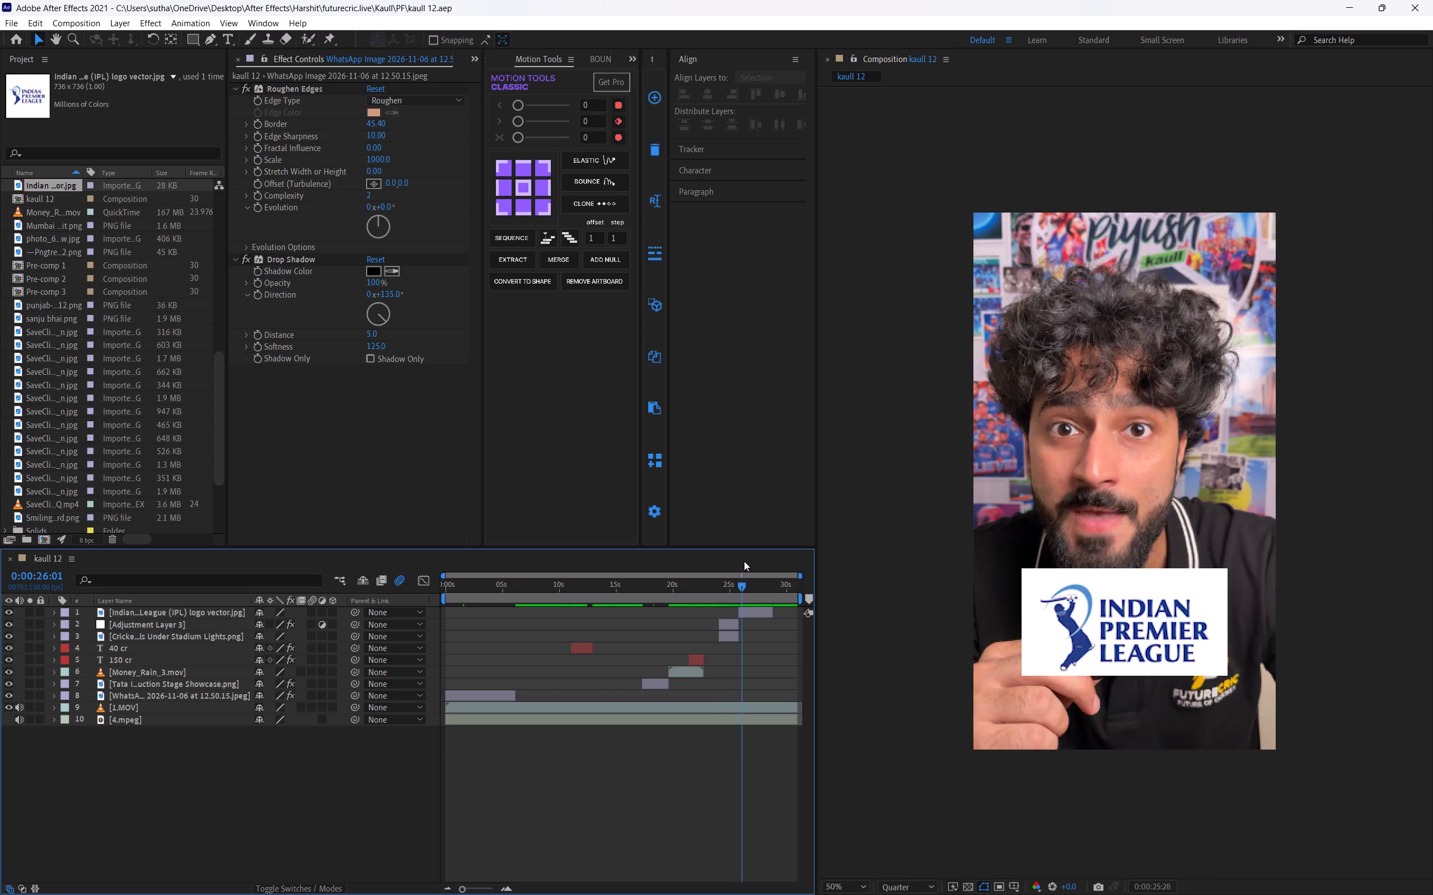
Switch to Chrome and search Pinterest for "cricket ground".
drag(744, 561, 733, 566)
click(771, 870)
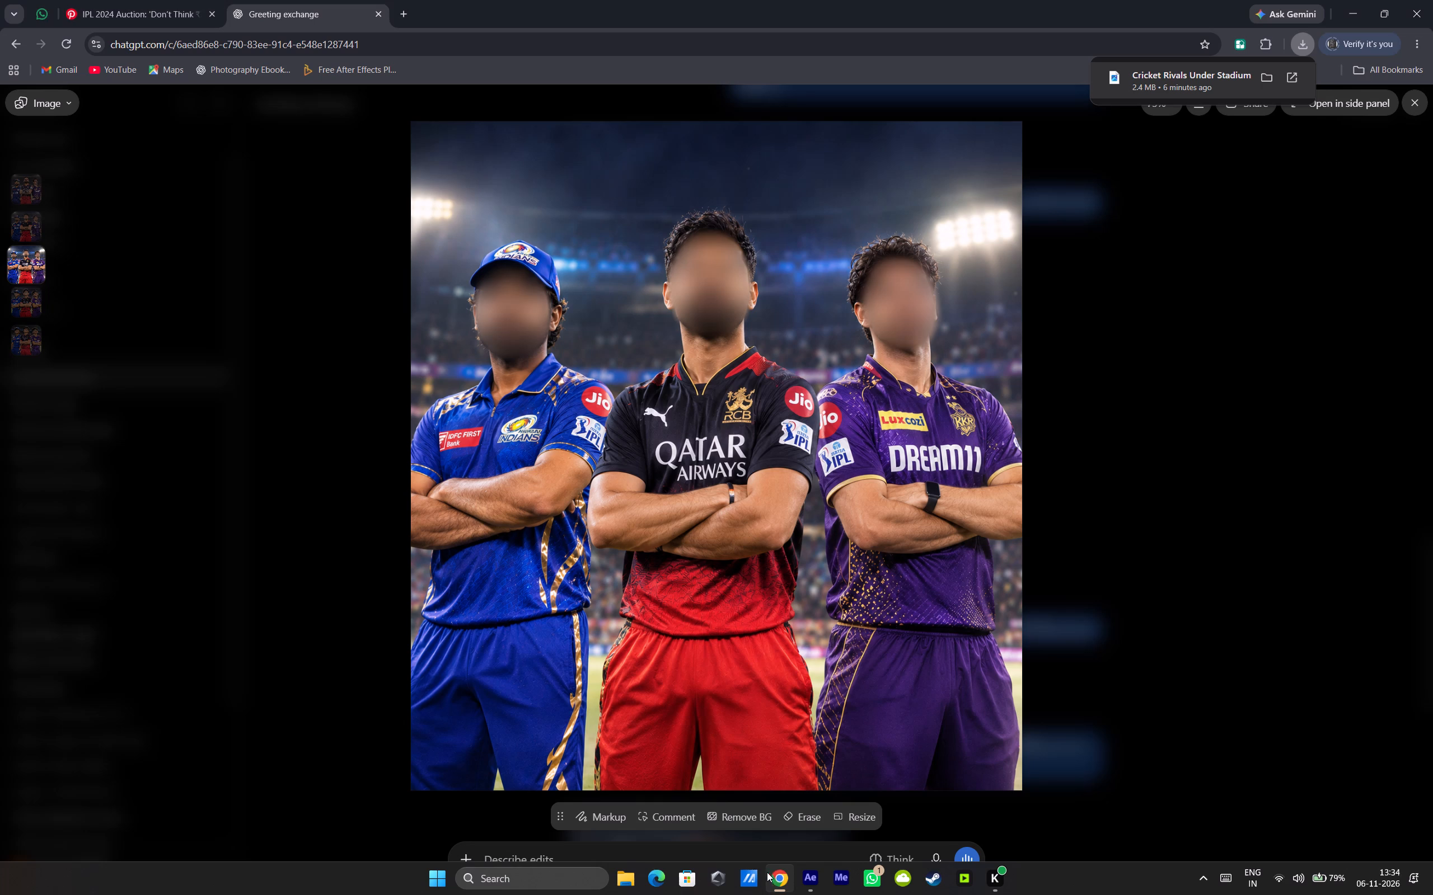
click(125, 0)
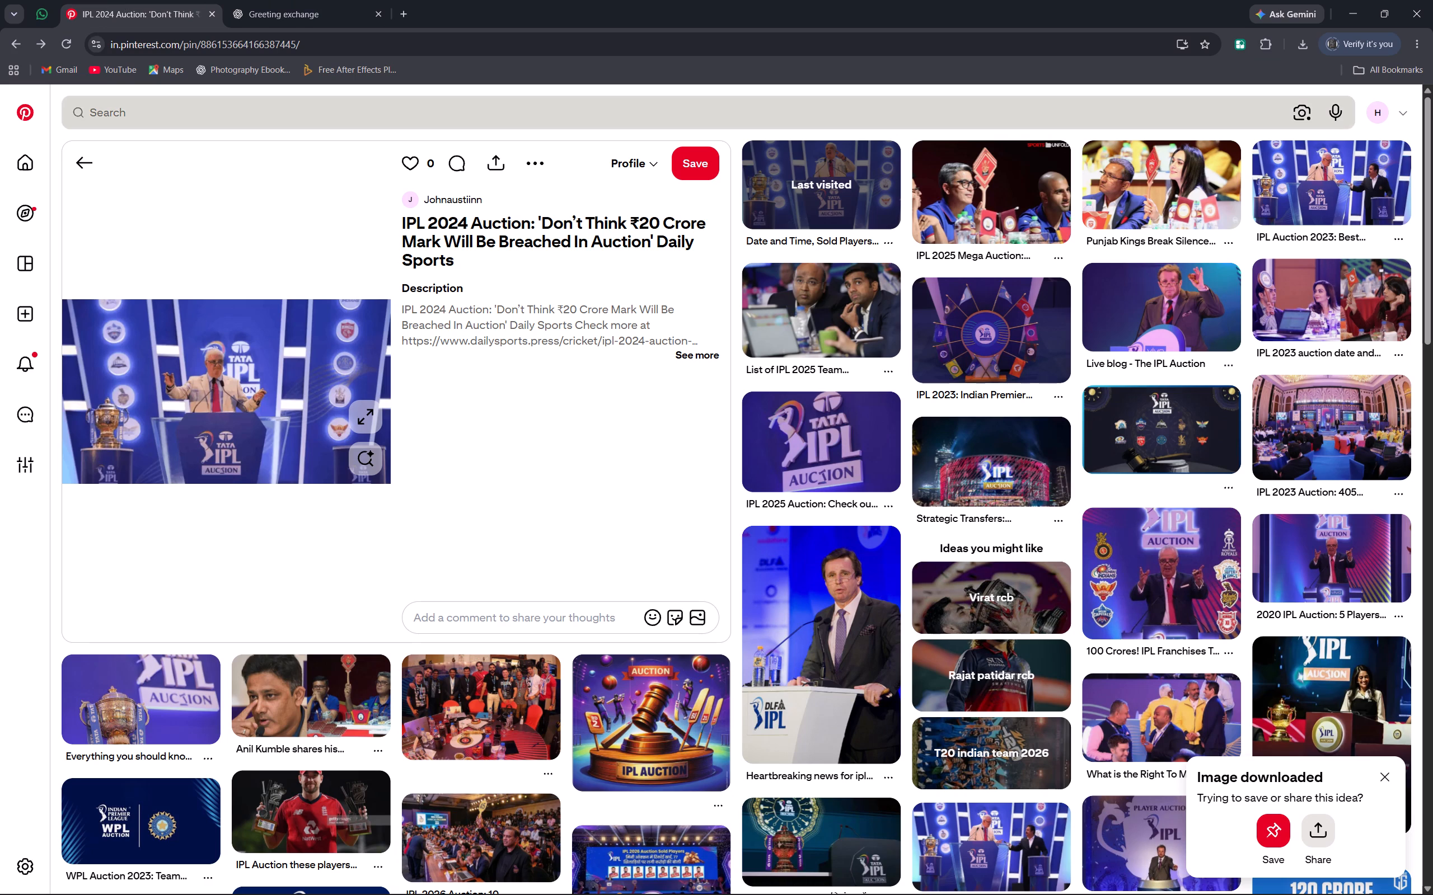
click(236, 110)
text(cricket)
key(space)
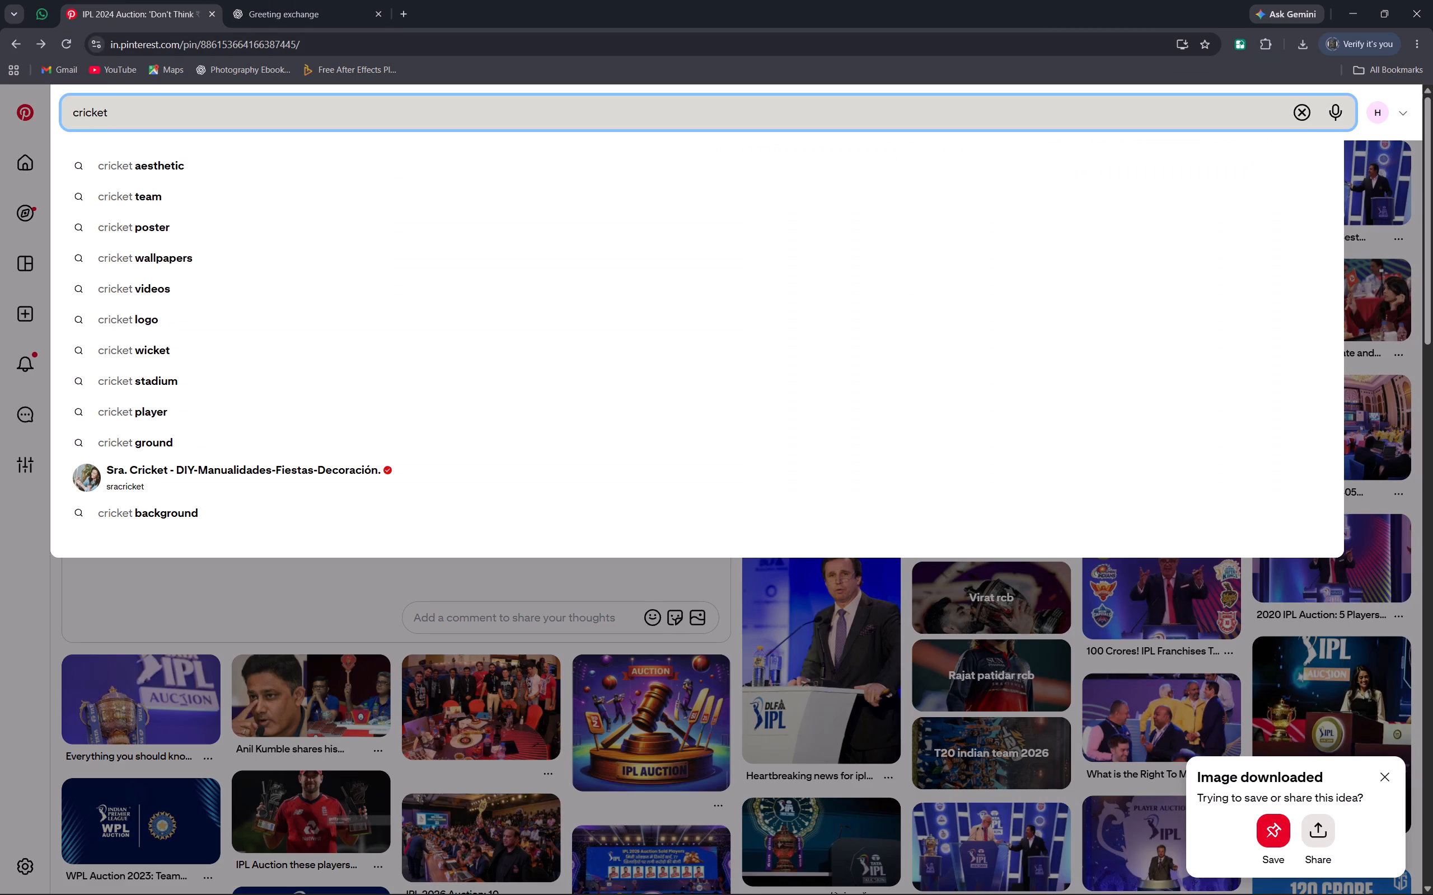
text(grount)
key(Return)
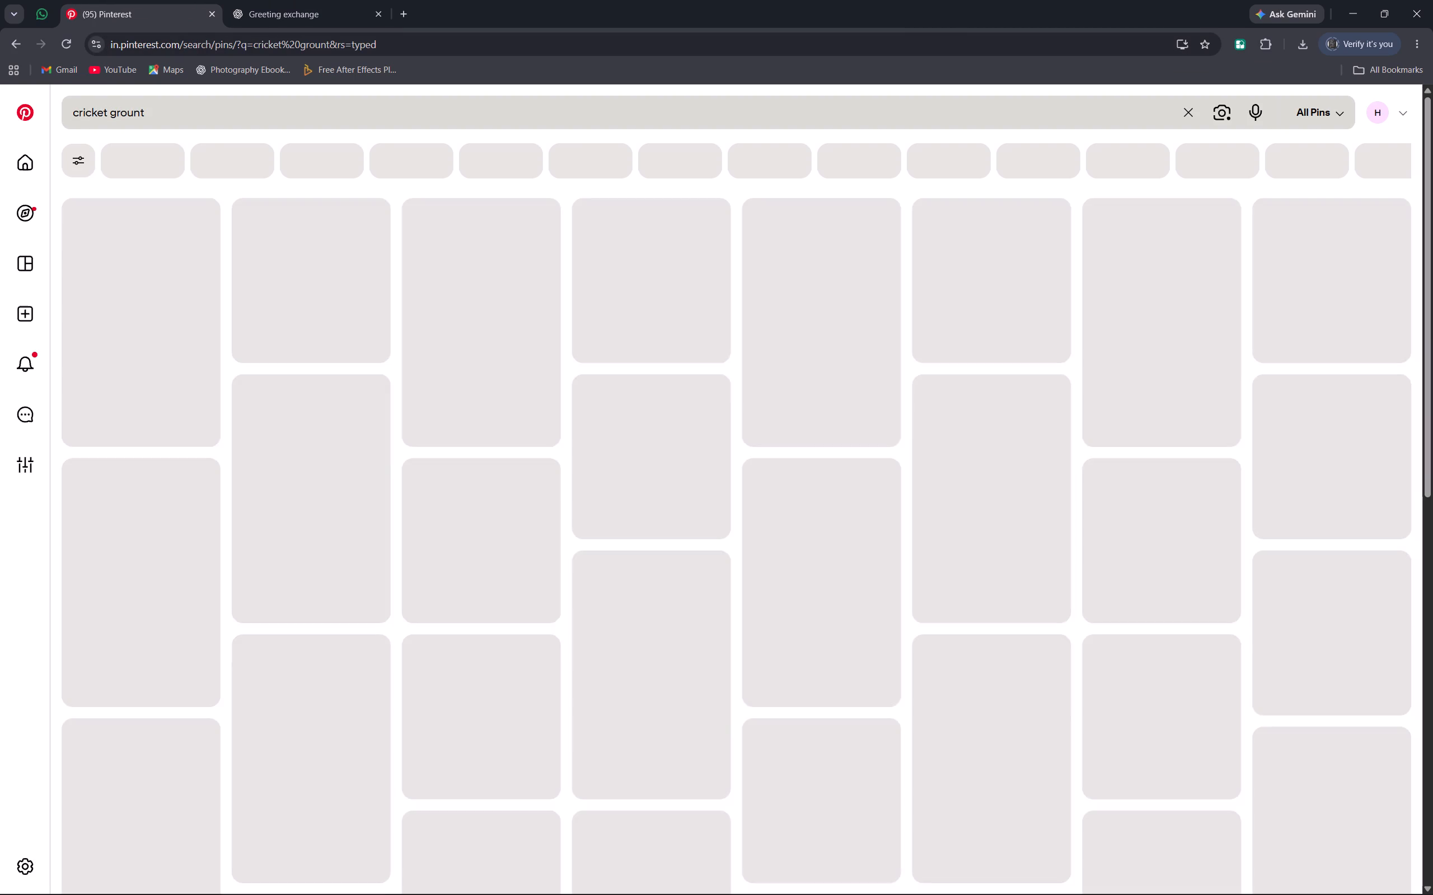
click(272, 127)
key(BackSpace)
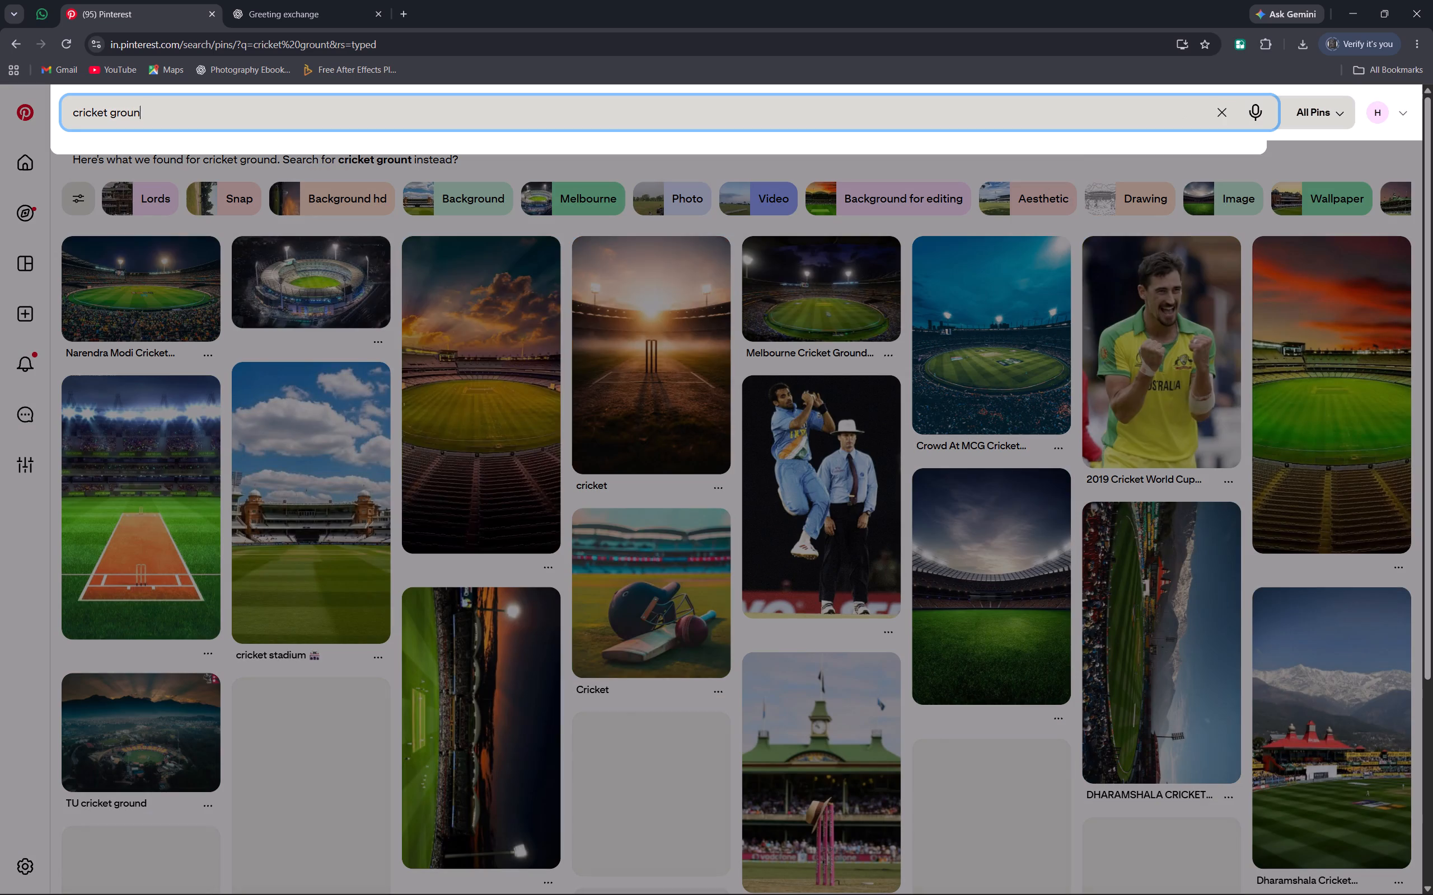
key(d)
key(Return)
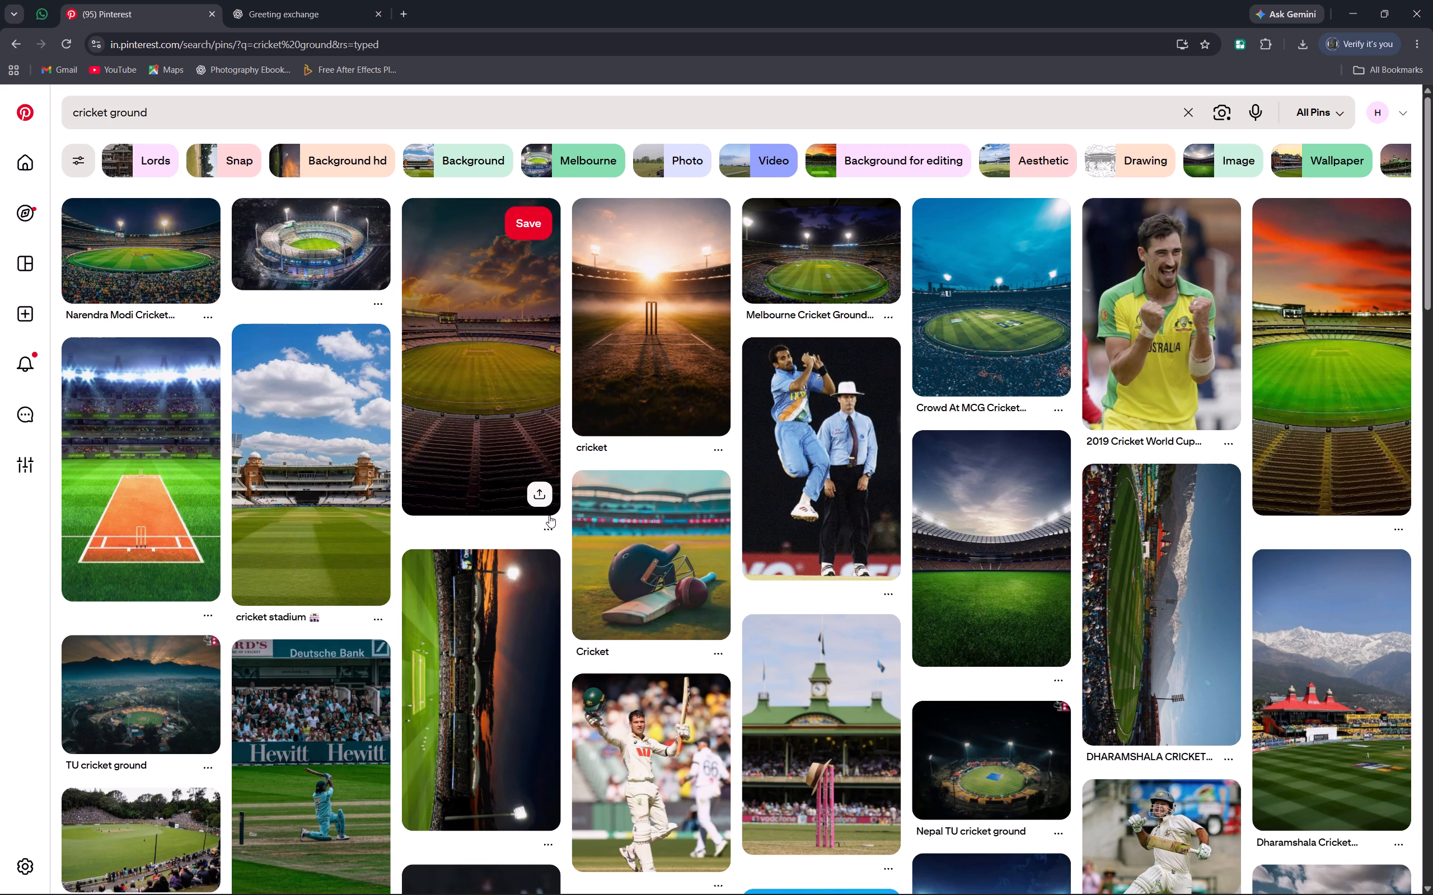
Browse the cricket ground results and related stadium images for a suitable vertical background picture.
scroll(799, 564, down, 5)
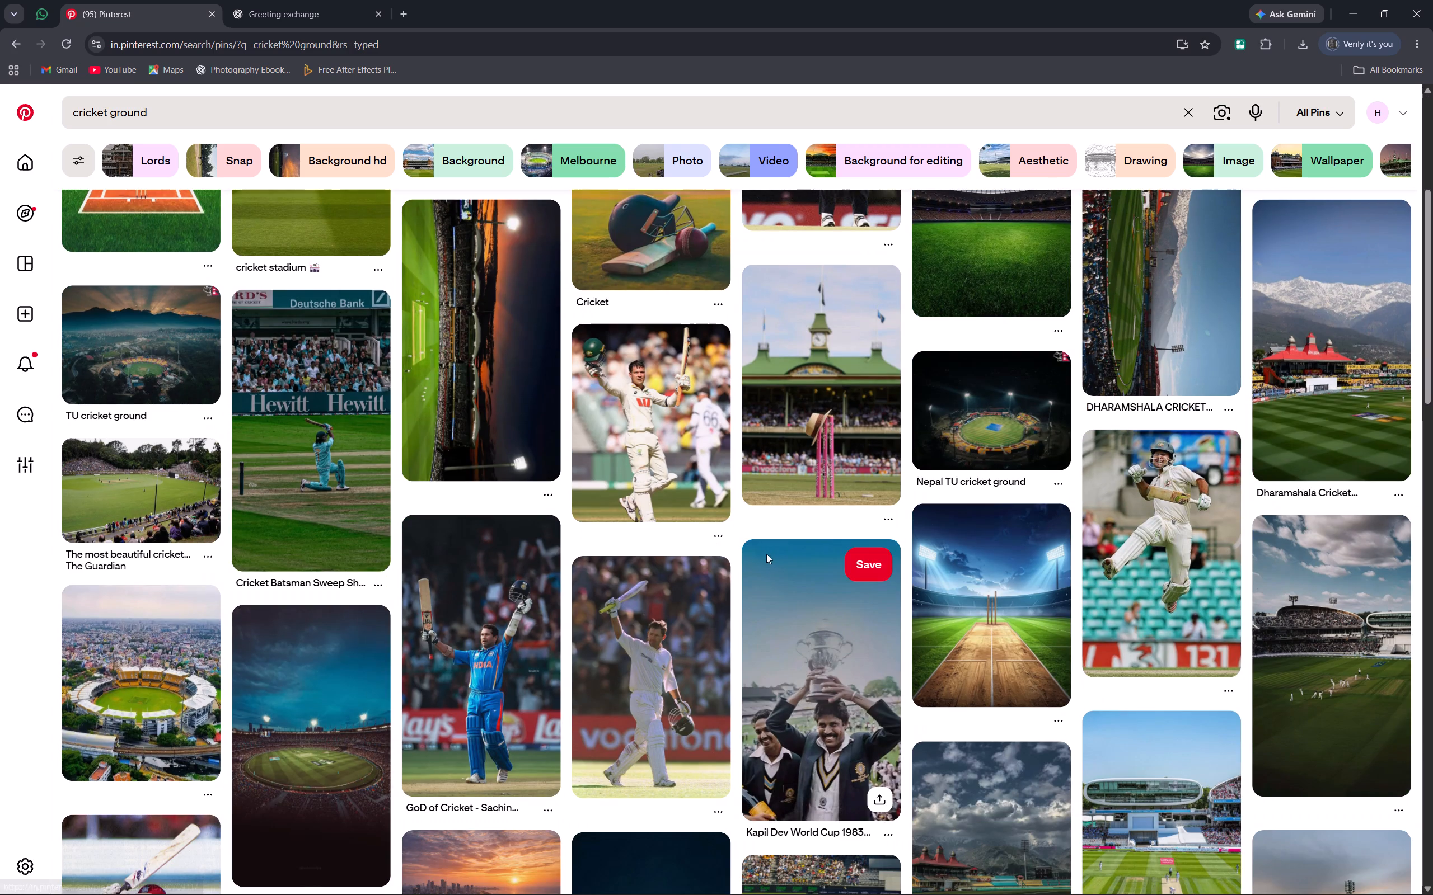
scroll(753, 557, down, 3)
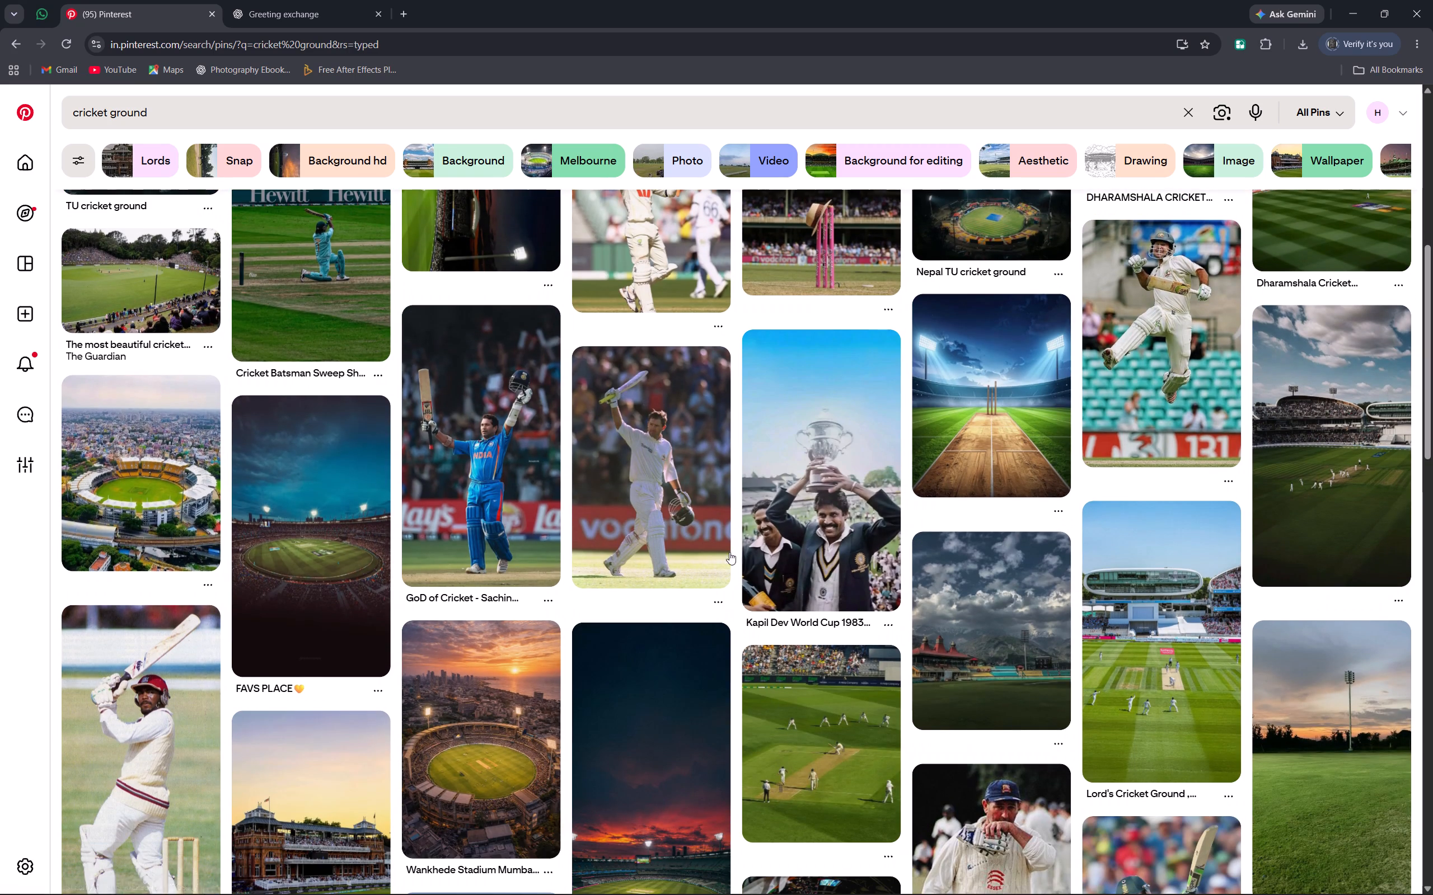
scroll(721, 557, down, 3)
scroll(676, 557, down, 3)
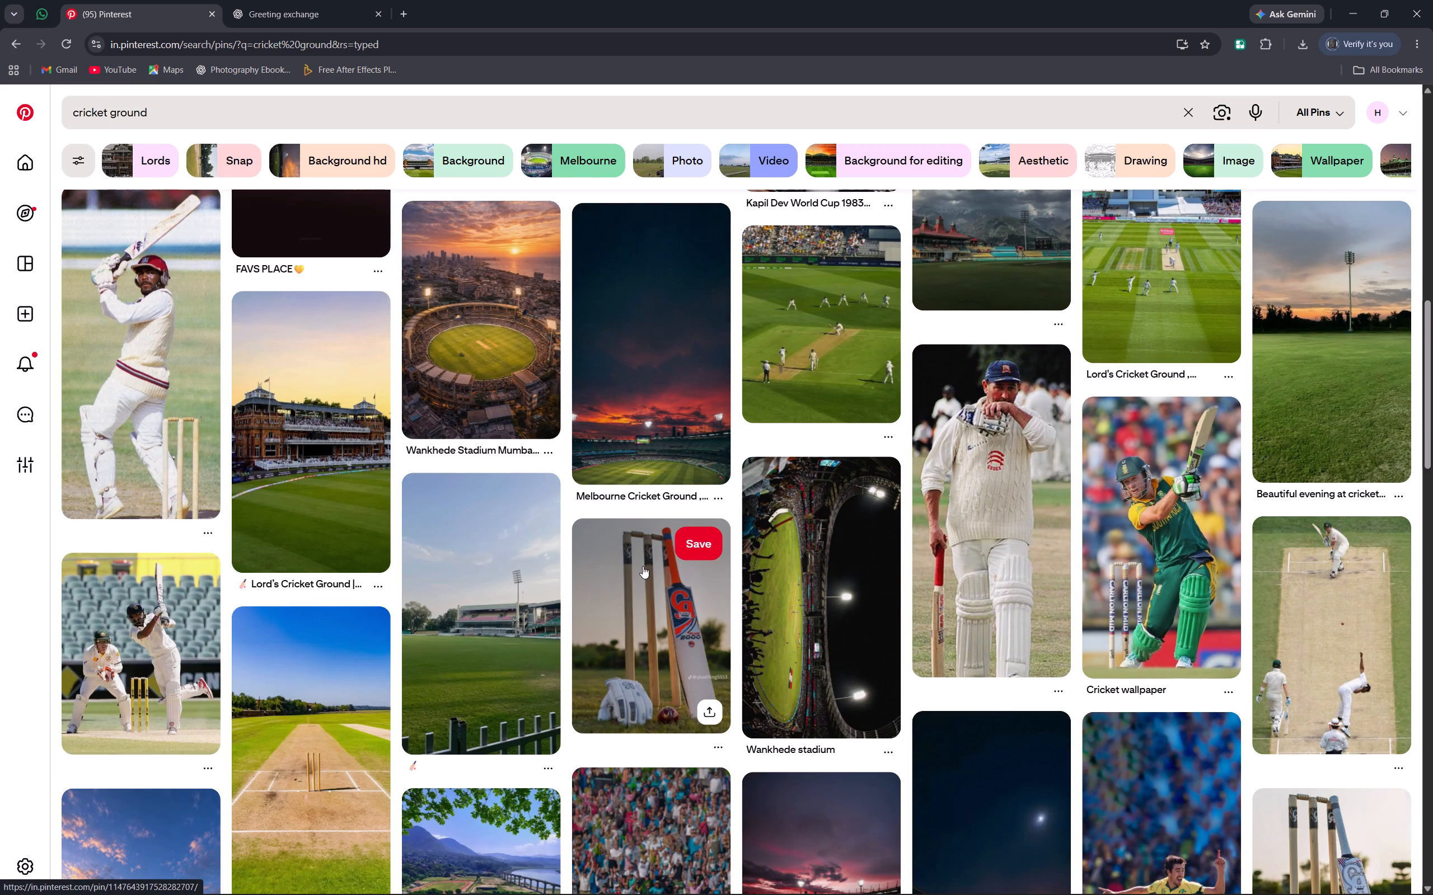
scroll(641, 567, down, 3)
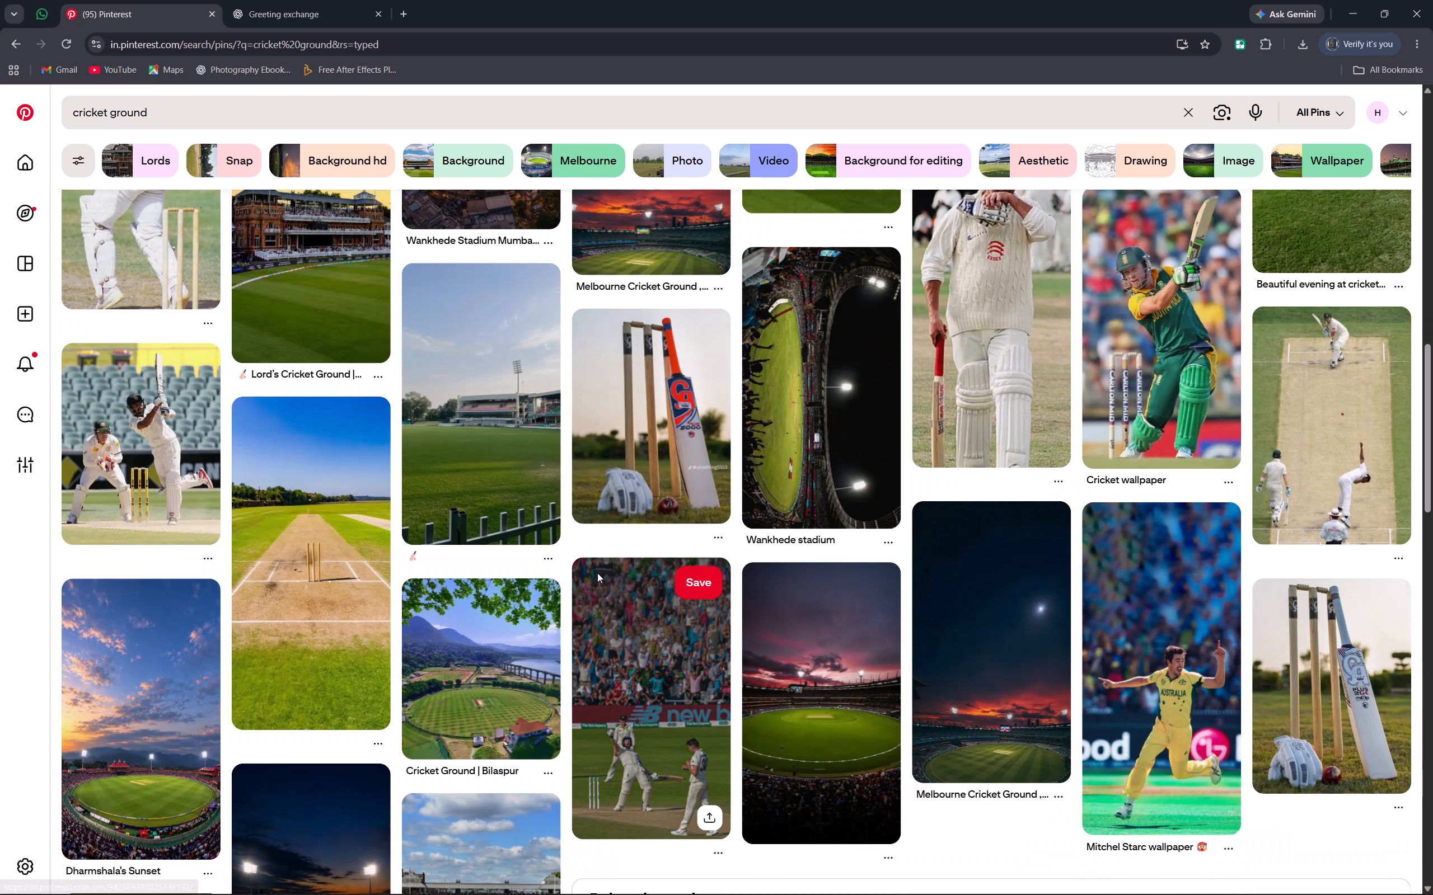
scroll(596, 572, up, 11)
scroll(429, 452, up, 9)
click(296, 442)
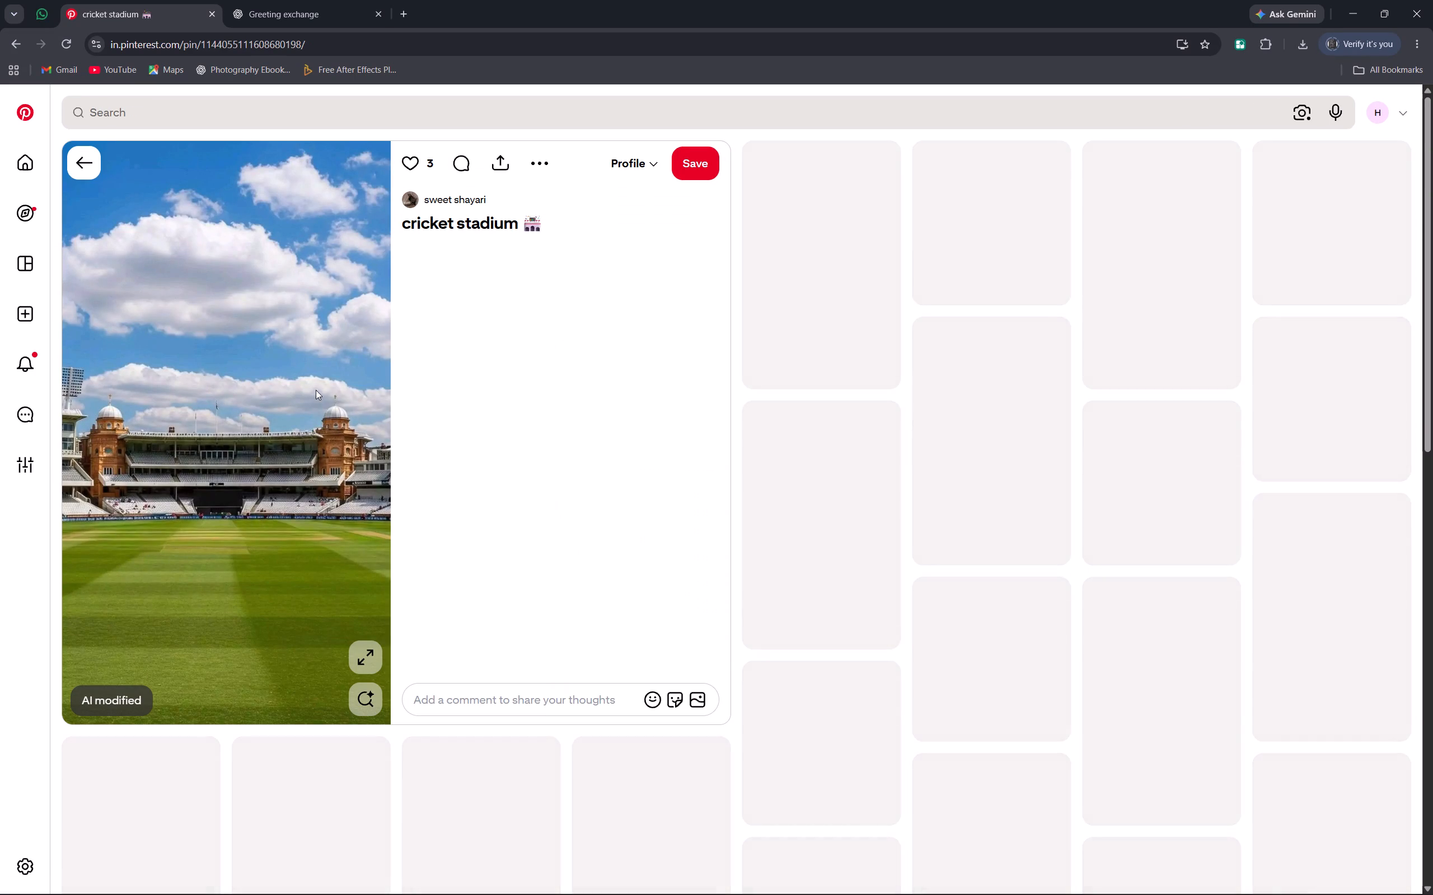
click(543, 157)
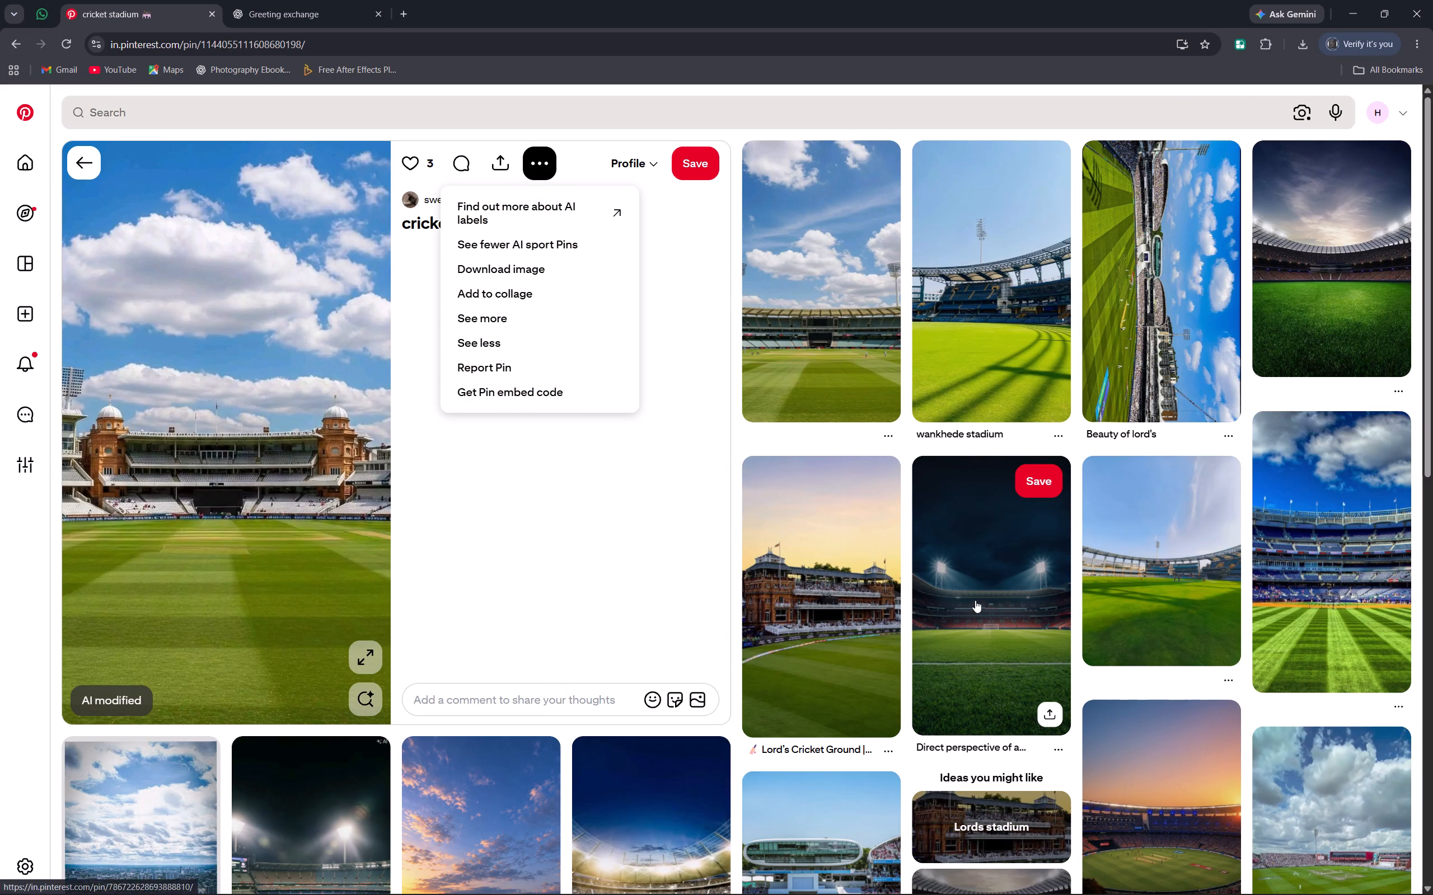
click(978, 598)
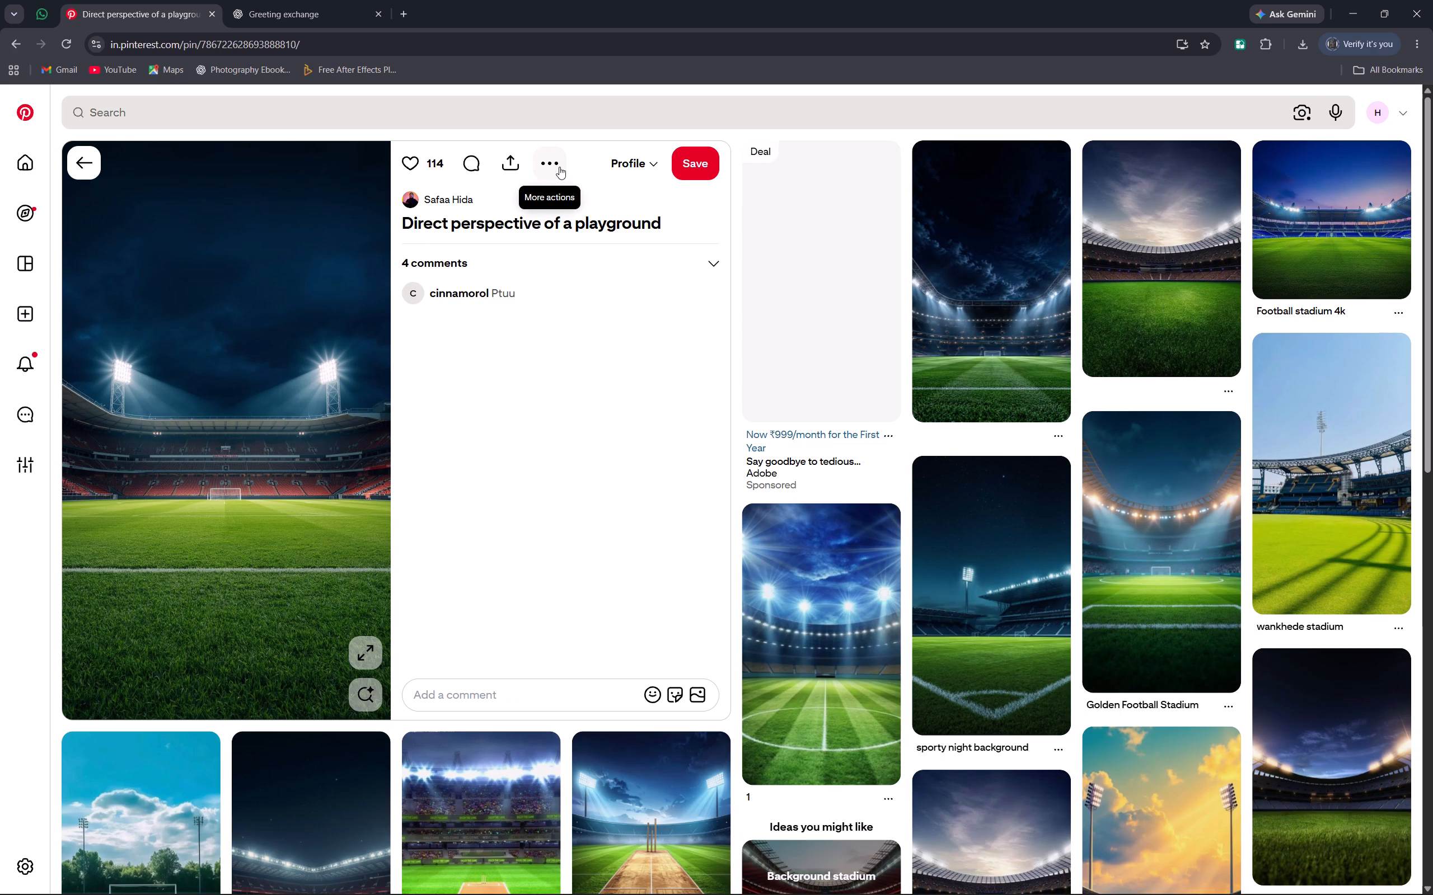
scroll(1144, 516, down, 4)
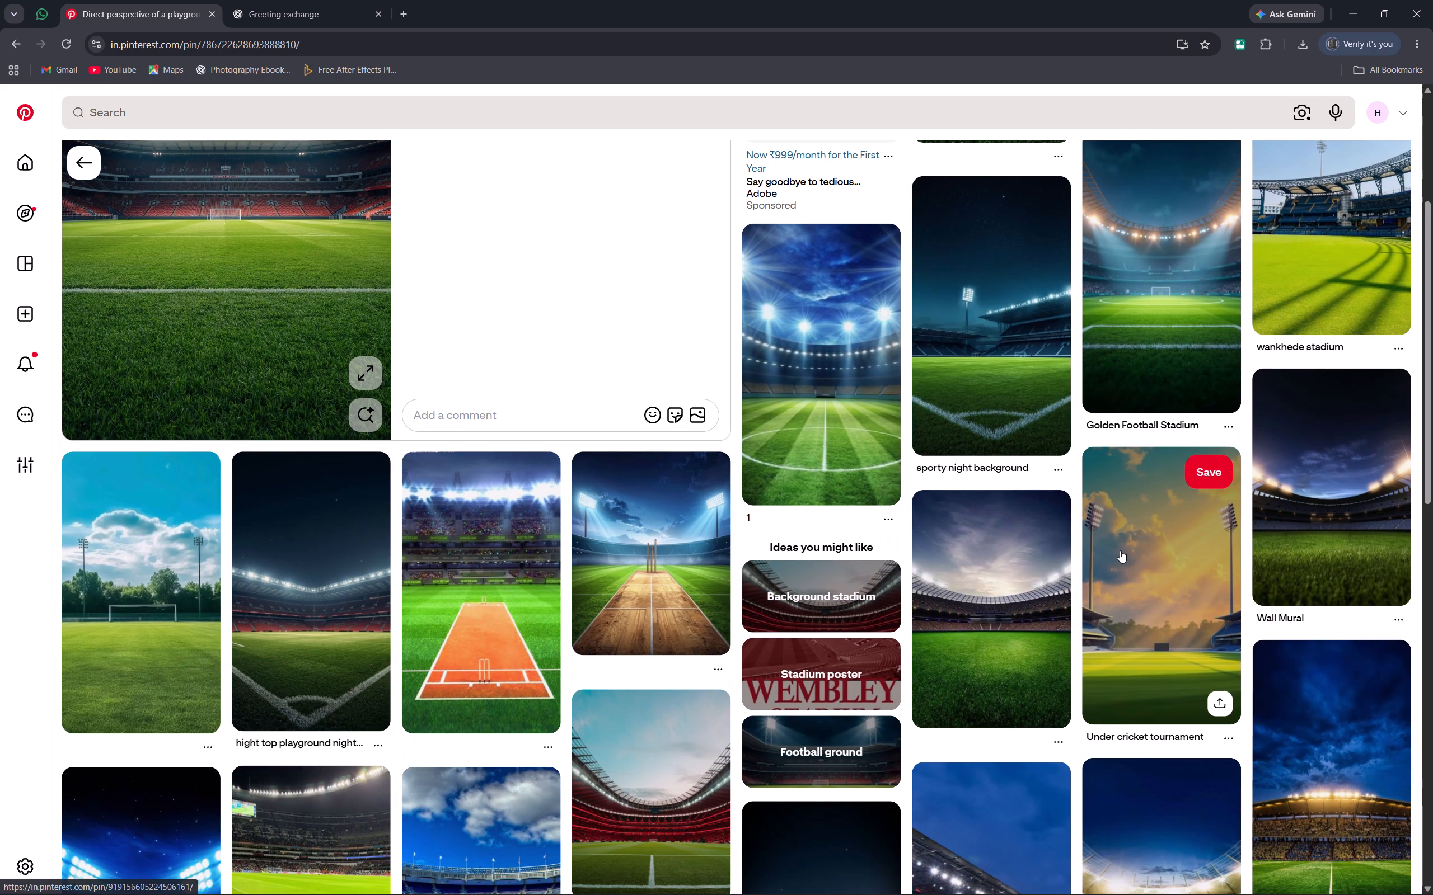
scroll(1033, 597, down, 6)
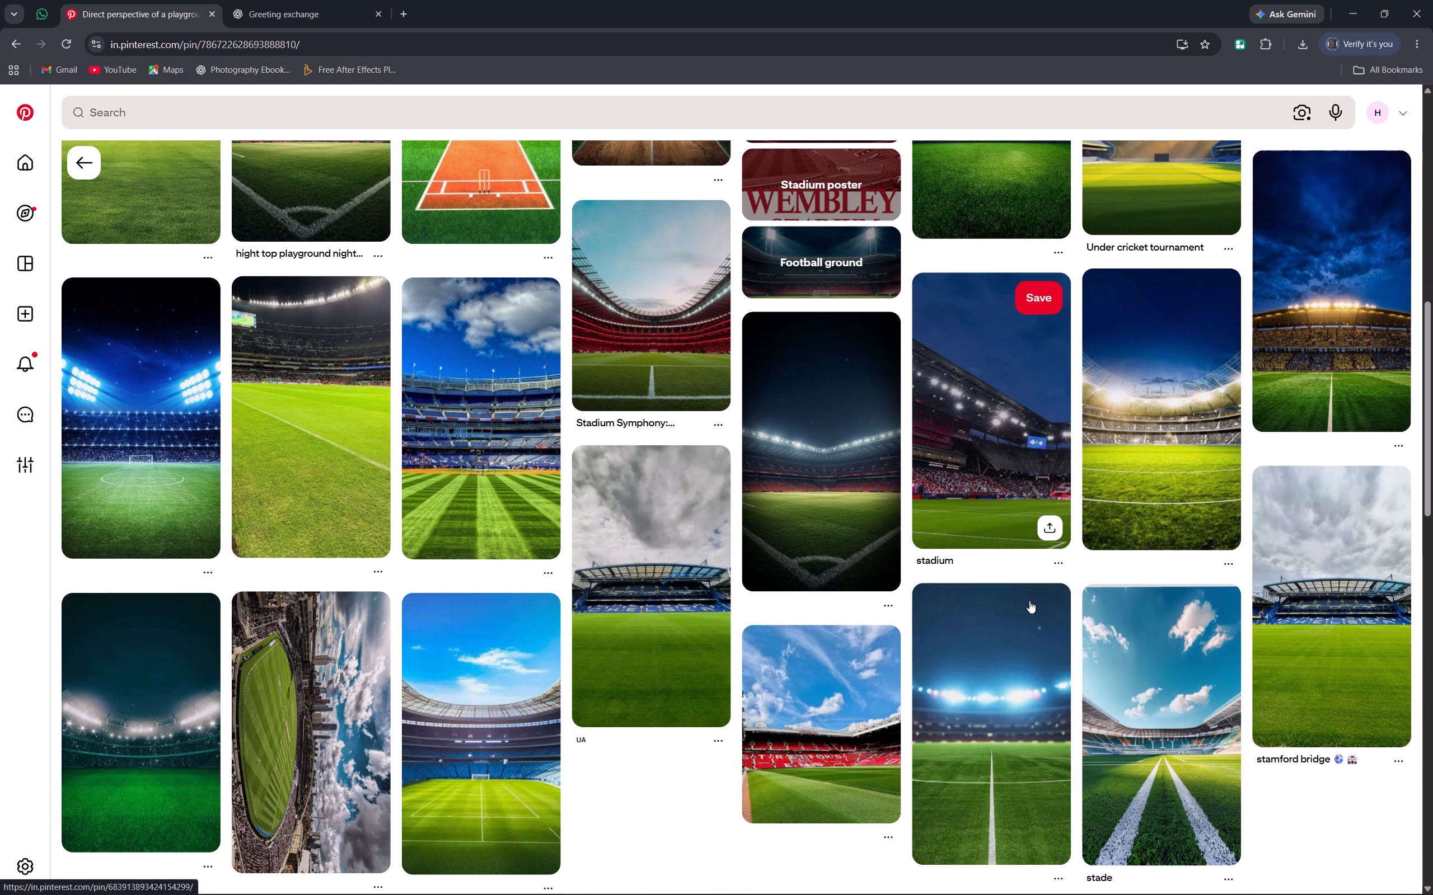
scroll(1029, 601, down, 1)
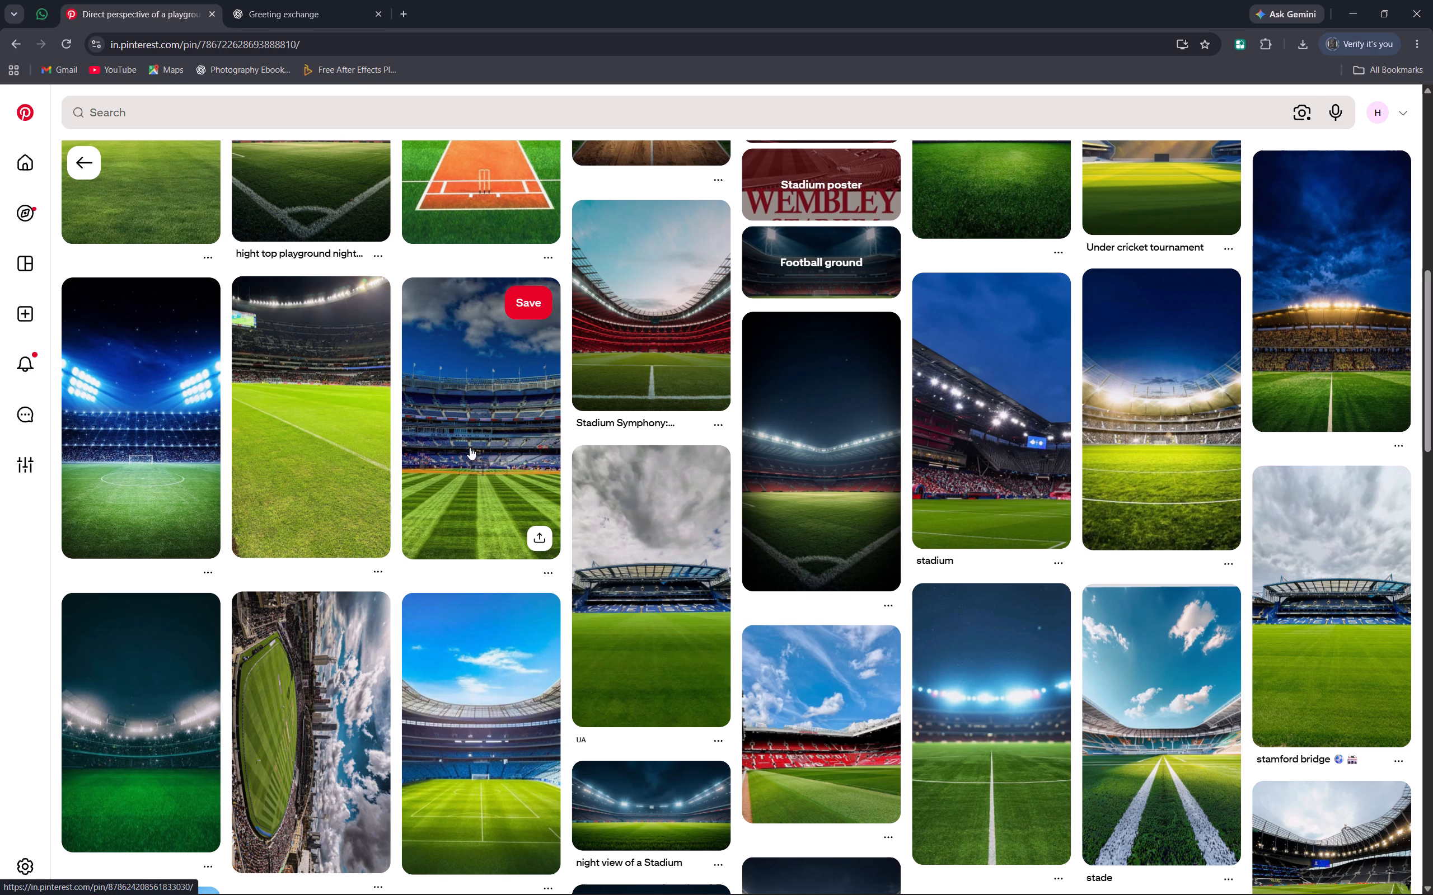
click(87, 163)
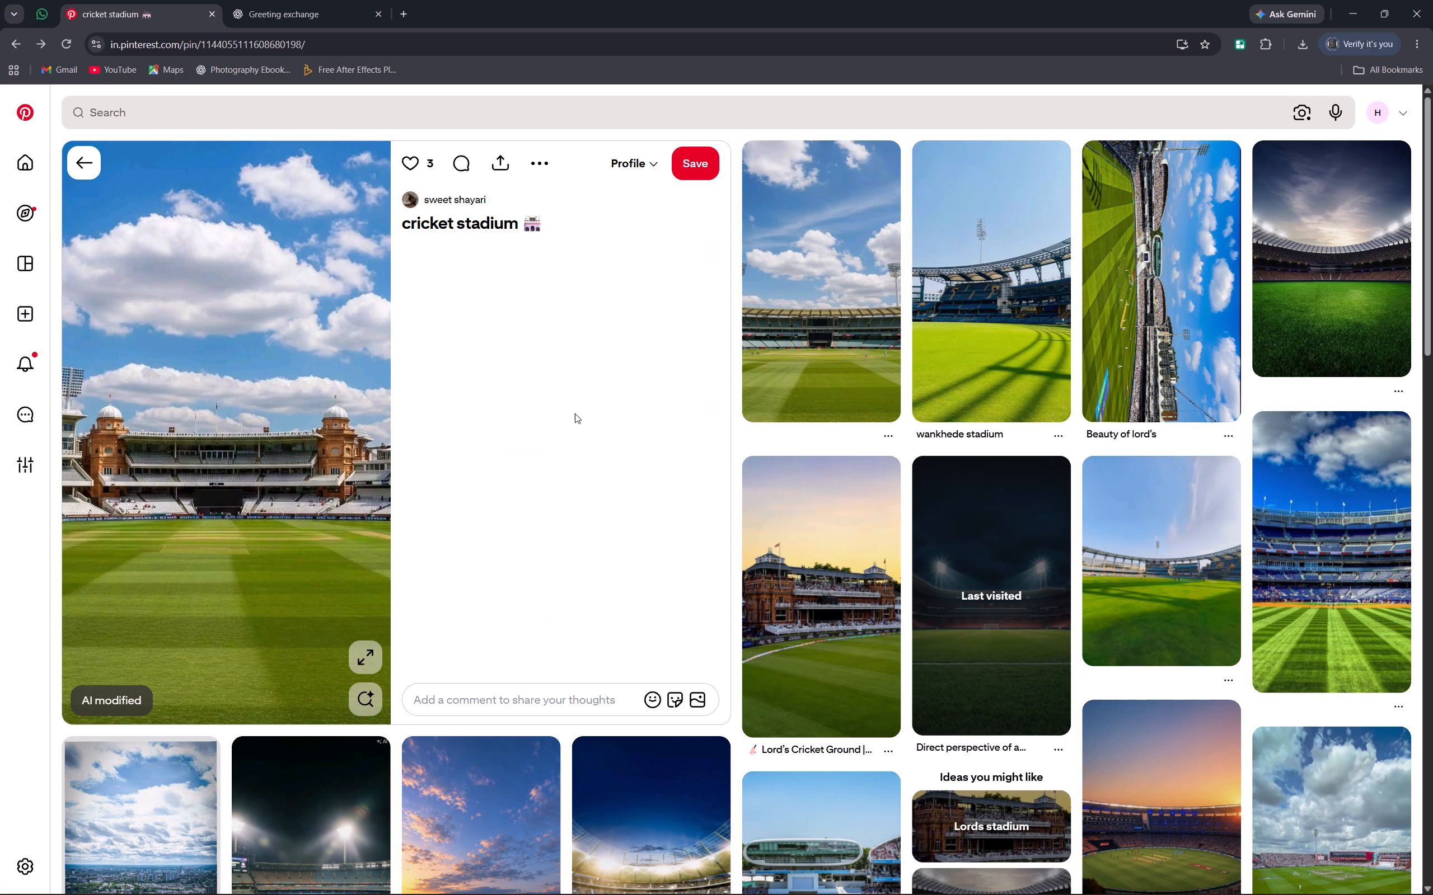
scroll(920, 449, down, 3)
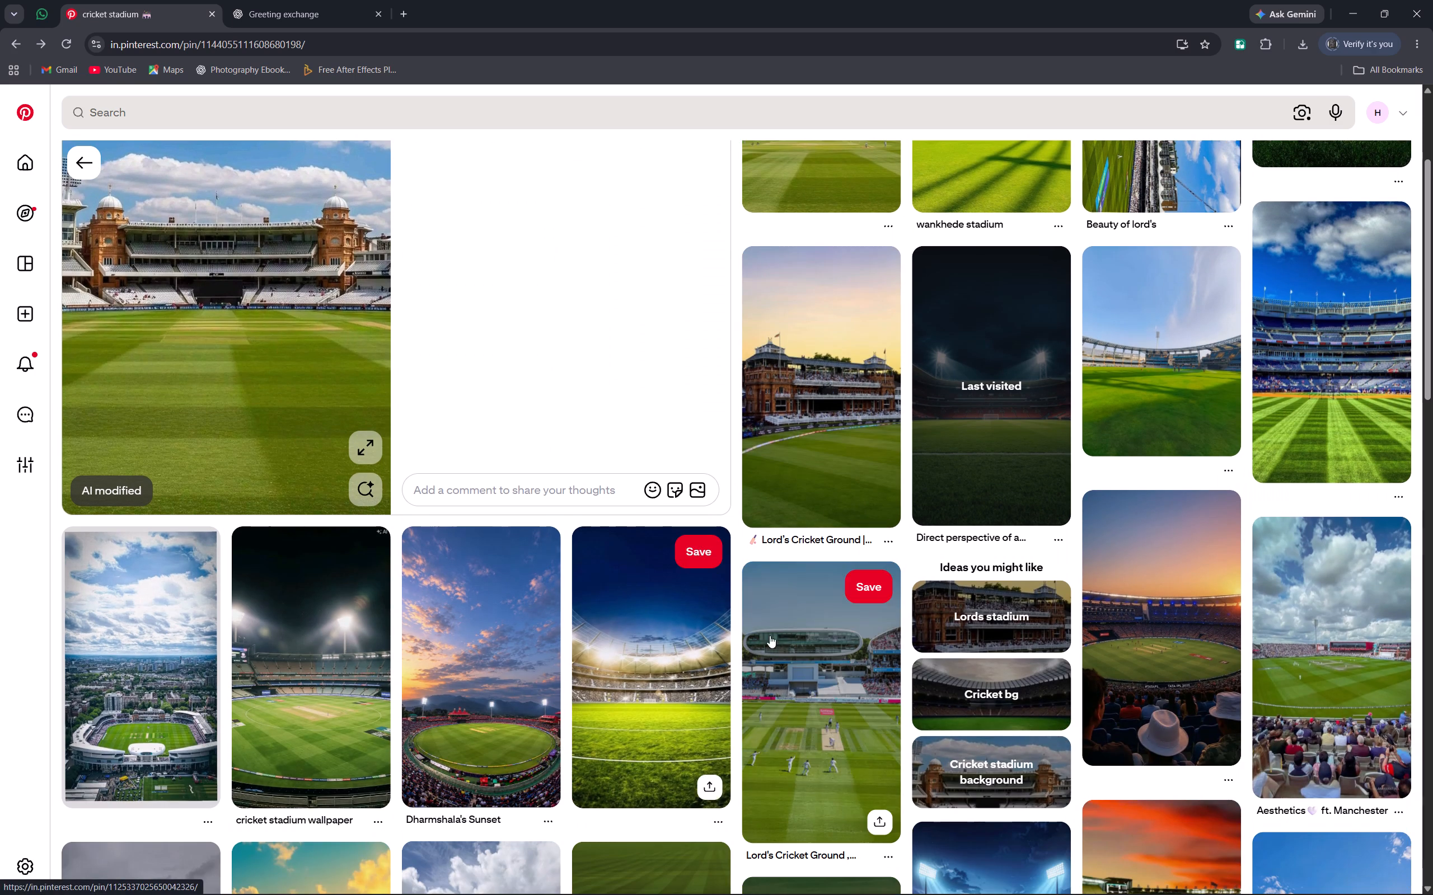
scroll(835, 604, up, 5)
Download the floodlit night stadium image titled "Direct perspective of a playground".
click(928, 624)
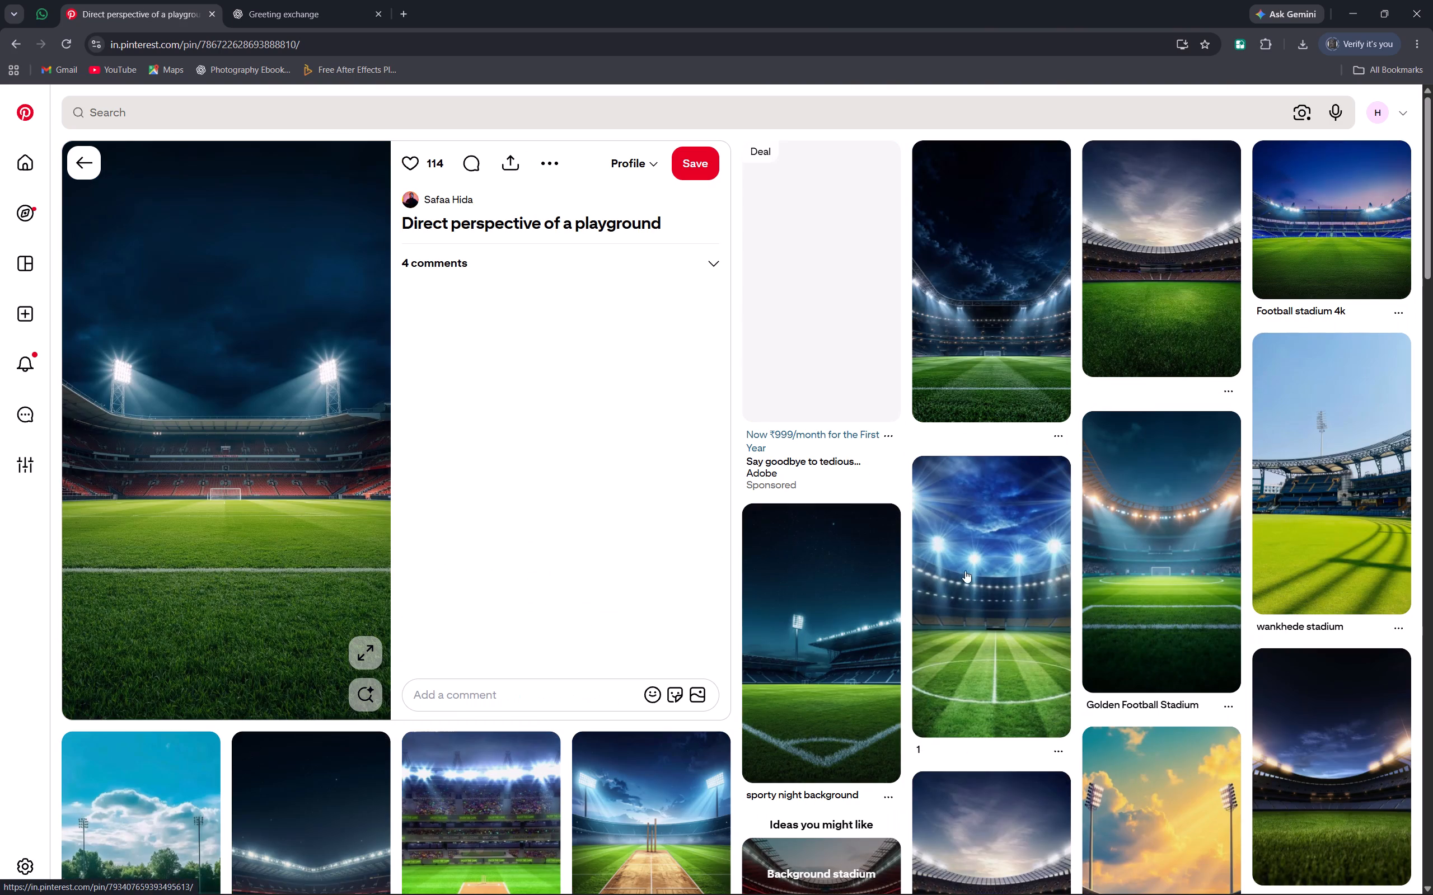
click(554, 175)
click(547, 204)
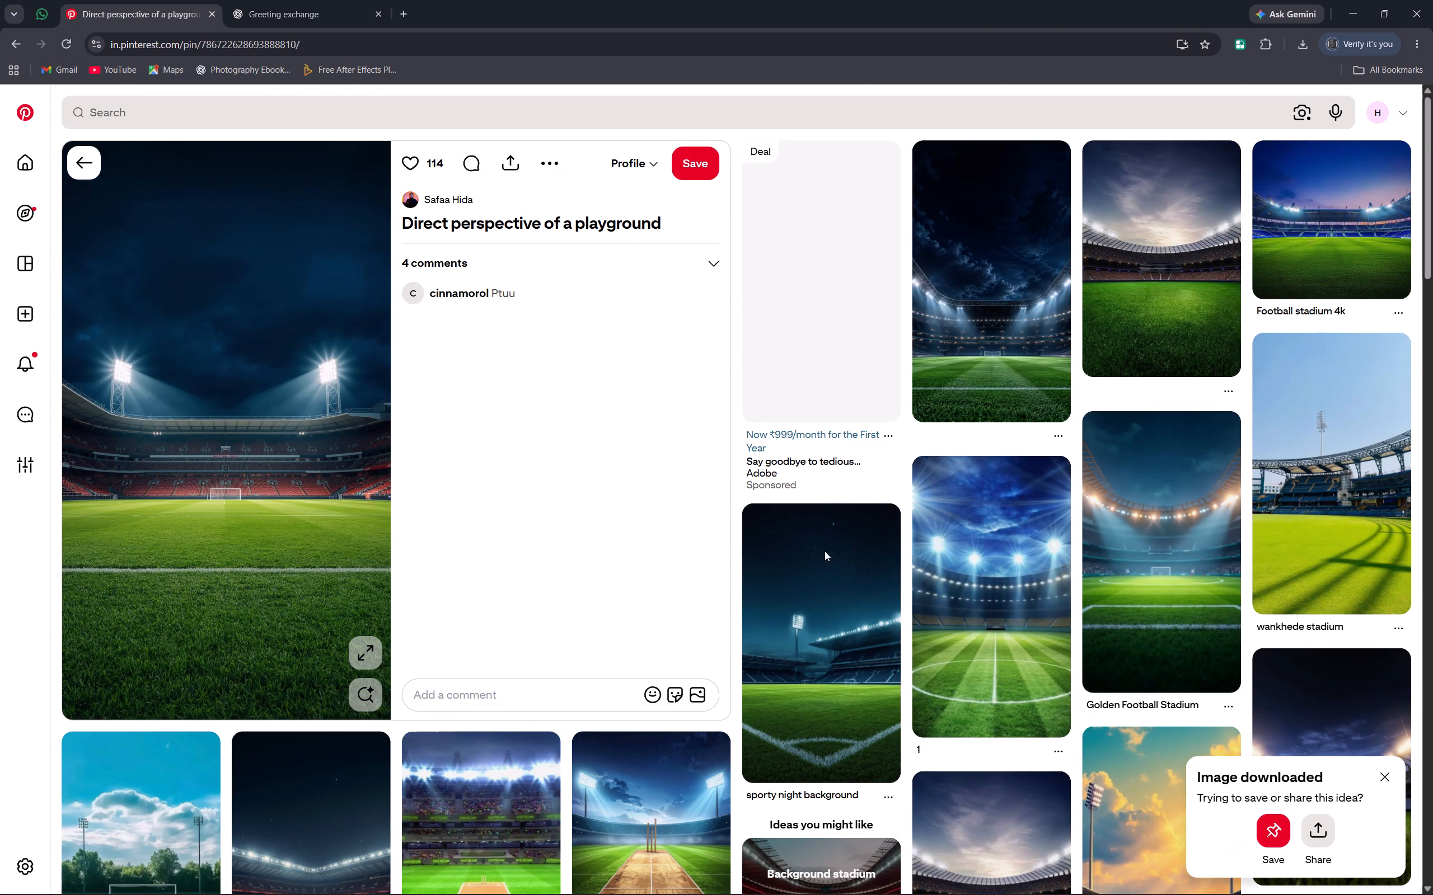
Bring the downloaded playground image into the kaull 12 composition in After Effects and place its layer directly below the three-cricketer image.
click(954, 788)
drag(1167, 79, 986, 153)
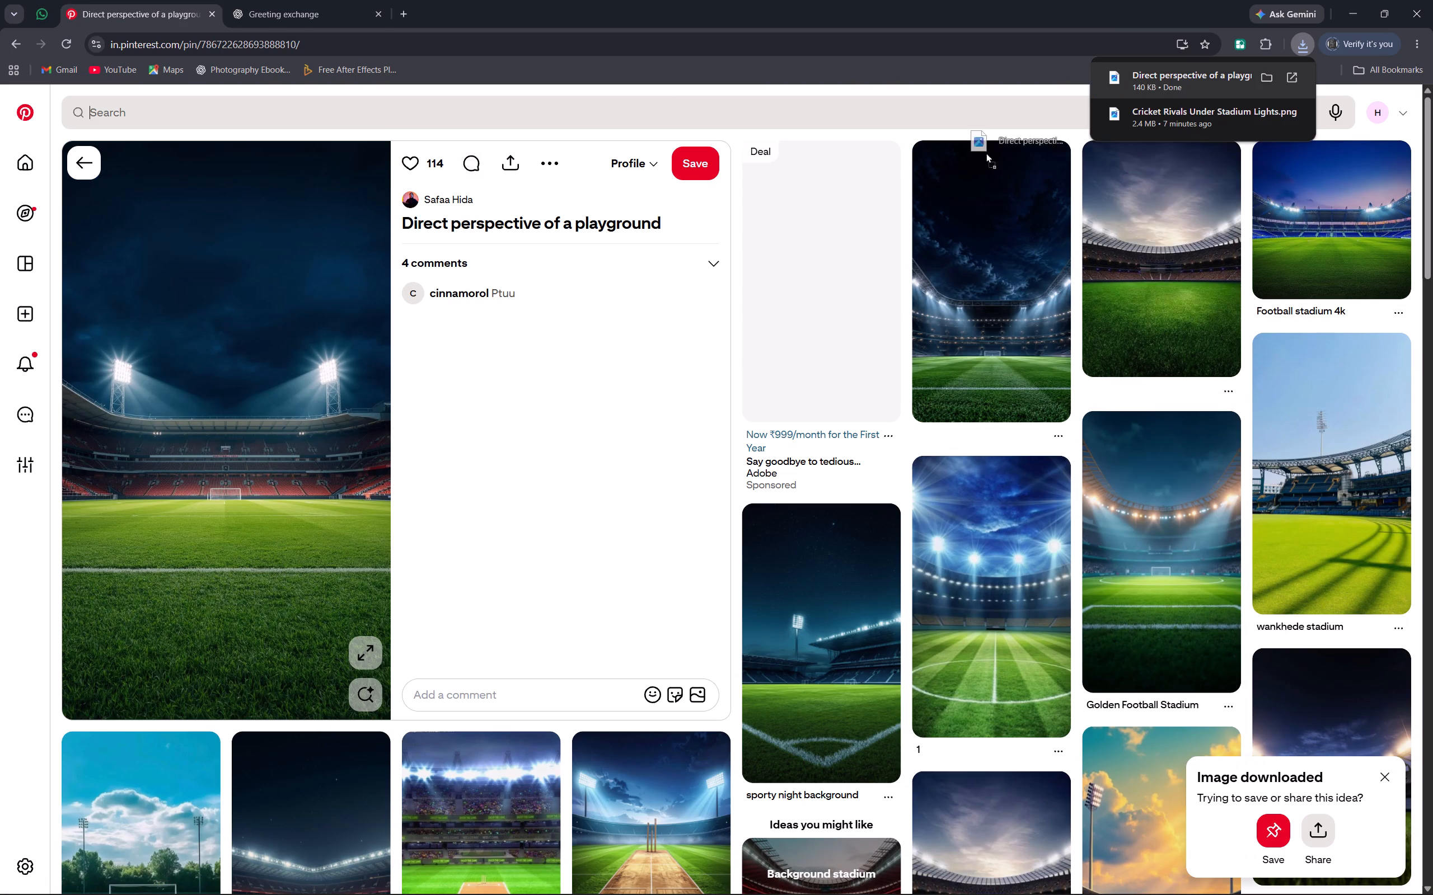
drag(986, 153, 767, 653)
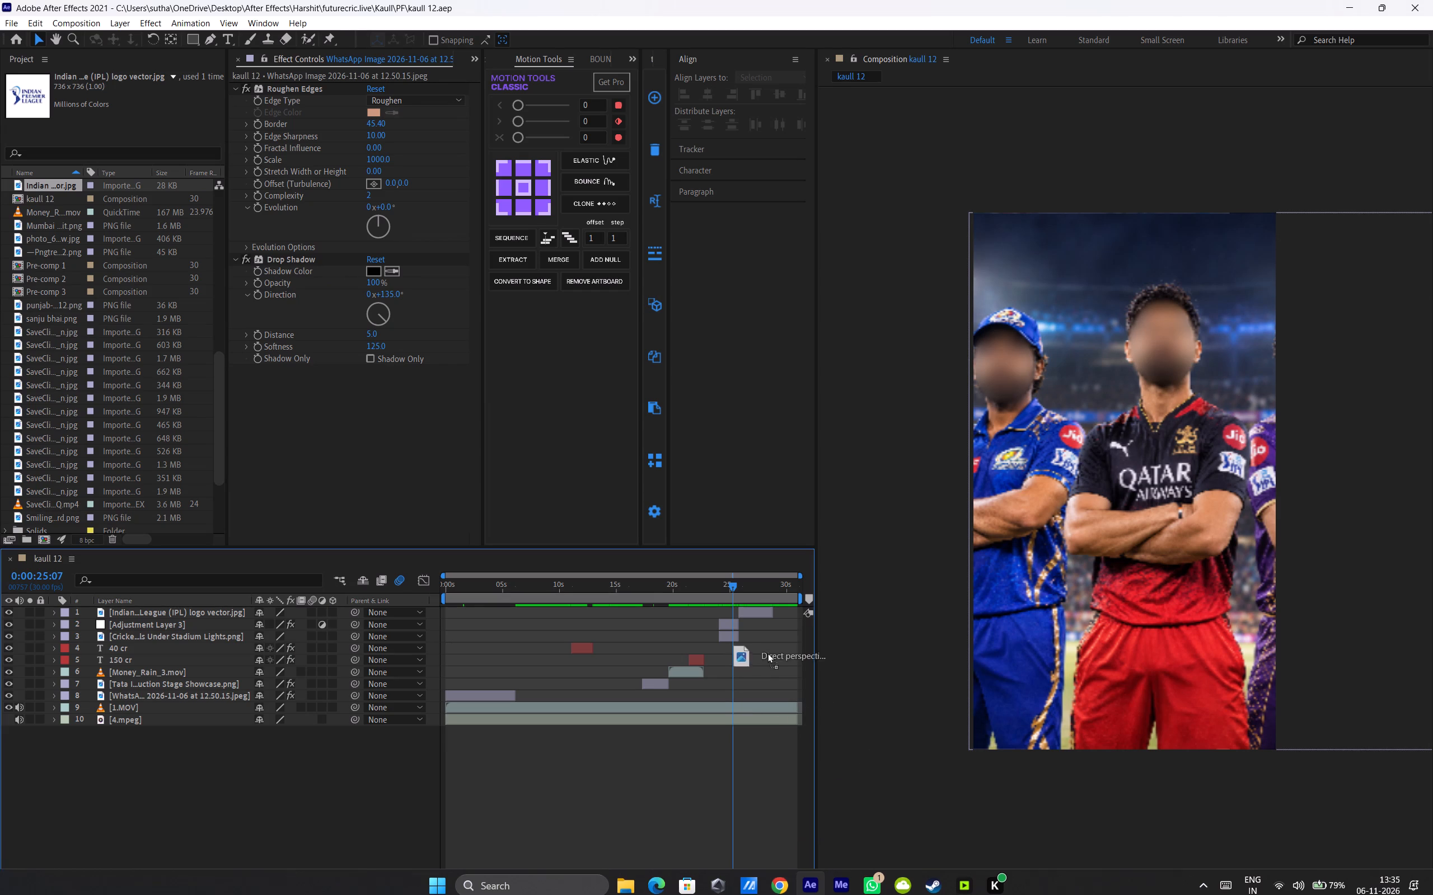
drag(767, 653, 719, 641)
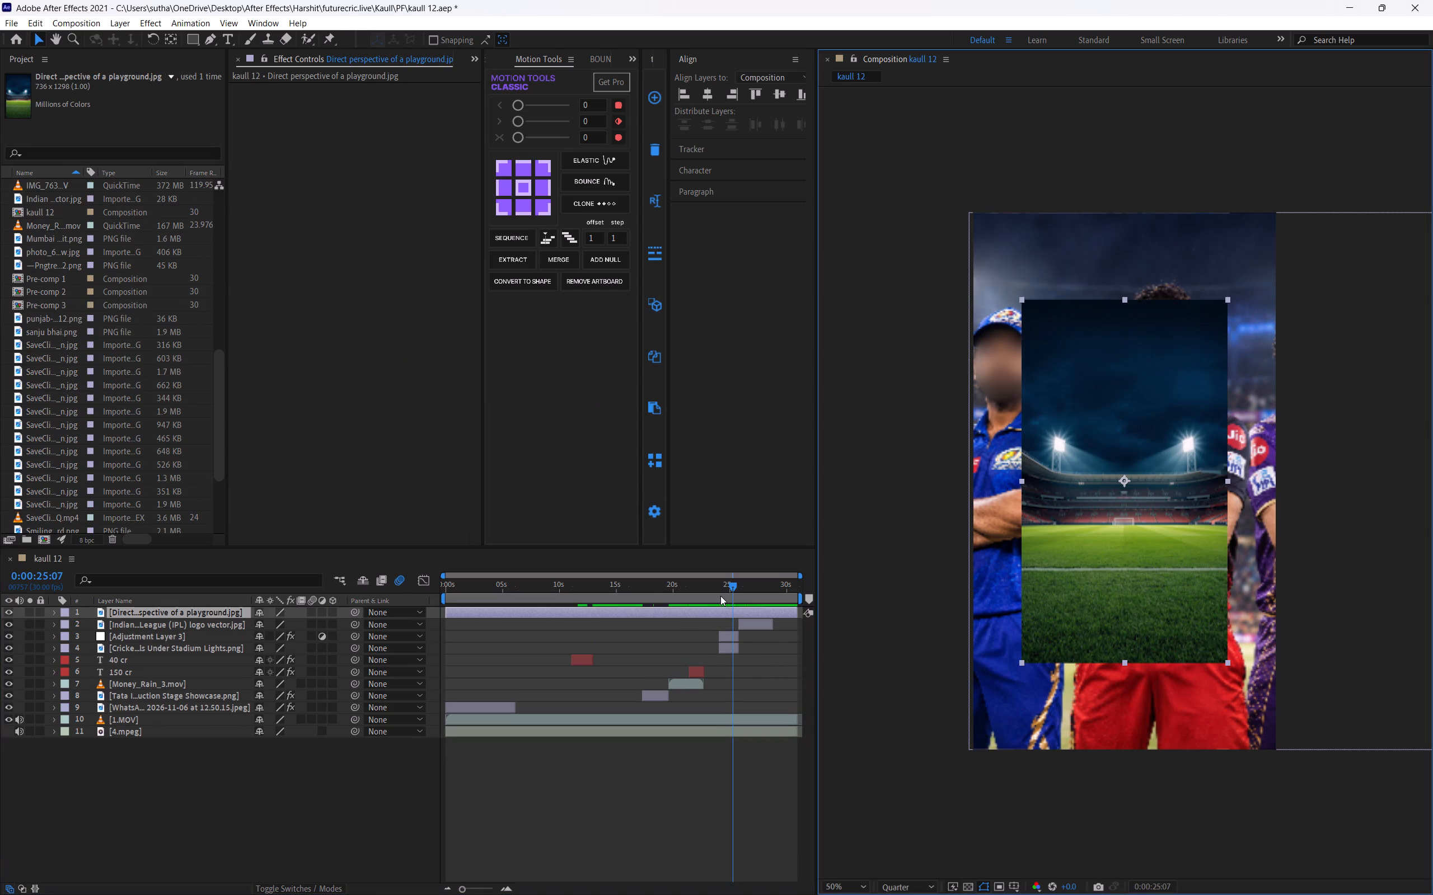
click(720, 596)
drag(172, 613, 176, 654)
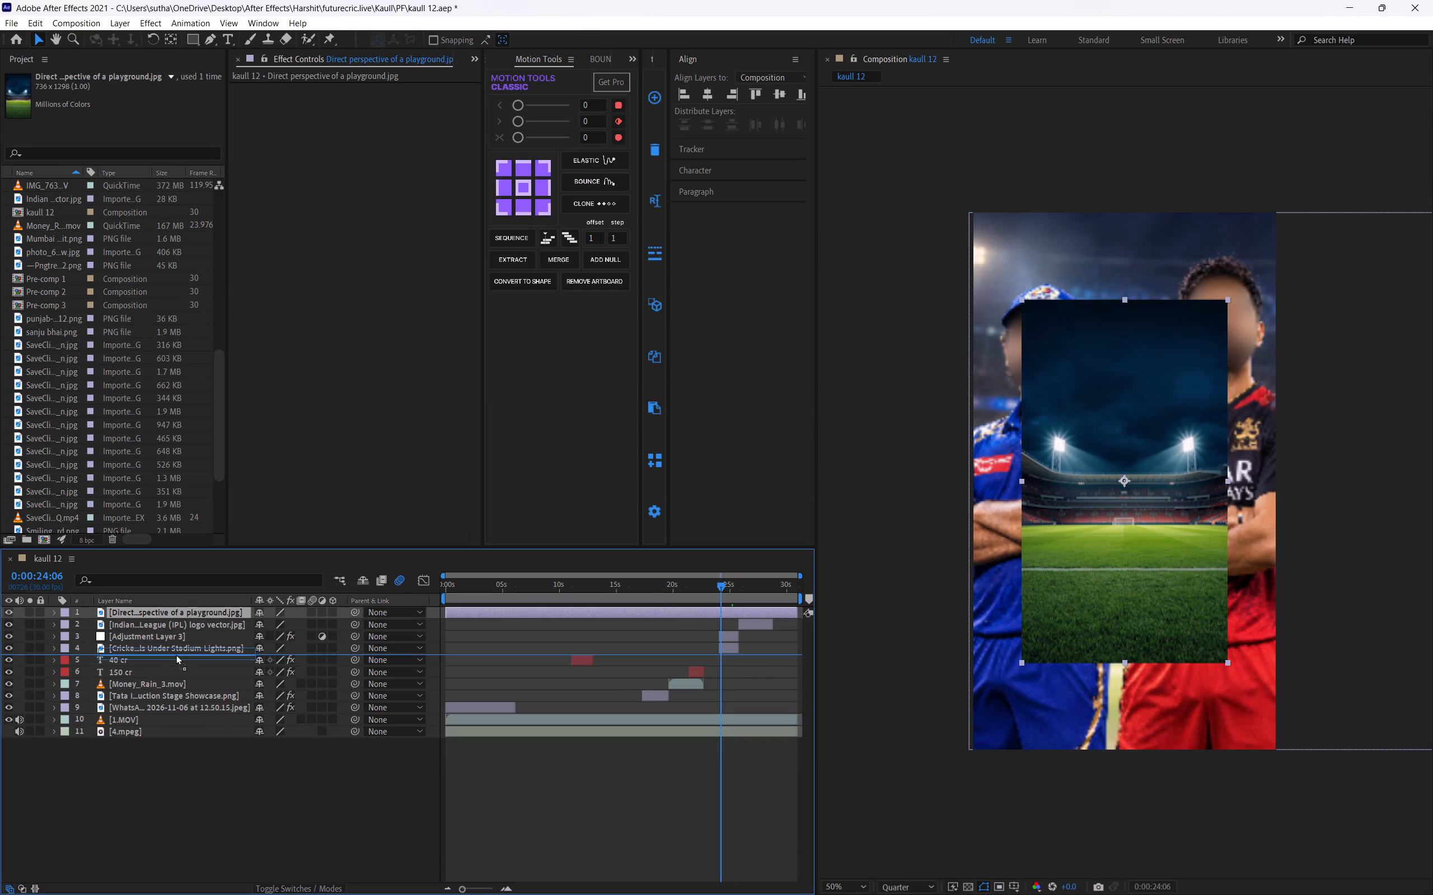
drag(176, 654, 175, 656)
Move the playground image layer's start to 0:00:24:00, where the three-cricketer layer begins.
click(727, 640)
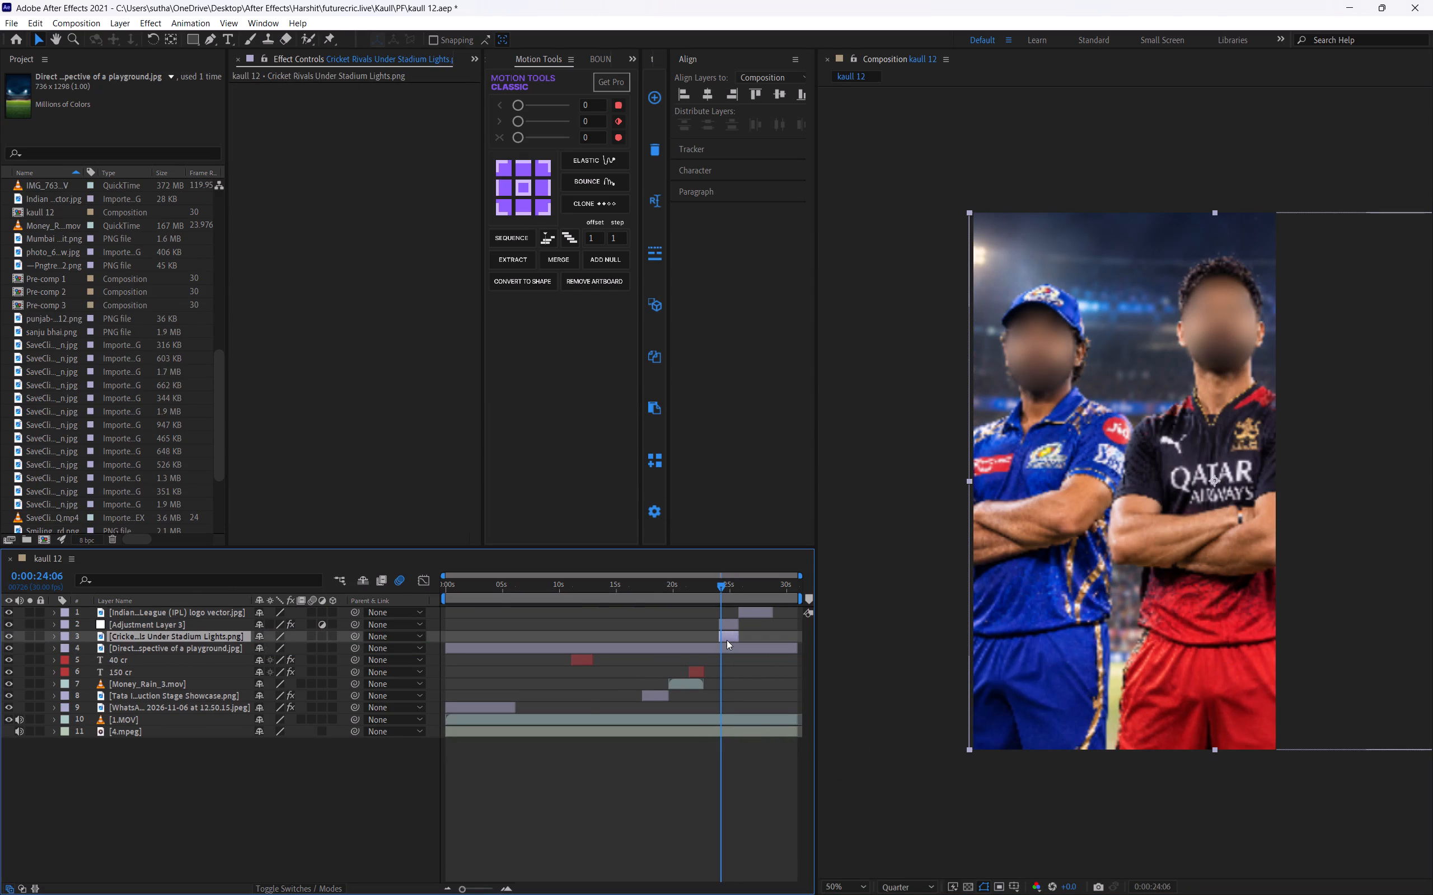
text(i)
key(space)
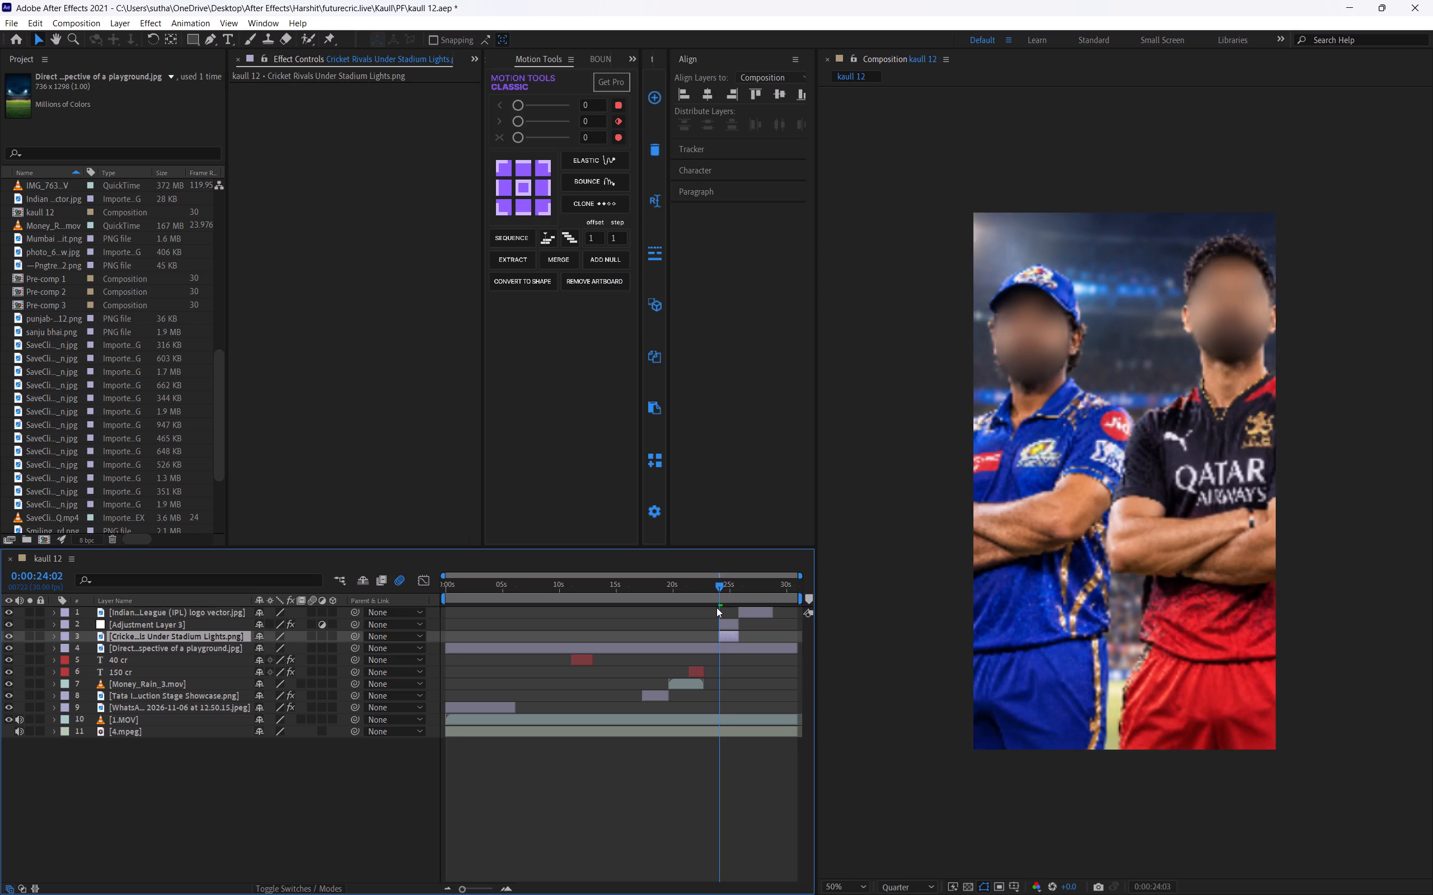
click(715, 591)
key(space)
click(714, 591)
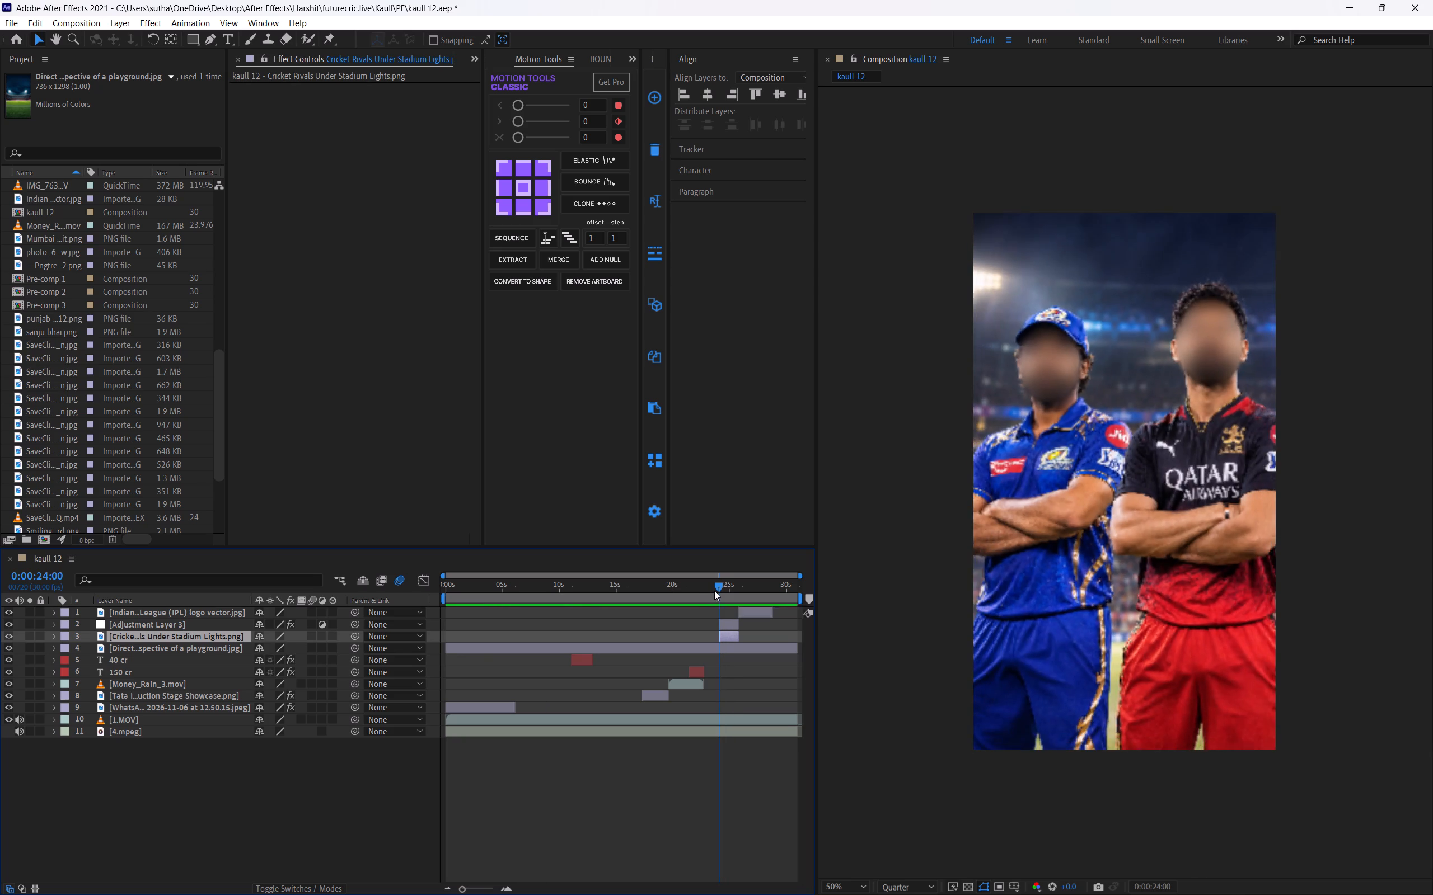
click(710, 644)
key(bracketleft)
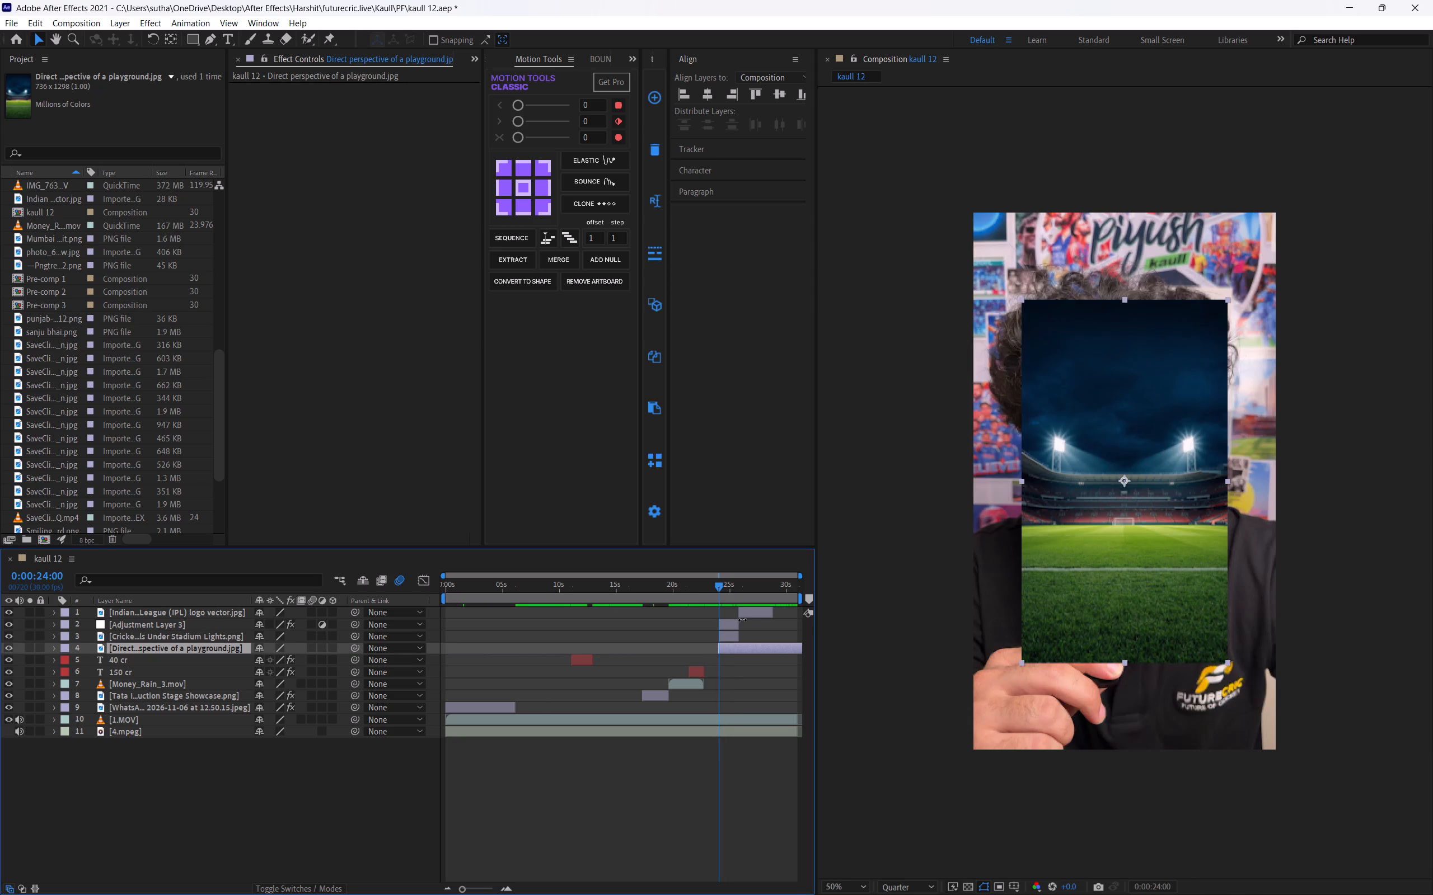
Cut the playground image layer at 0:00:25:23, where the IPL logo starts, and delete the remainder.
key(space)
key(space)
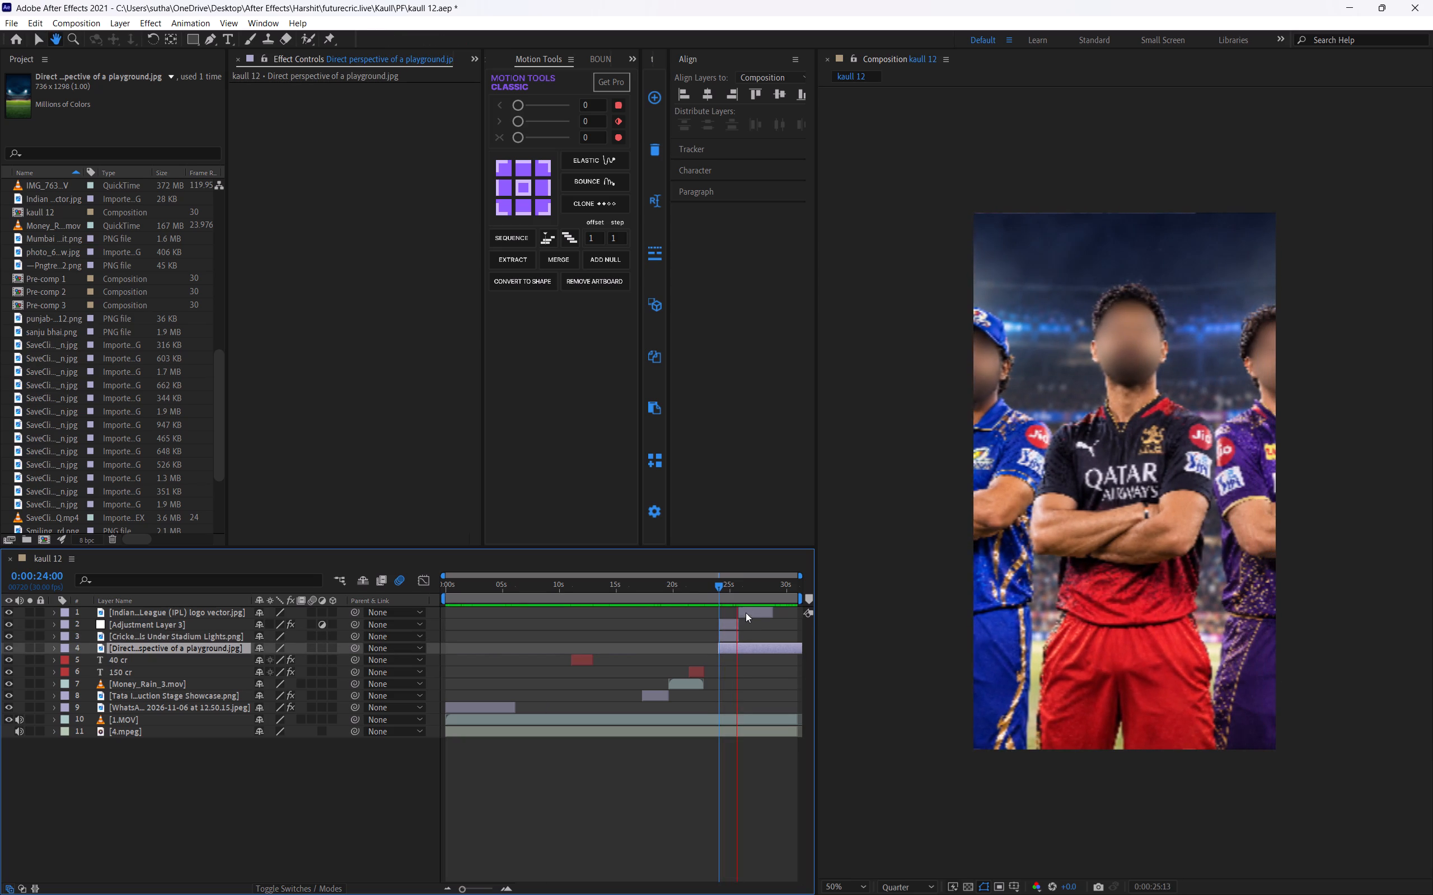
click(746, 613)
key(i)
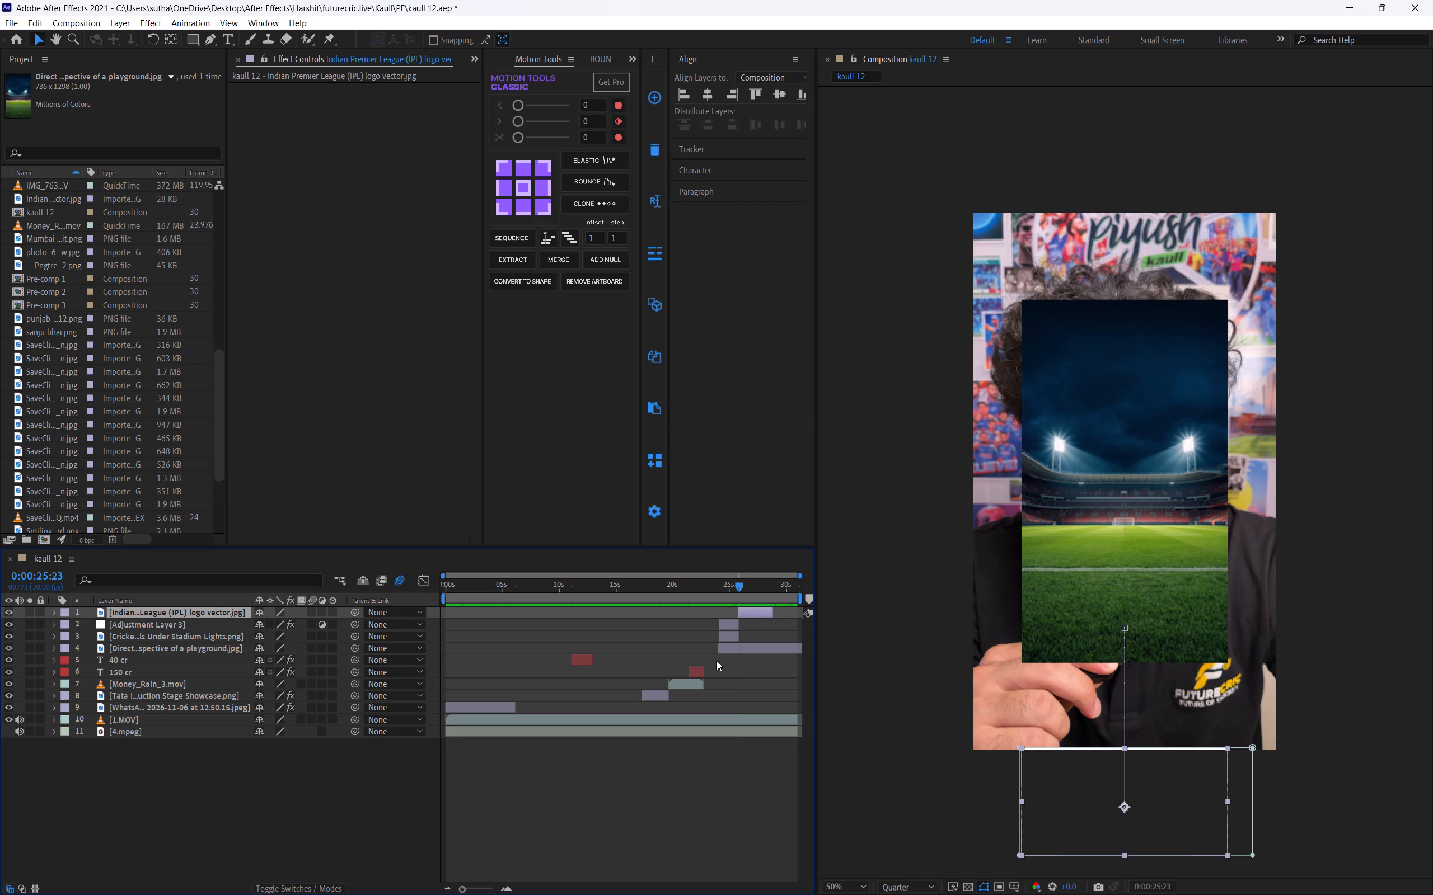
click(725, 656)
click(734, 642)
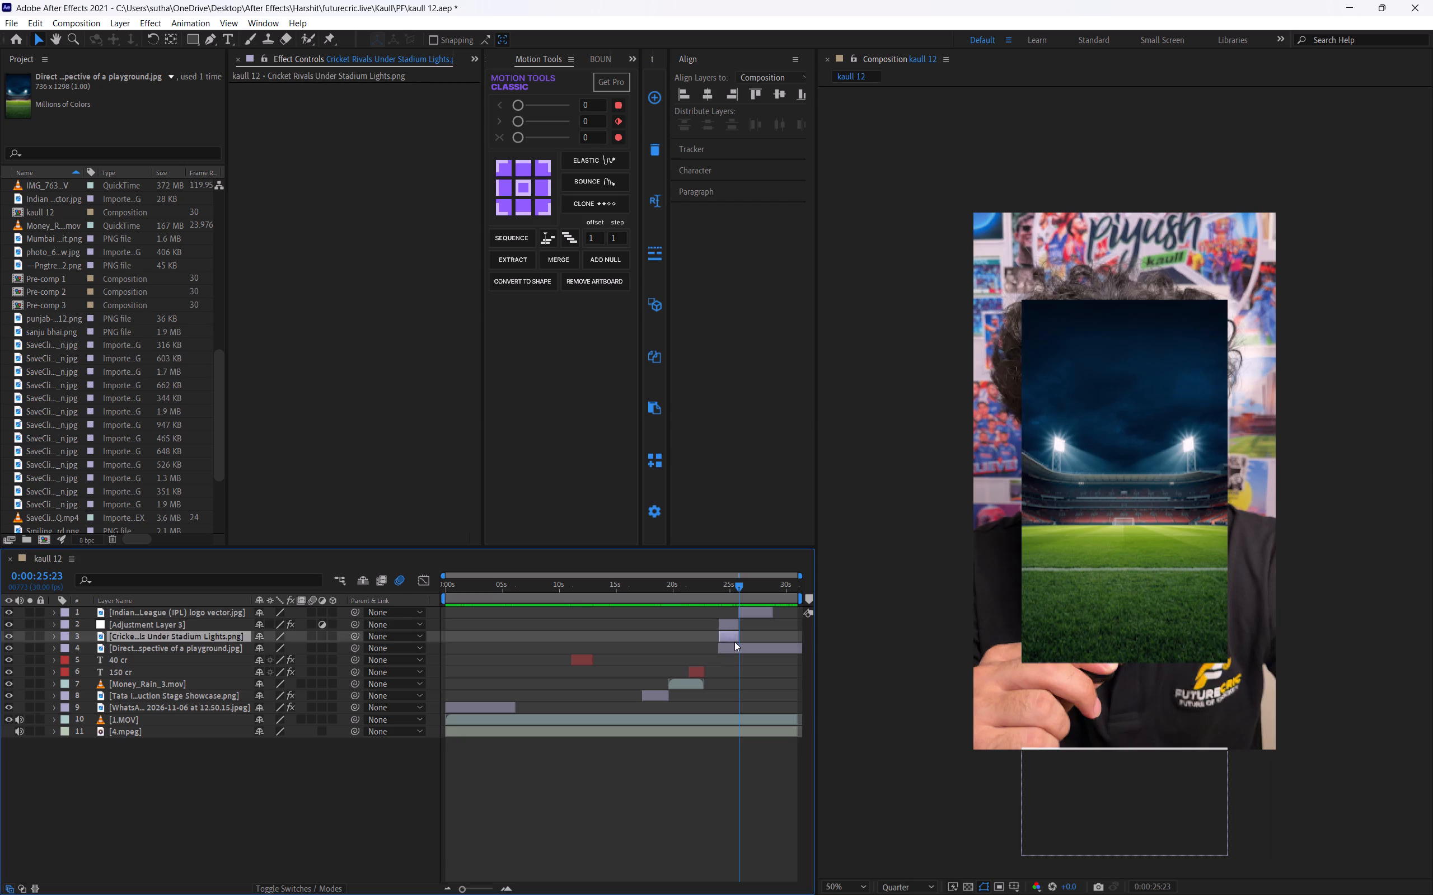
click(733, 643)
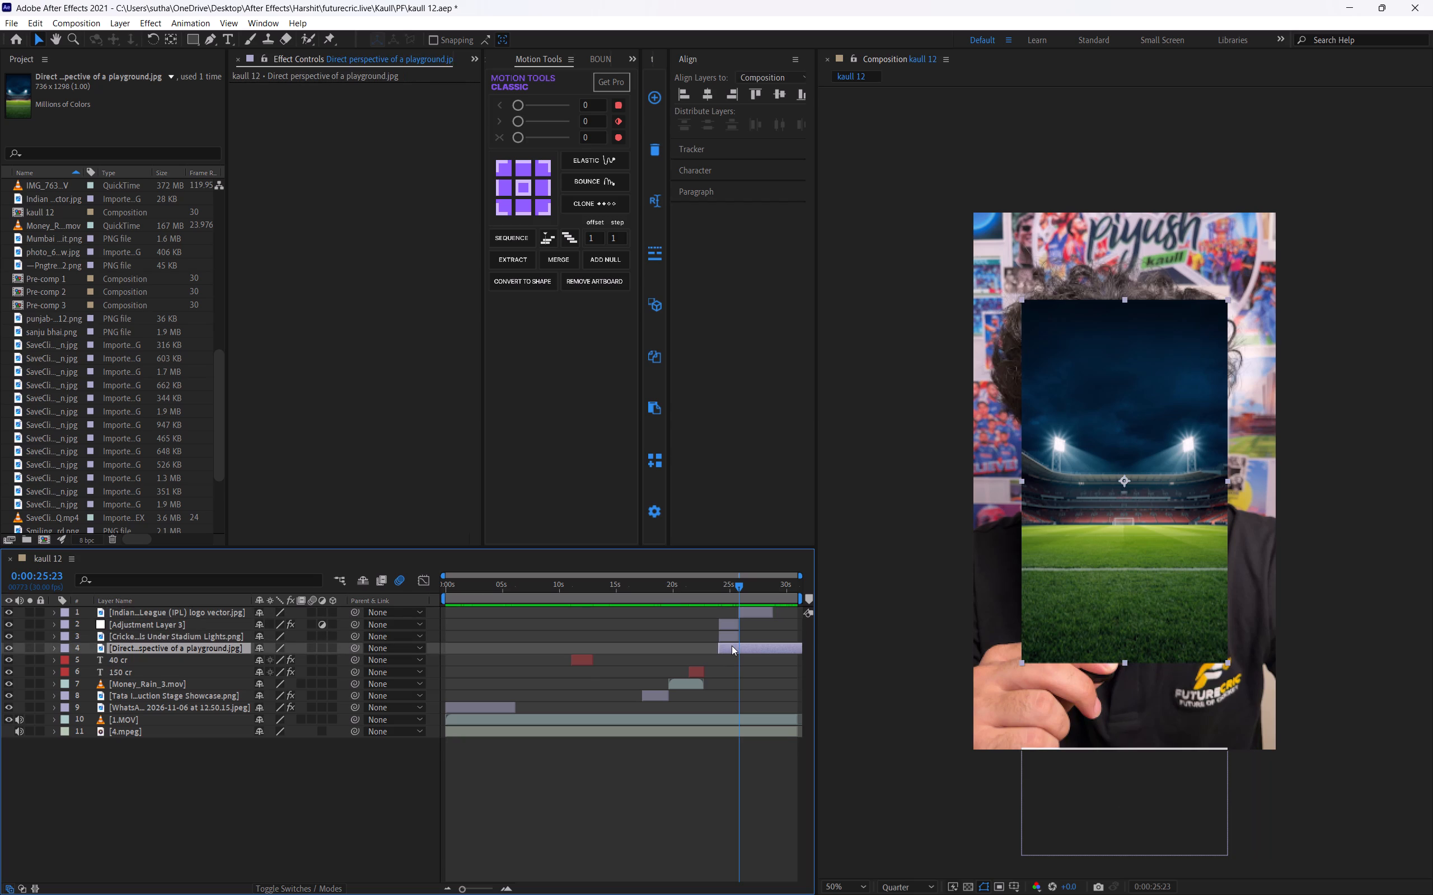
key(ctrl+shift+d)
key(BackSpace)
Delete the three-cricketer image and Adjustment Layer 3, and save the project.
click(731, 637)
ctrl+click(738, 624)
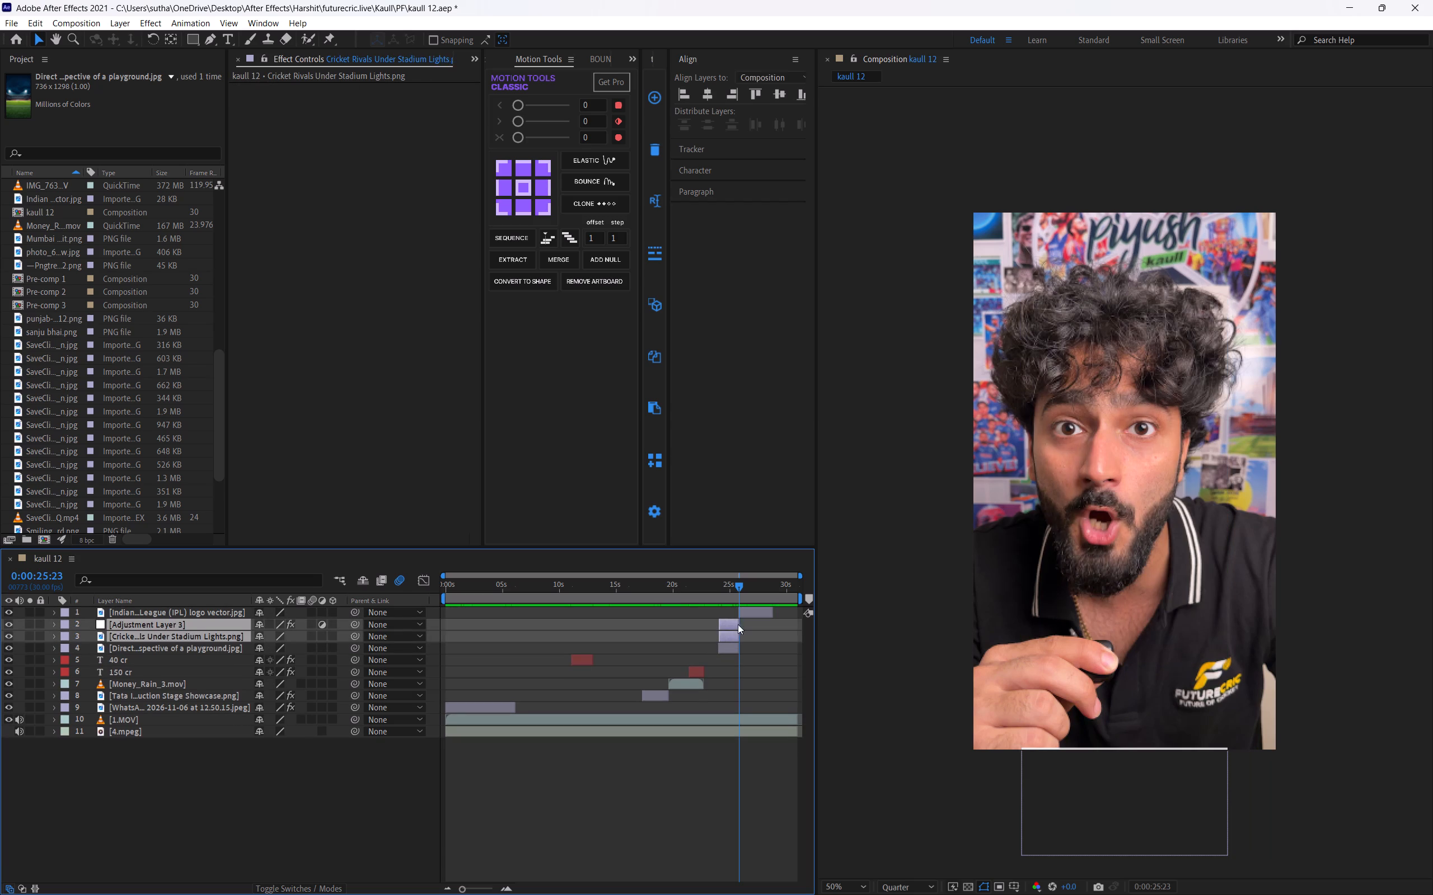
key(BackSpace)
key(ctrl+s)
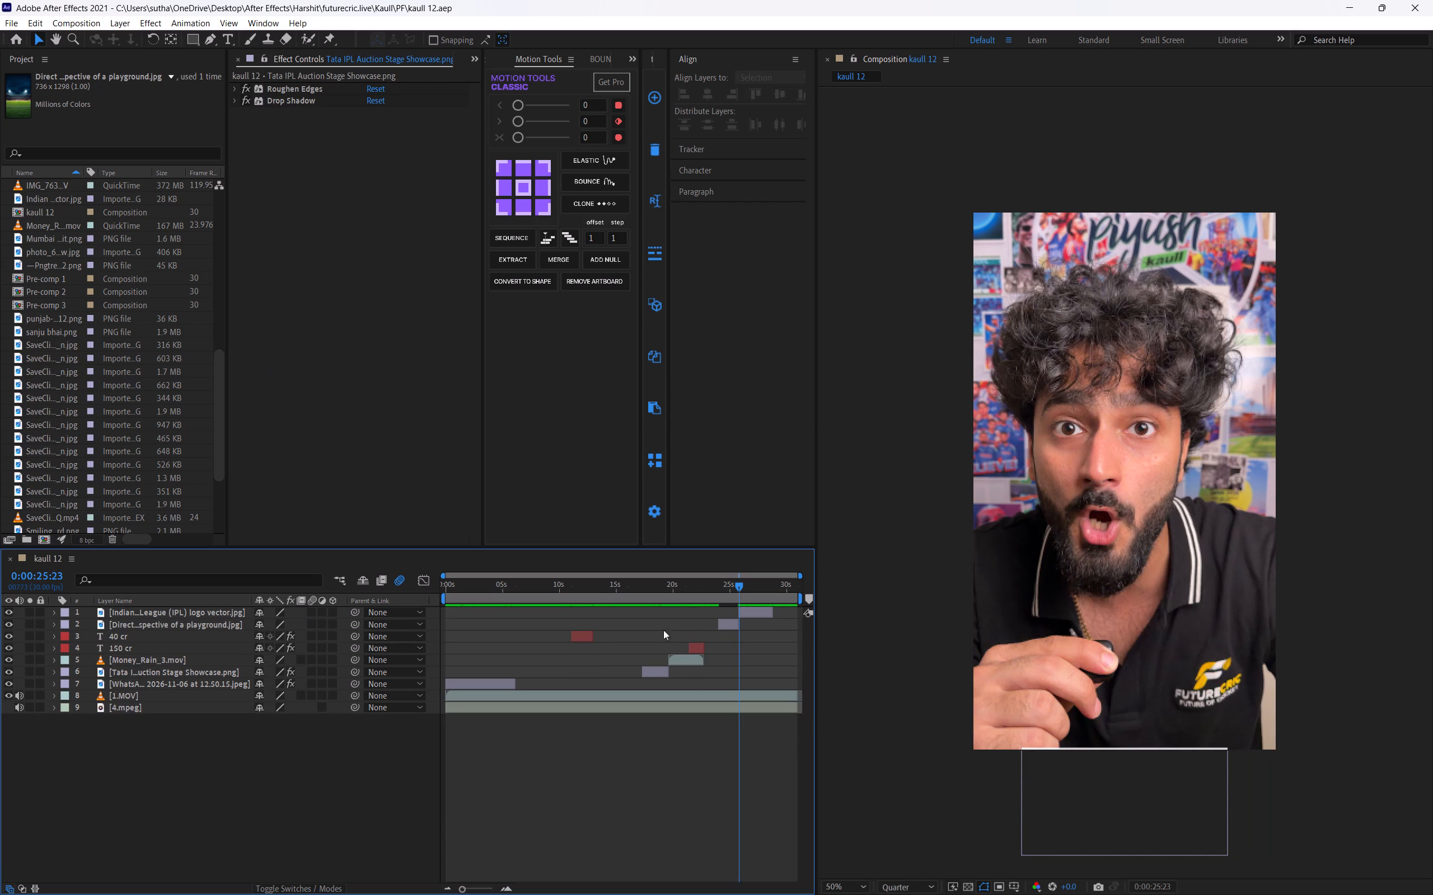
Fit the playground image to the full height of the composition and make it a 3D layer.
click(723, 580)
click(722, 620)
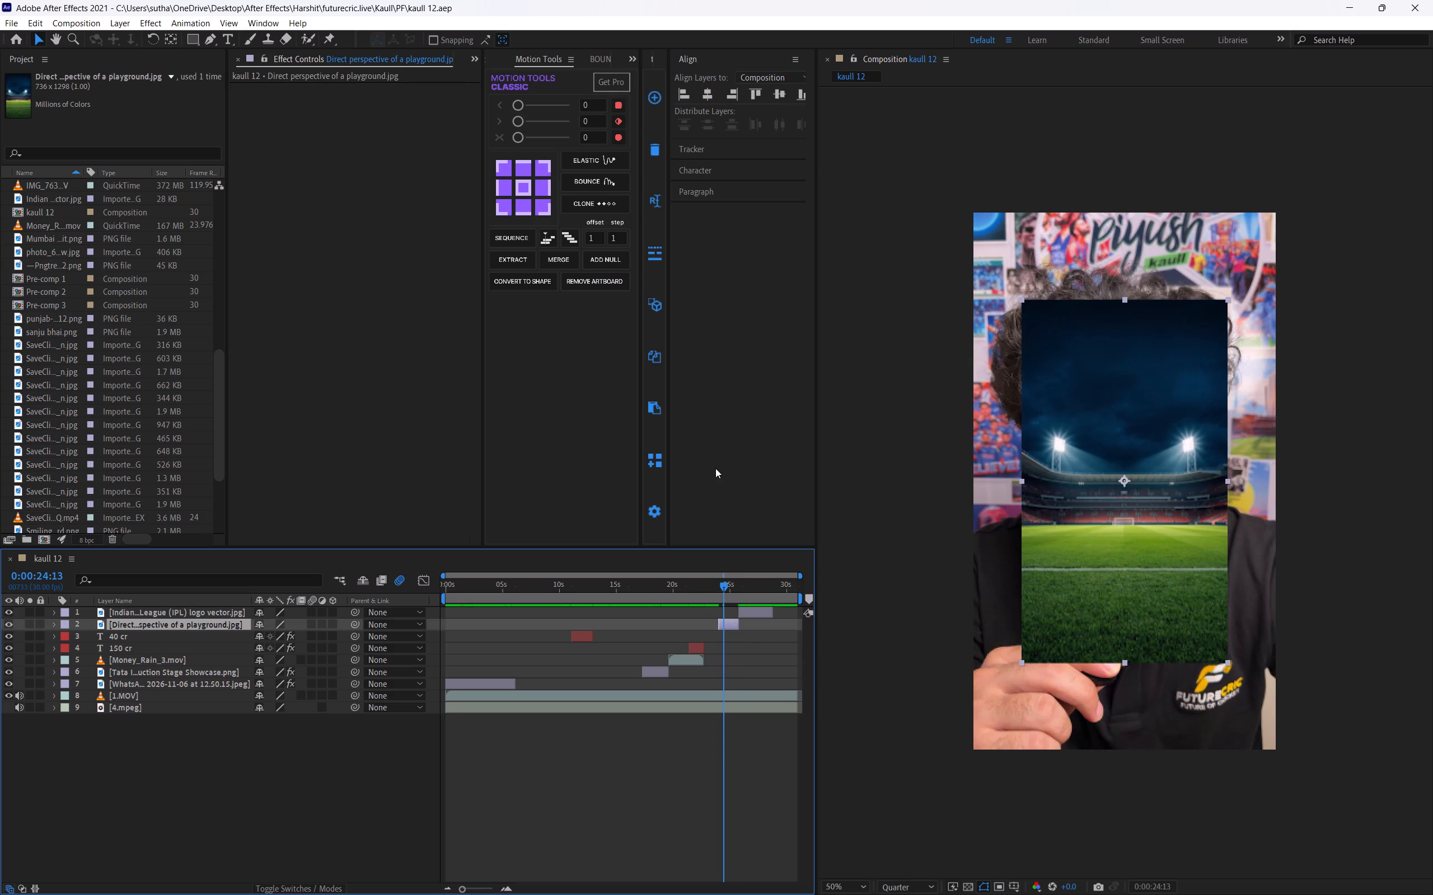
key(ctrl+alt+shift+g)
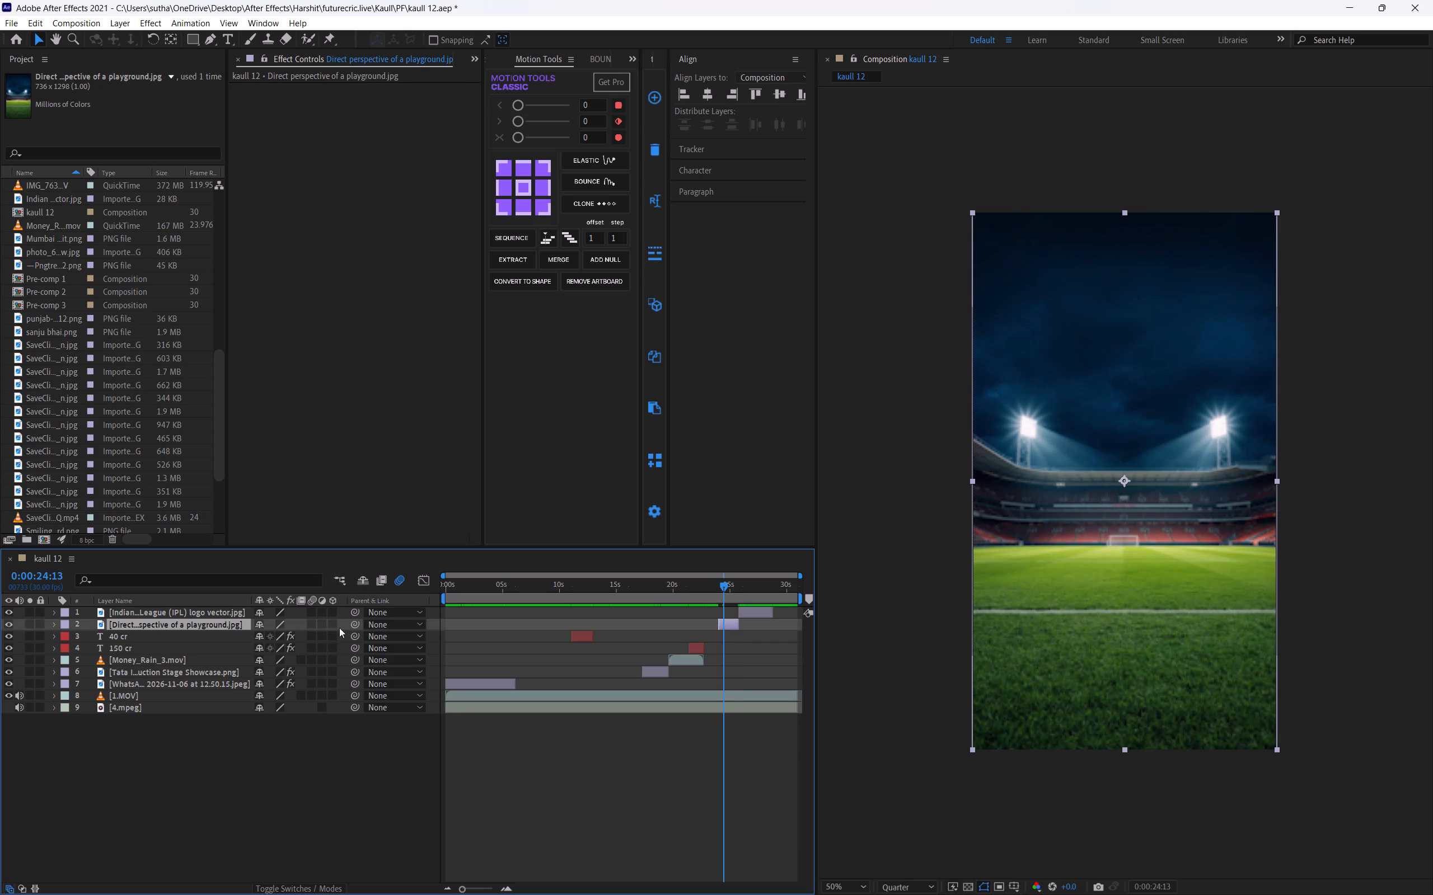
click(336, 623)
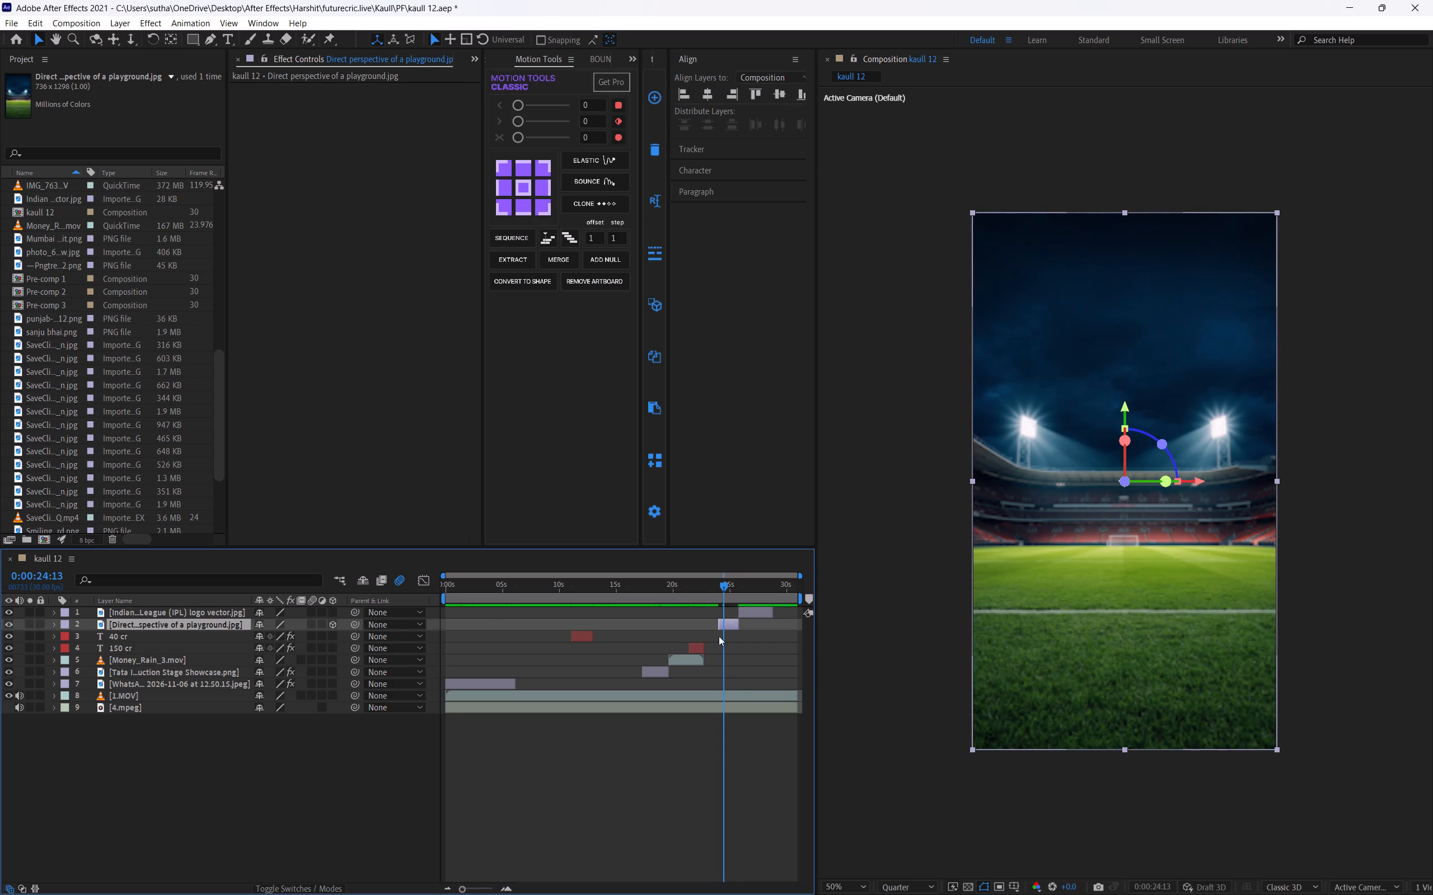
Add a null object directly above the playground image layer.
right_click(129, 827)
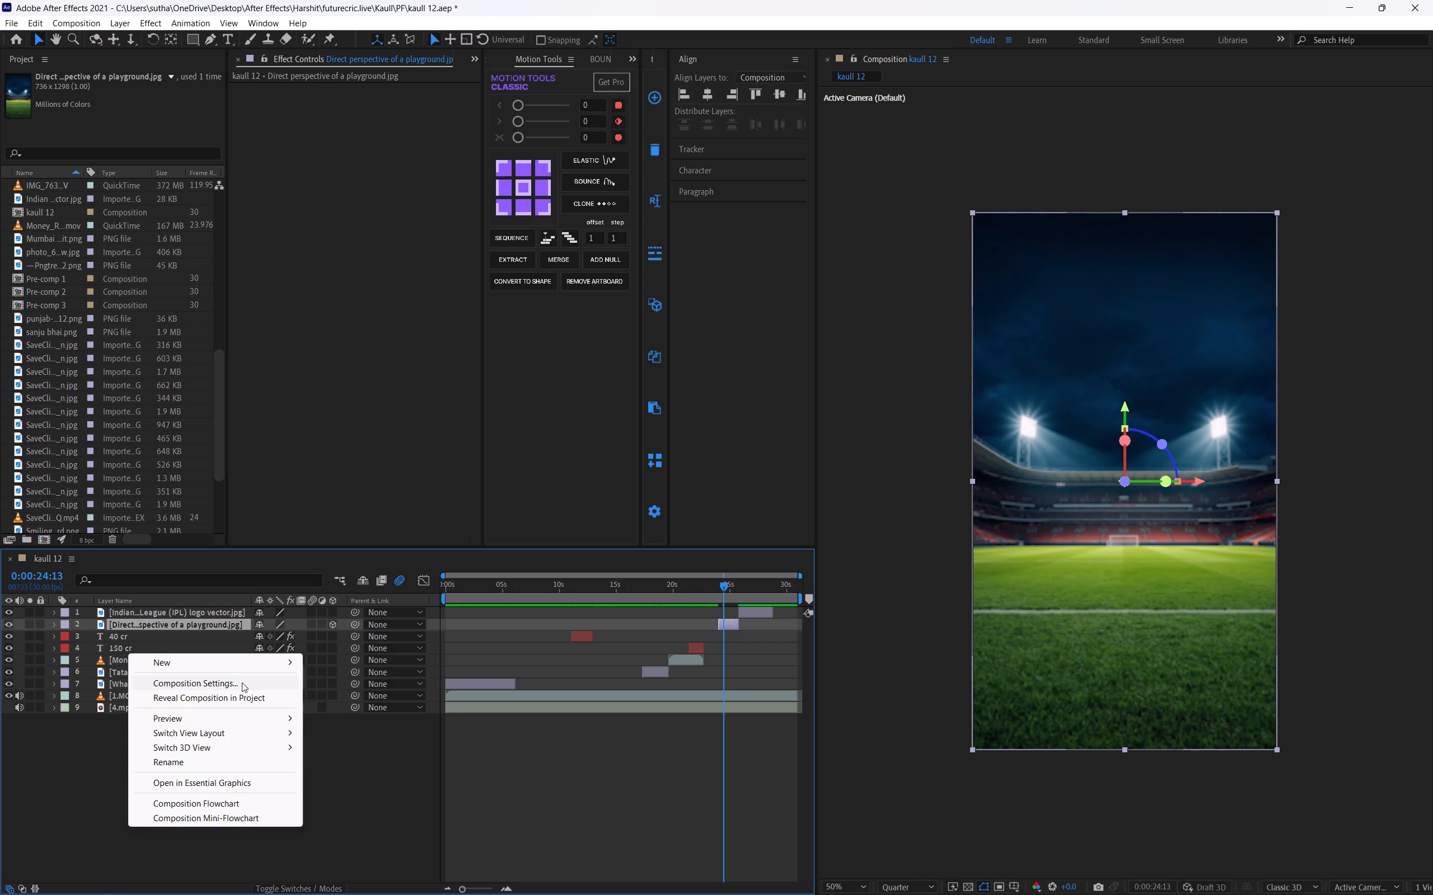
click(238, 663)
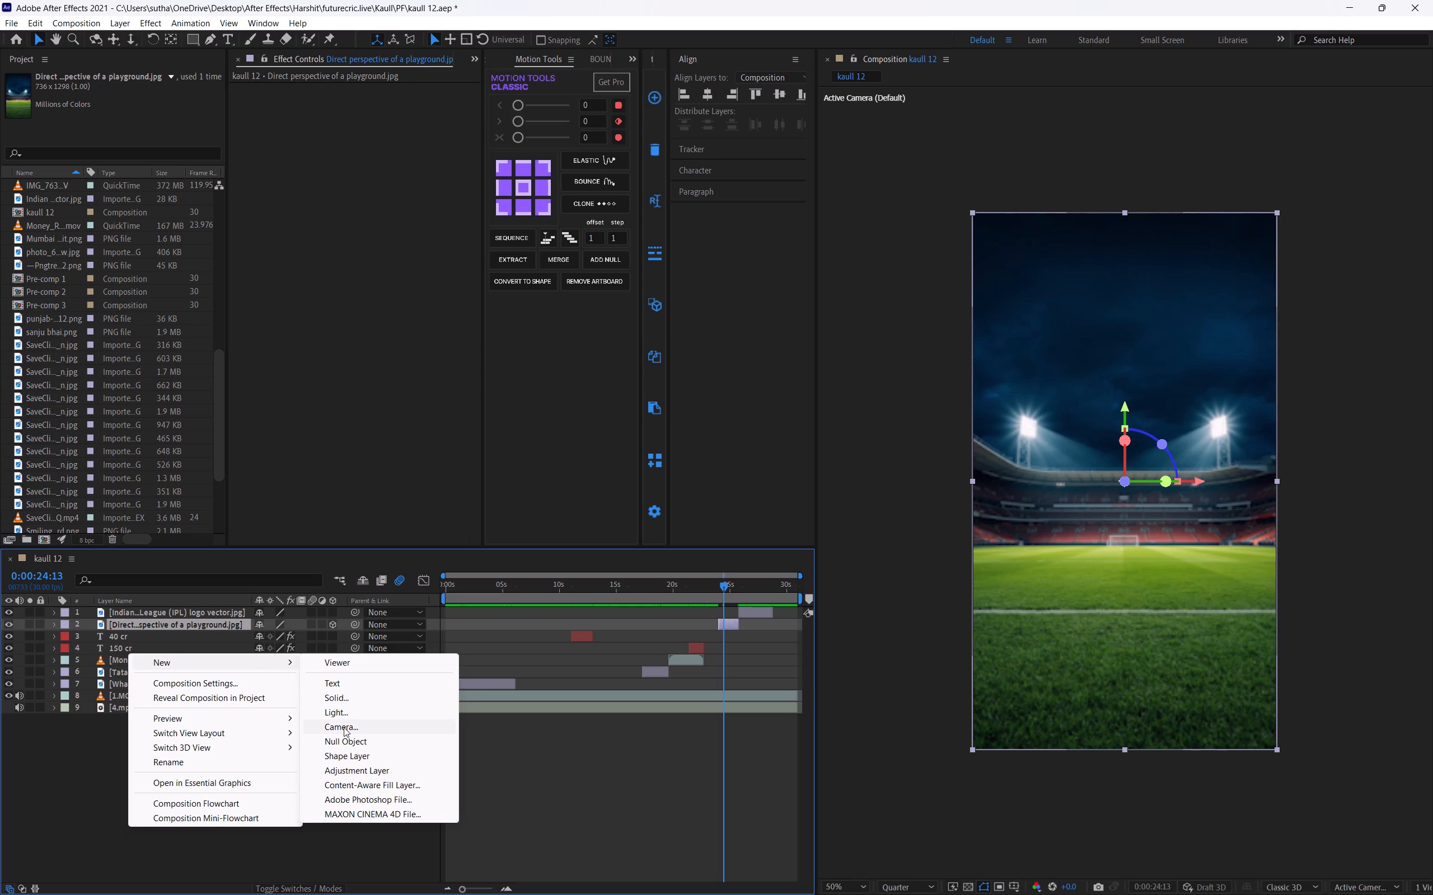
click(341, 734)
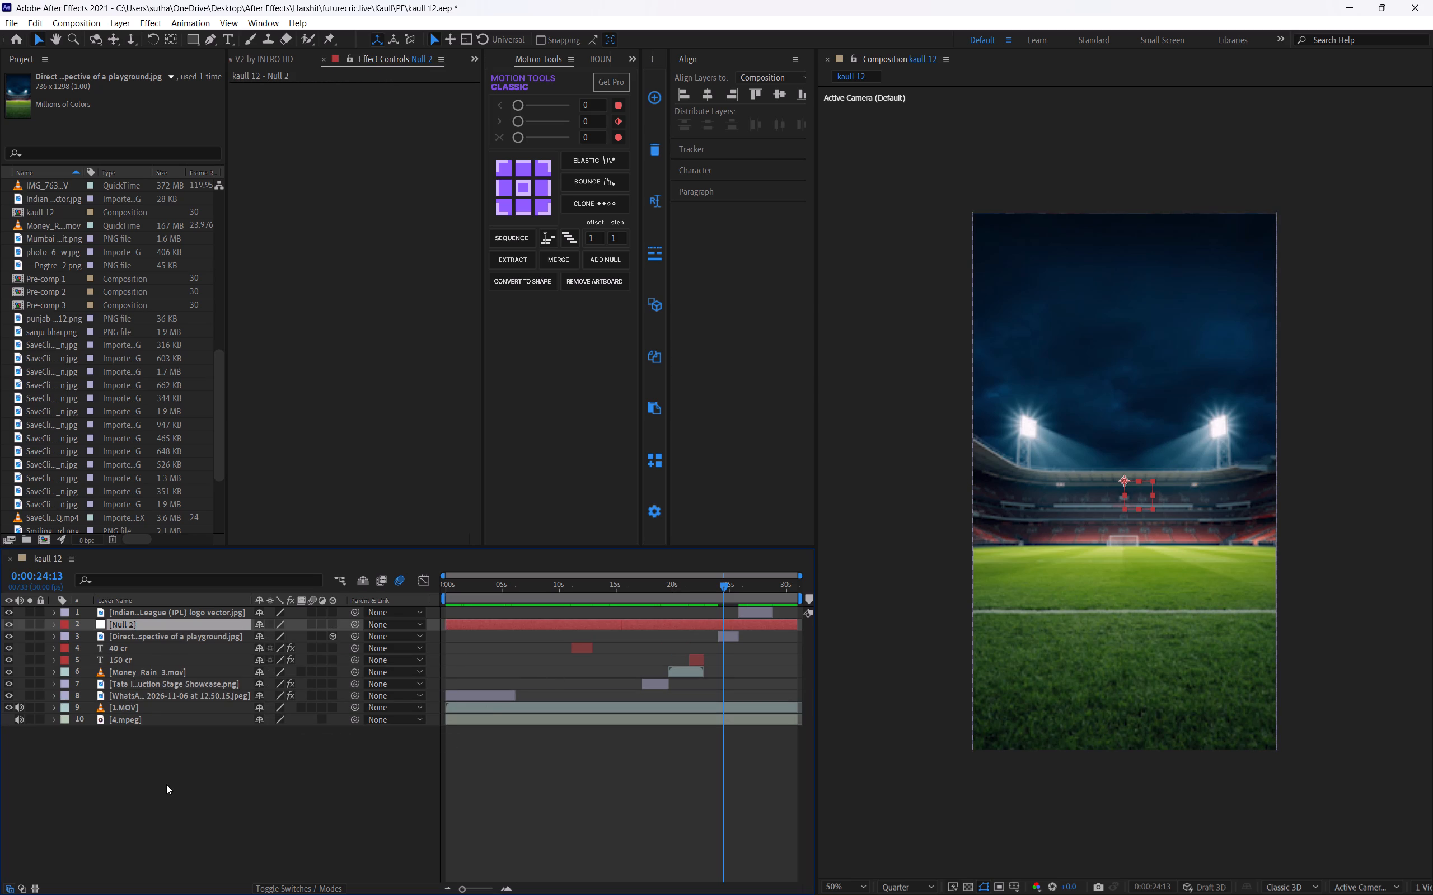
Create a camera with the offered settings, place its layer directly below the null, and parent the camera to the null.
right_click(166, 787)
click(239, 626)
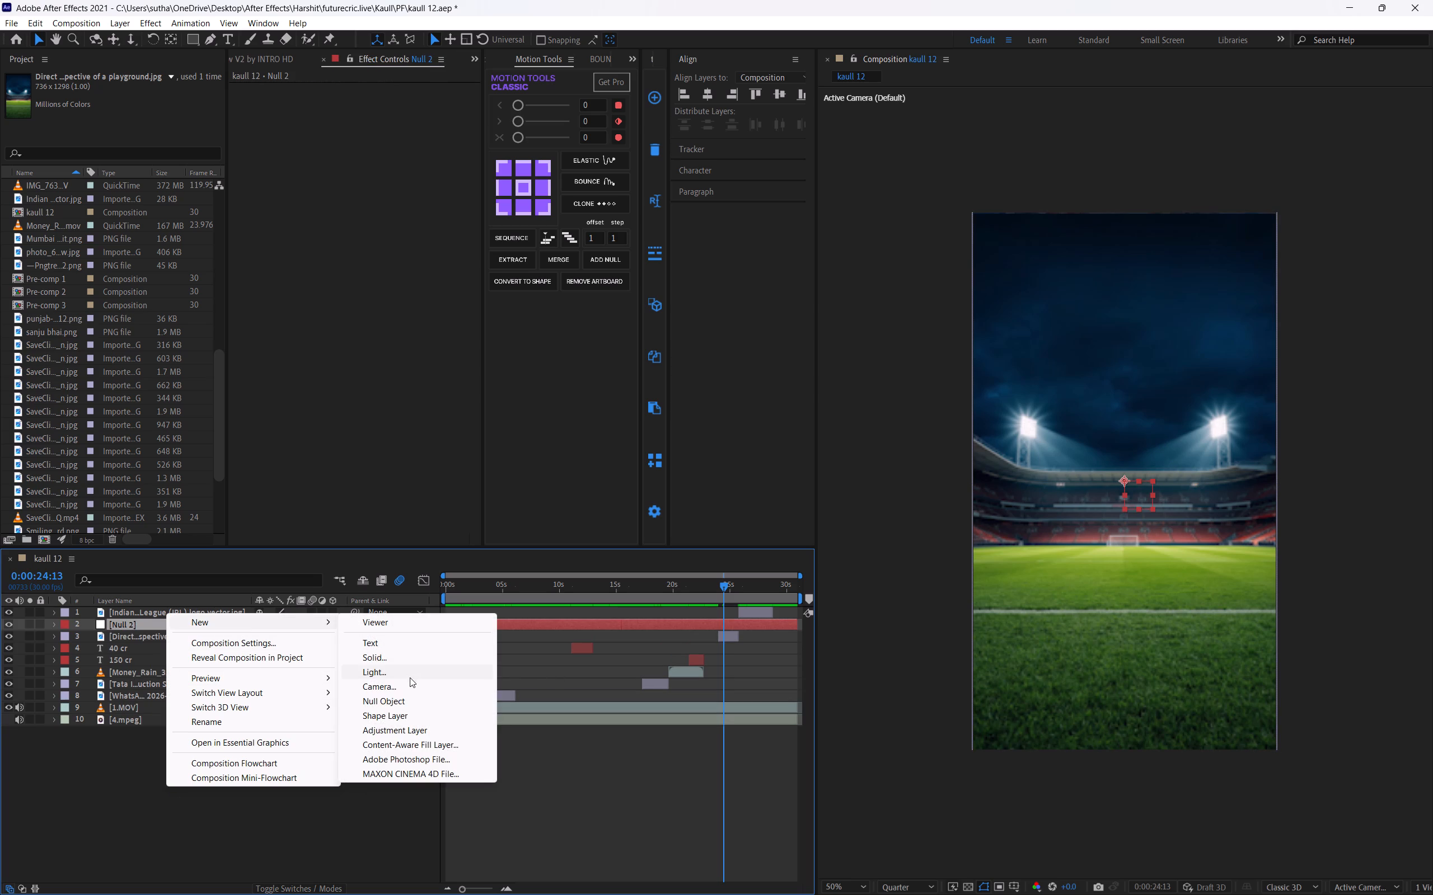
click(405, 682)
click(861, 606)
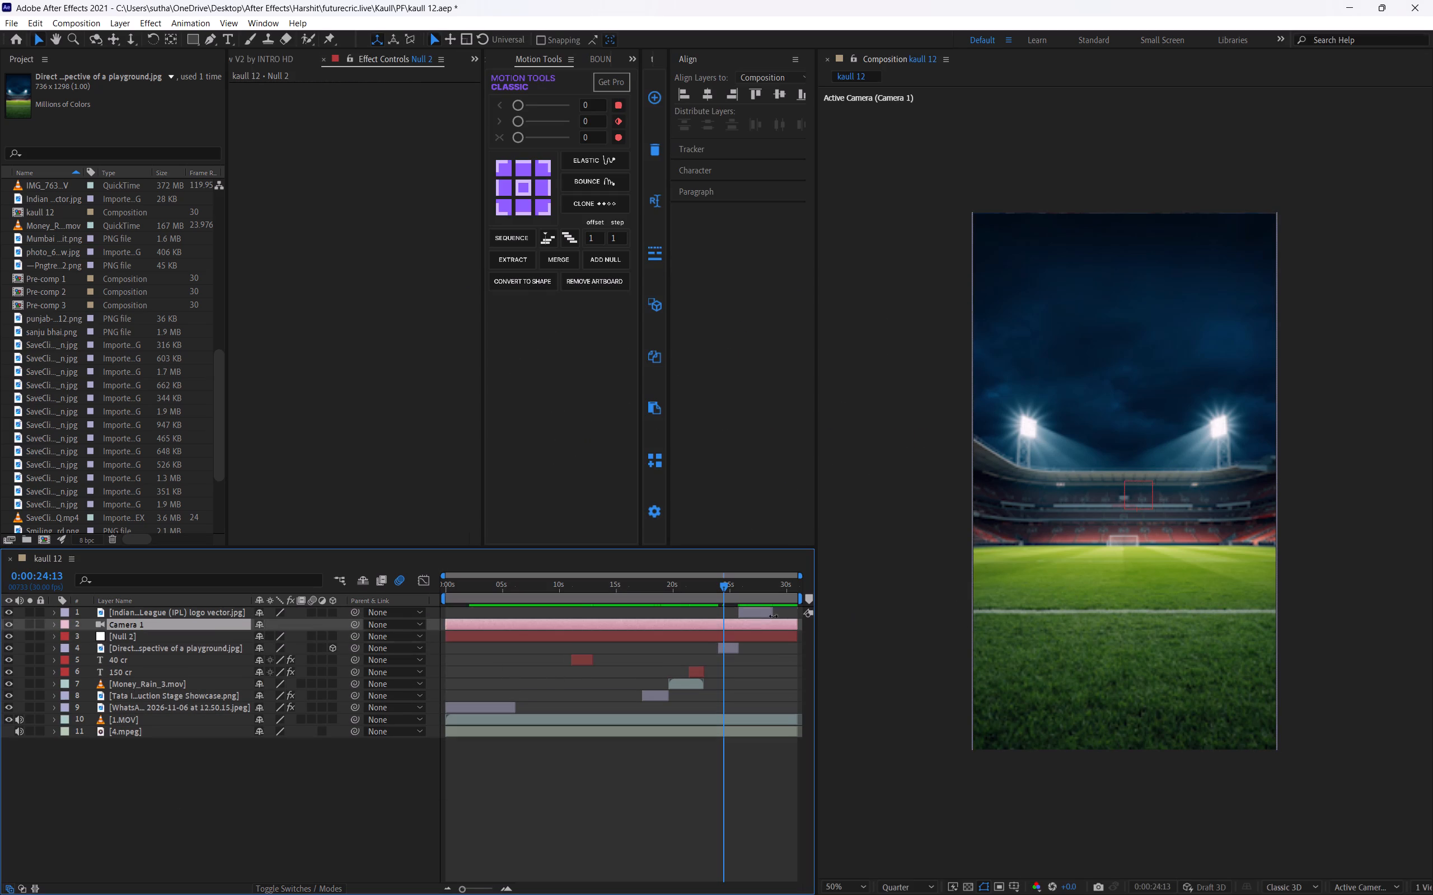
drag(219, 626, 213, 637)
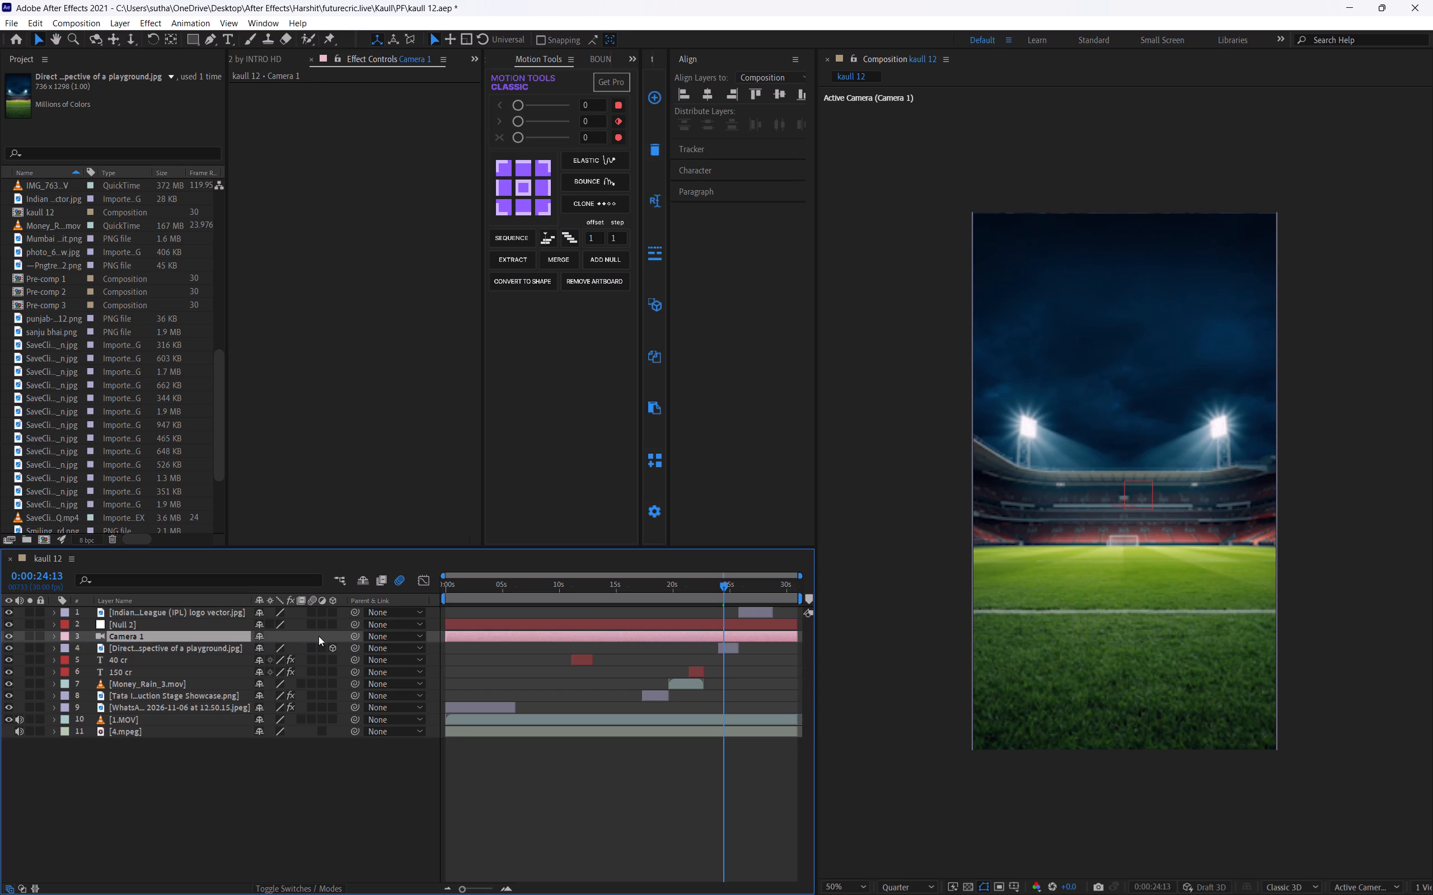
drag(353, 636, 180, 625)
Move the start of both the null and camera layers to 0:00:24:00, where the playground image begins.
click(723, 649)
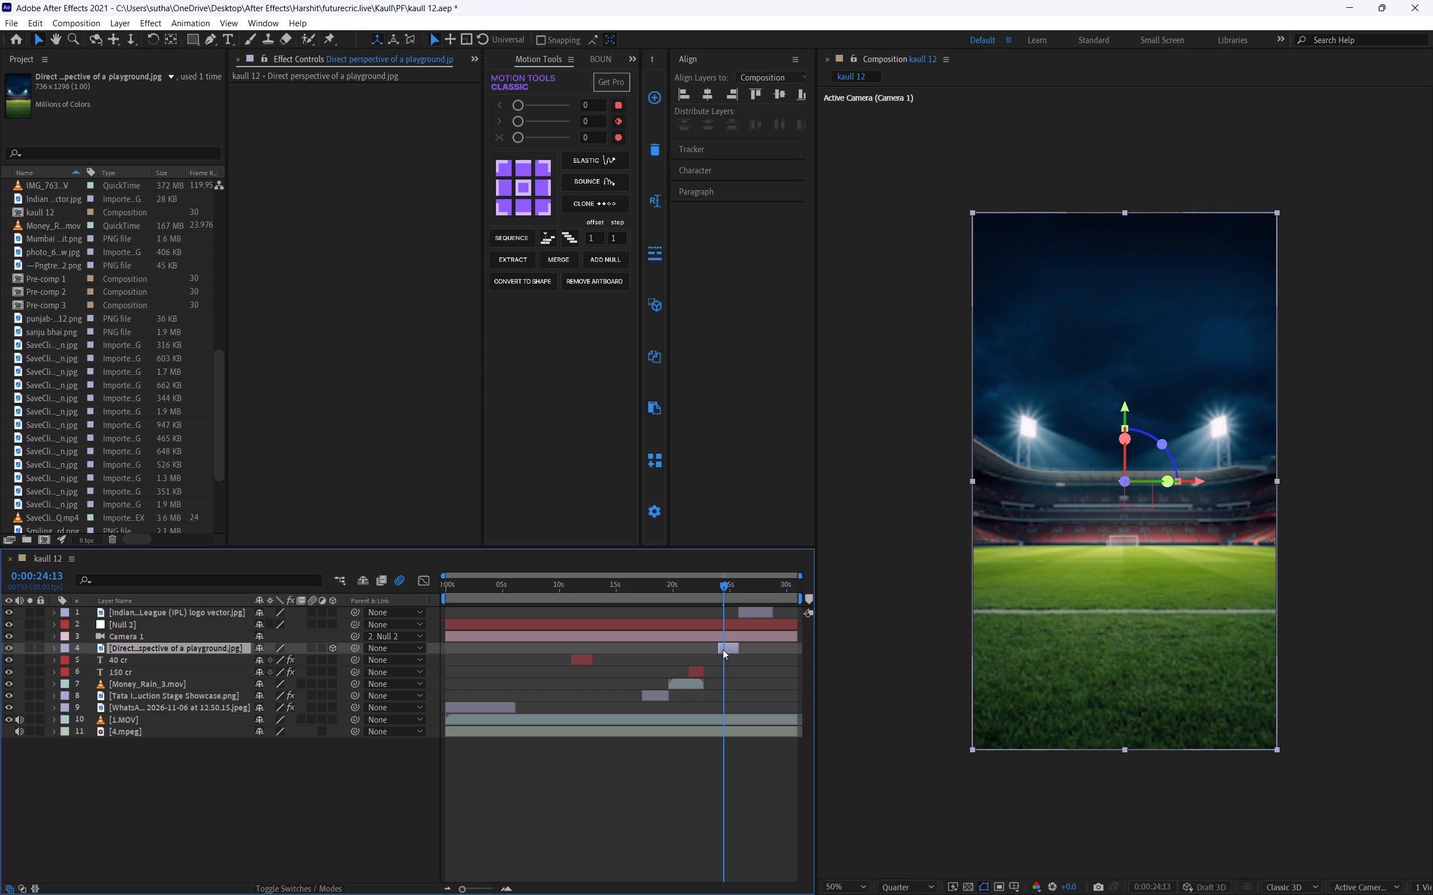
key(i)
click(722, 634)
ctrl+click(724, 622)
key(bracketleft)
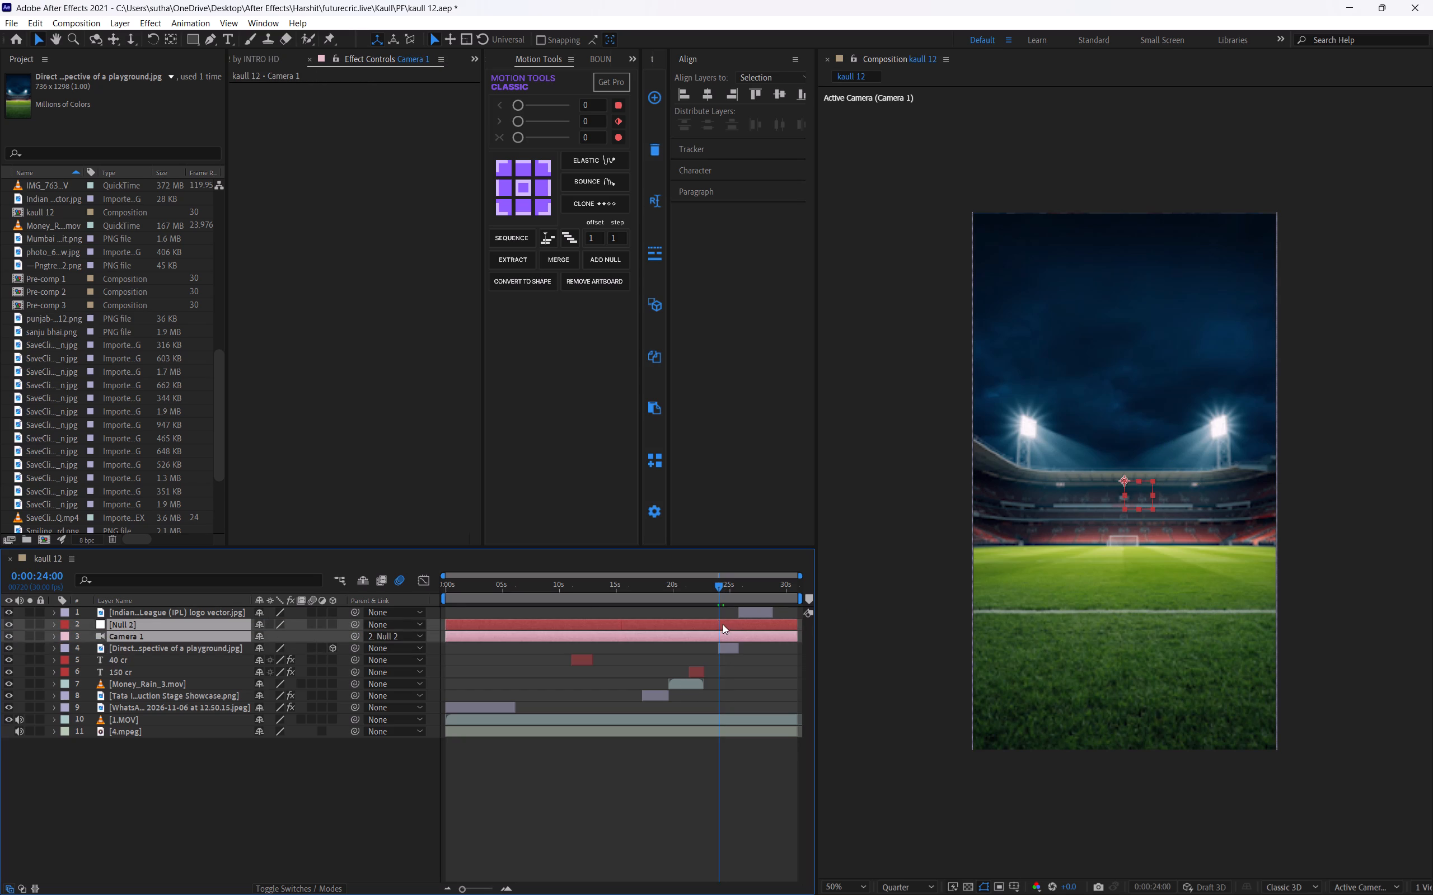
Cut the null and camera layers at 0:00:25:23, where the IPL logo starts, and delete the remainders.
click(751, 612)
key(i)
click(746, 626)
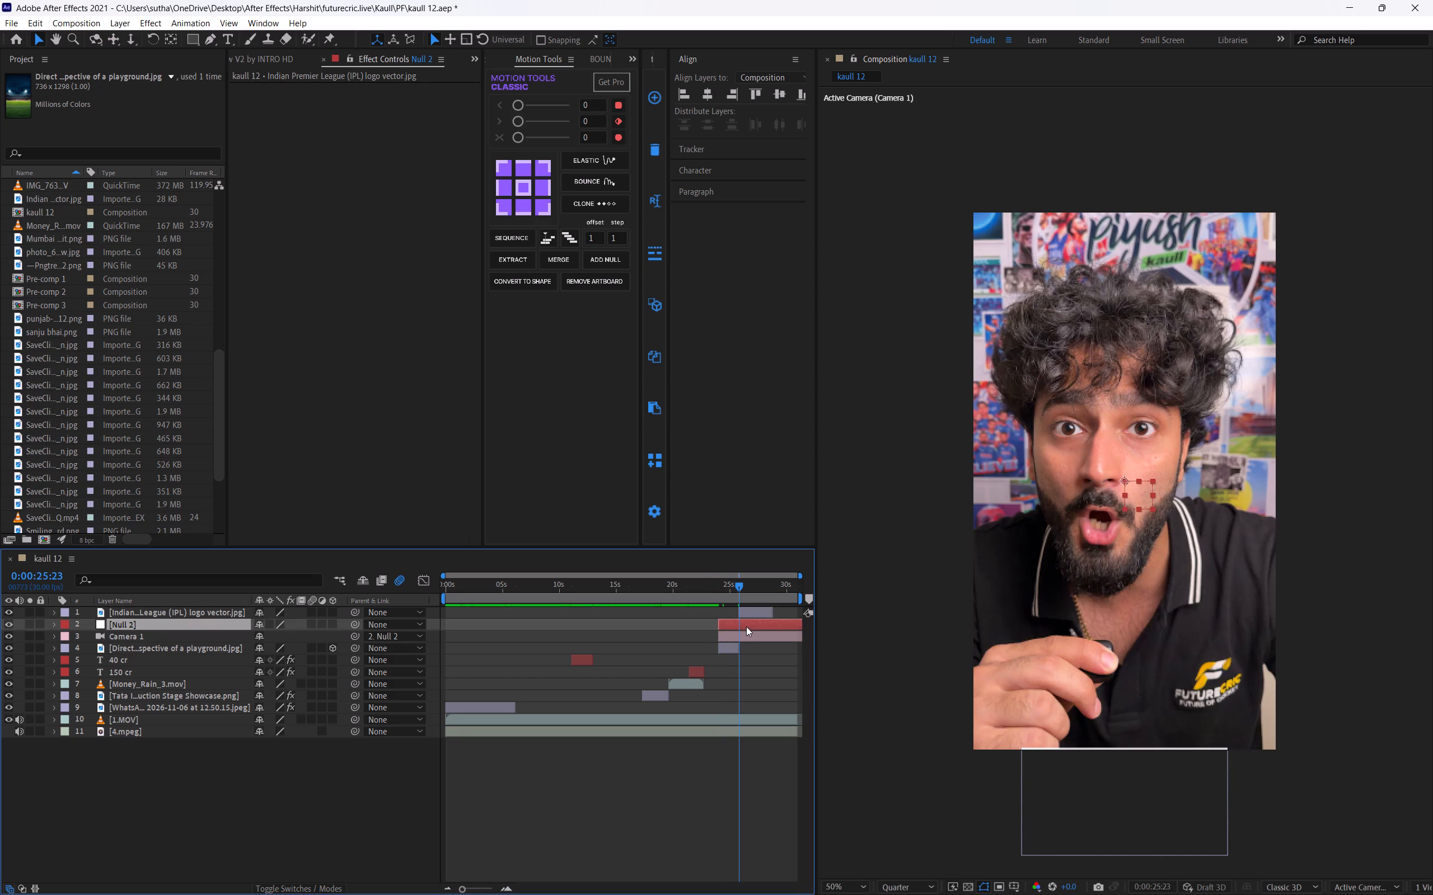
ctrl+click(748, 634)
key(ctrl+shift+d)
key(equal)
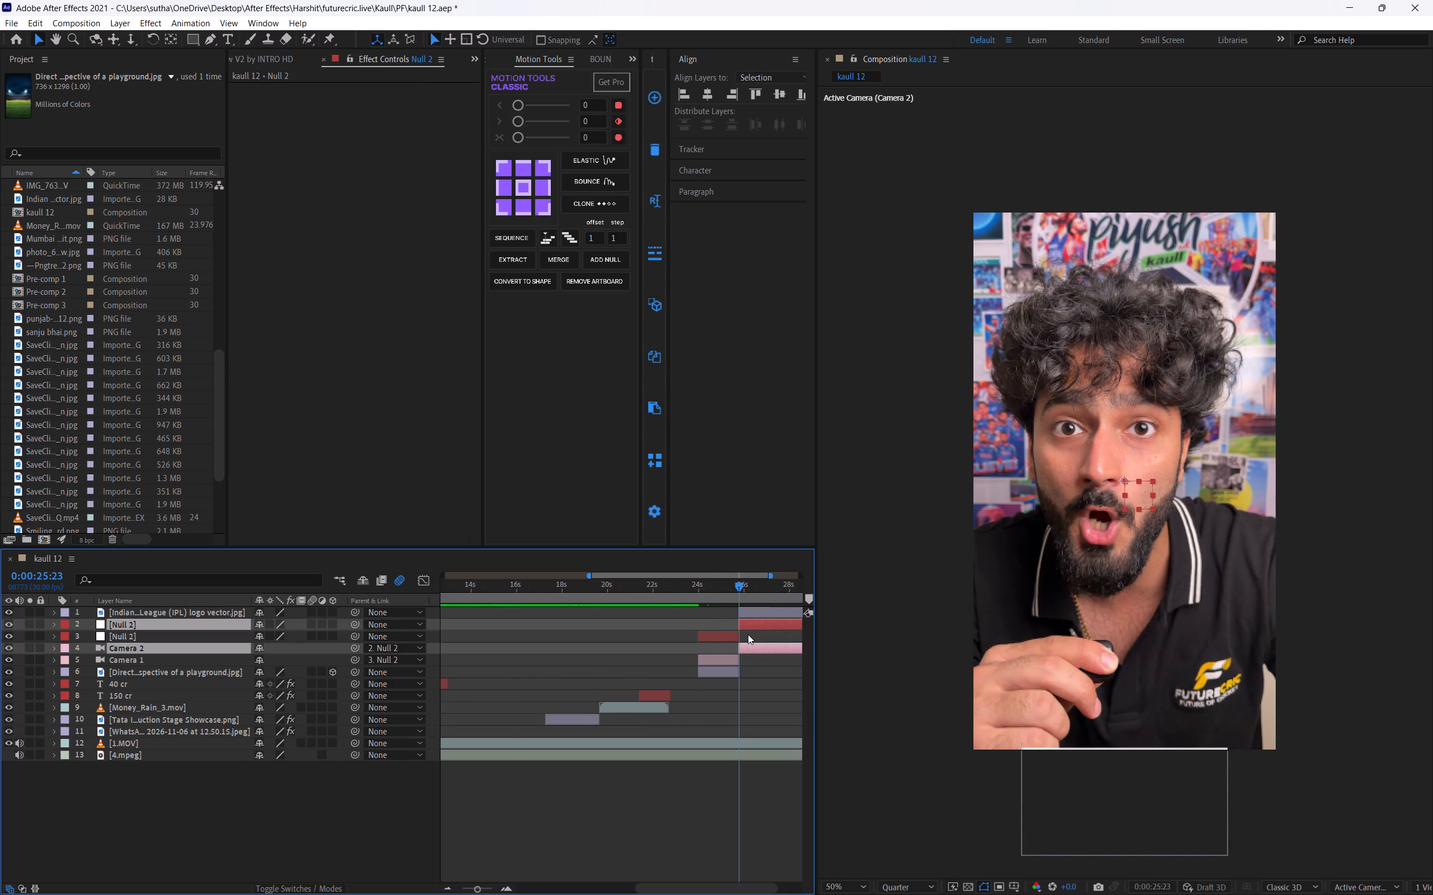
key(BackSpace)
Make the null a 3D layer, return to its start at 0:00:24:00, and save the project.
click(733, 624)
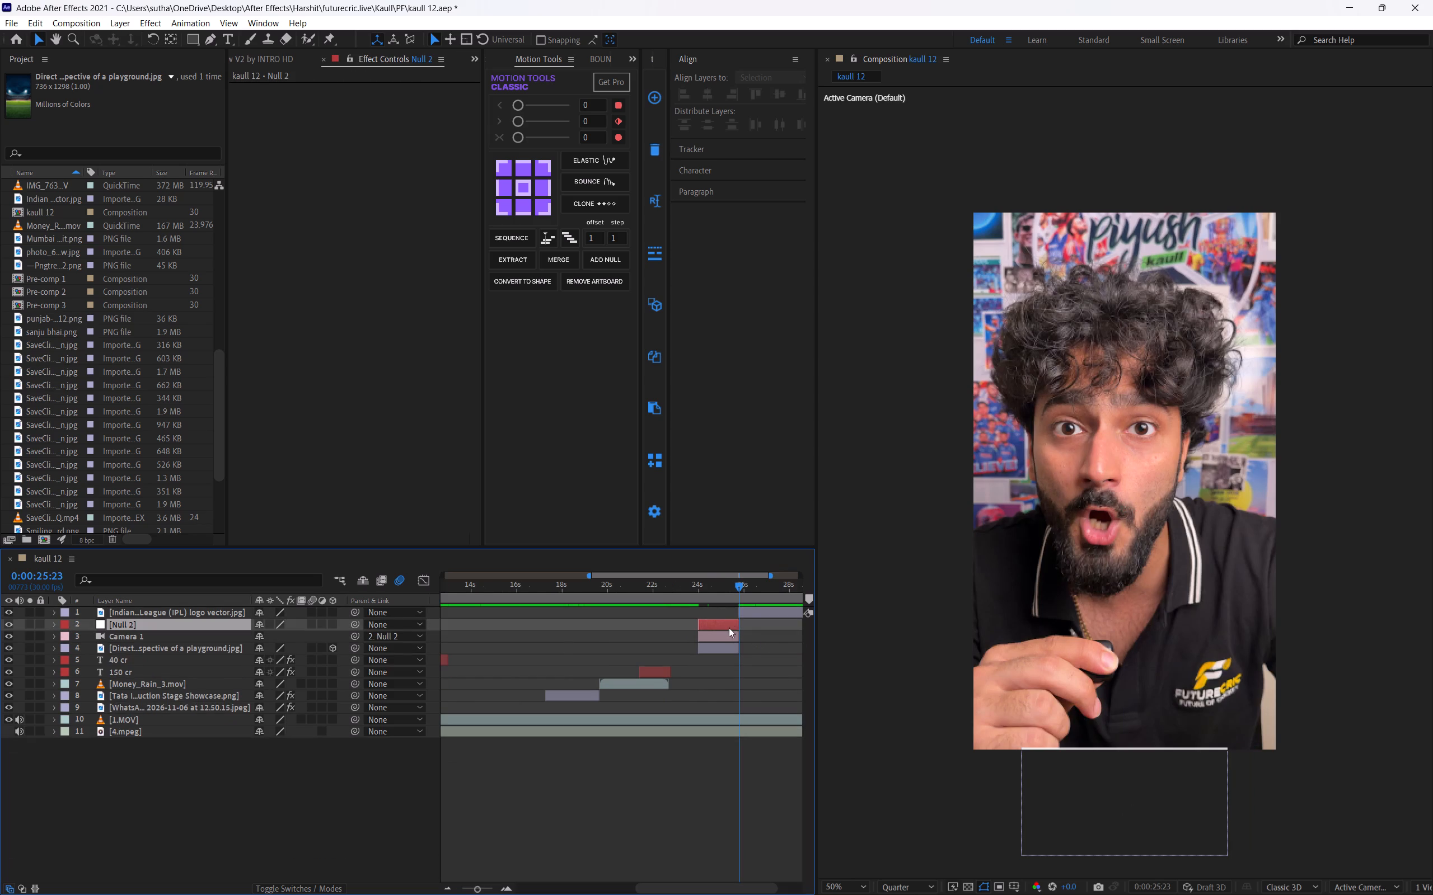
click(332, 620)
key(i)
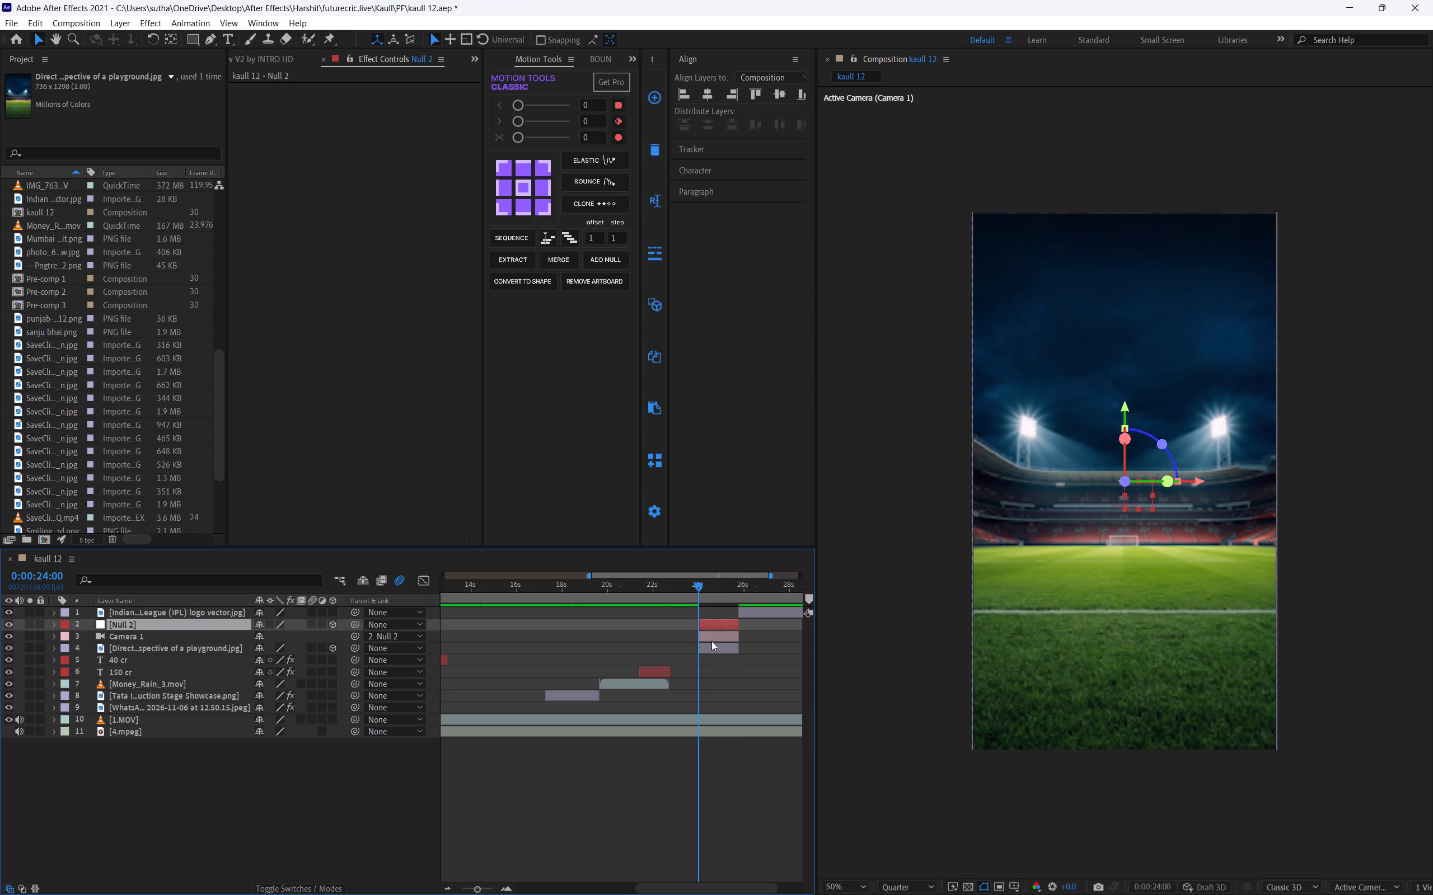
key(ctrl+s)
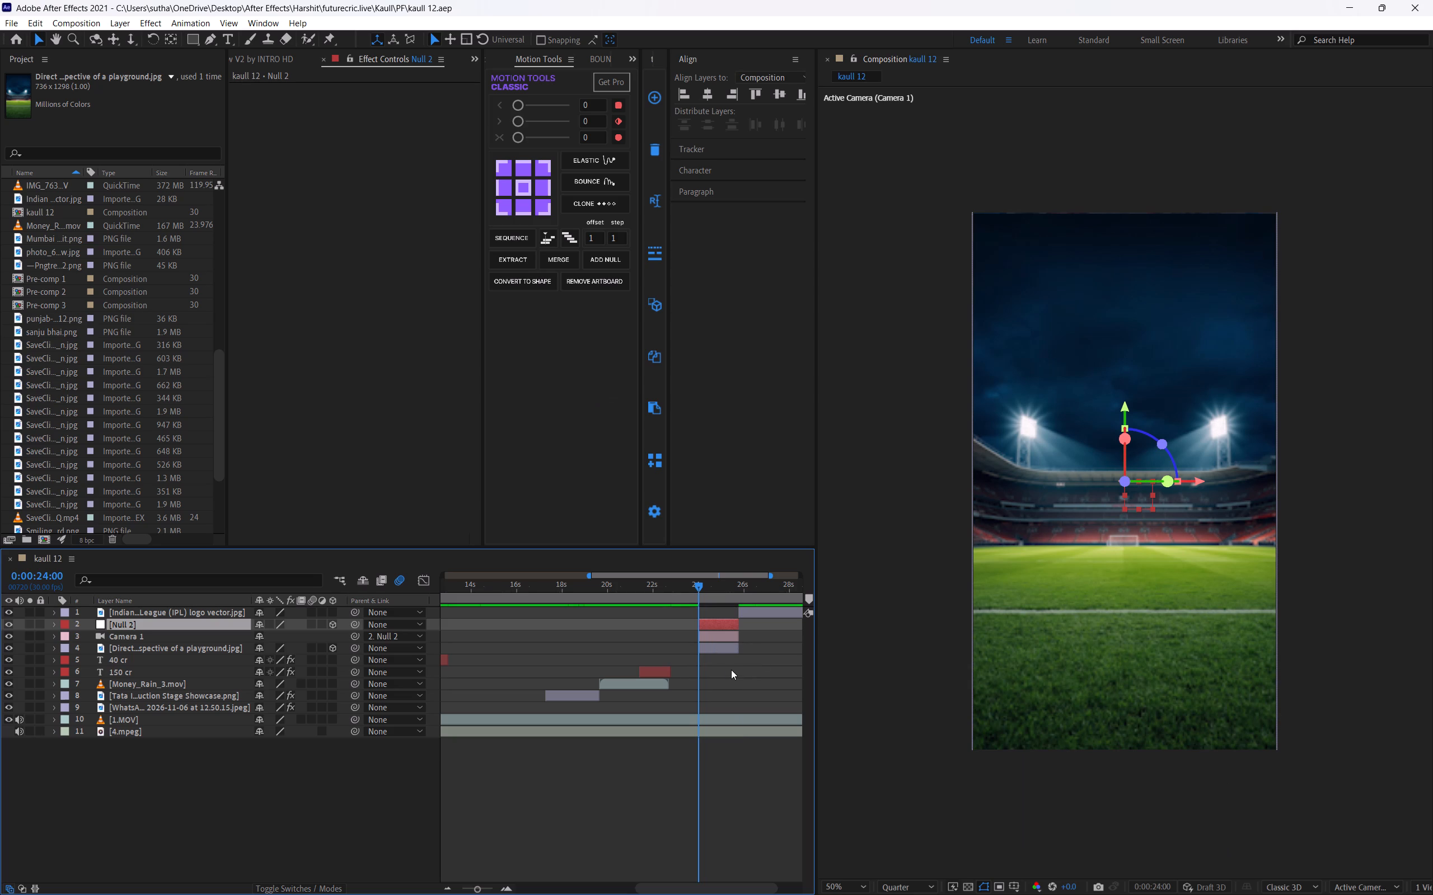
Push the playground image back in depth to a Z position of about 695.
click(729, 670)
click(713, 650)
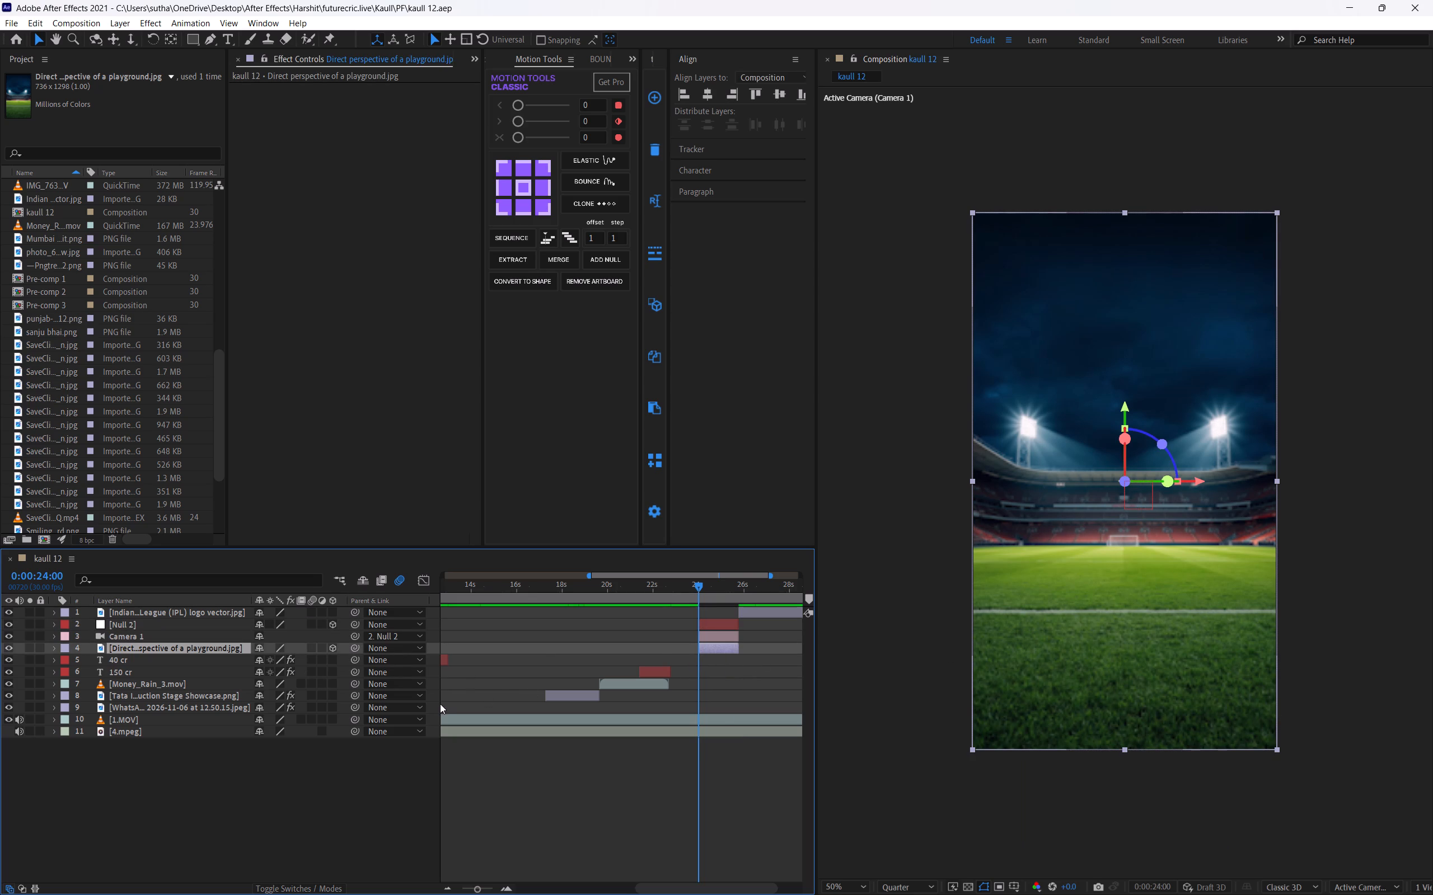
key(p)
drag(307, 662, 468, 661)
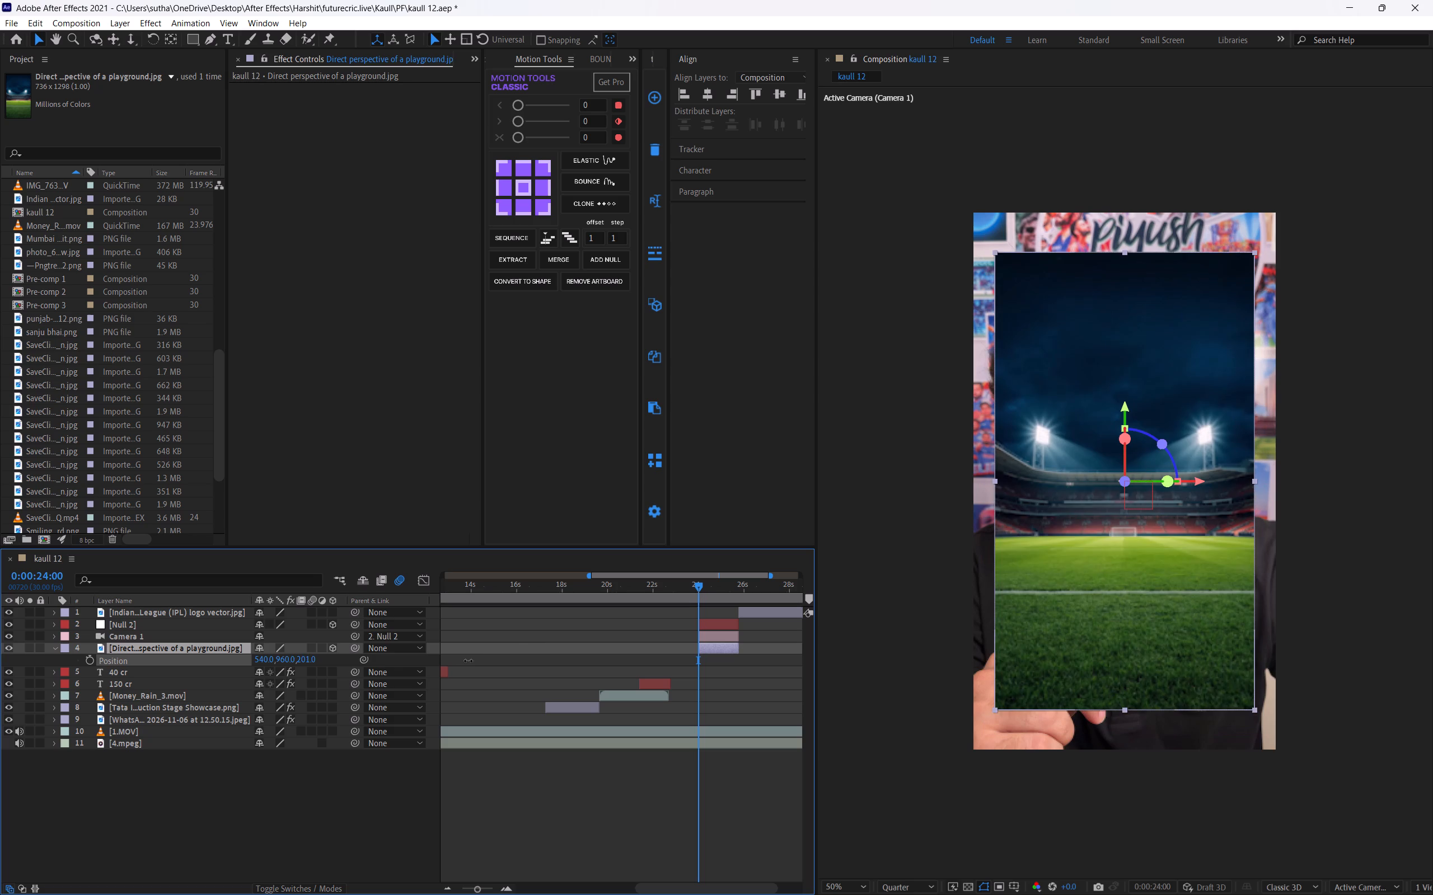
drag(468, 661, 633, 642)
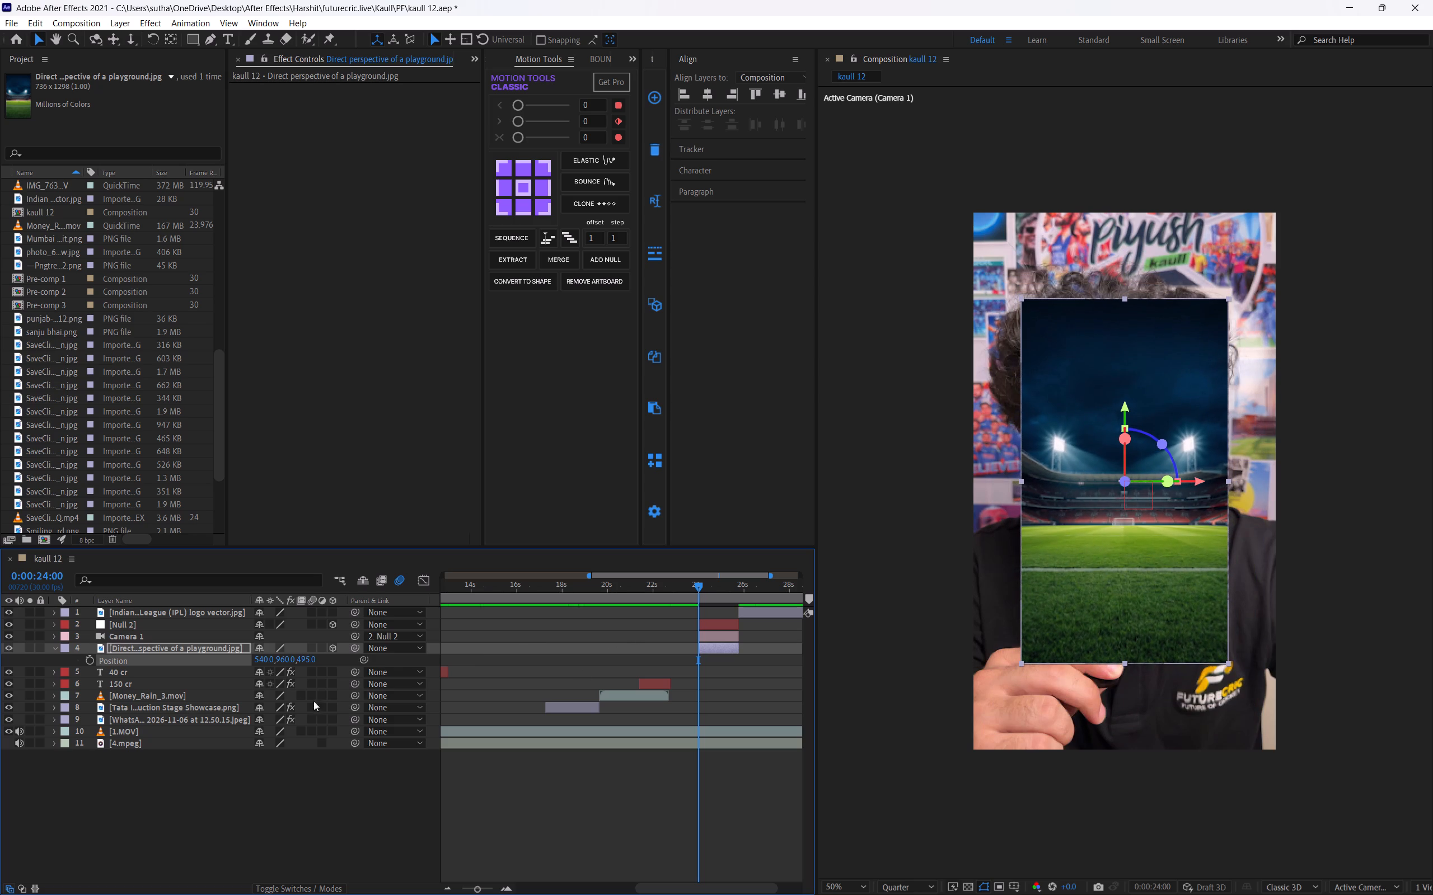
Scale the playground image up to about 222.9% so it fills the frame, and save the project.
key(s)
drag(296, 660, 329, 640)
key(ctrl+s)
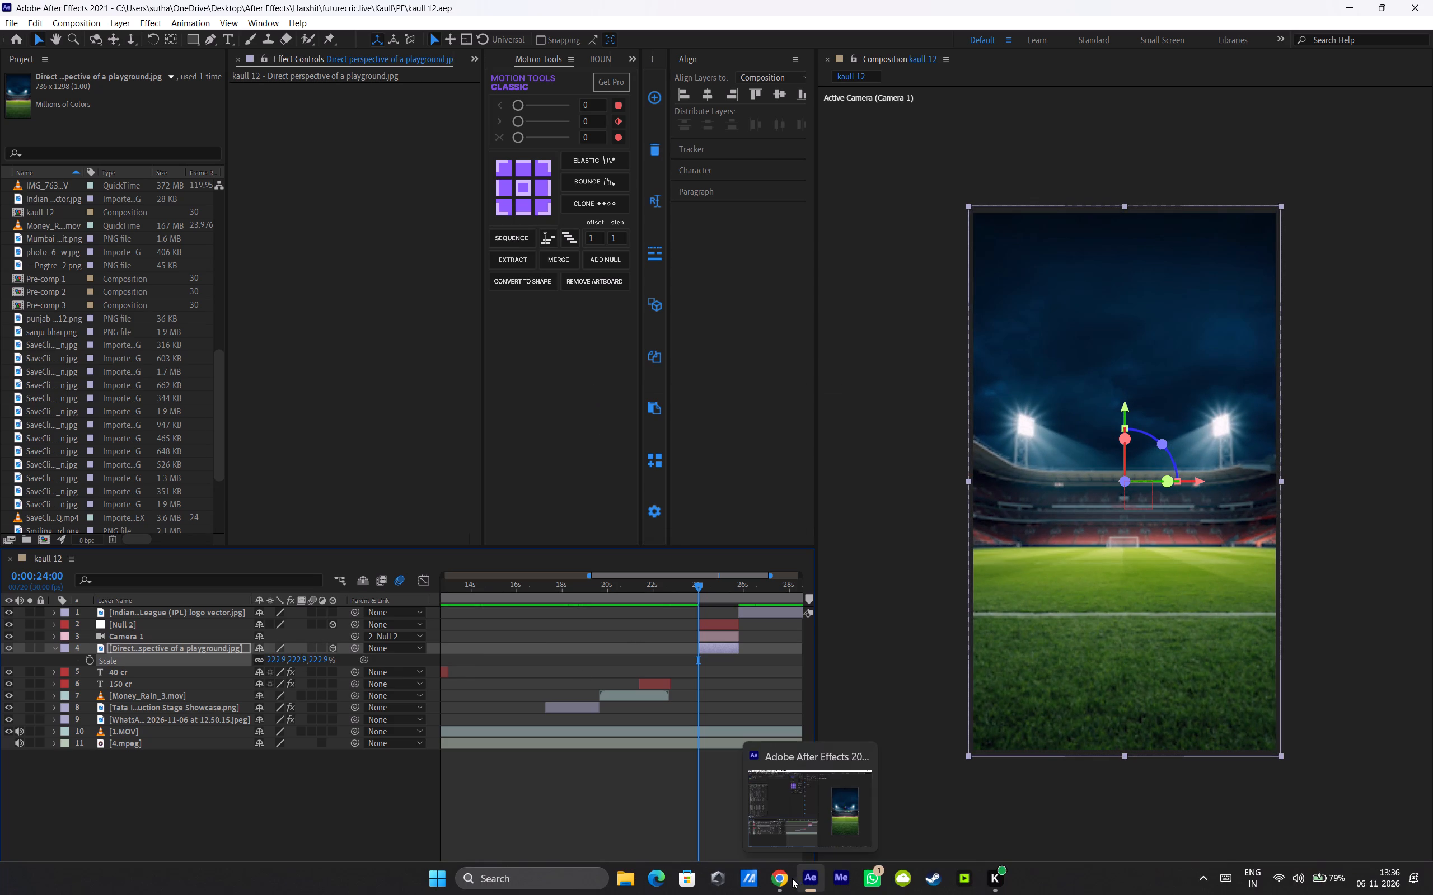
Switch to Chrome, return to the Pinterest search results, and search for "IPL player".
click(790, 879)
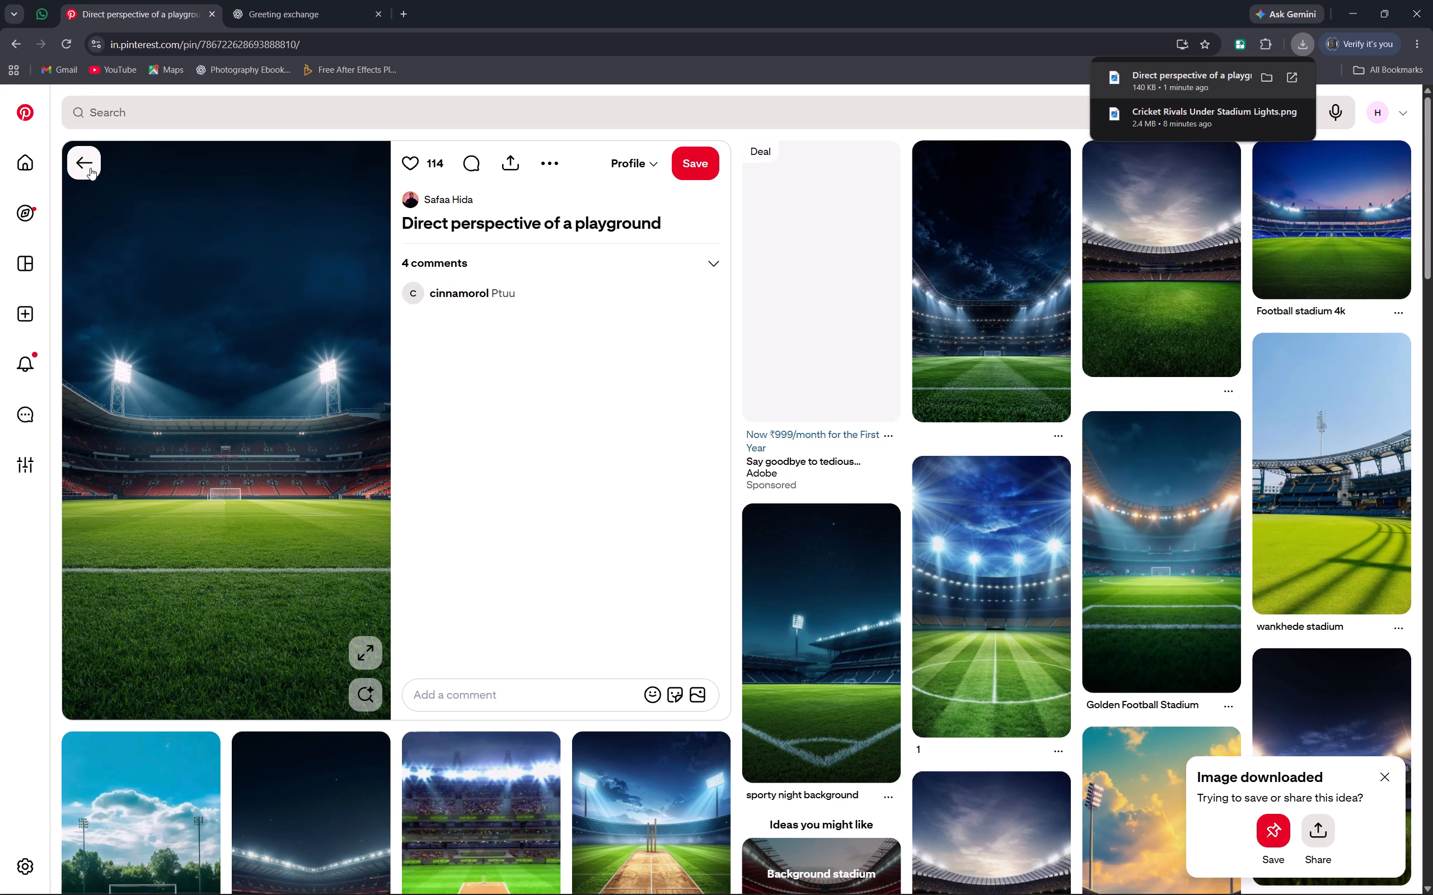
click(90, 168)
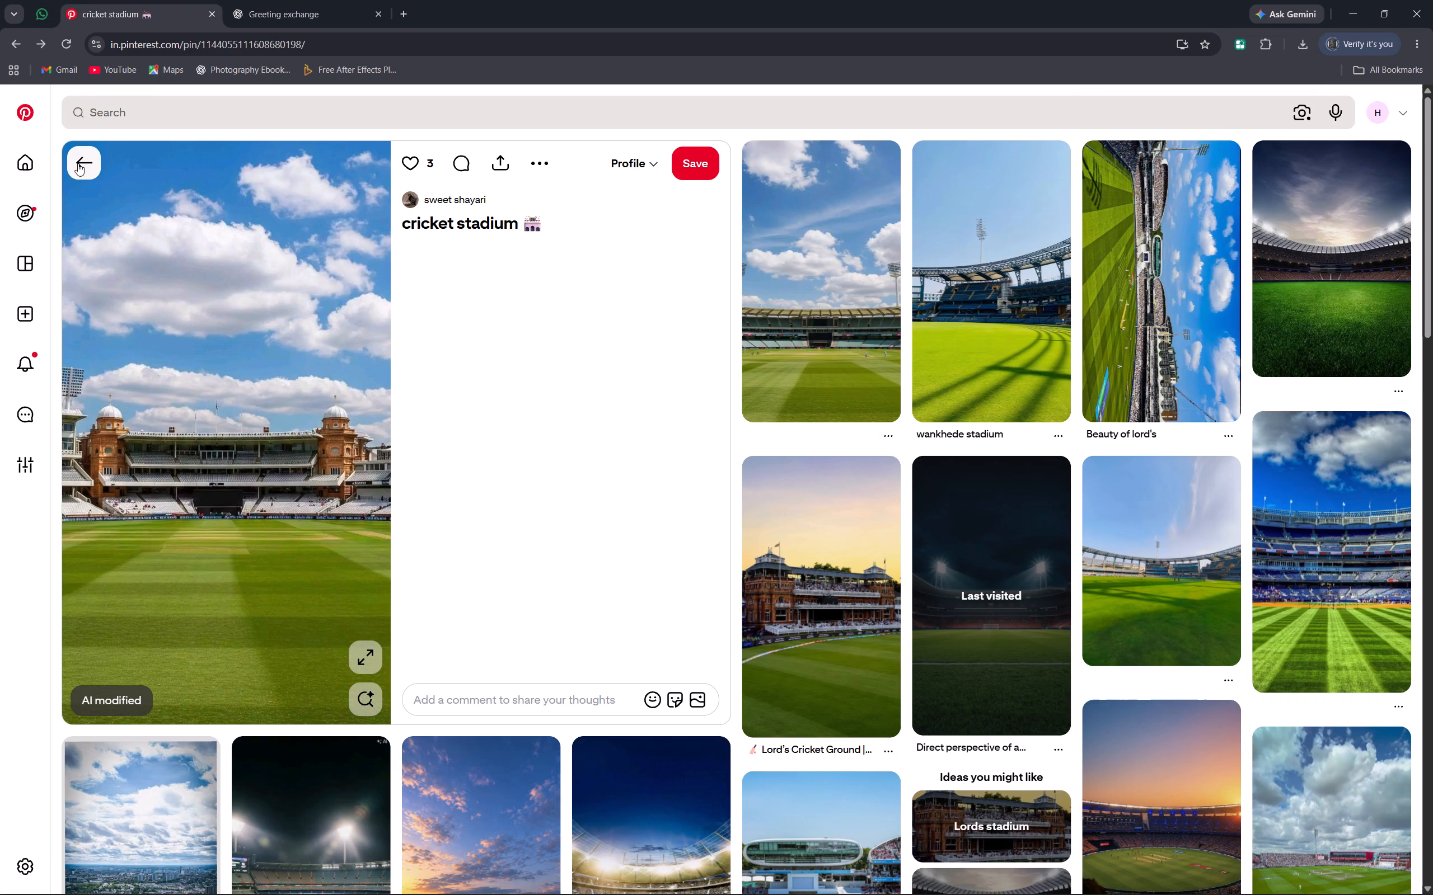
click(16, 57)
click(14, 50)
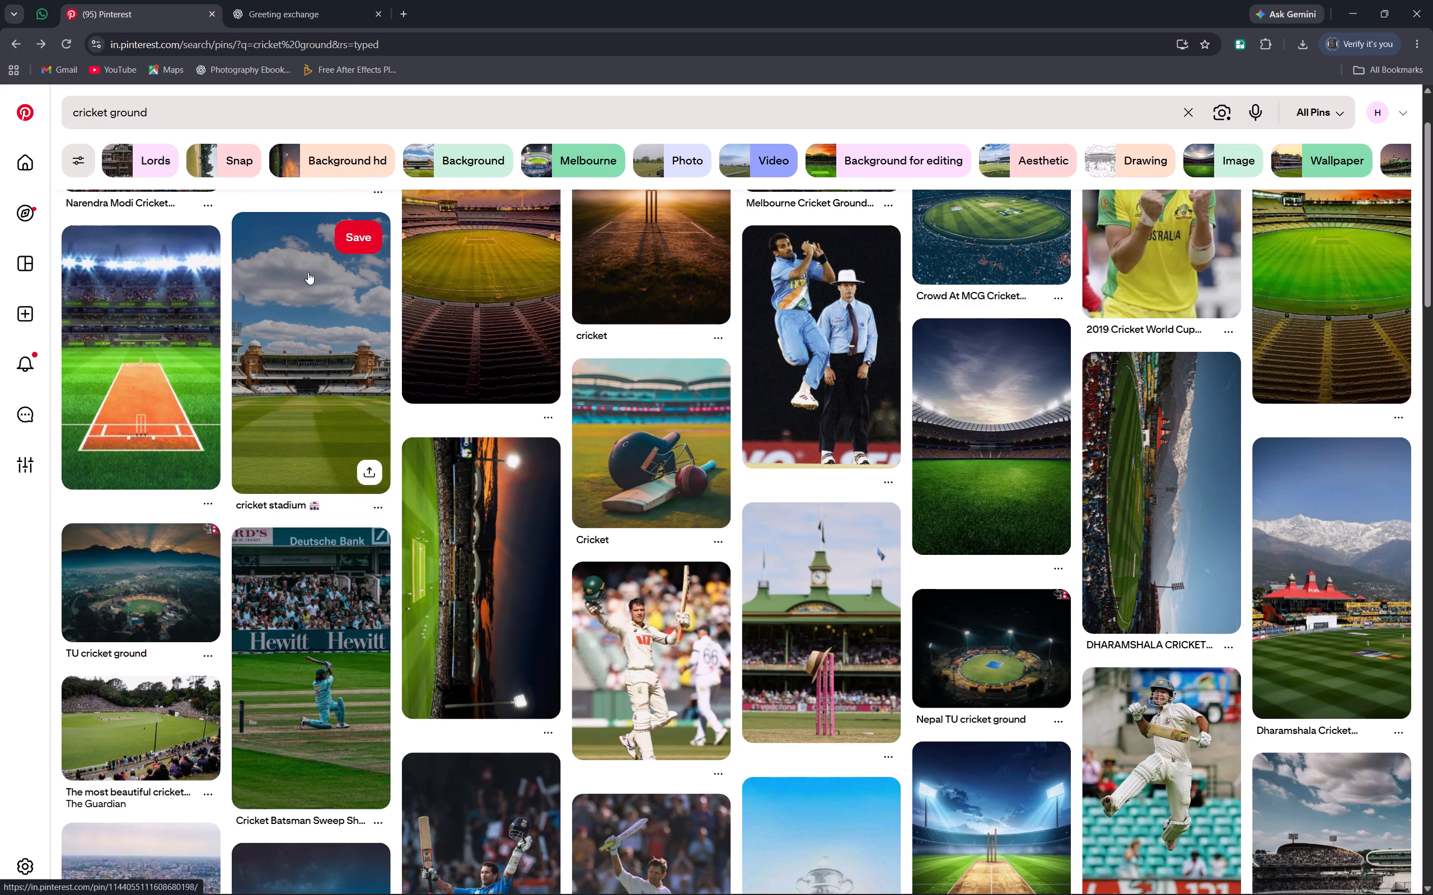
click(1188, 115)
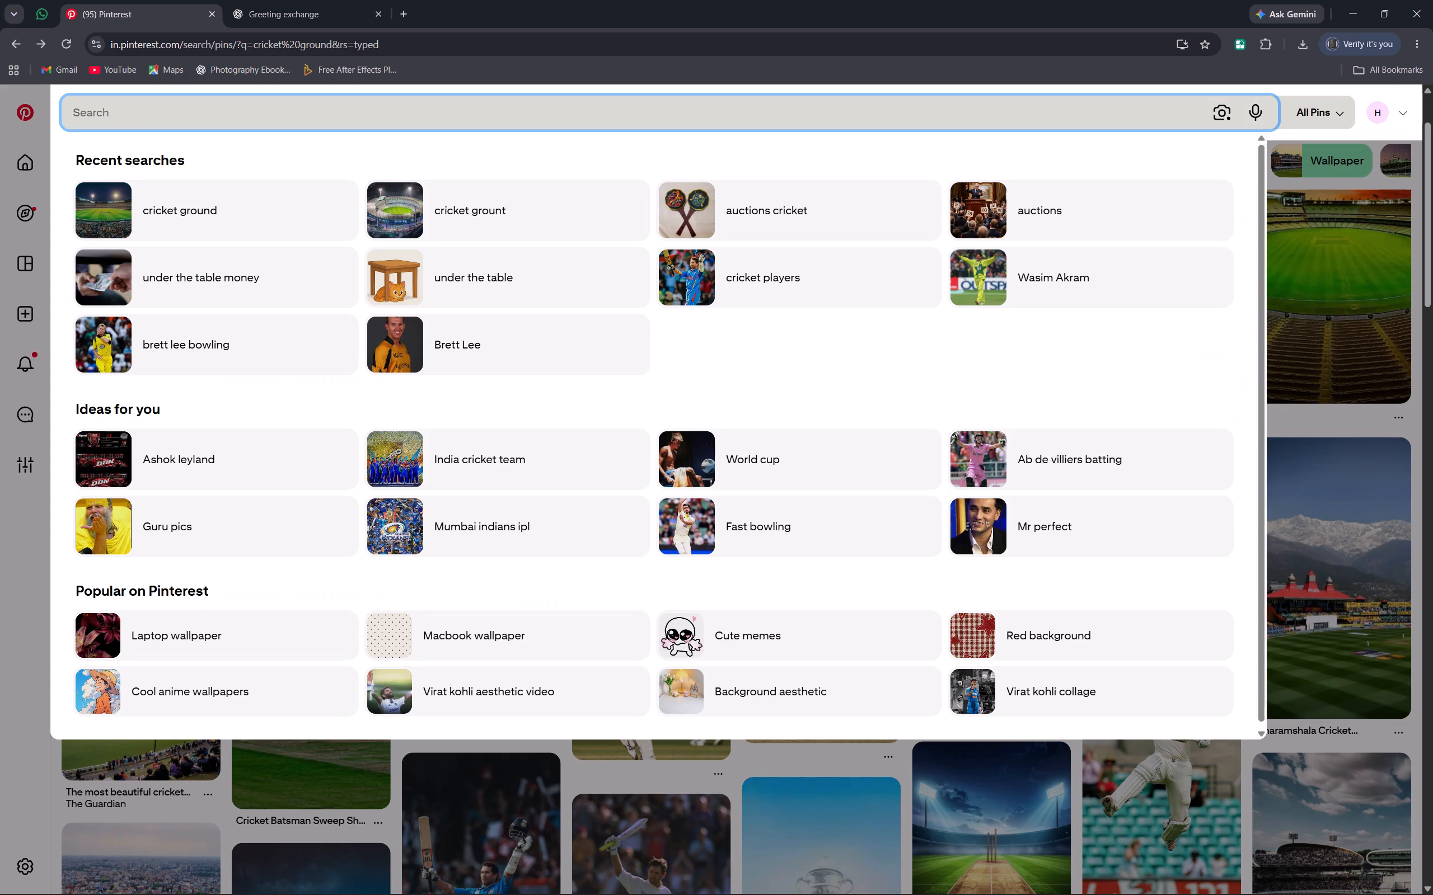
text(IPL)
key(space)
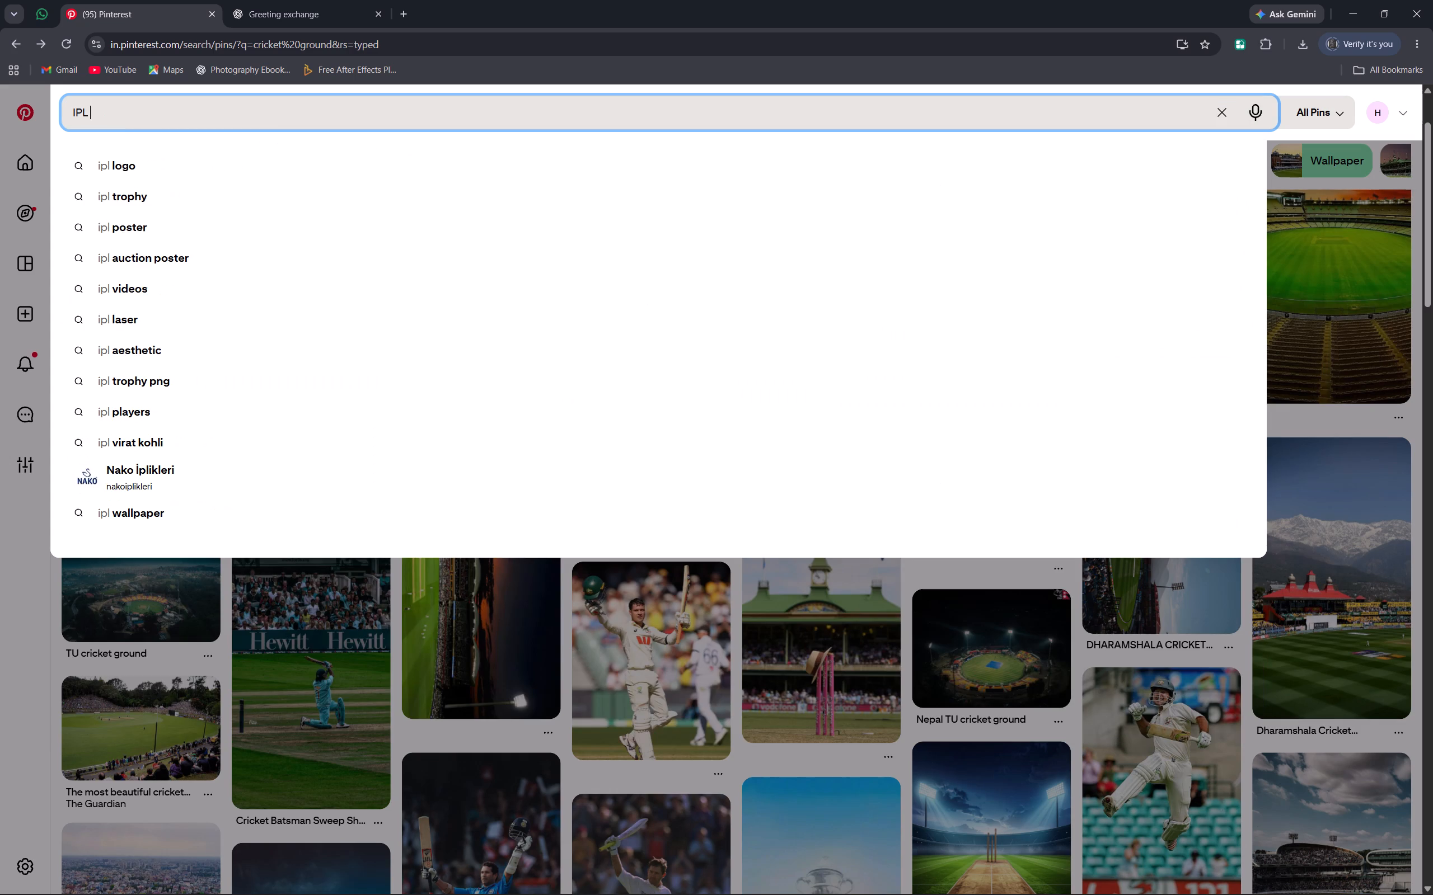
text(player)
key(space)
key(Return)
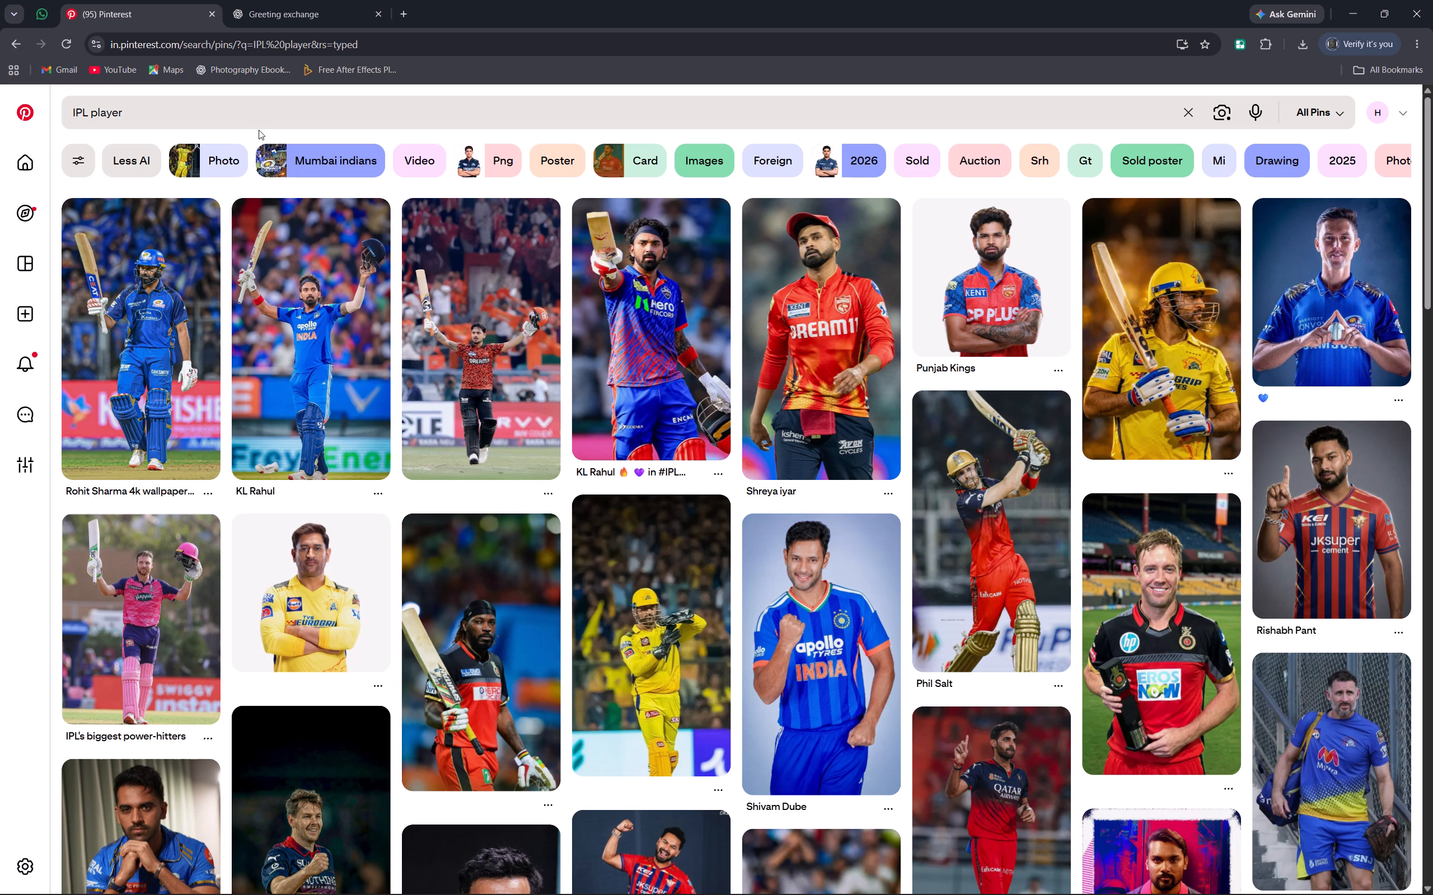
Browse the "IPL player" image results for a player photo suited to the stadium scene.
scroll(128, 0, up, 2)
scroll(151, 77, down, 1)
scroll(383, 620, down, 1)
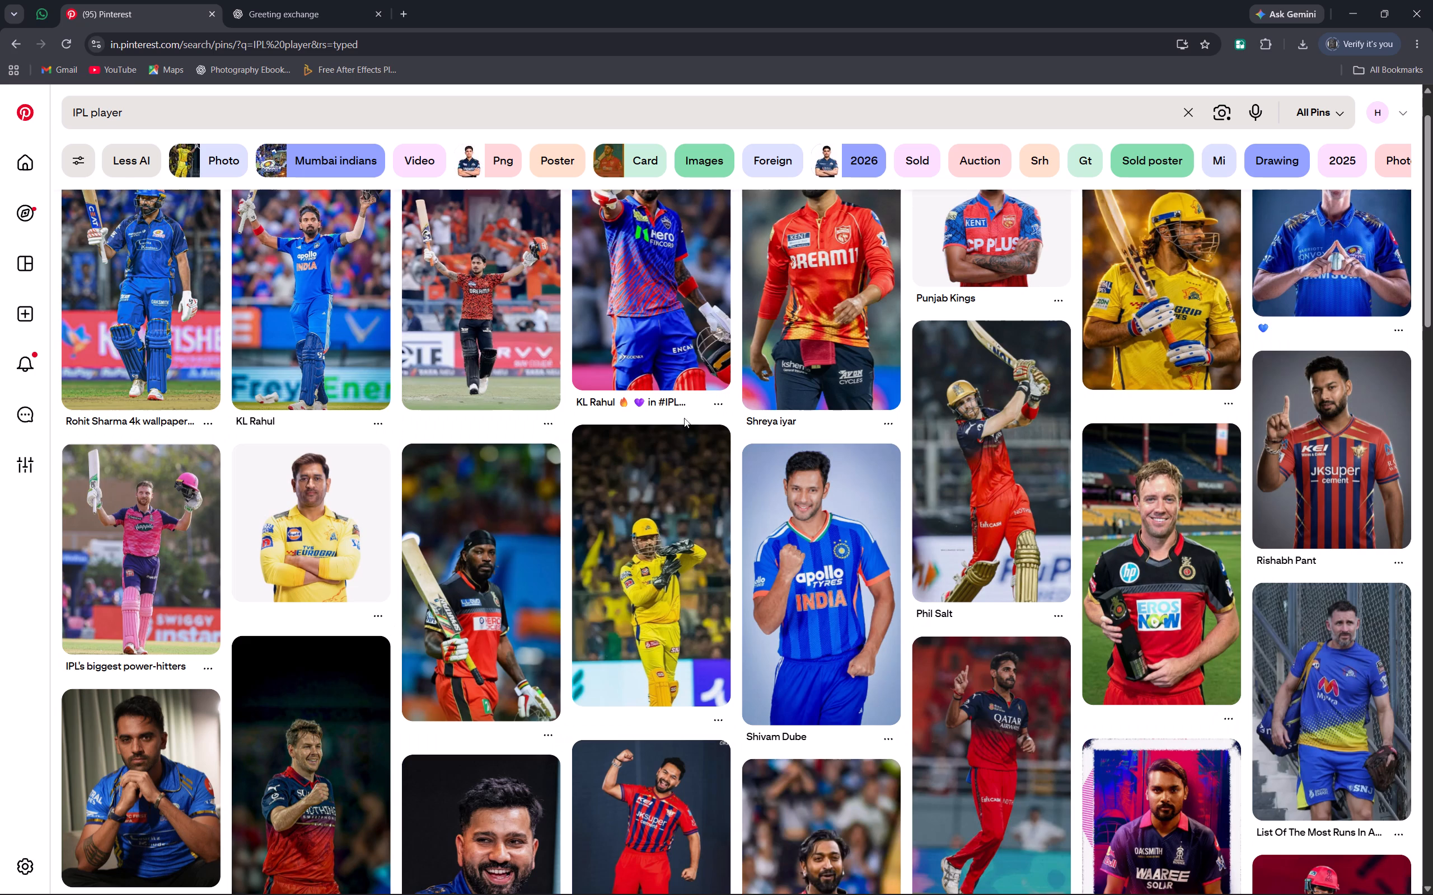
scroll(790, 437, down, 6)
scroll(928, 432, down, 6)
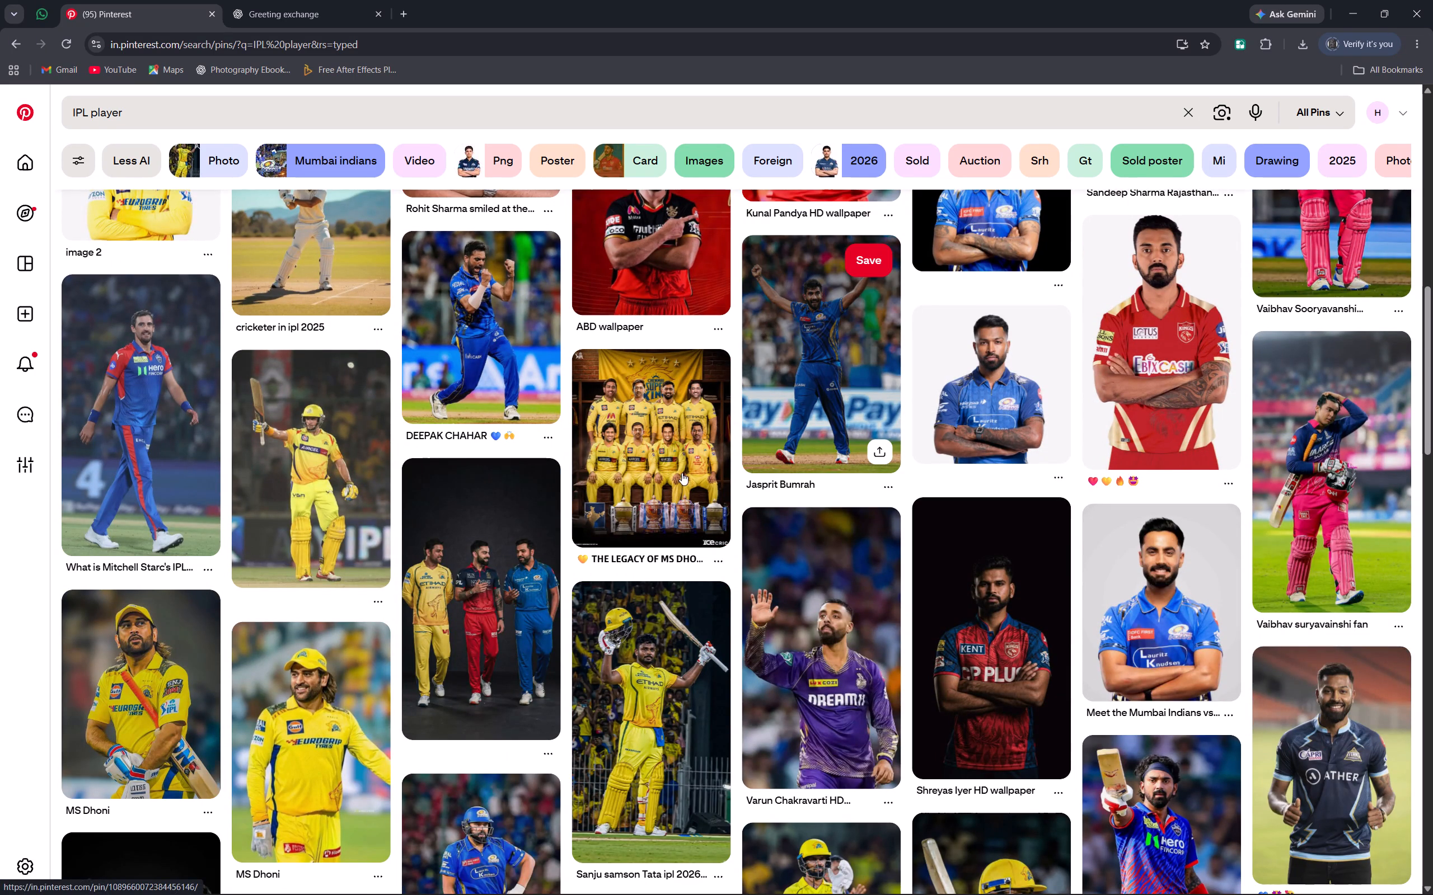
scroll(683, 502, down, 7)
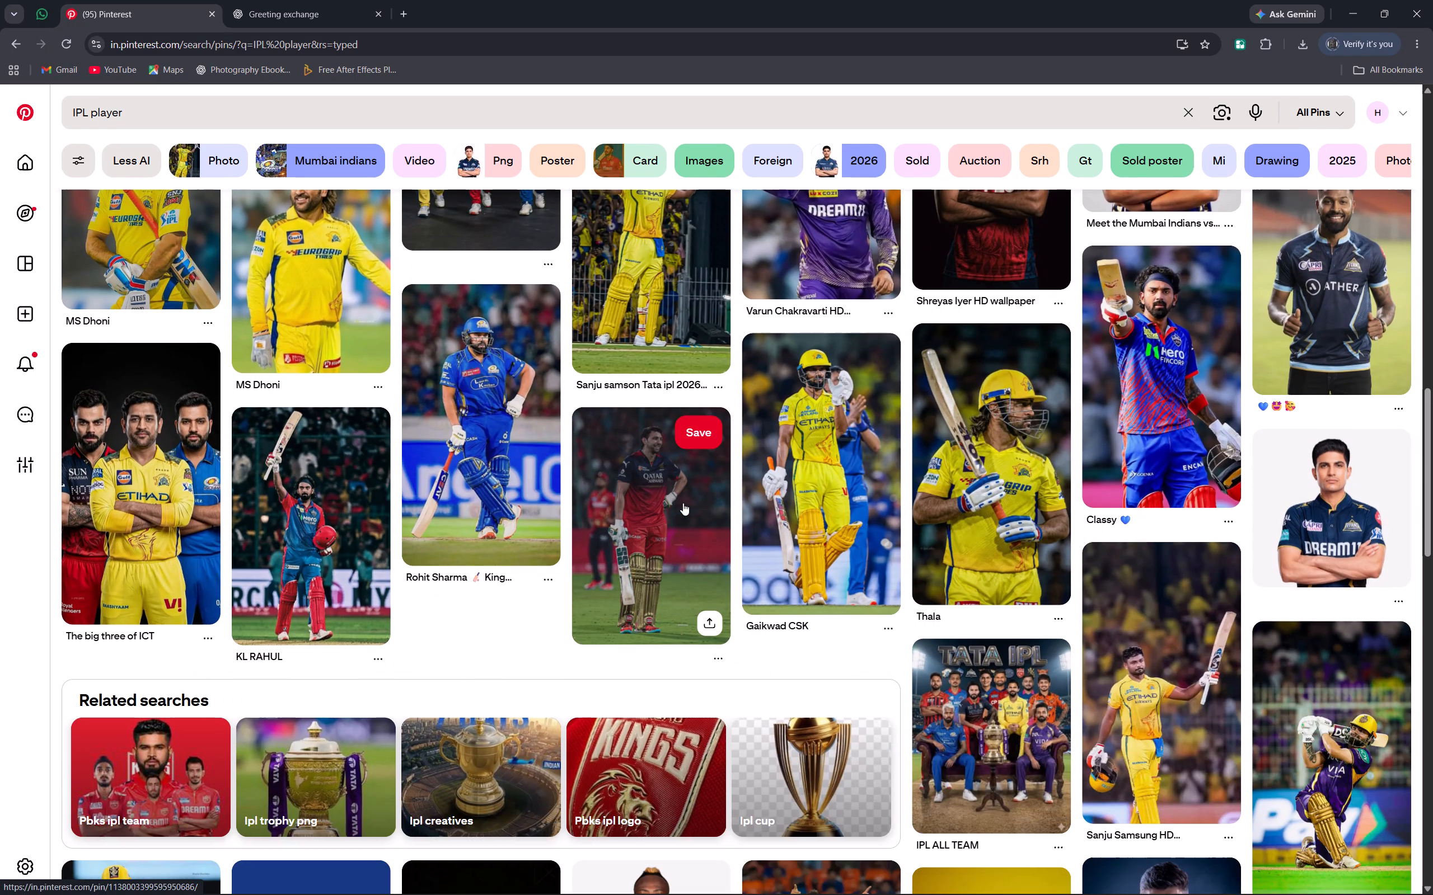
scroll(683, 503, up, 5)
scroll(683, 505, down, 18)
scroll(688, 522, up, 4)
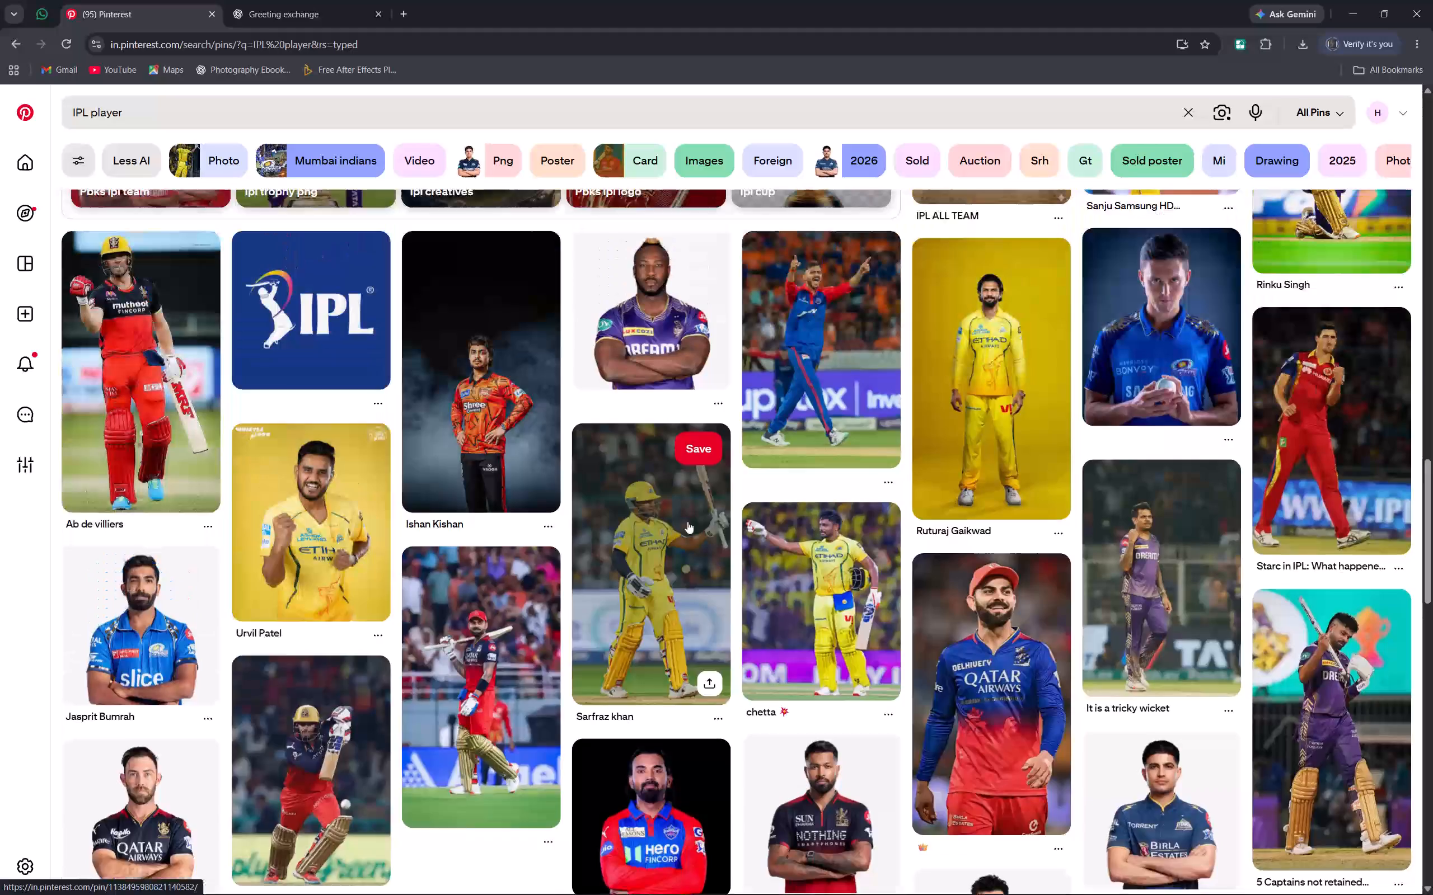
scroll(687, 521, up, 1)
scroll(685, 526, down, 12)
scroll(685, 505, up, 4)
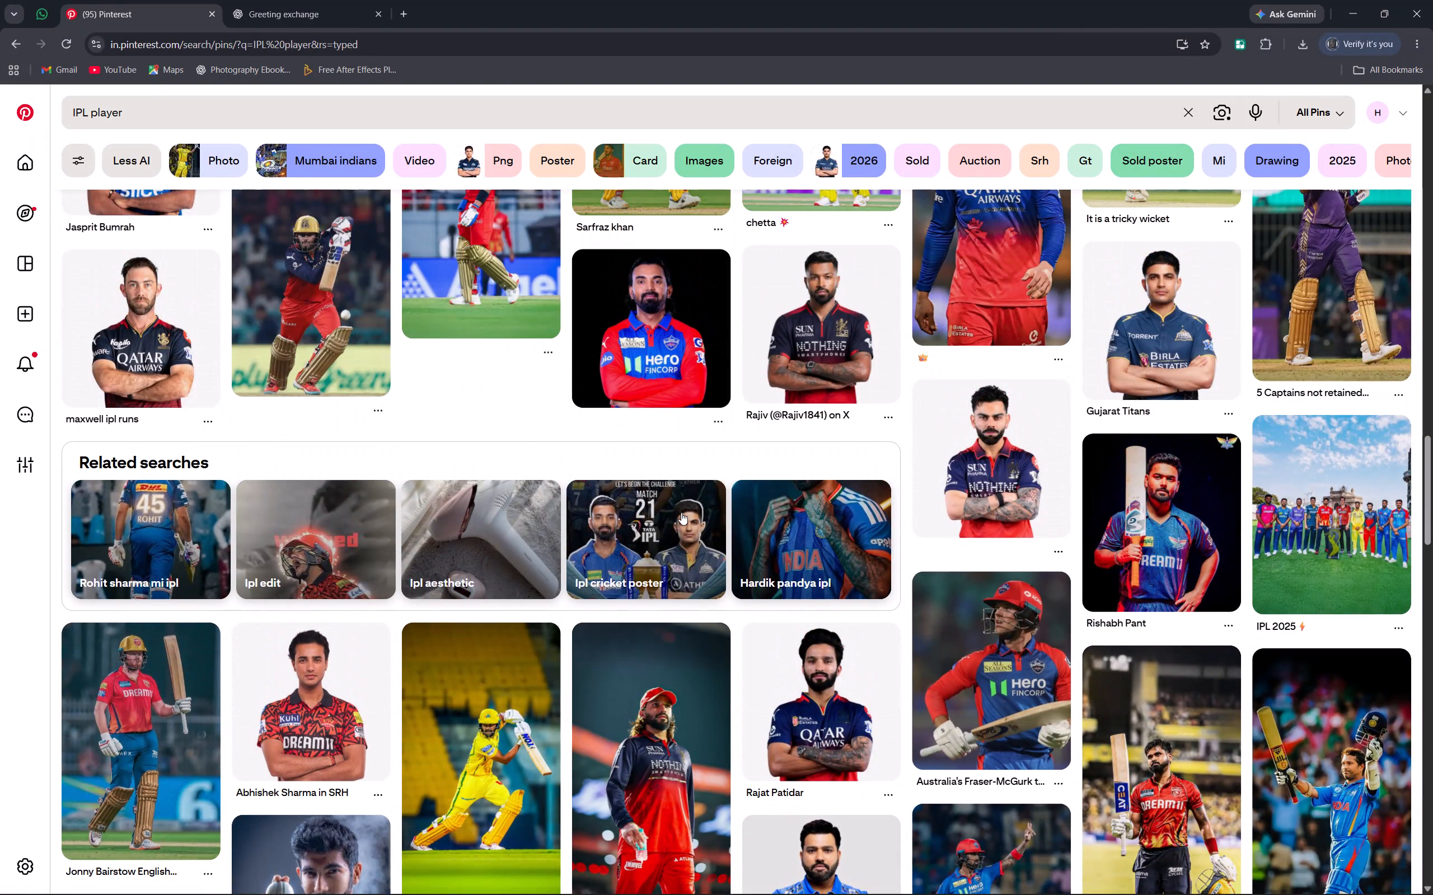
scroll(681, 512, down, 6)
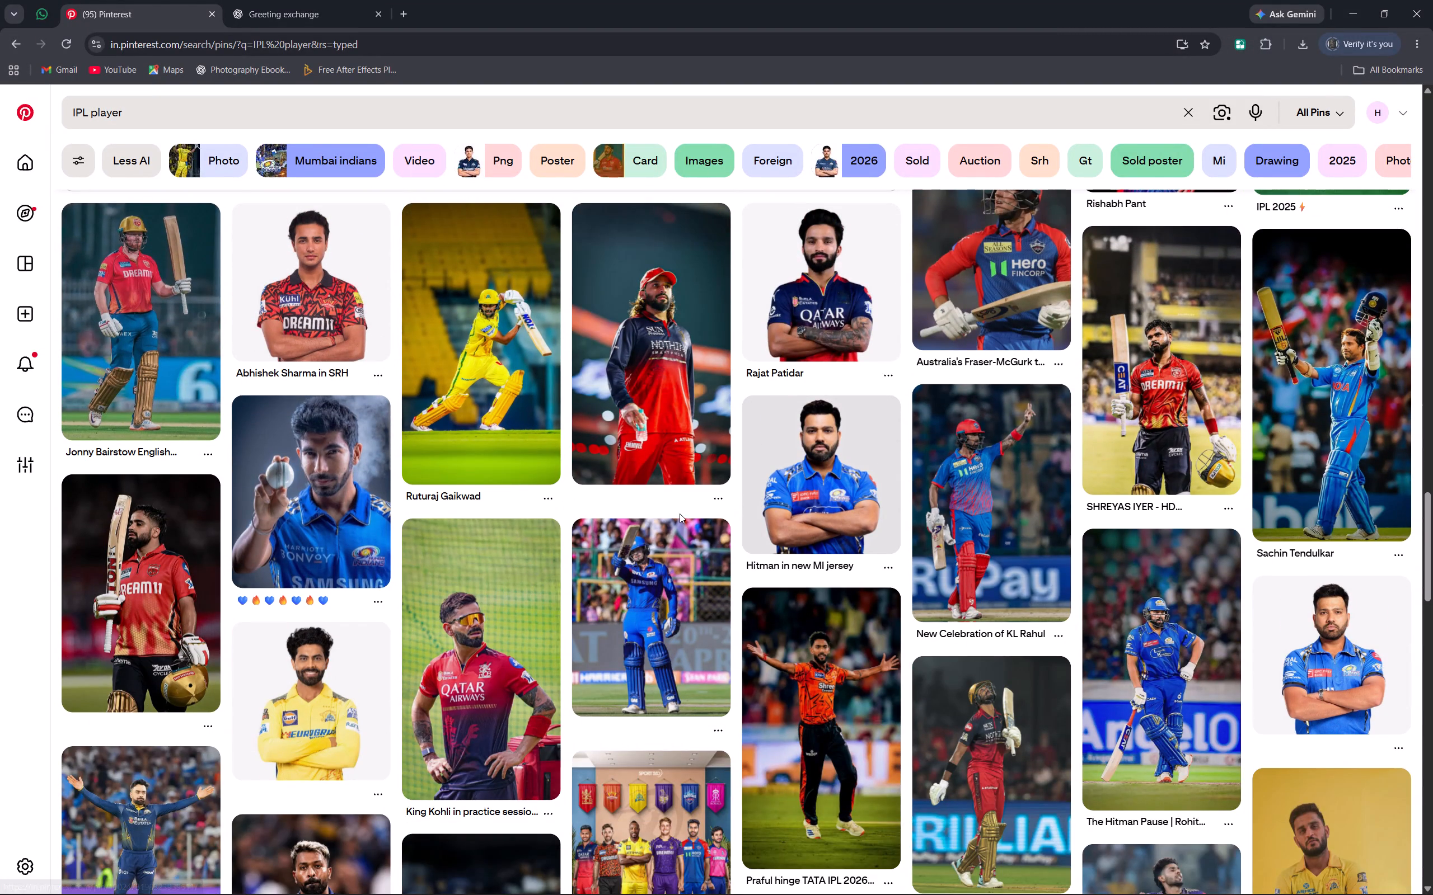
scroll(680, 514, down, 4)
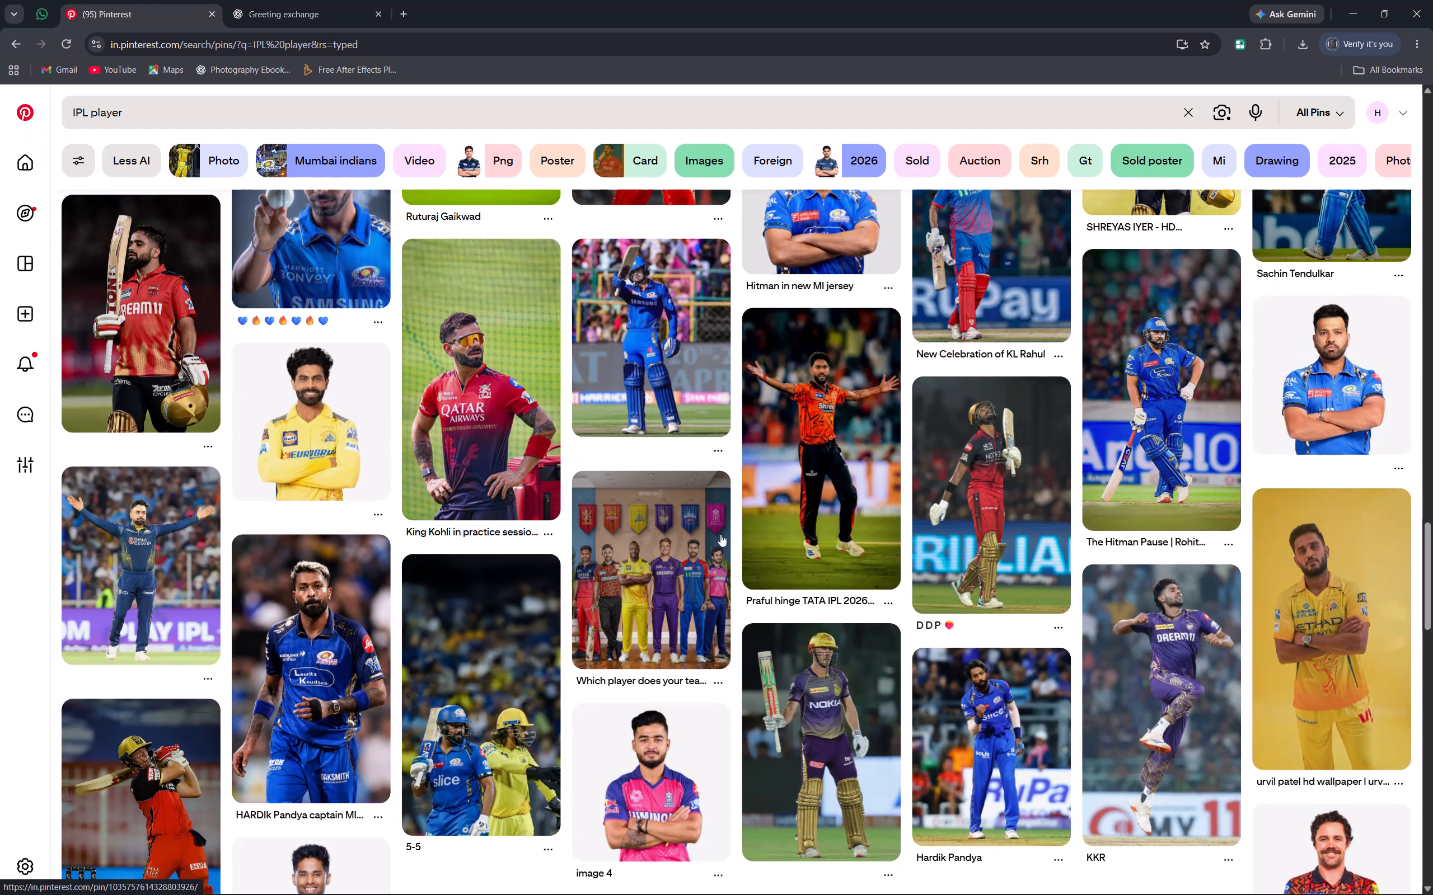
scroll(720, 534, up, 4)
scroll(687, 533, up, 20)
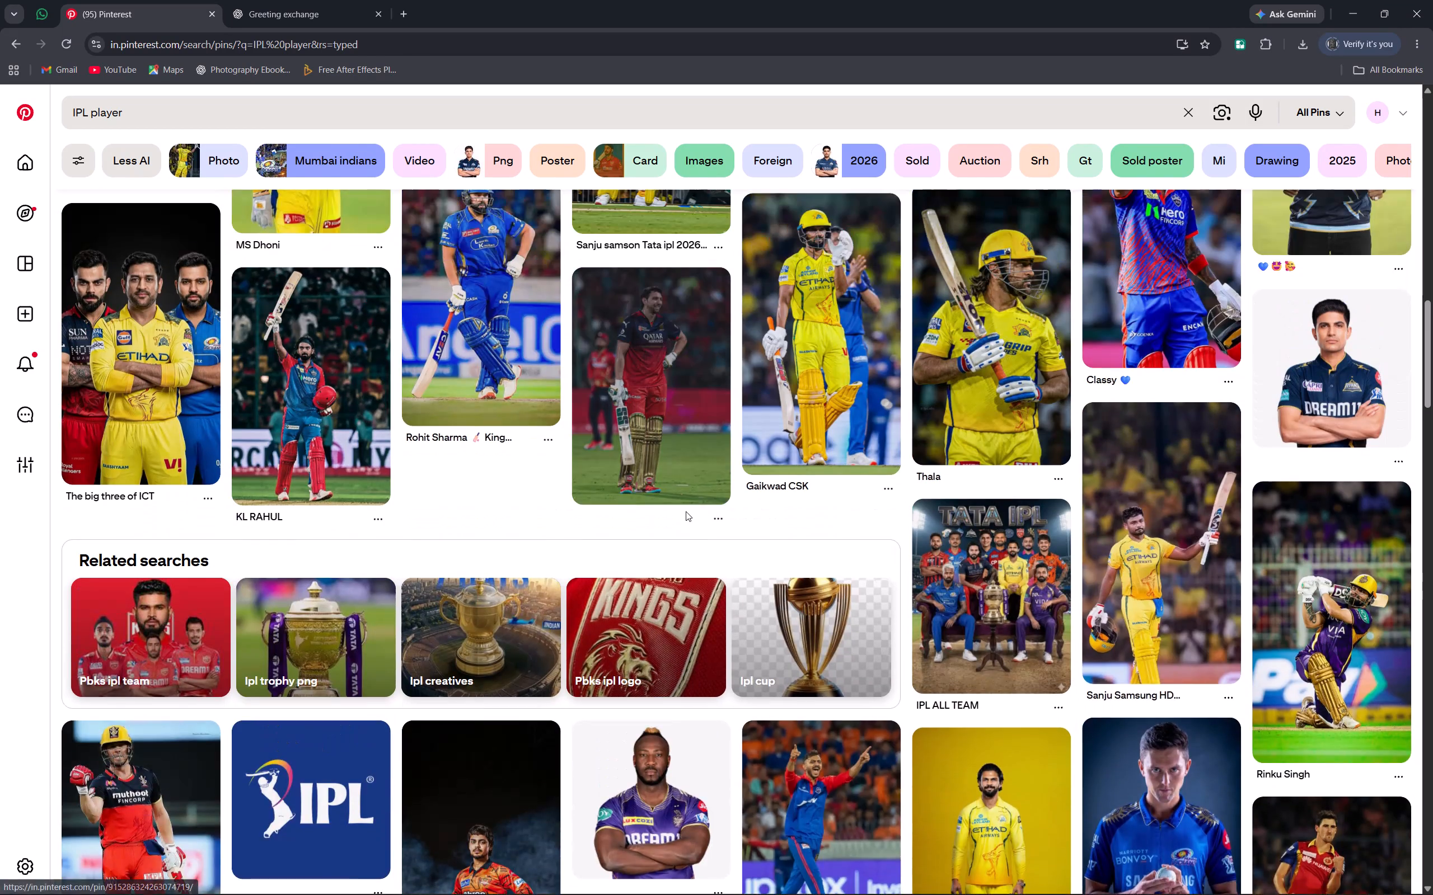
scroll(683, 512, up, 17)
scroll(680, 511, up, 8)
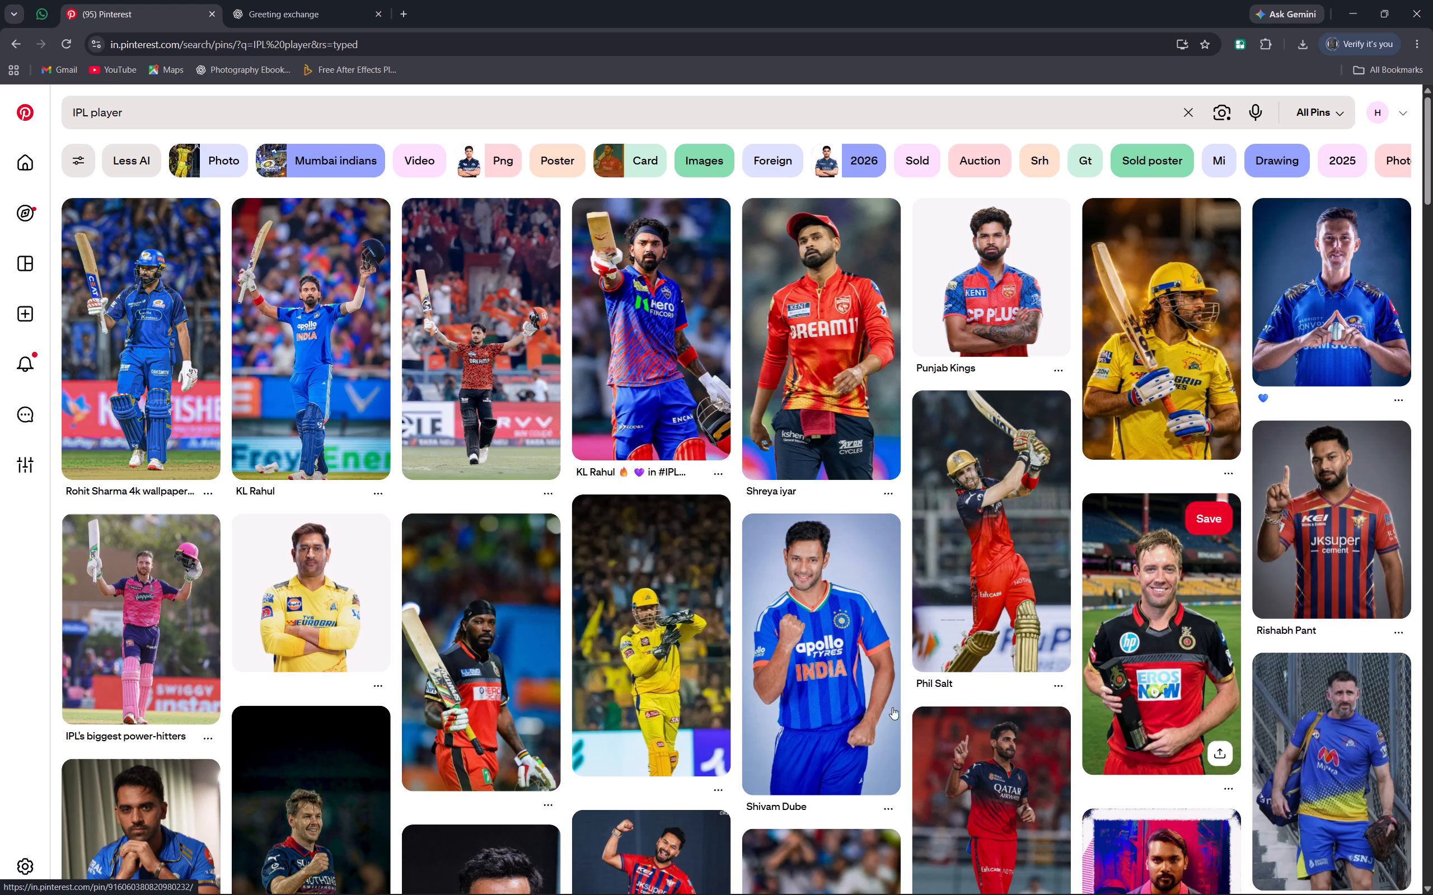
scroll(734, 672, down, 5)
scroll(629, 643, down, 1)
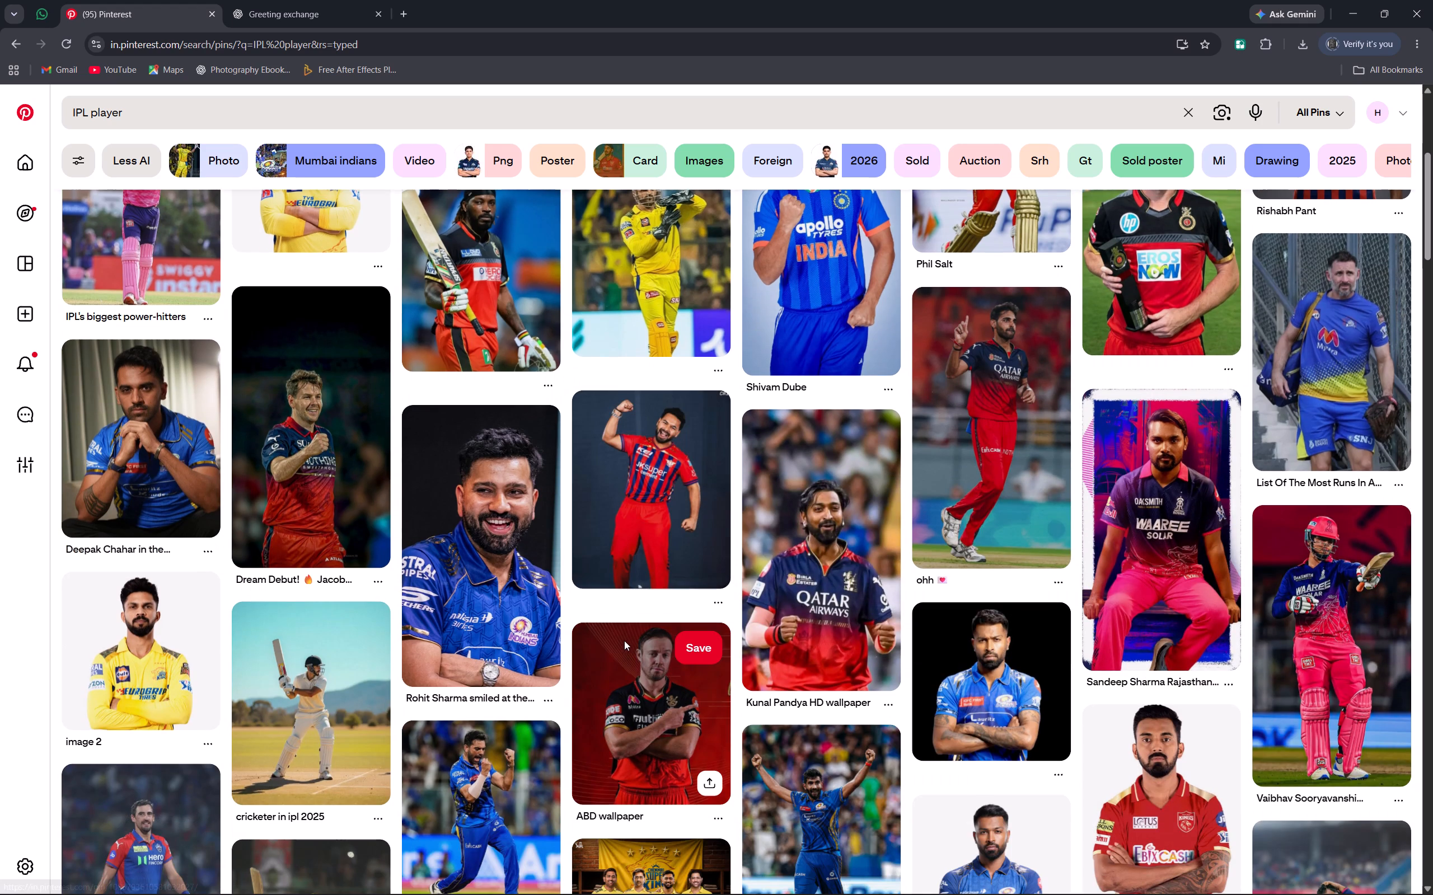
Open the "Dream Debut! Jacob Duffy RCB Match Winner Edit" pin and download its image to the Assets folder.
click(325, 512)
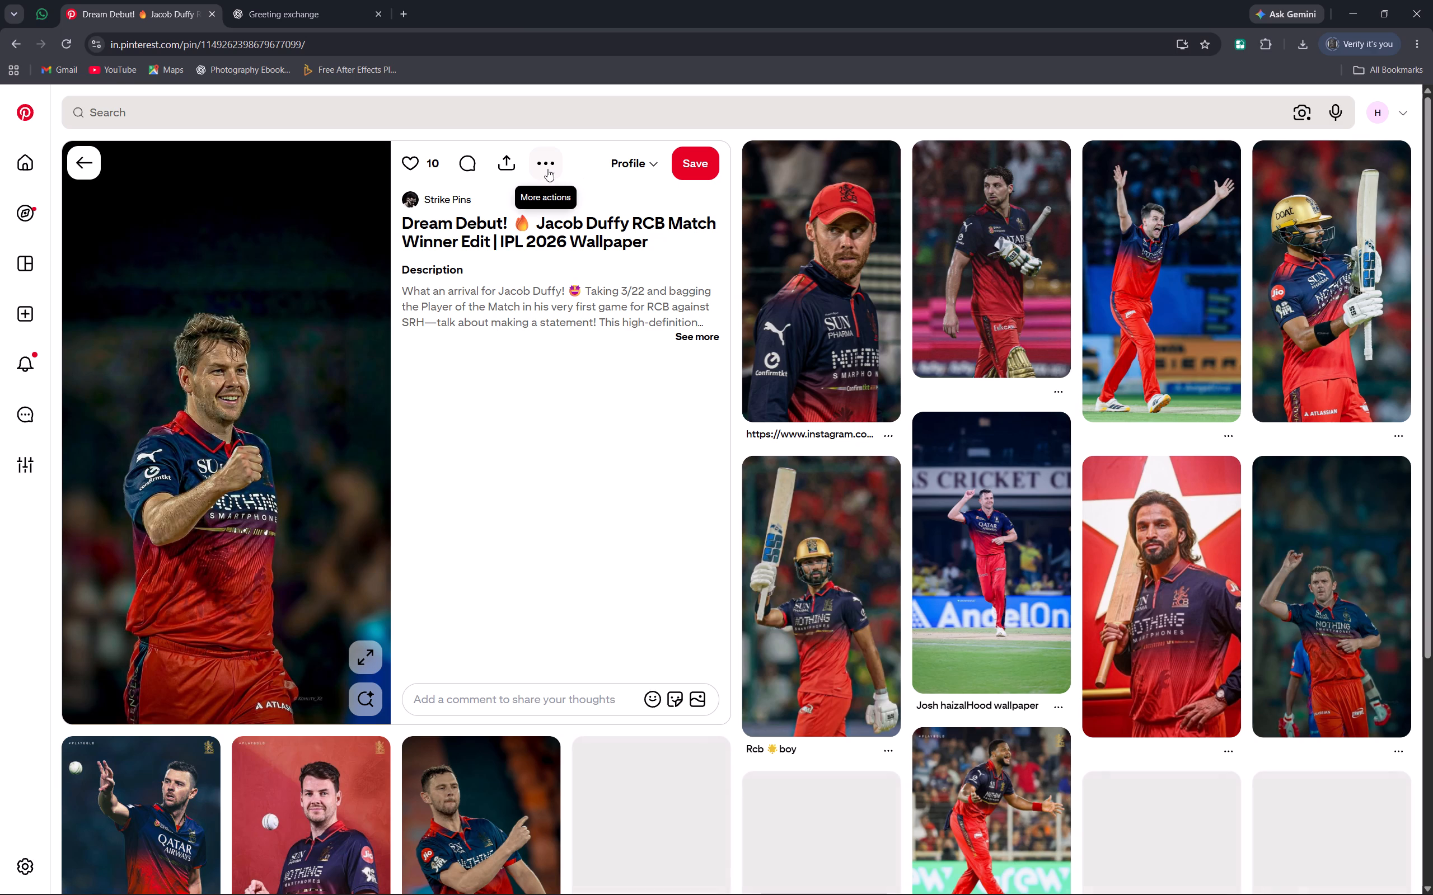
click(547, 162)
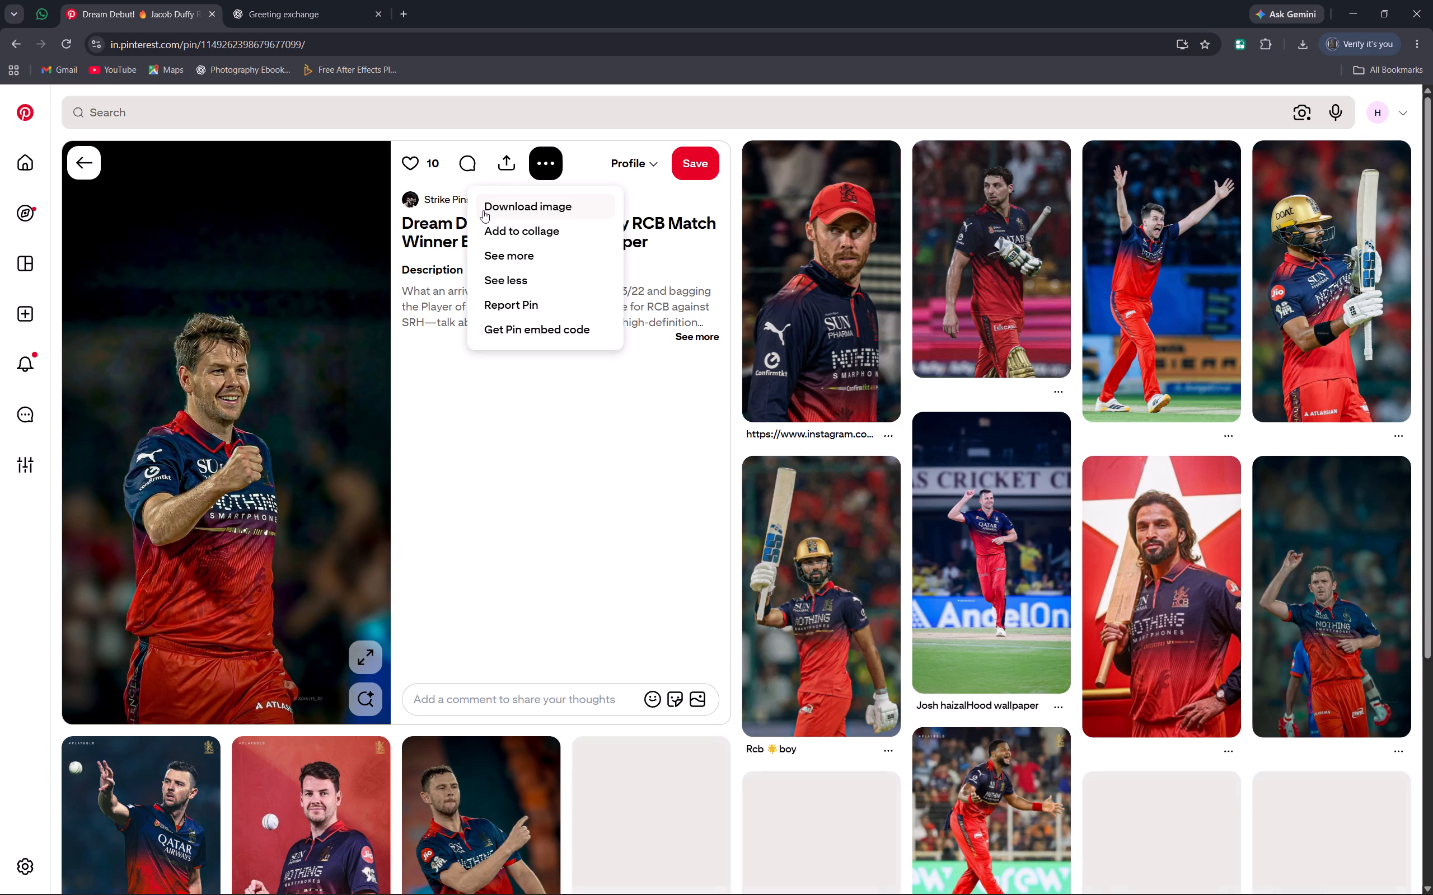
click(483, 206)
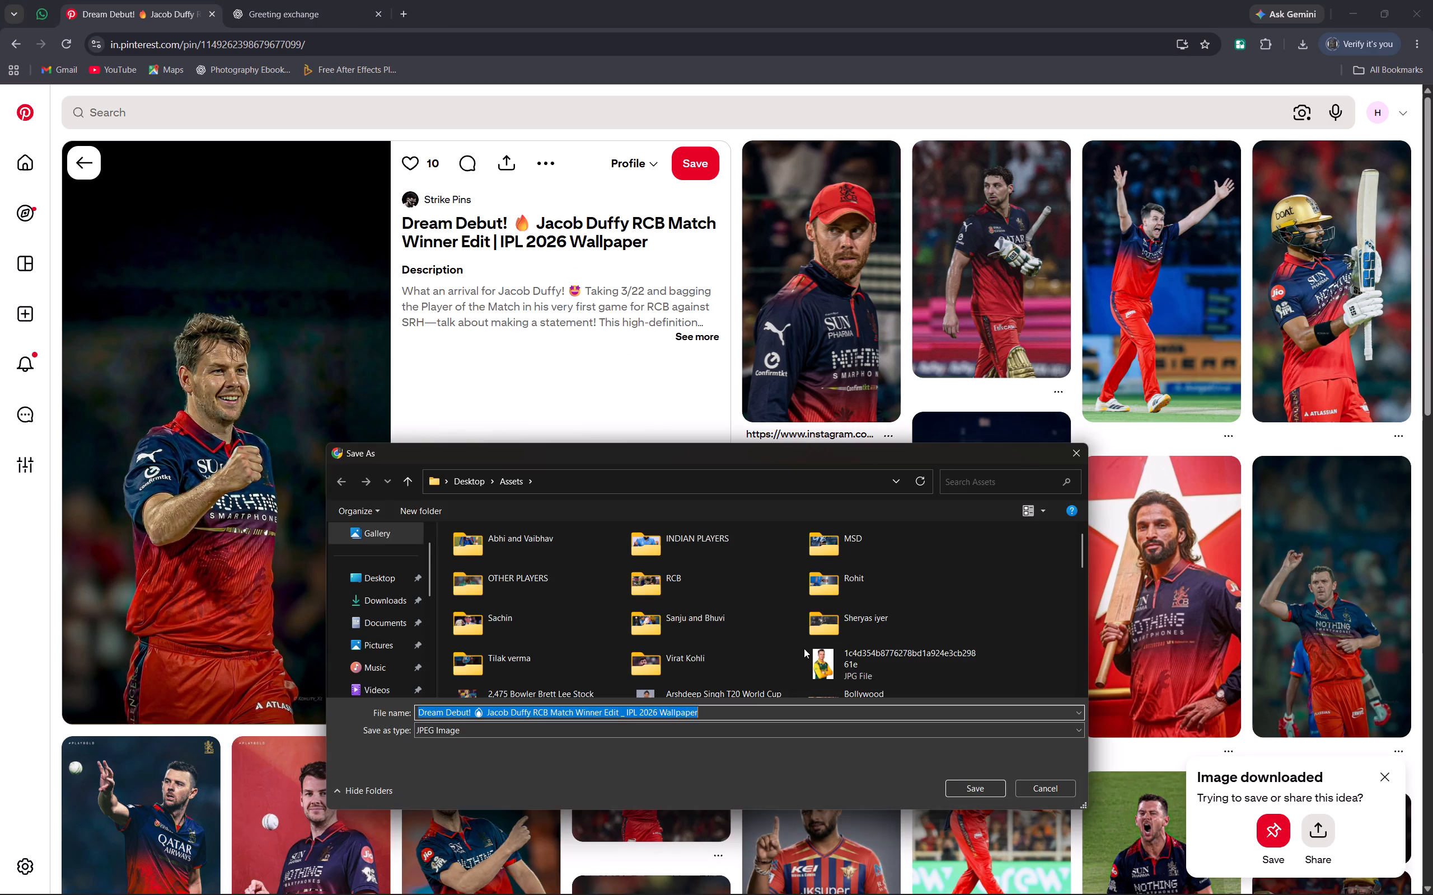
click(958, 795)
In a new browser tab, search for "bg remove" and open Photoroom's Instant Background Remover.
click(274, 0)
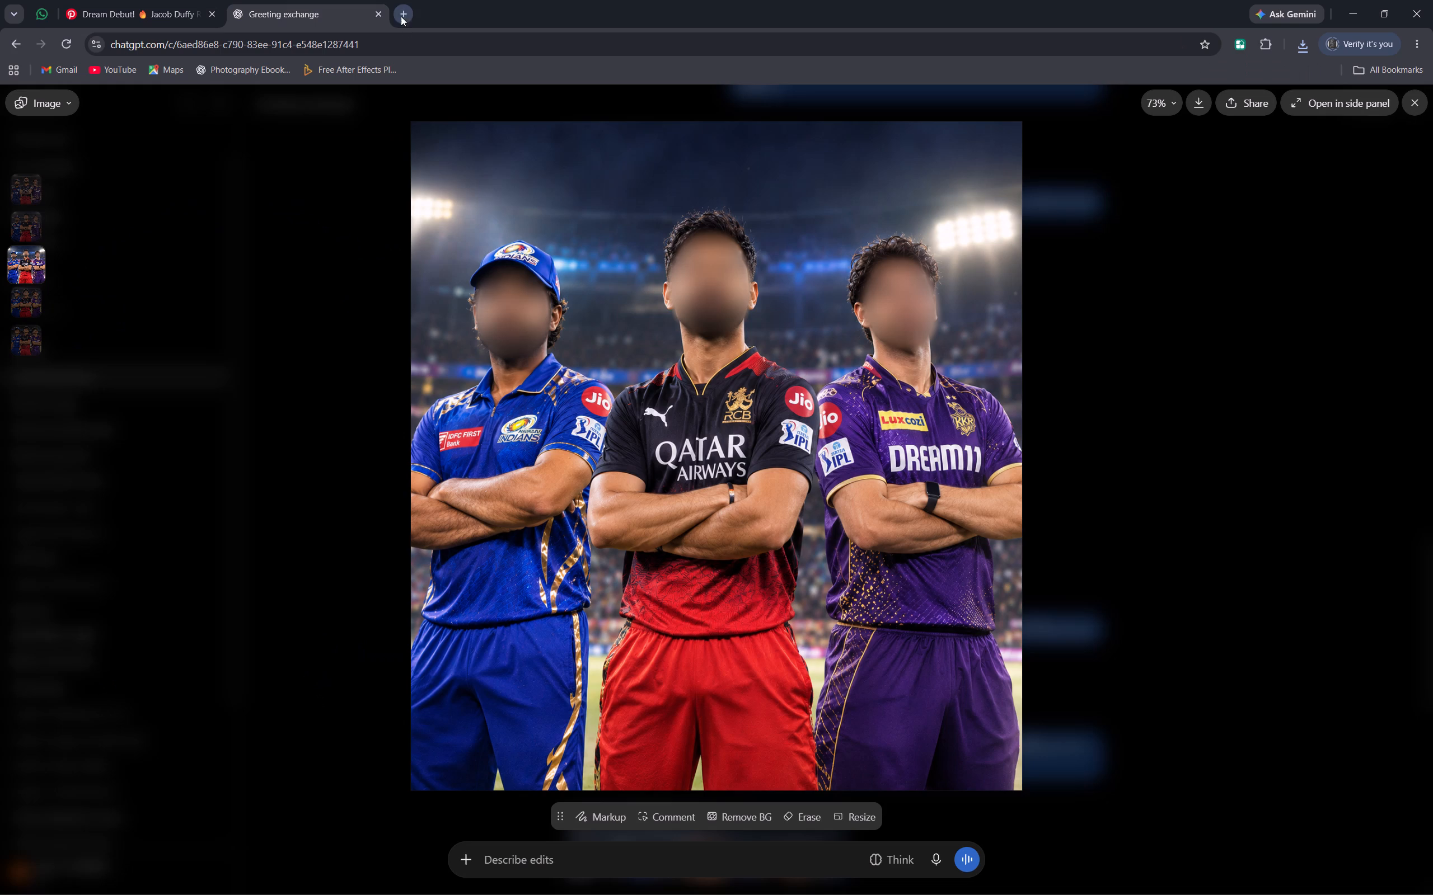
click(399, 10)
click(522, 284)
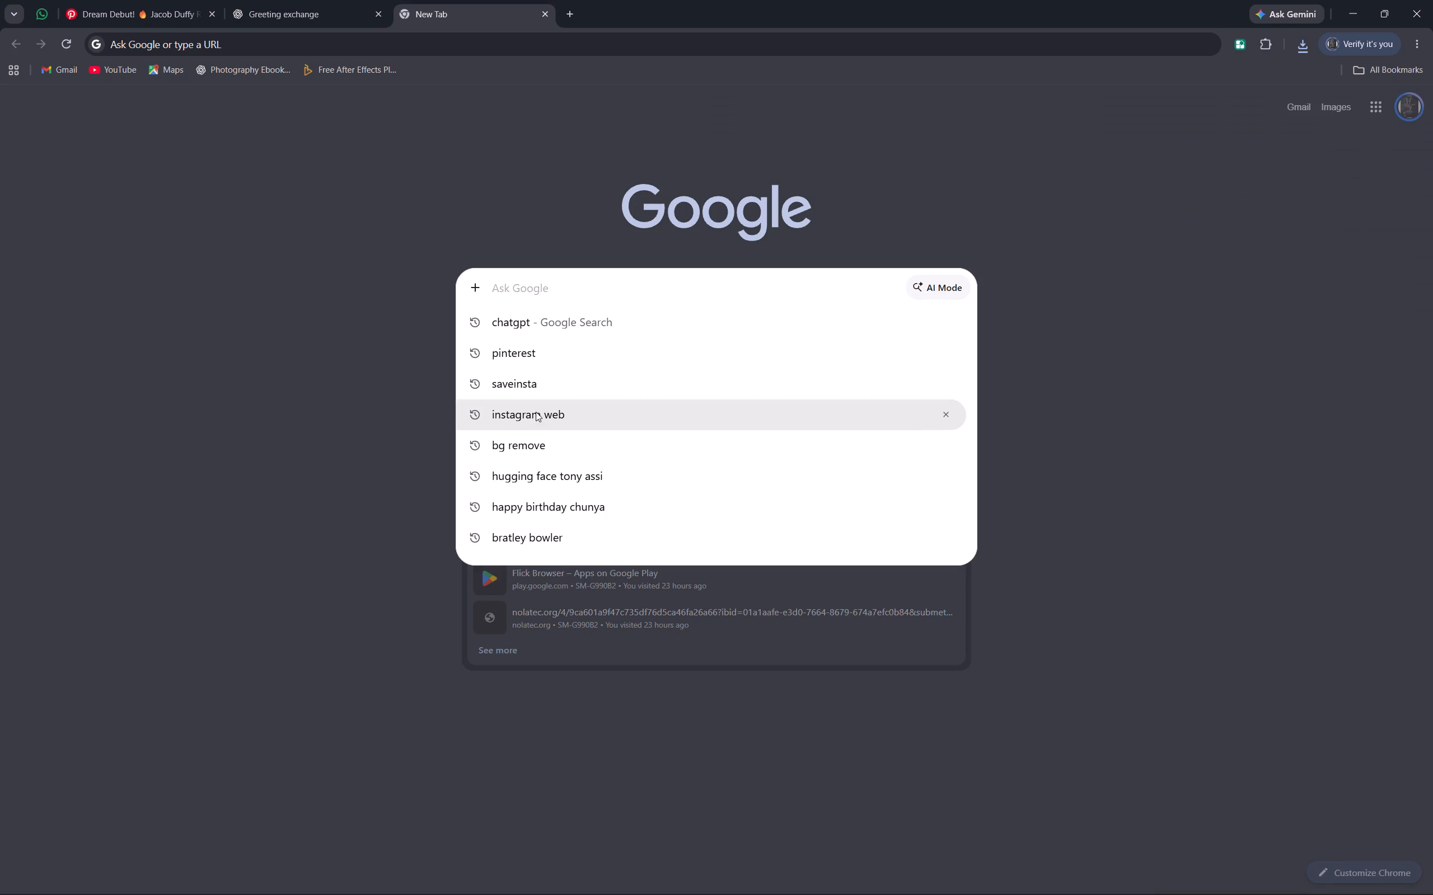
click(543, 438)
click(310, 241)
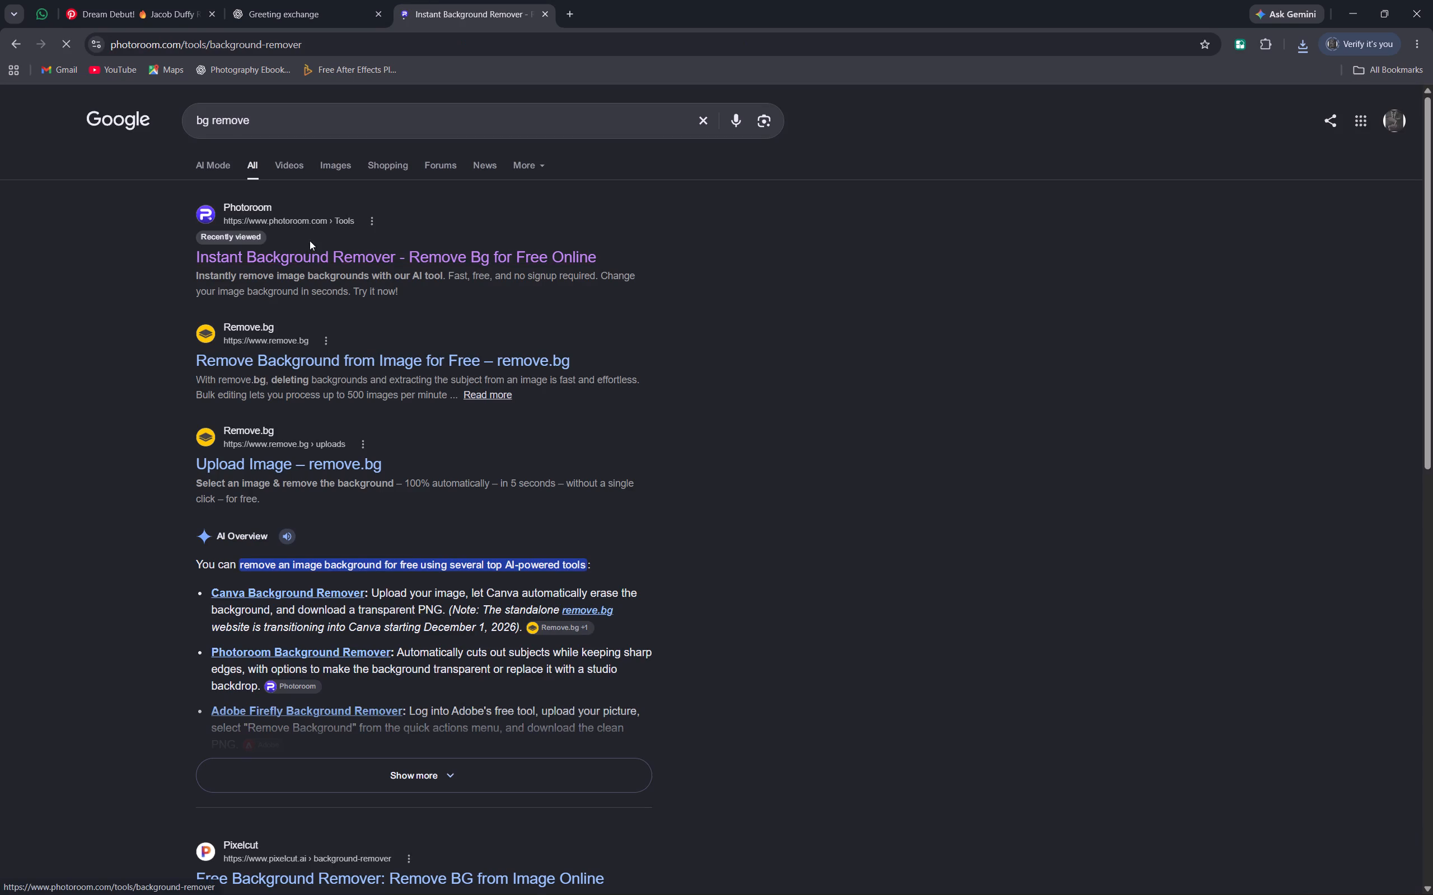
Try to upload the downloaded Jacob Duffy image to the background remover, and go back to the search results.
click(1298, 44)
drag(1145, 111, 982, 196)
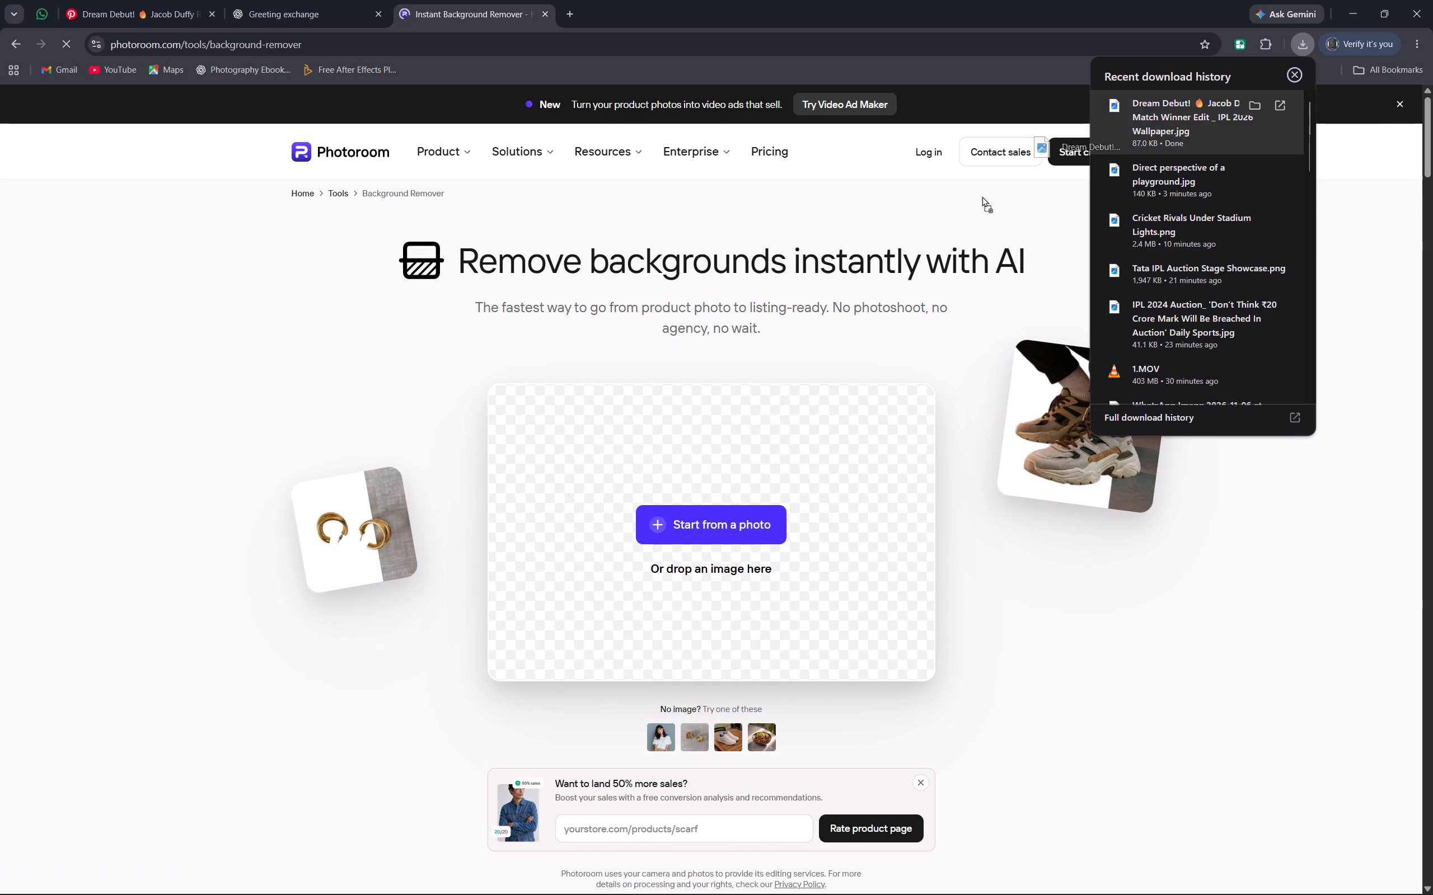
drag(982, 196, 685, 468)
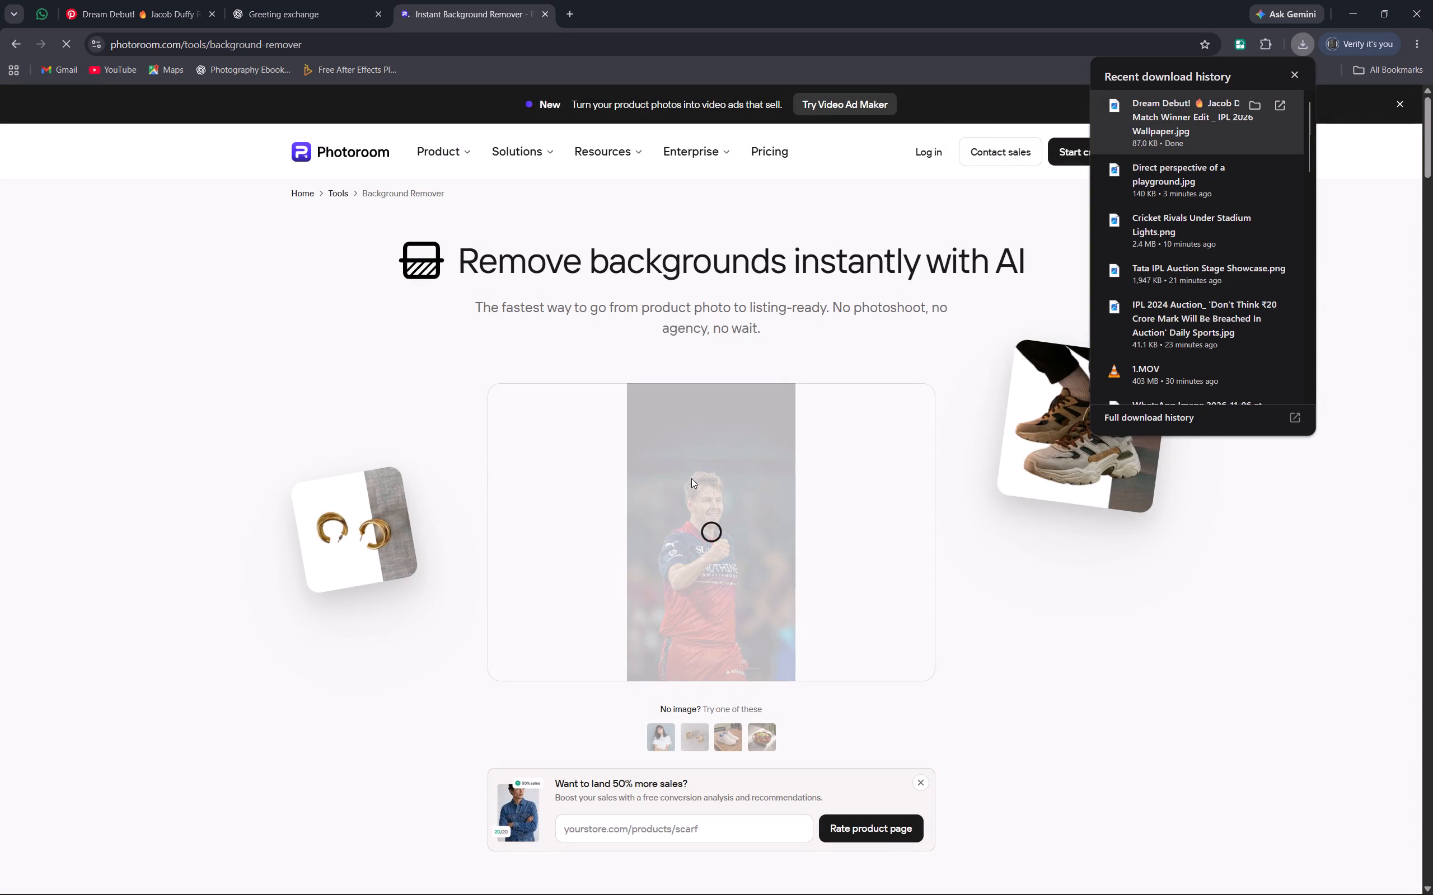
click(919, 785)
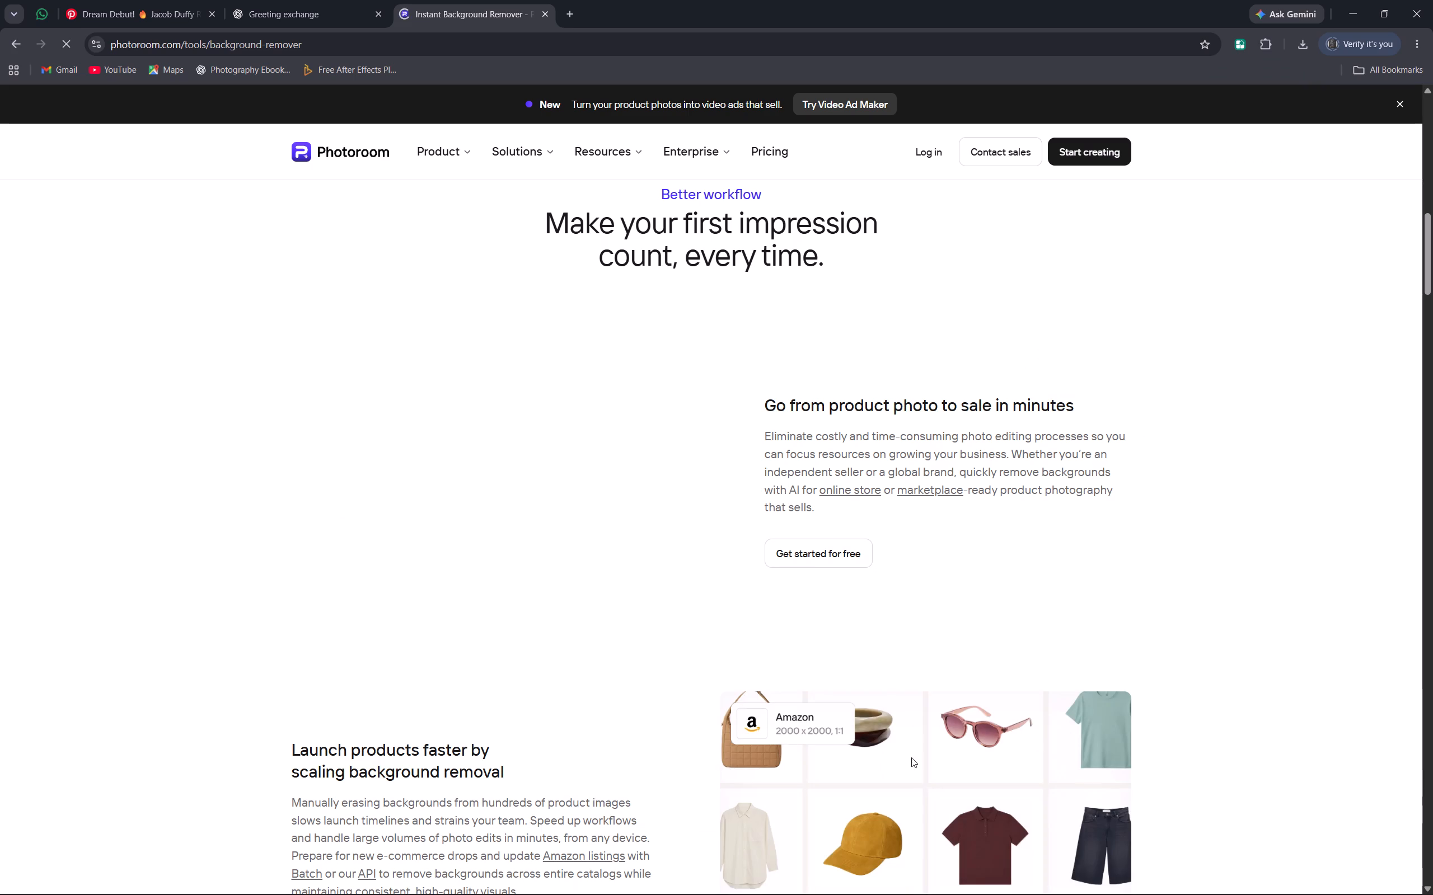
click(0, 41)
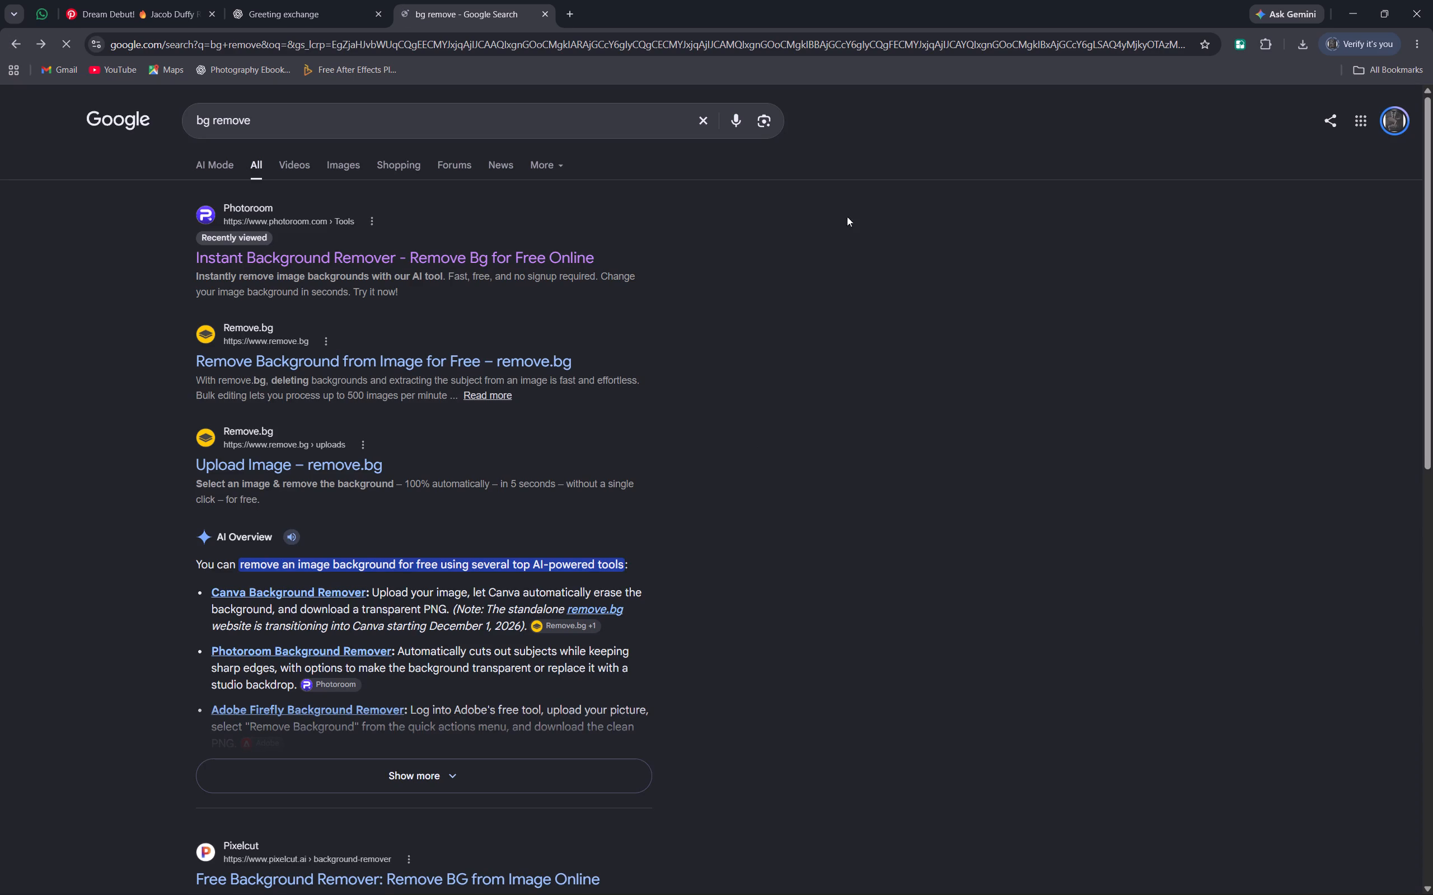
Reopen Photoroom's background remover, upload the Jacob Duffy image, and download the transparent cutout to the Assets folder.
click(409, 261)
click(1299, 34)
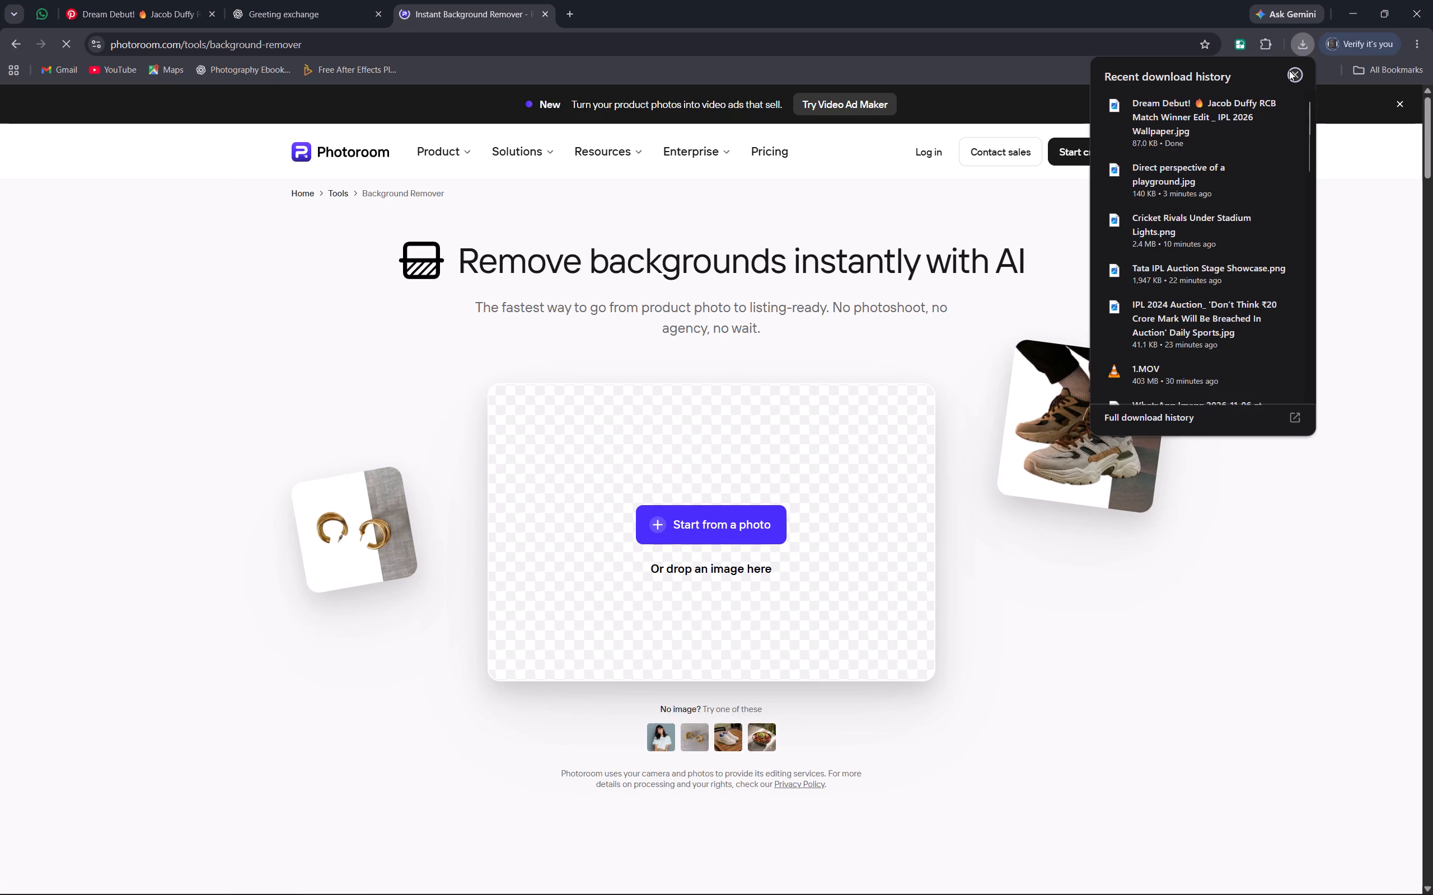
drag(1166, 122, 821, 482)
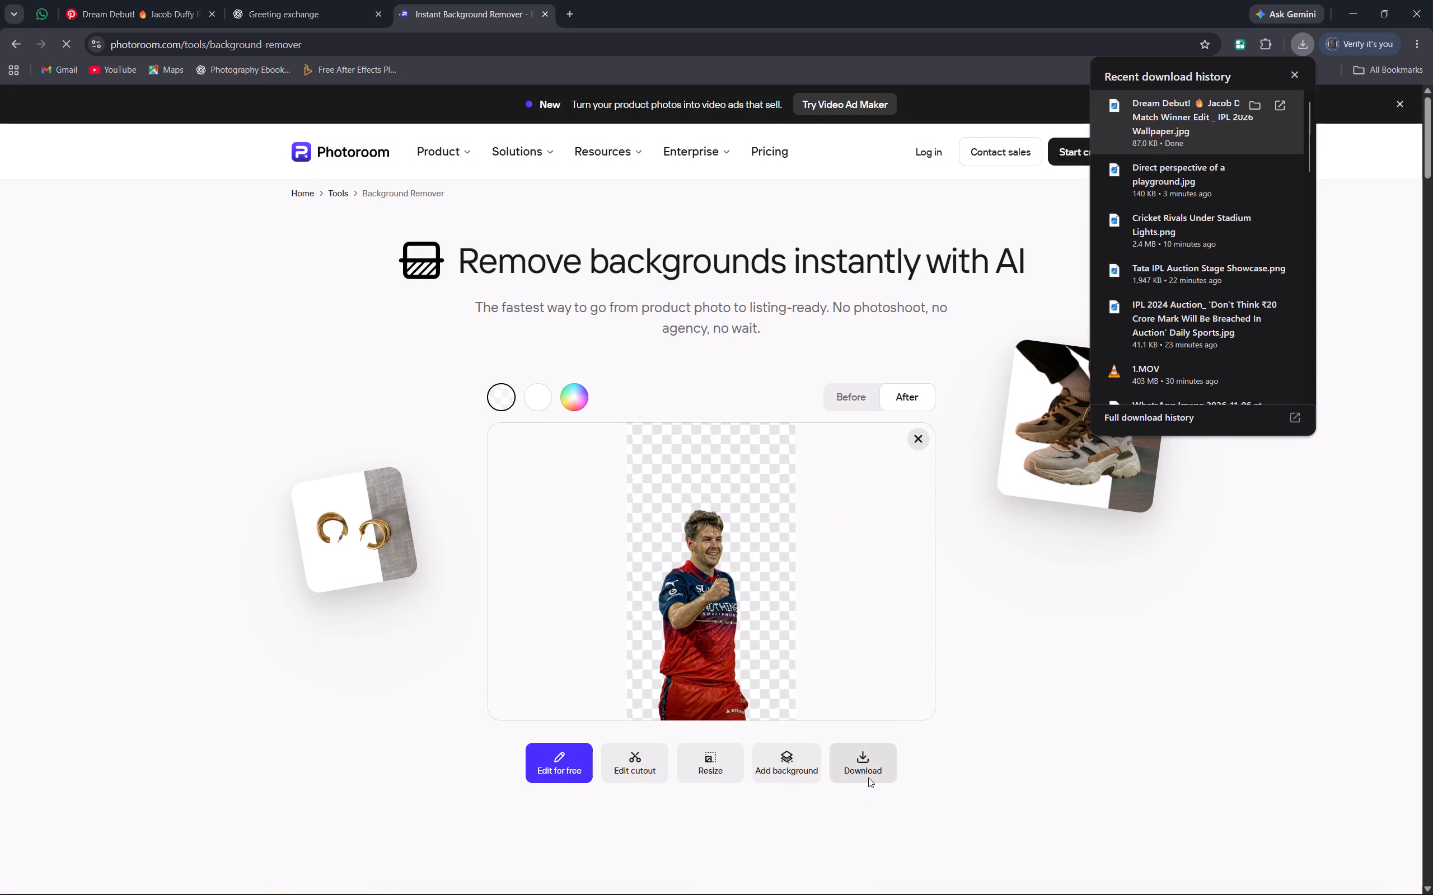
click(868, 778)
click(956, 783)
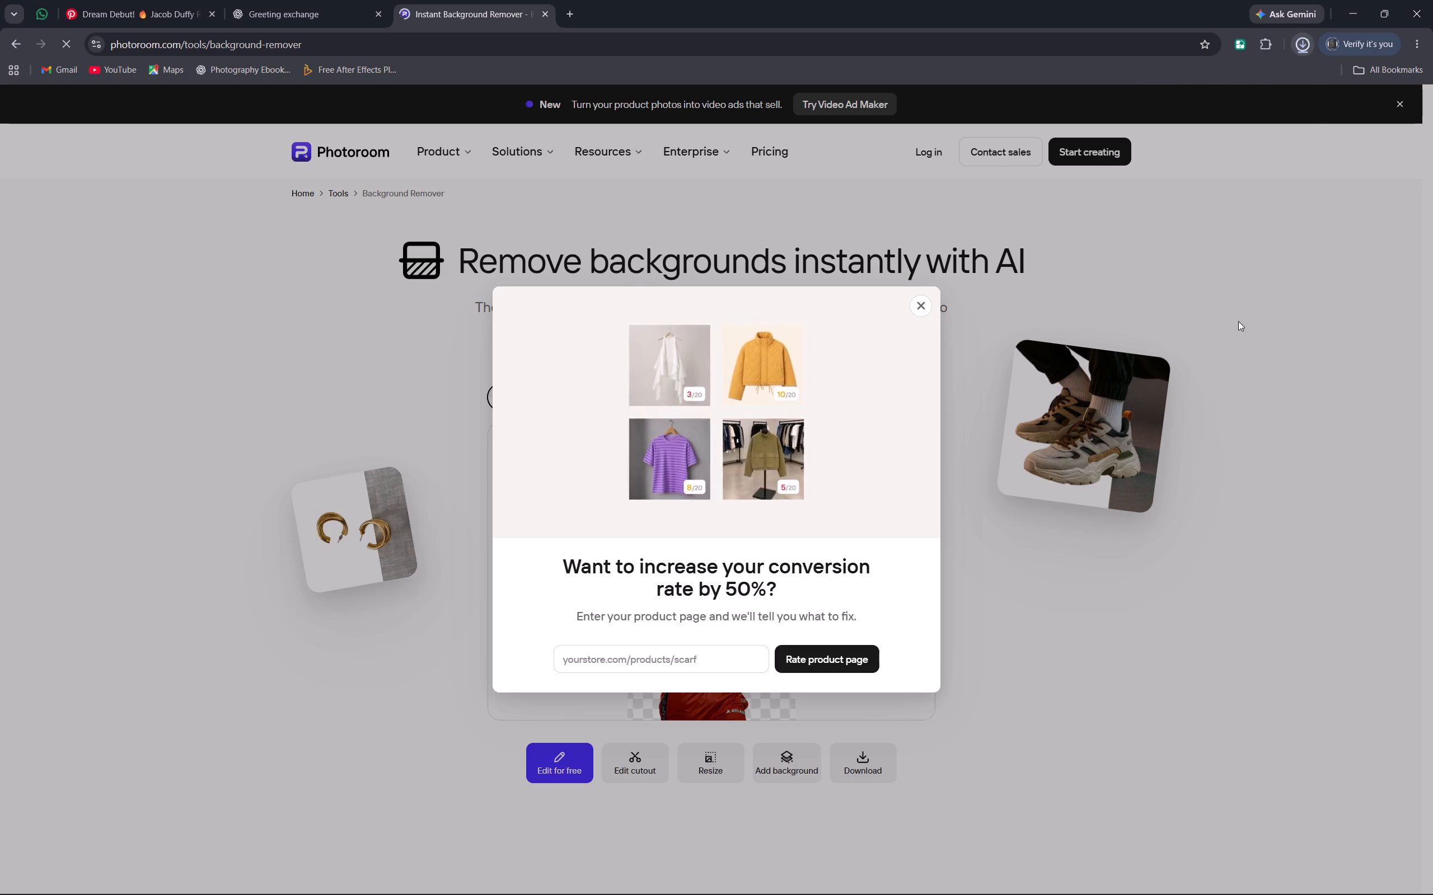
Switch to After Effects, add the downloaded Jacob Duffy cutout to kaull 12, and place its layer between Camera 1 and the playground image.
drag(1186, 109, 811, 871)
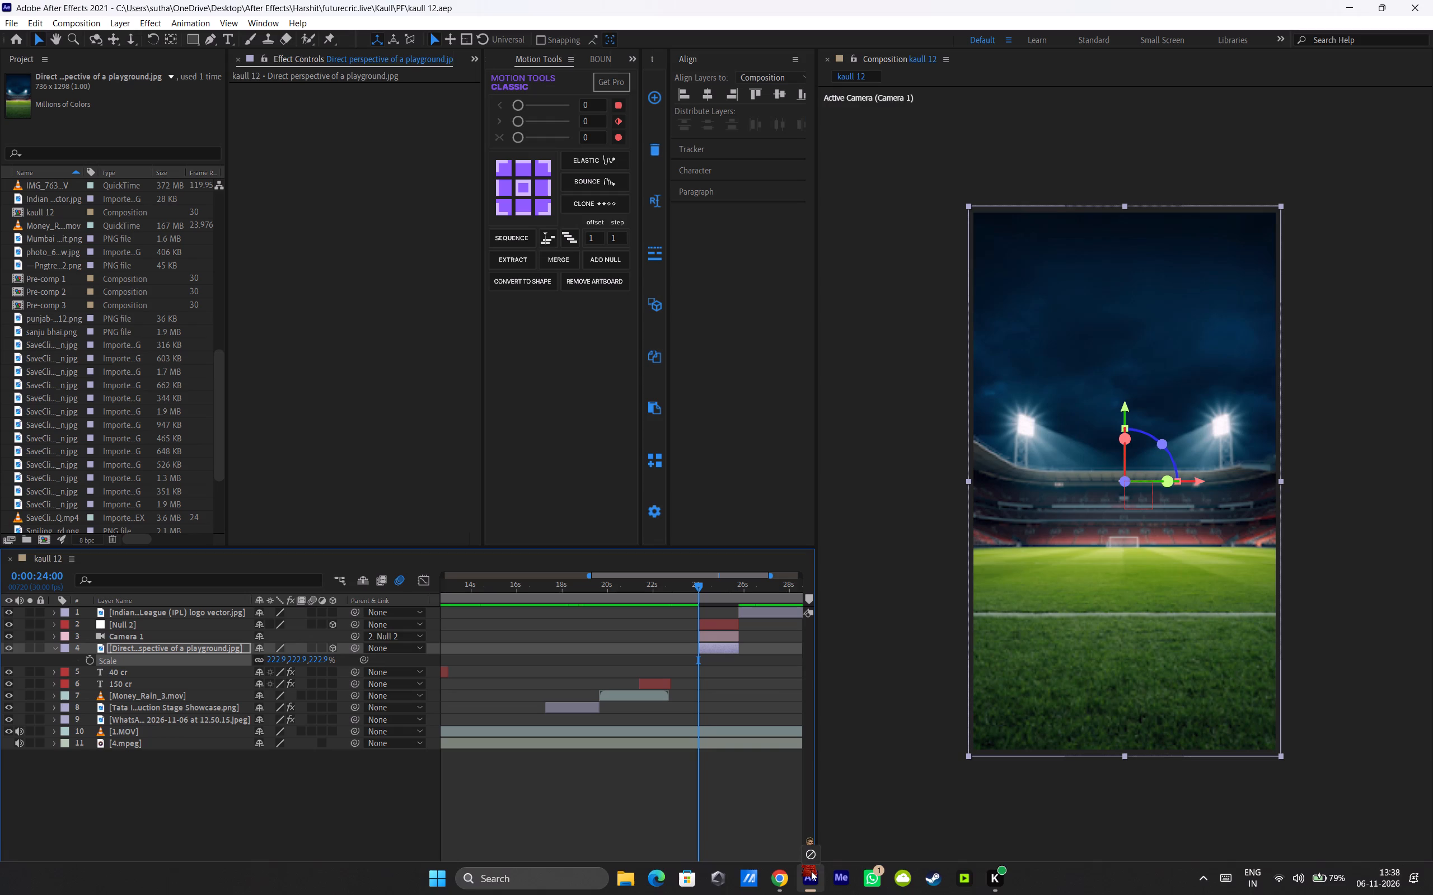
drag(811, 871, 731, 675)
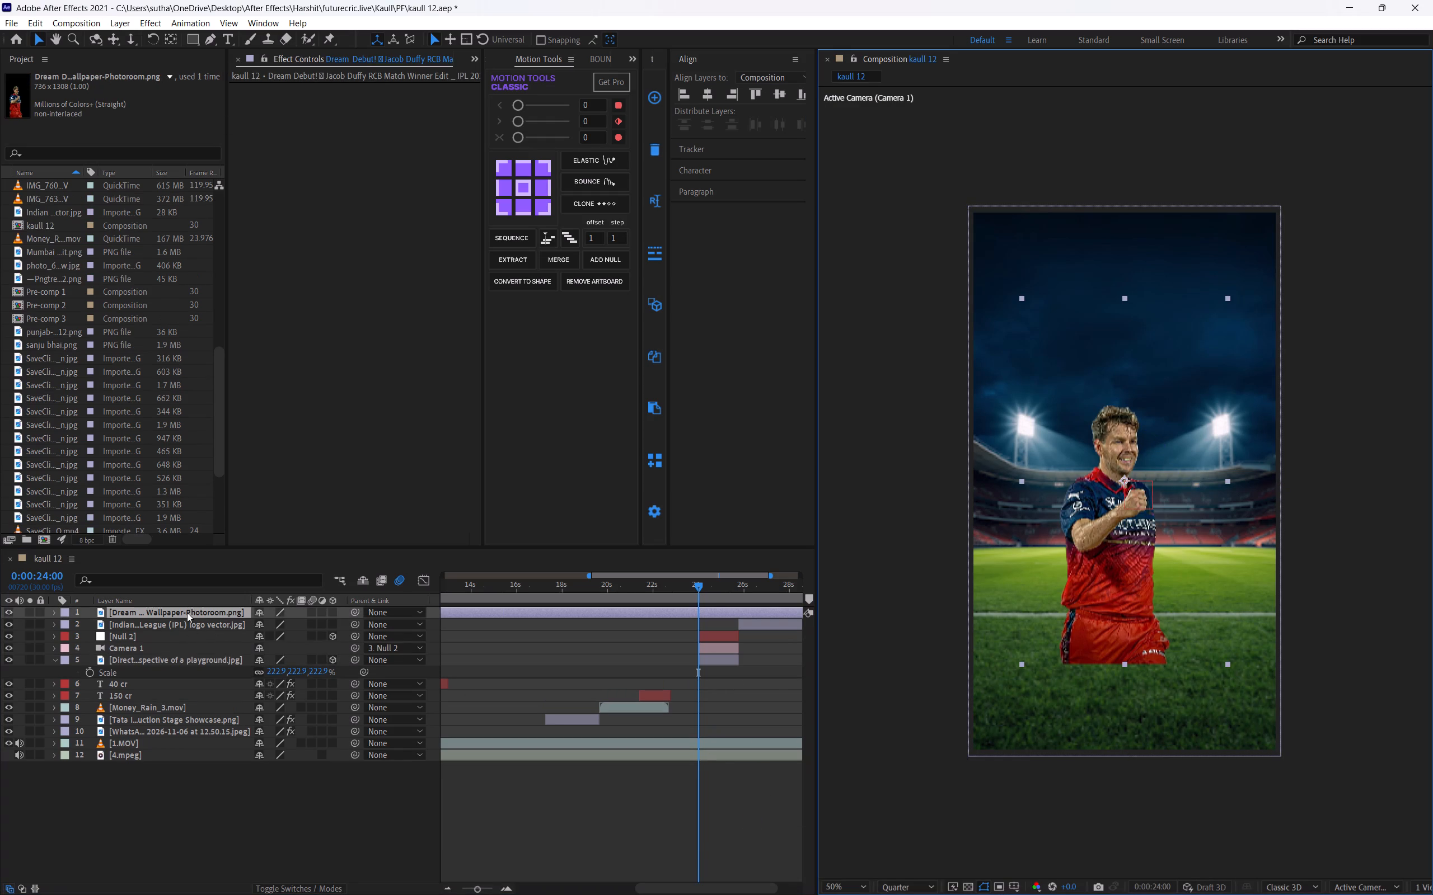
drag(188, 609, 199, 647)
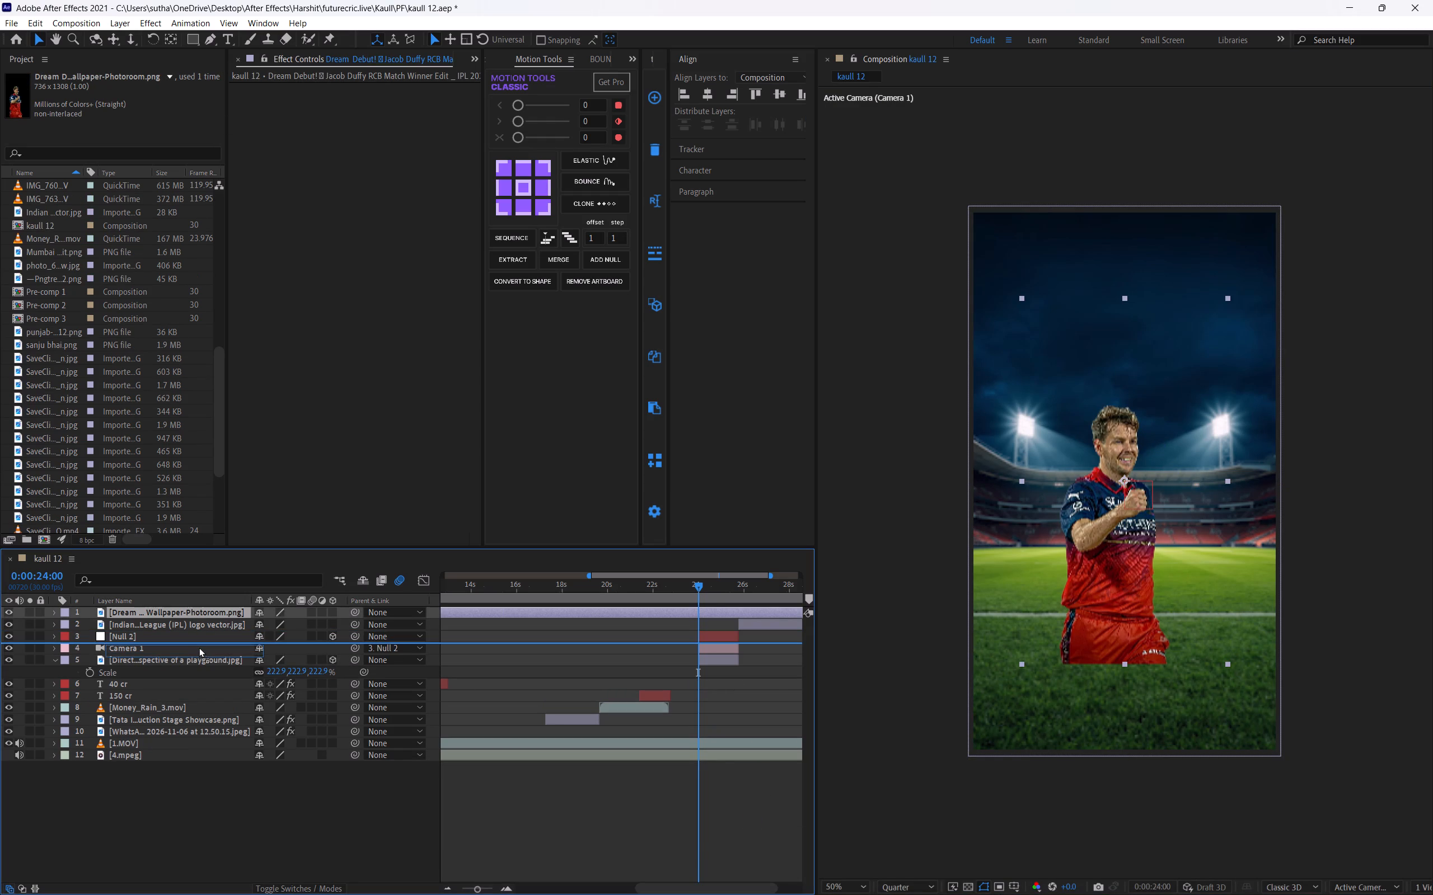
drag(199, 647, 207, 657)
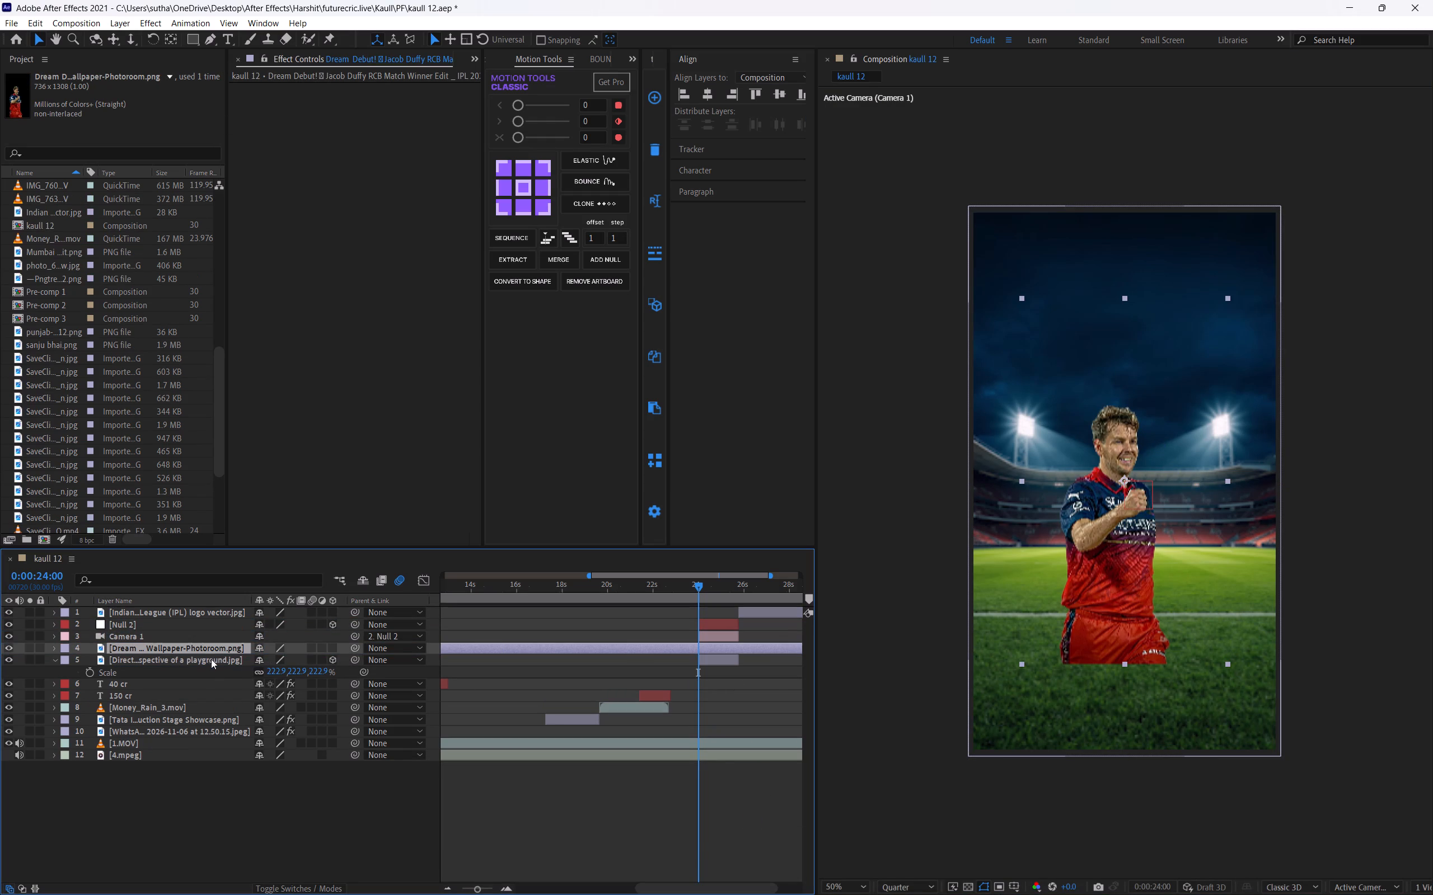
Make the Jacob Duffy cutout a 3D layer and start it at 0:00:24:00.
double_click(339, 644)
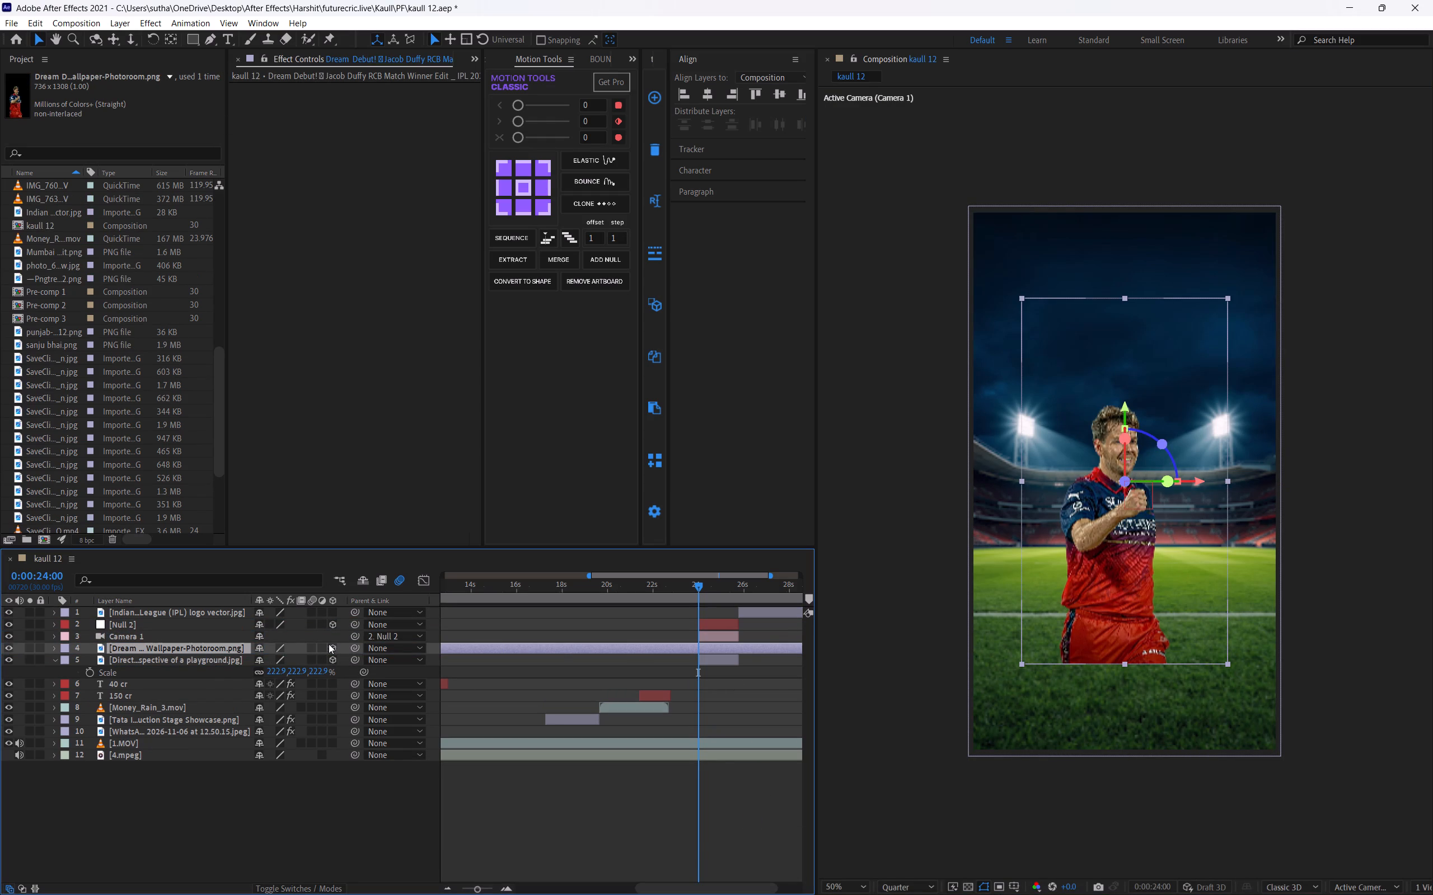
key(bracketleft)
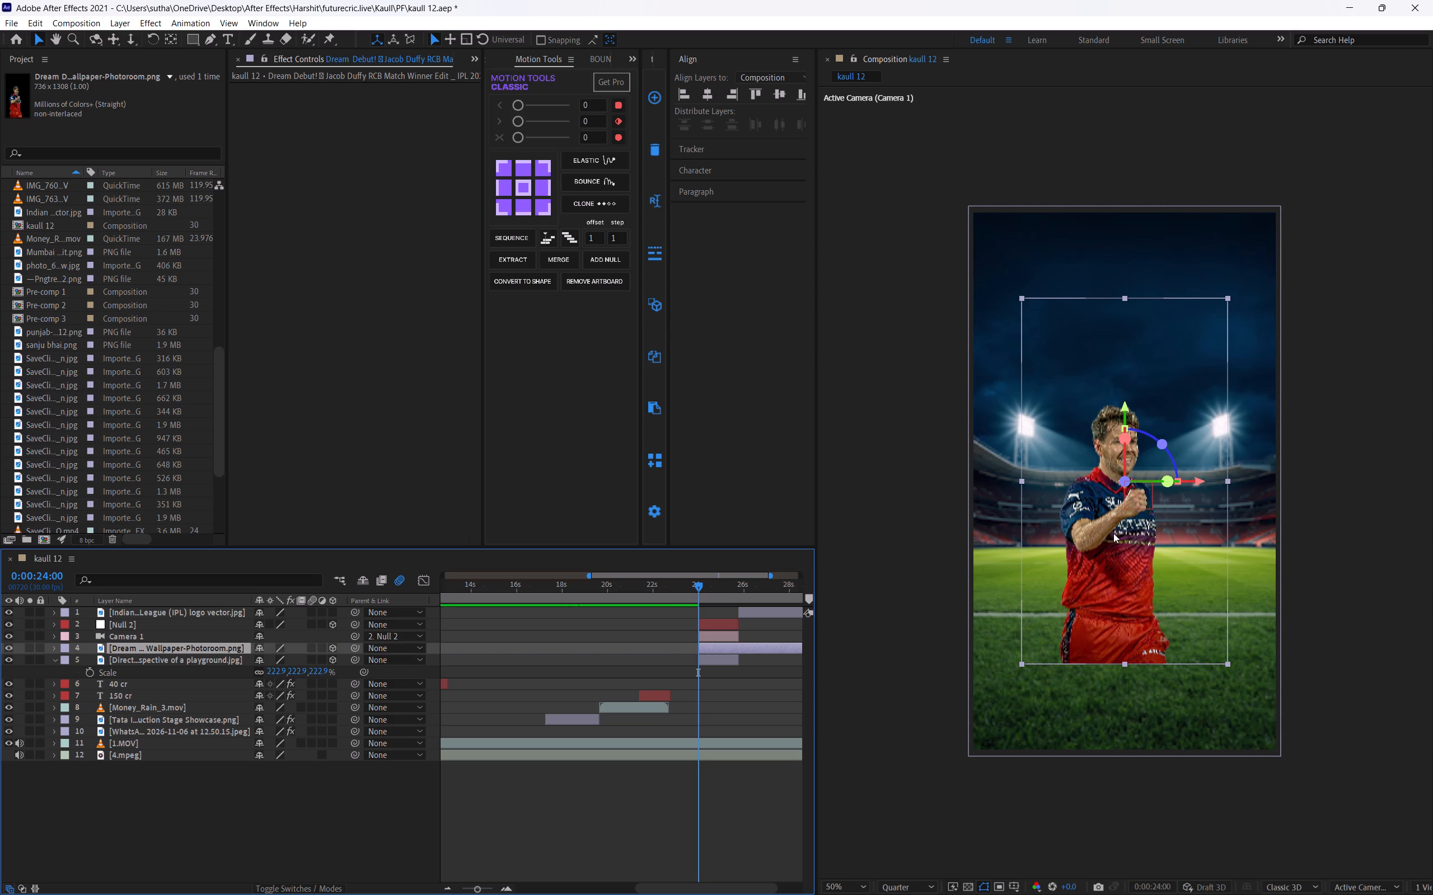
Move the Jacob Duffy cutout down so his body meets the bottom edge of the frame, near the horizontal centre.
drag(1107, 574, 1082, 622)
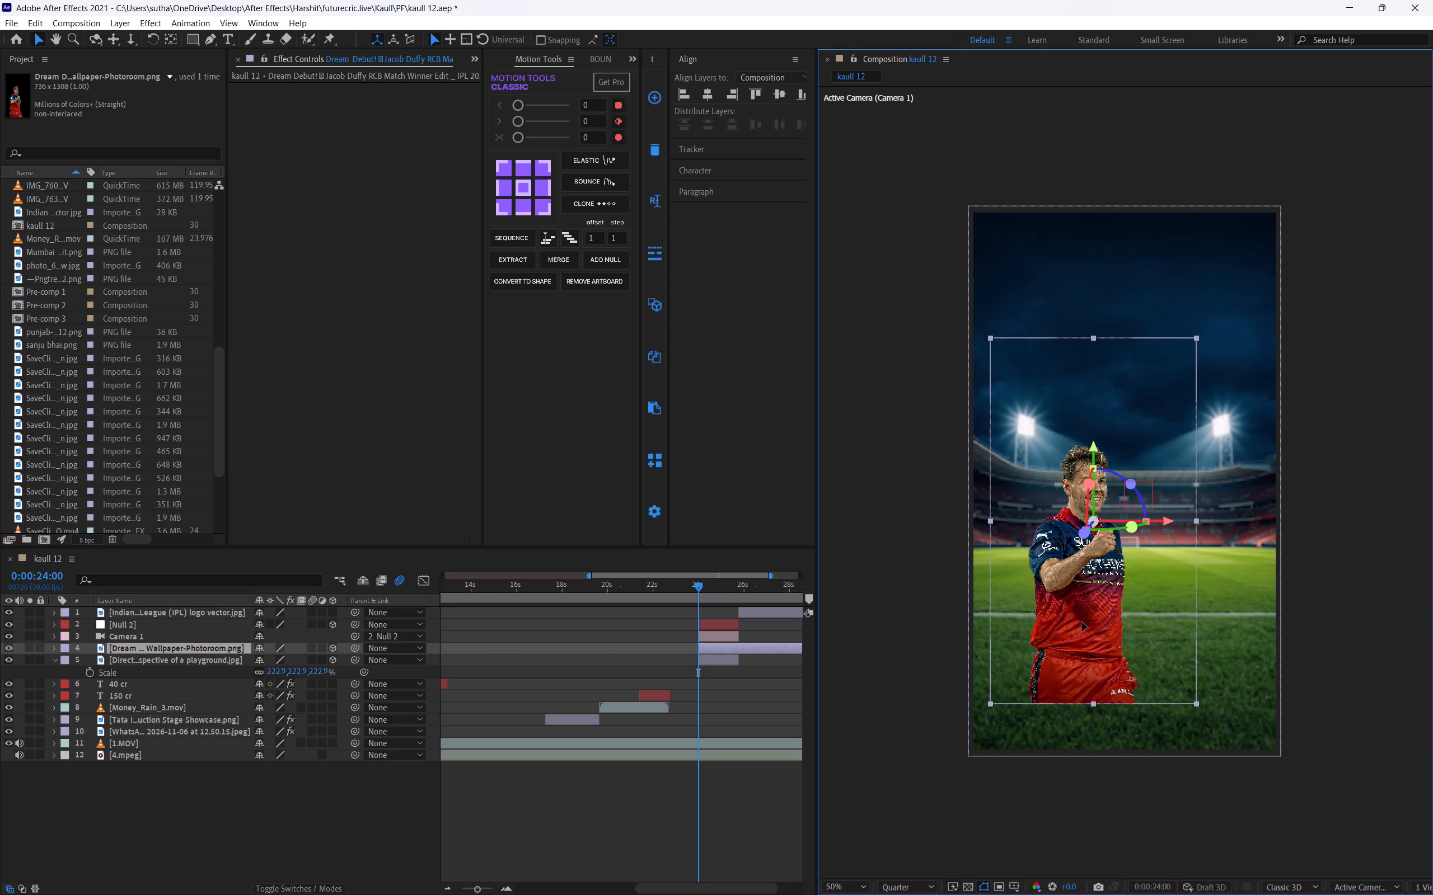
drag(1082, 622, 1135, 663)
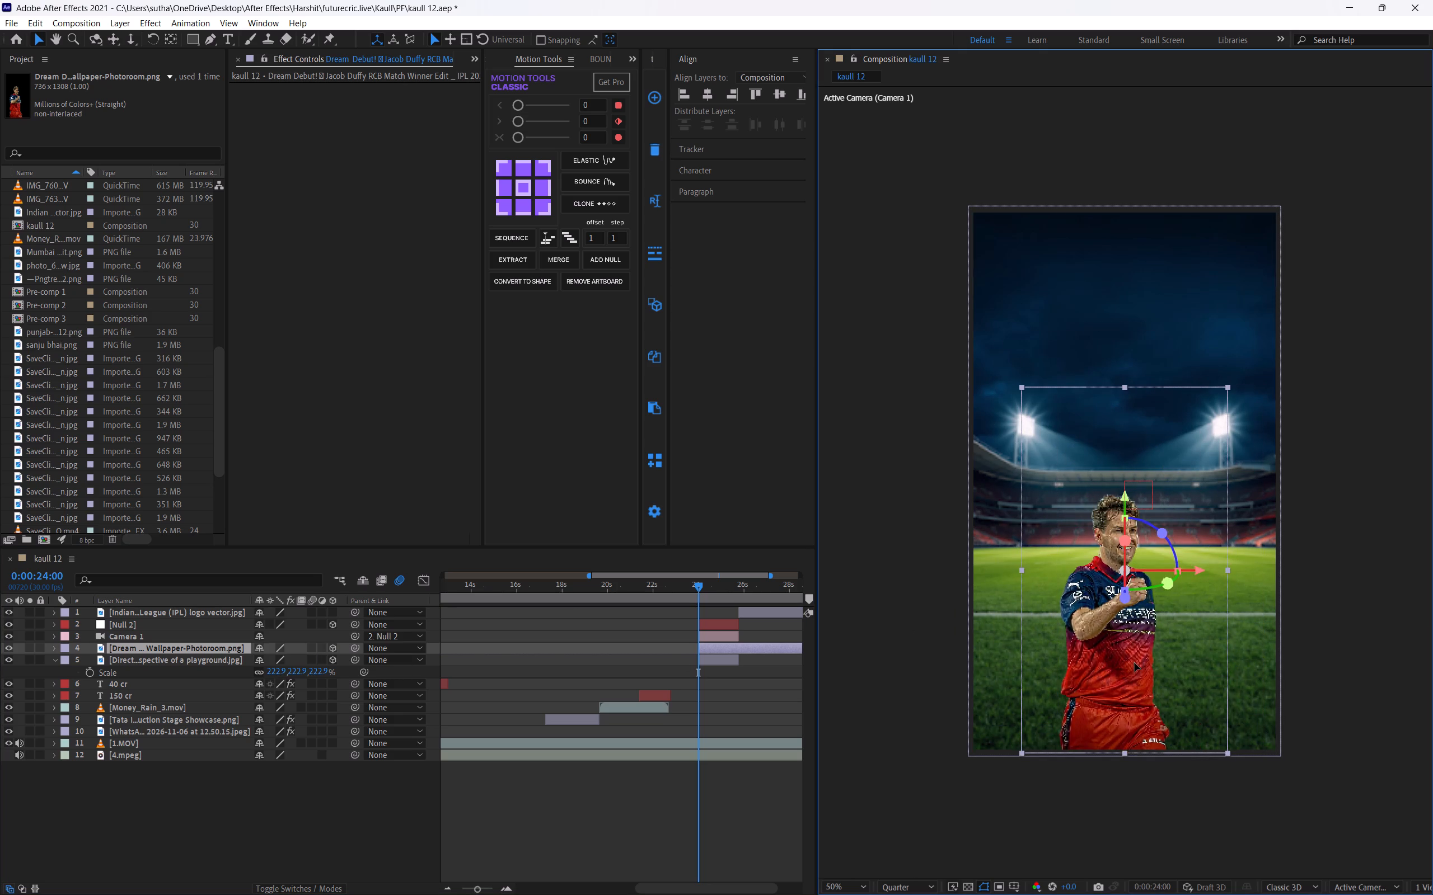
drag(1135, 663, 1142, 677)
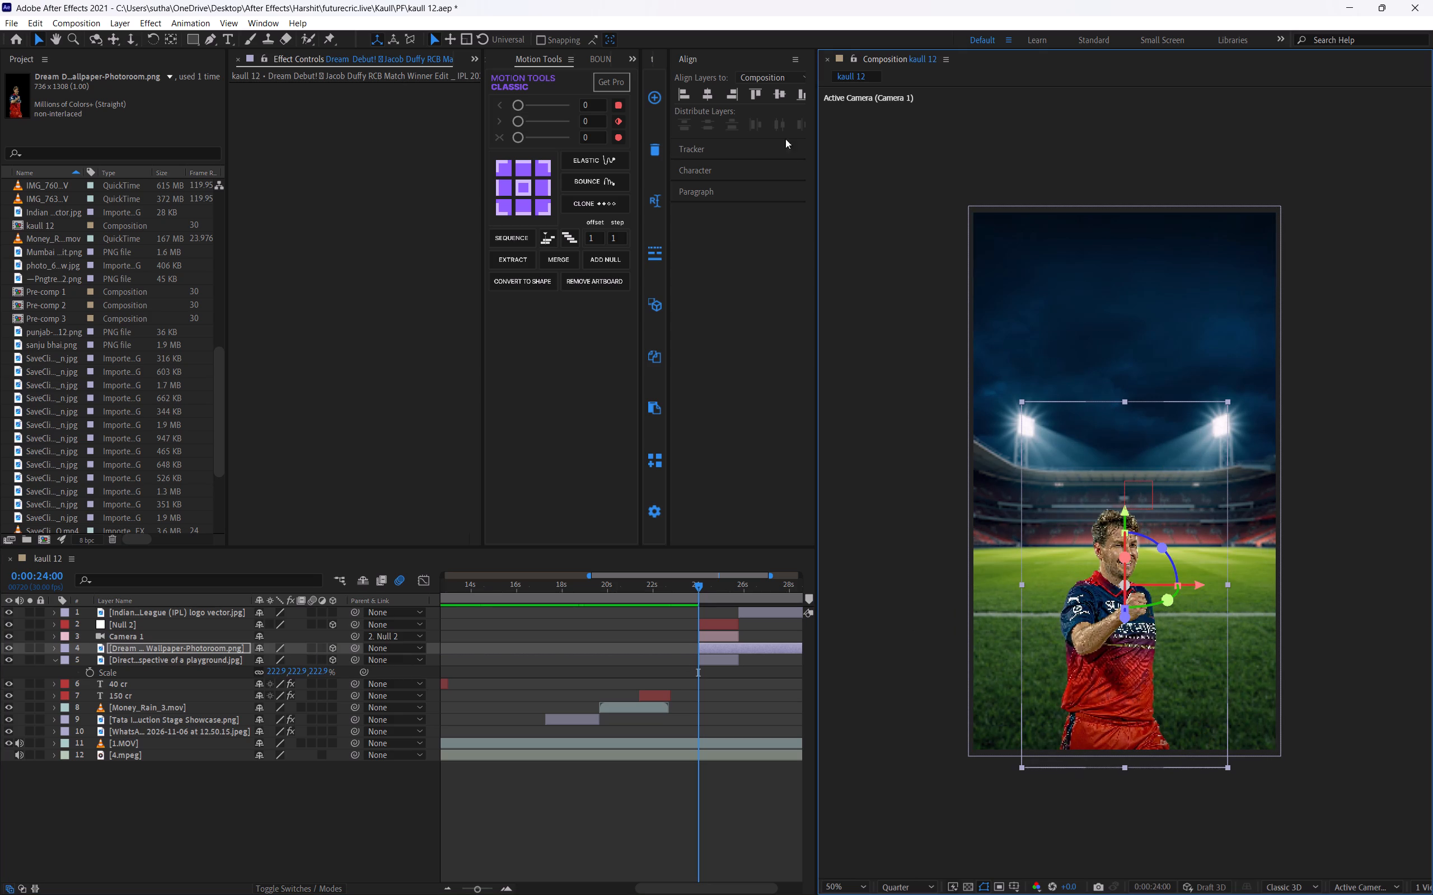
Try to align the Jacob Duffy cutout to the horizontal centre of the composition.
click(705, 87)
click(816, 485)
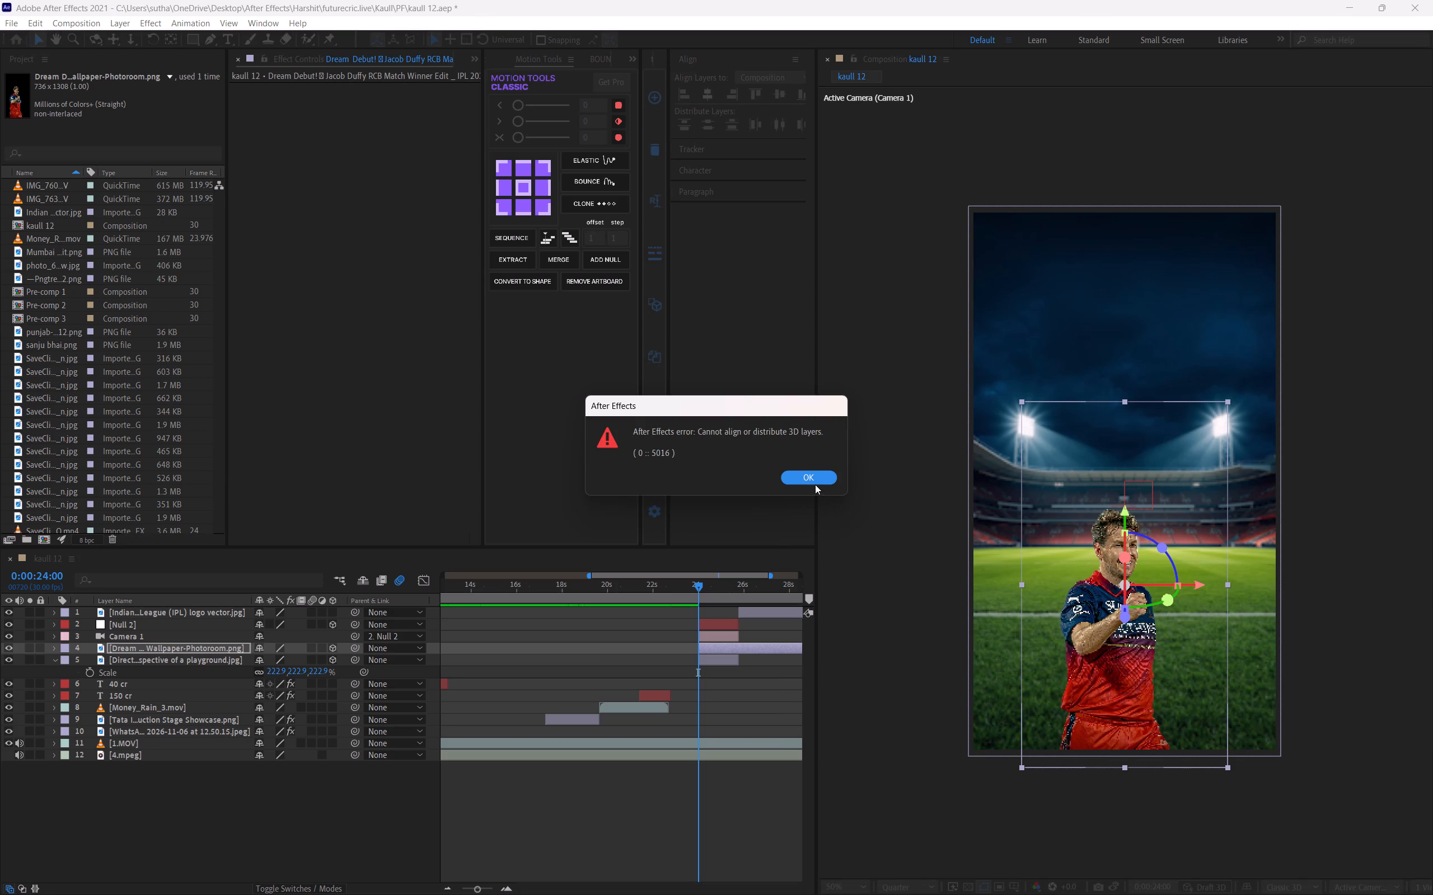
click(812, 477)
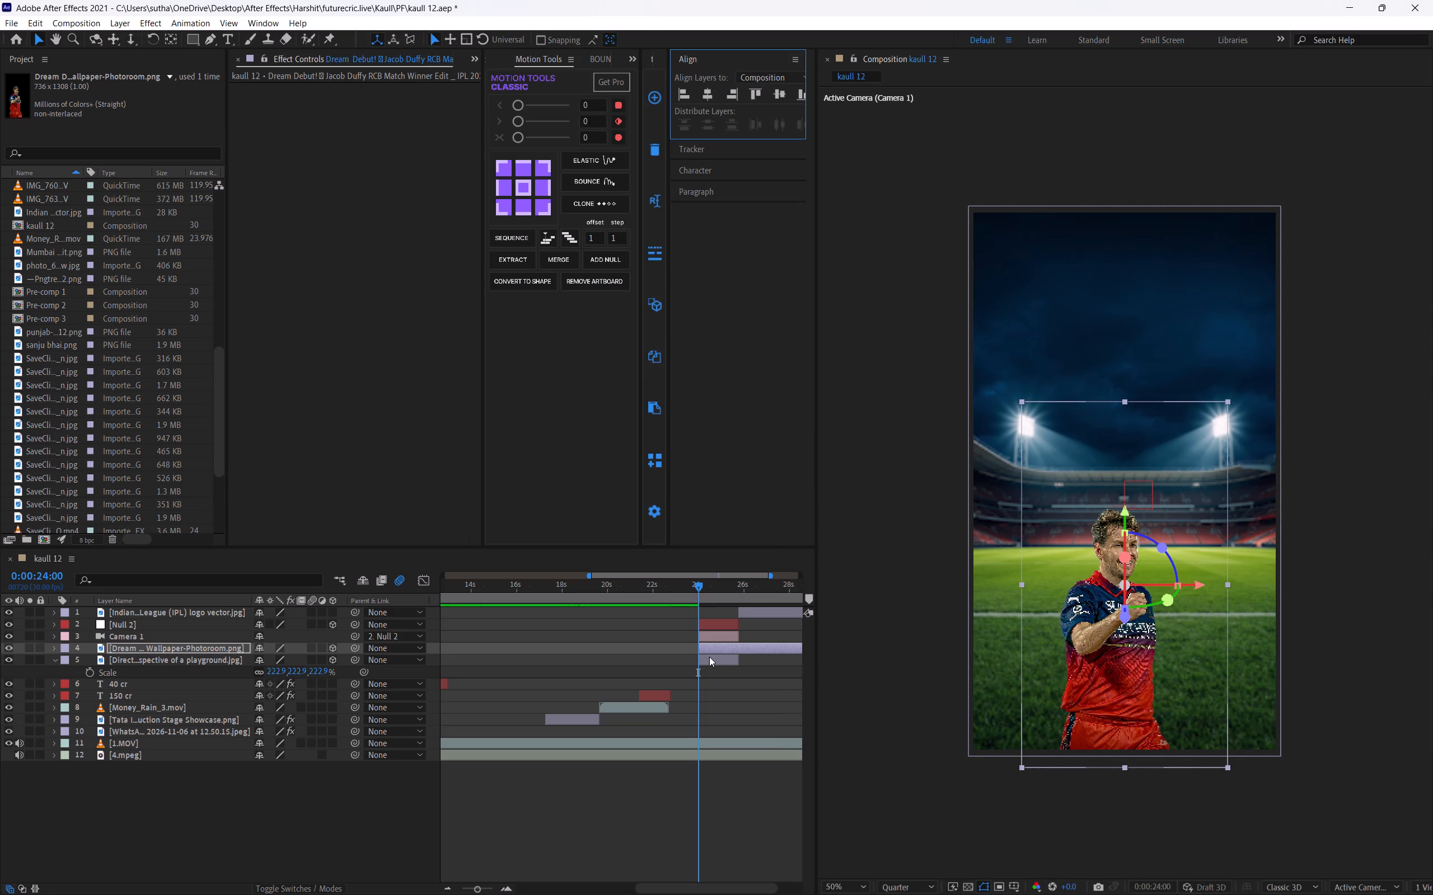
Nudge the Jacob Duffy cutout slightly to the right within the frame.
key(Right)
key(Right)
key(Right)
key(Right)
key(Right)
key(Right)
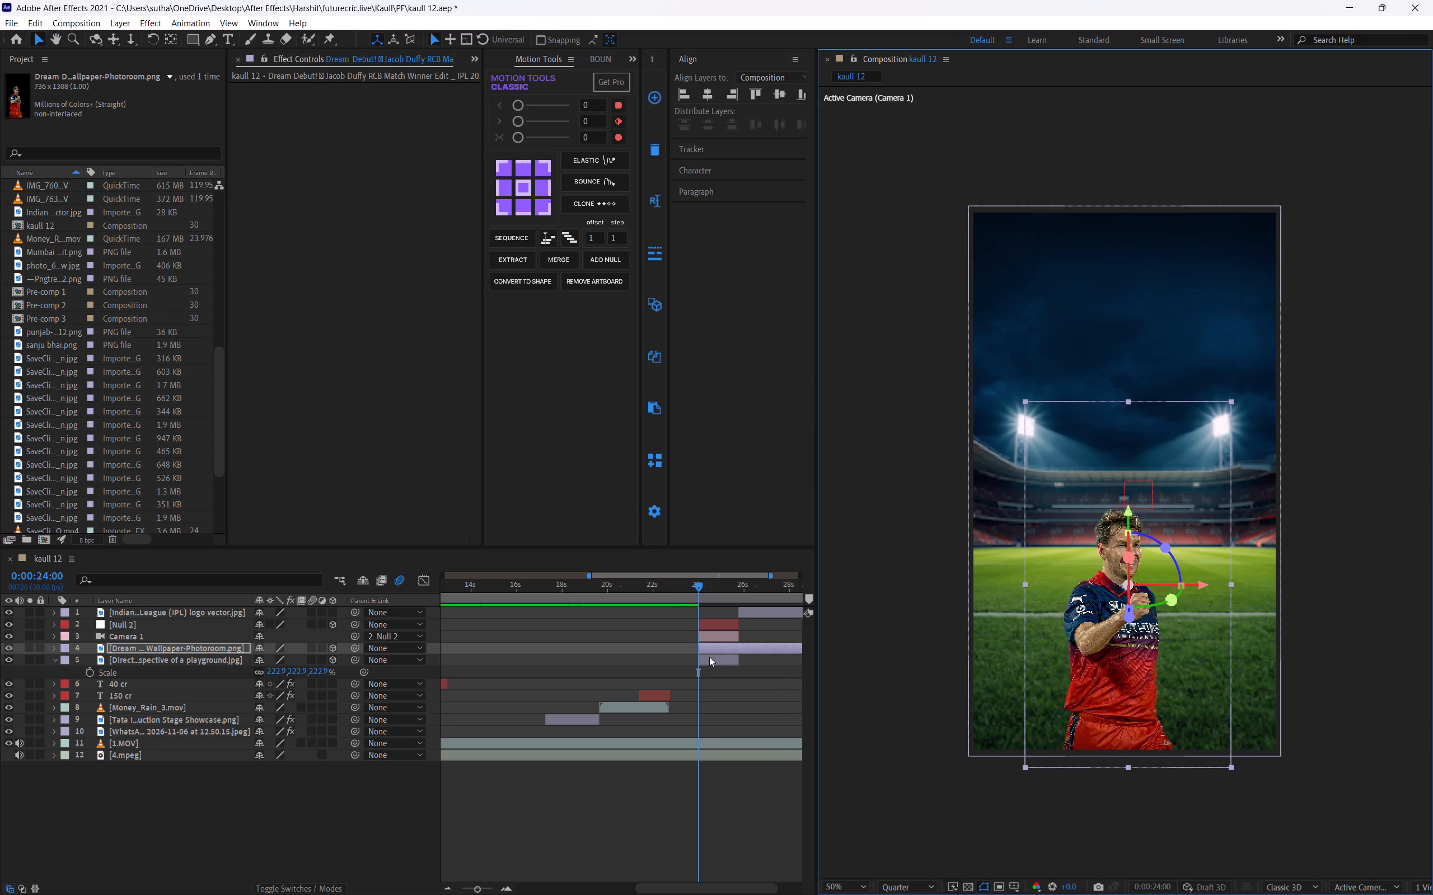
Nudge the Jacob Duffy cutout further right within the frame until its X position is 596.
key(Right)
key(Right)
key(Right)
key(Right)
key(Right)
key(Right)
key(Right)
key(Right)
key(Right)
key(Right)
key(Right)
key(Right)
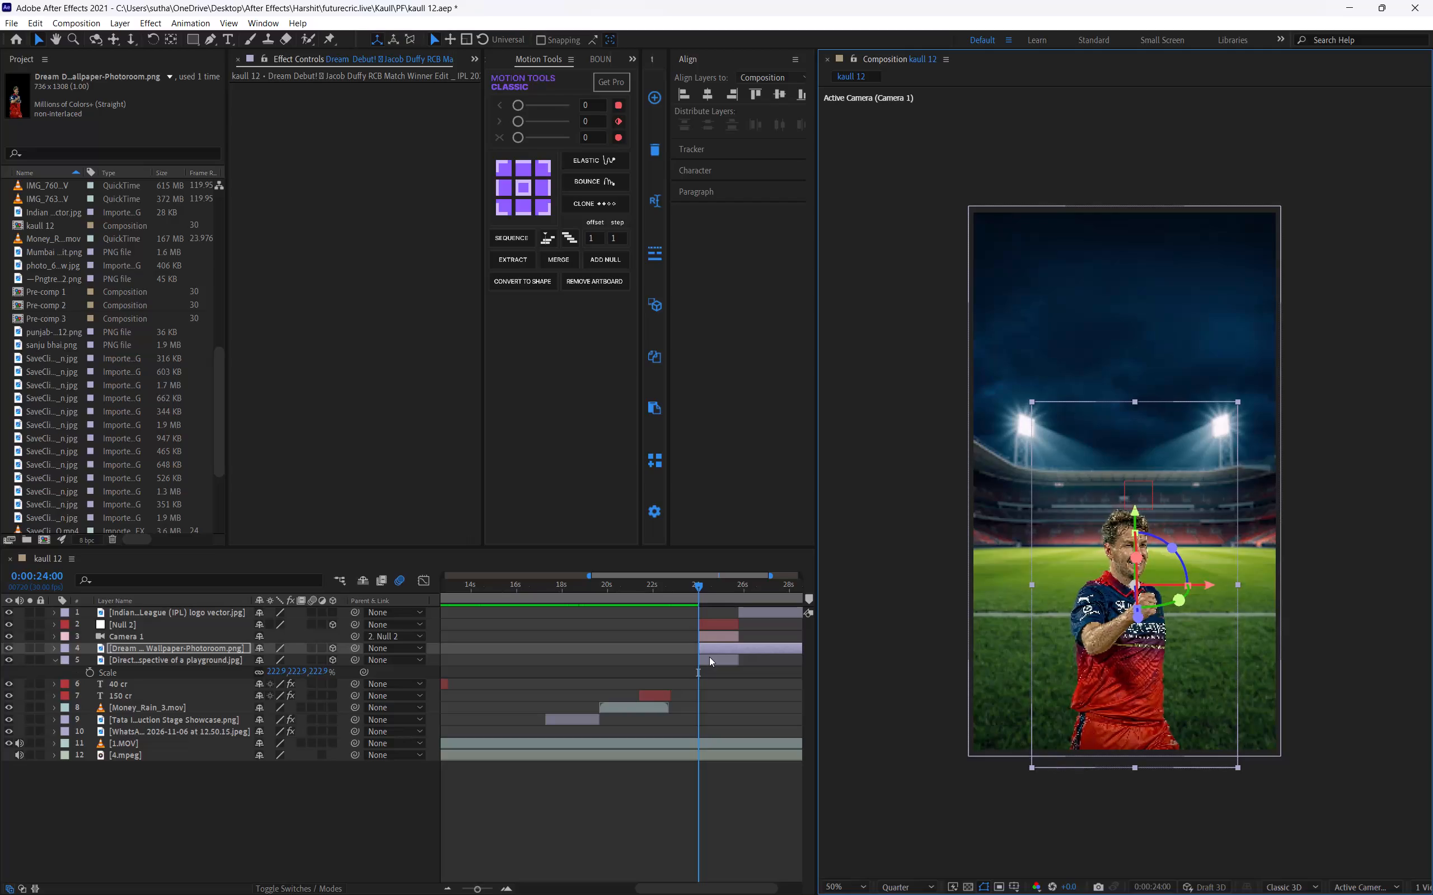
key(Right)
key(Right)
key(Right)
key(Right)
key(Right)
key(Right)
key(Right)
key(Right)
key(Right)
key(Right)
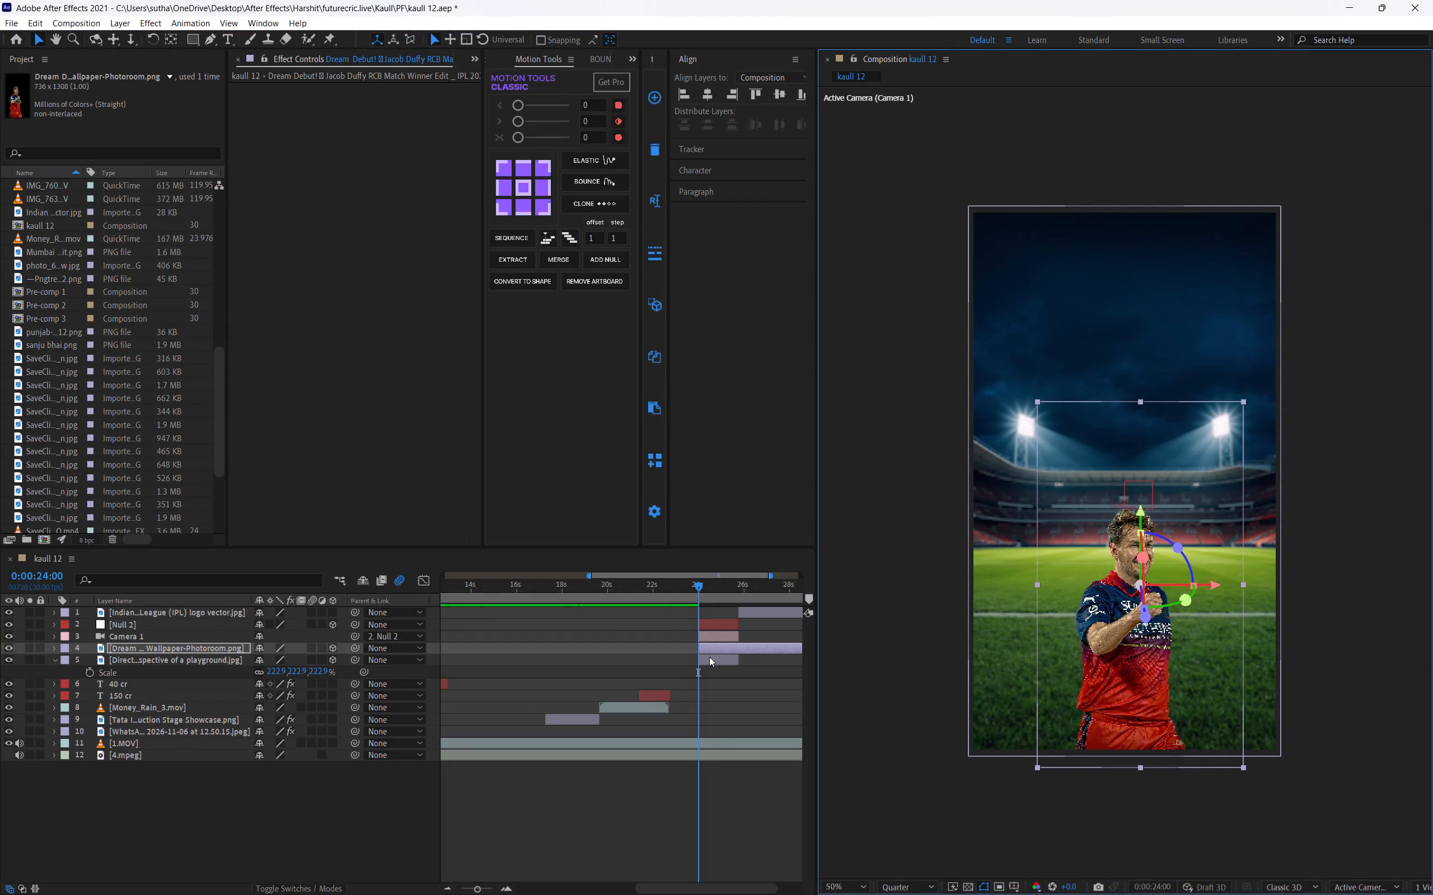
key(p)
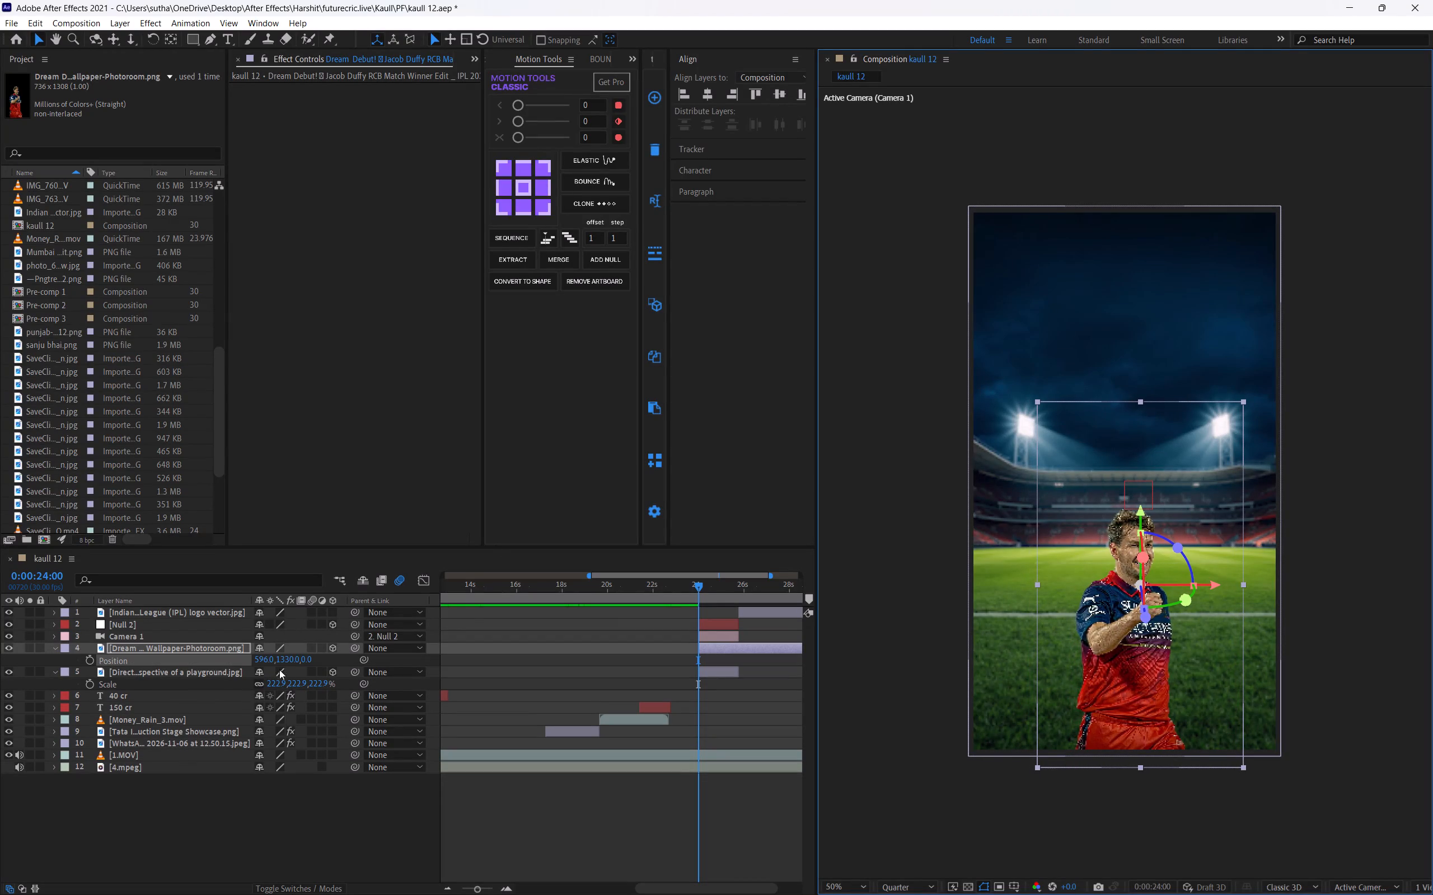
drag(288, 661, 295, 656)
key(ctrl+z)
Scale the Jacob Duffy cutout to 135%, raise it so its lower edge sits just below the frame's bottom edge, and save the project.
key(s)
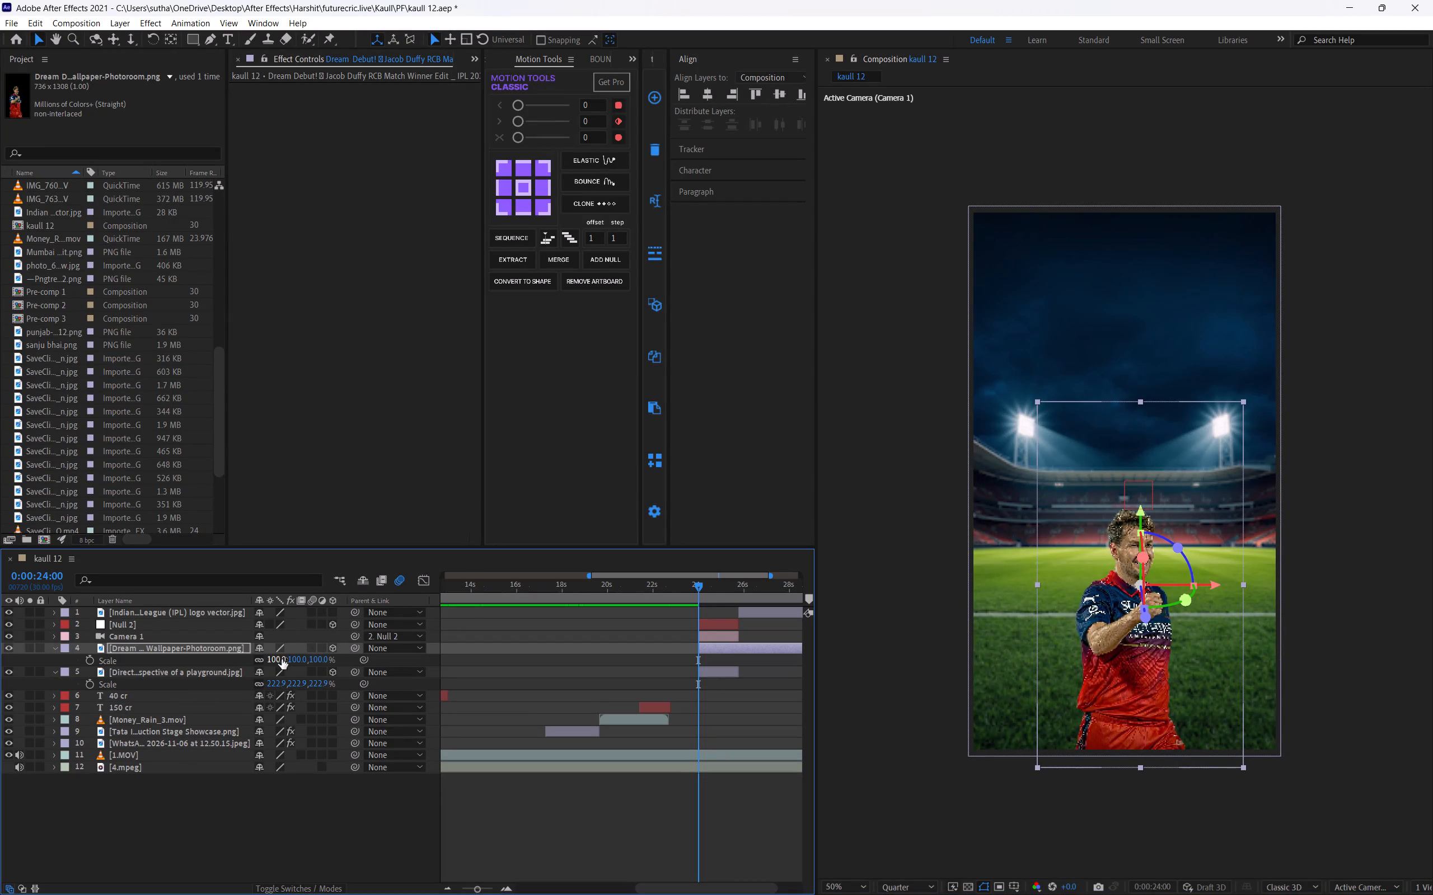
drag(282, 659, 294, 648)
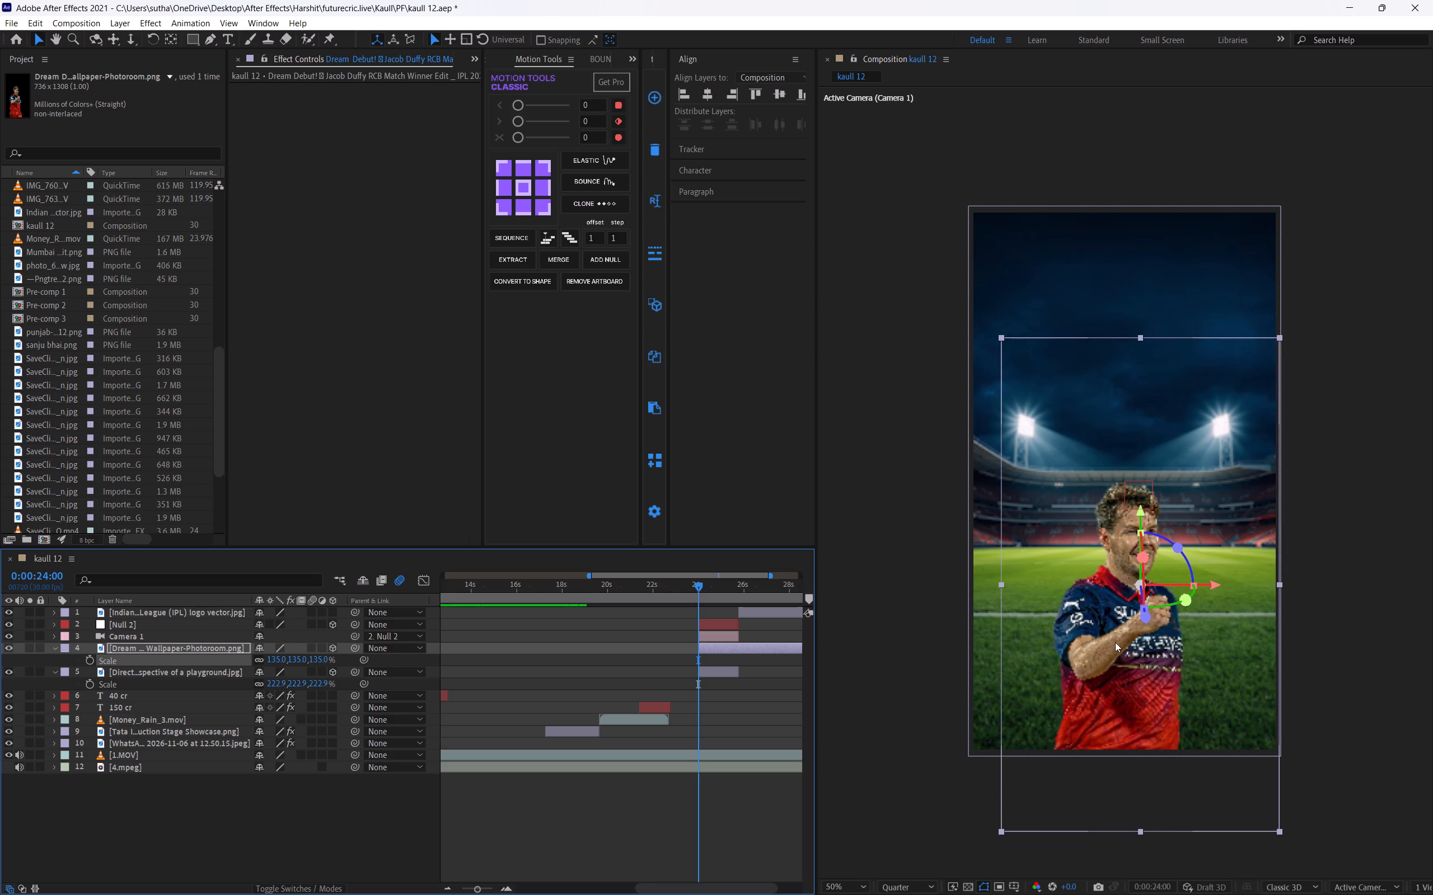
drag(1142, 517, 1145, 432)
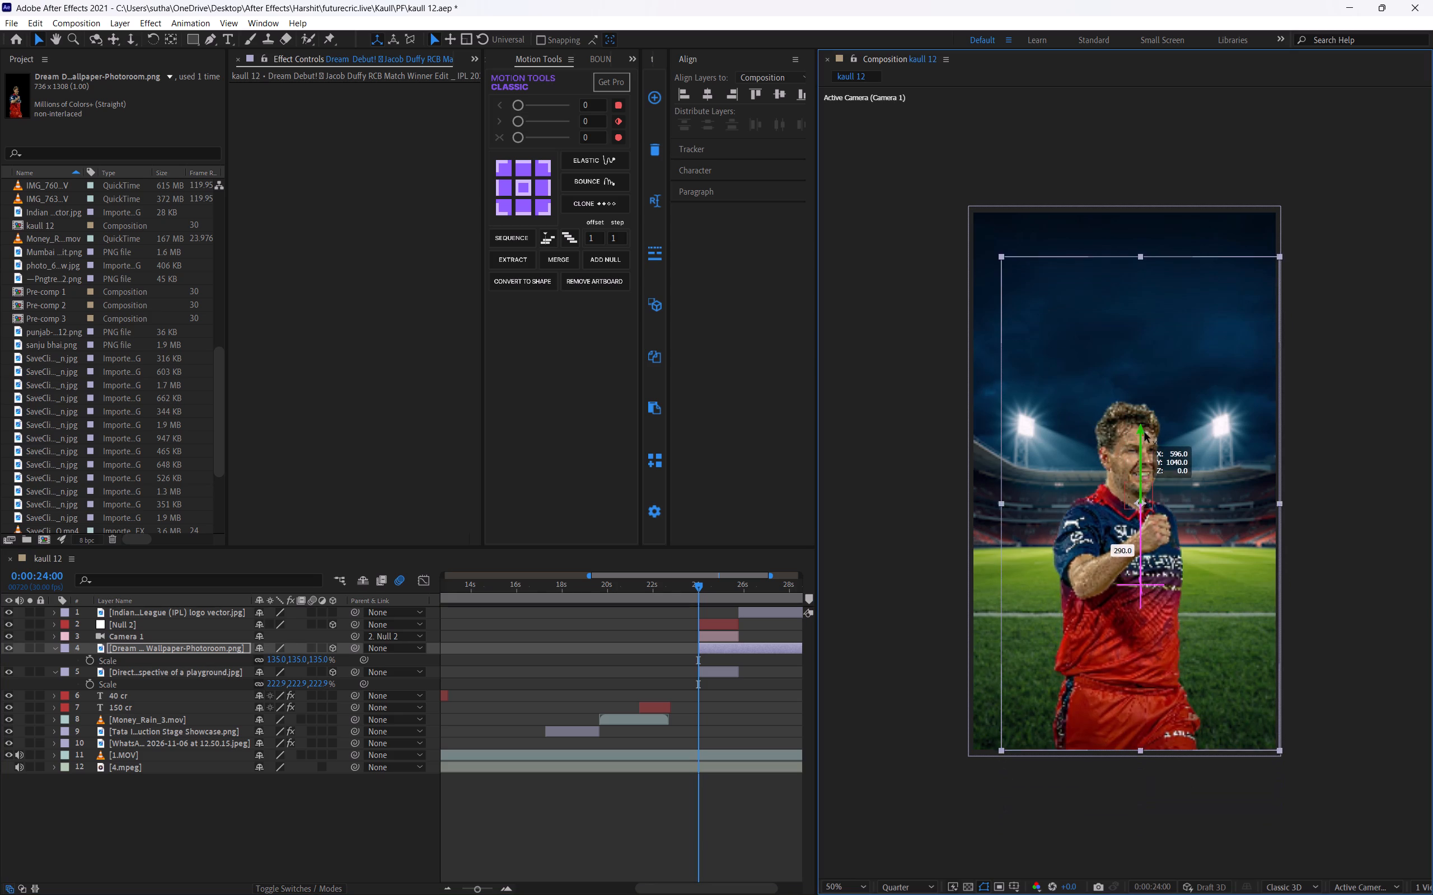
drag(1145, 432, 1142, 446)
key(ctrl+s)
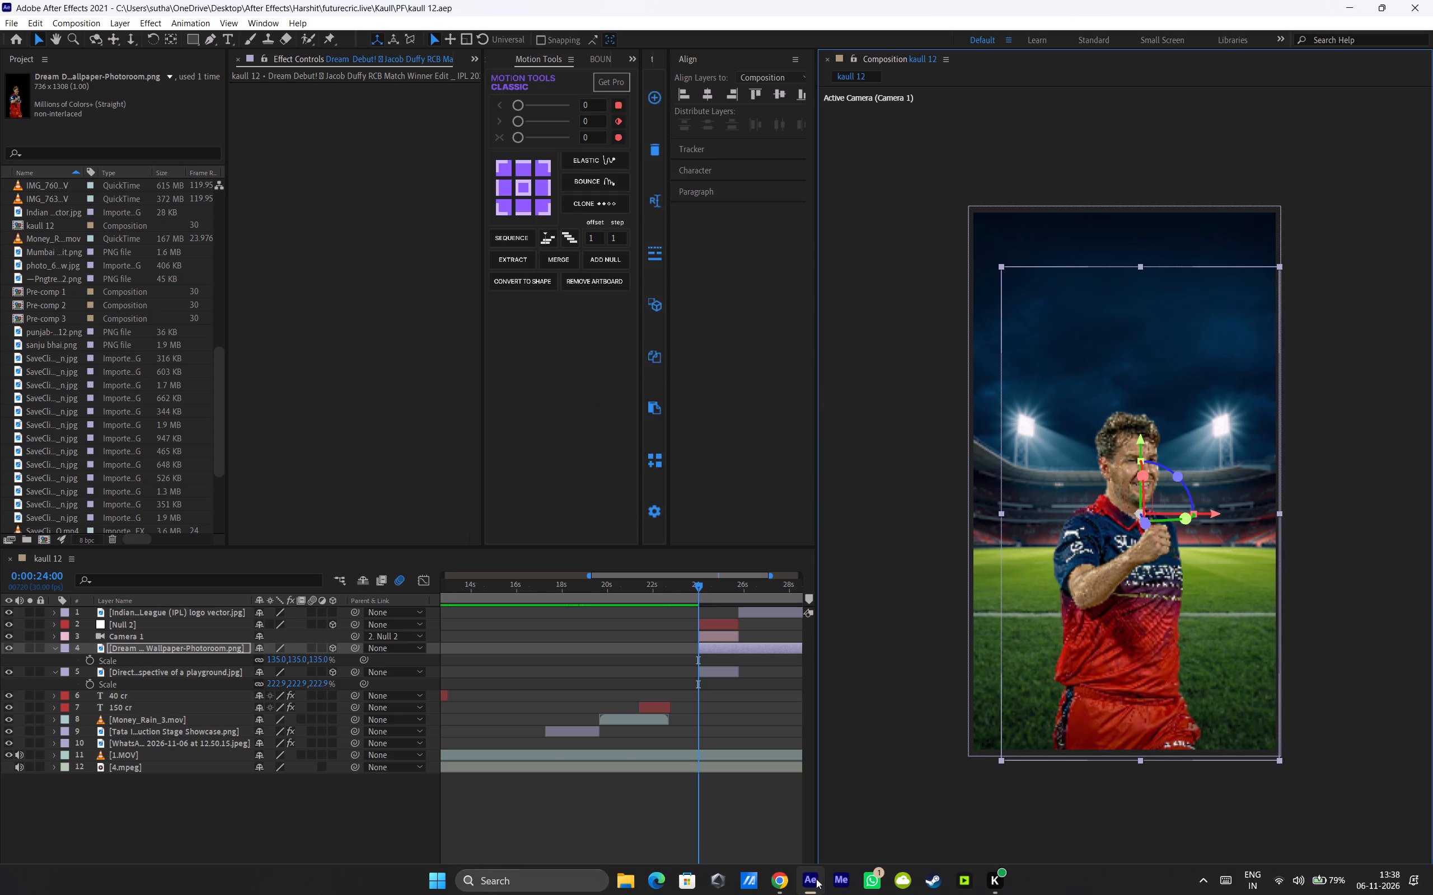
Switch to Chrome, find a Rishabh Pant portrait from the Pinterest IPL player results, and save it in Assets as Lucknow Super Giants.
click(790, 875)
click(90, 0)
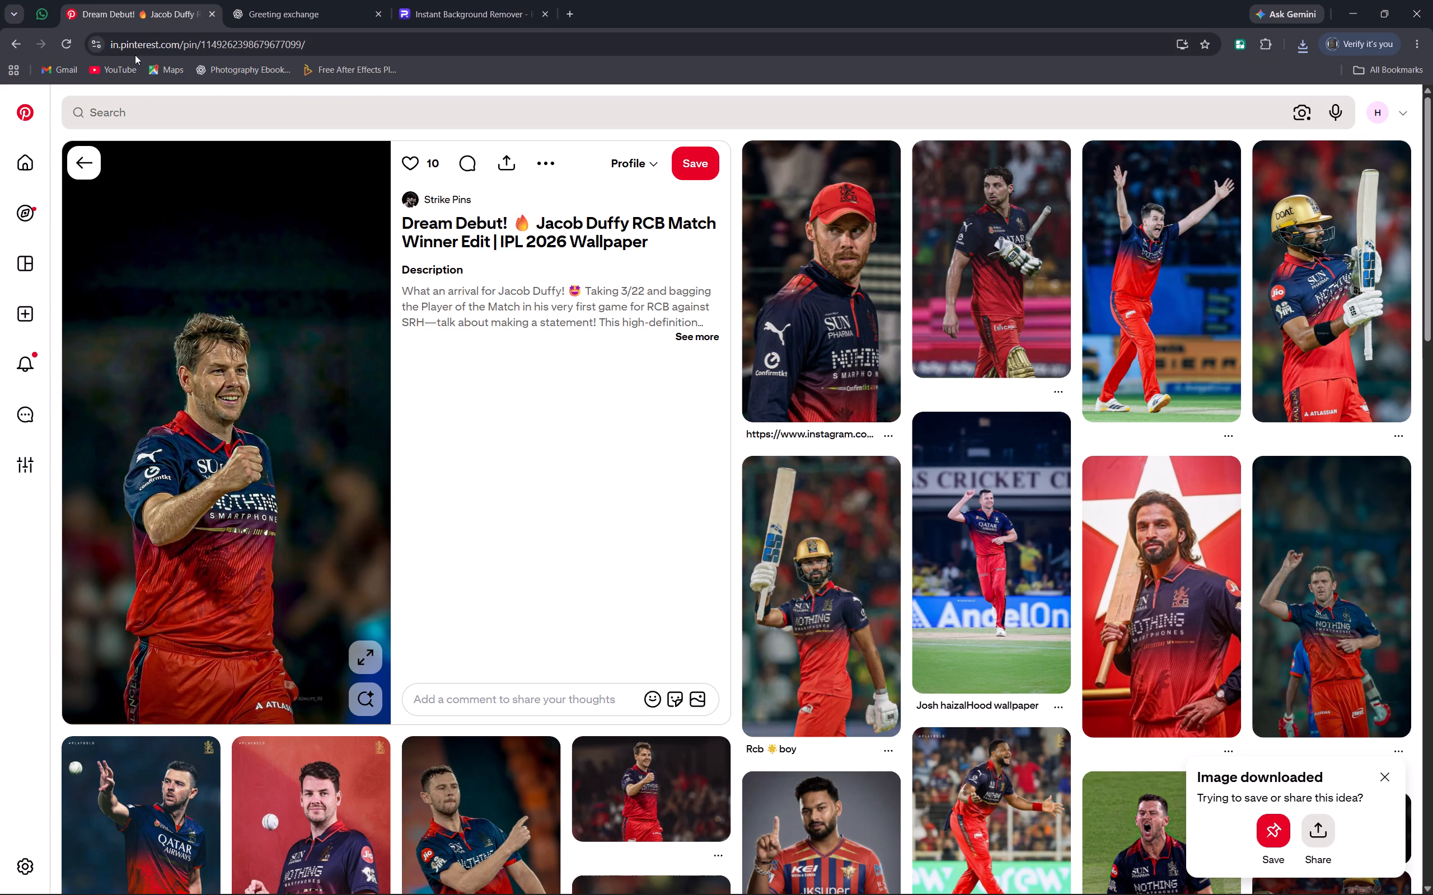
click(81, 157)
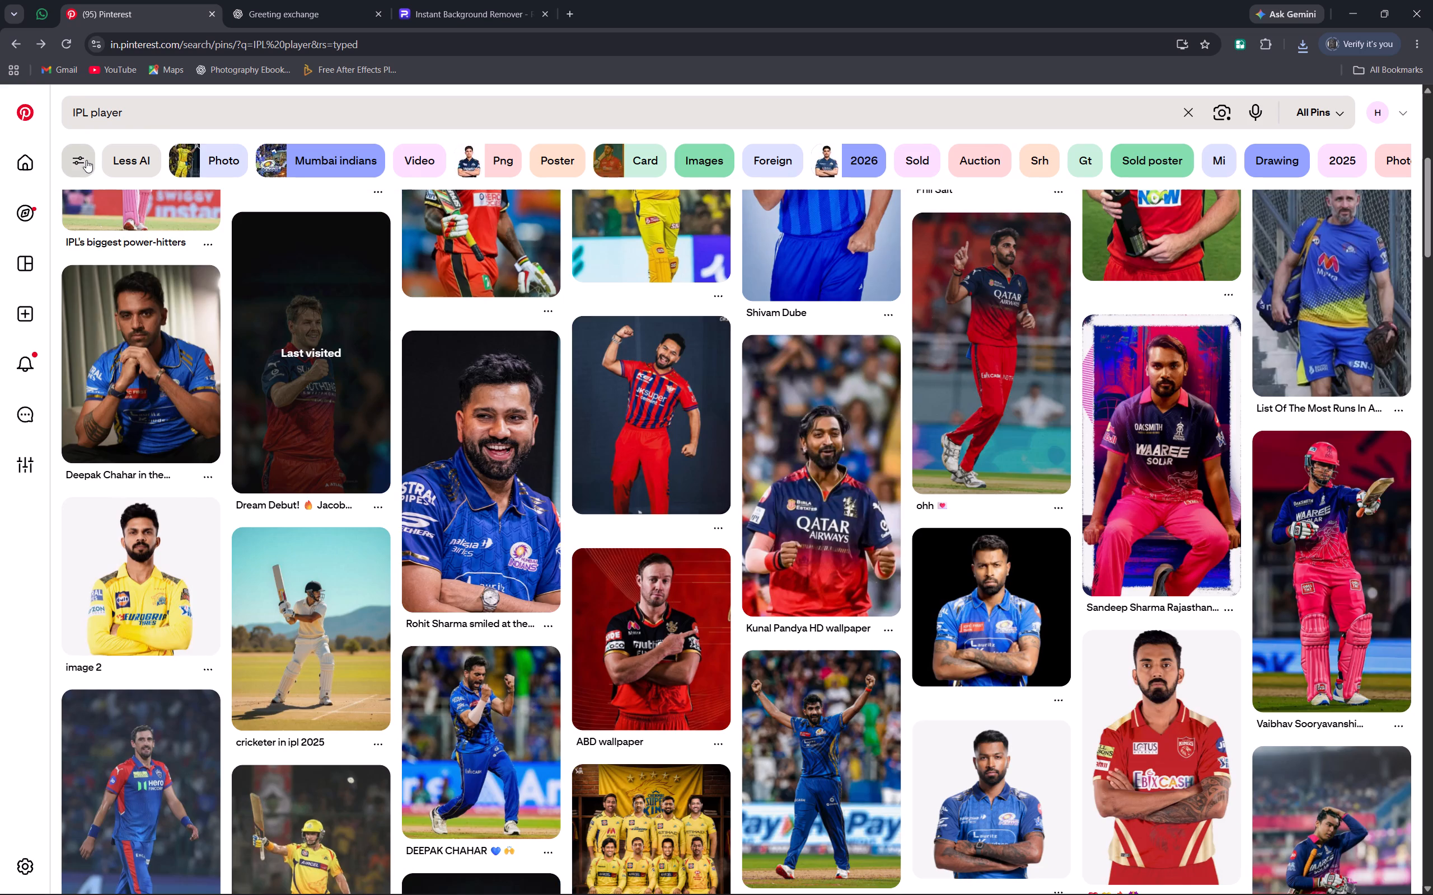
scroll(497, 397, up, 5)
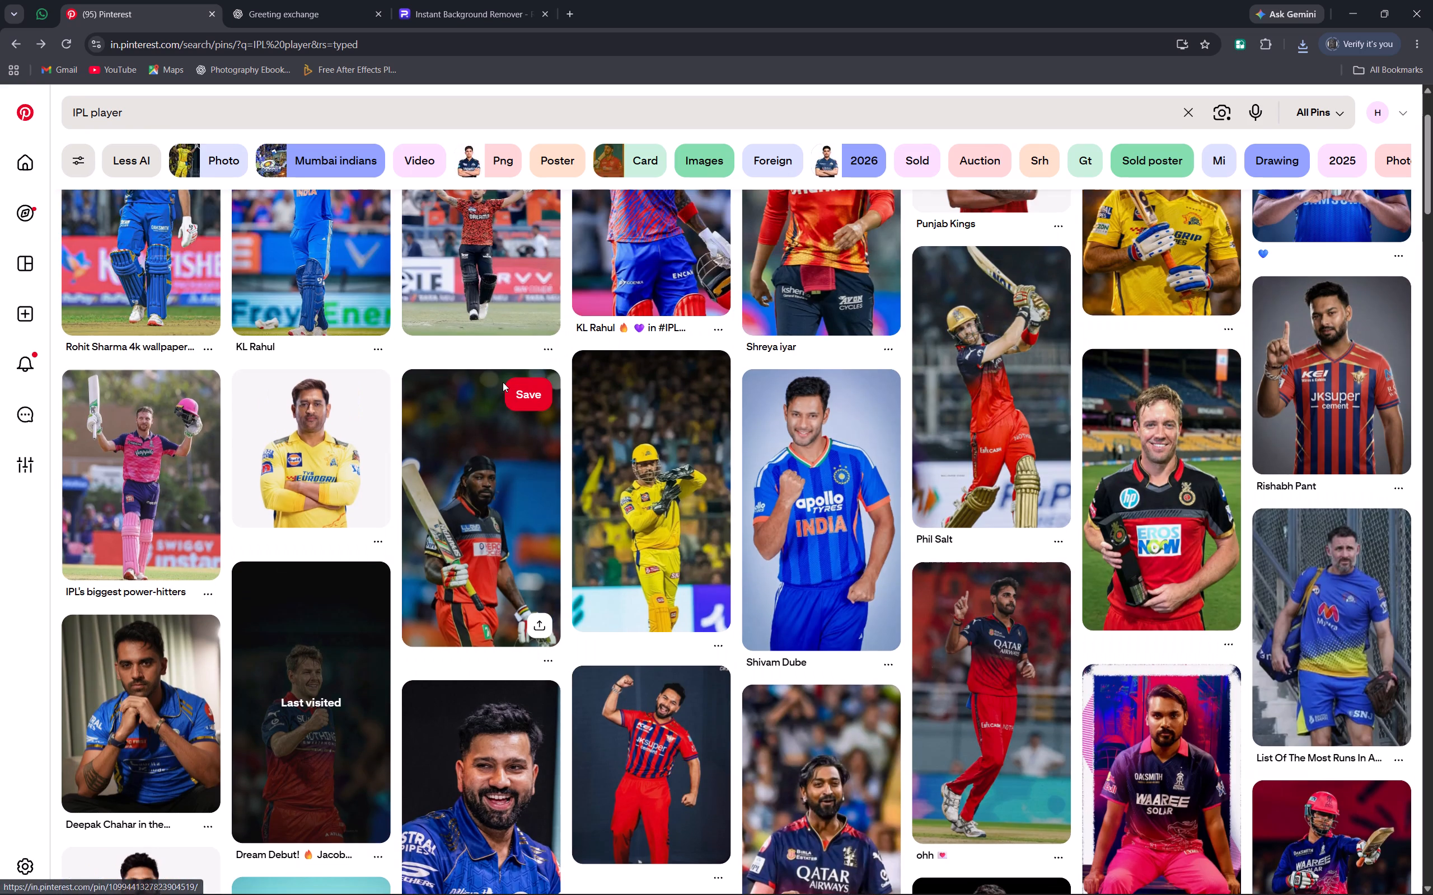
scroll(490, 375, up, 3)
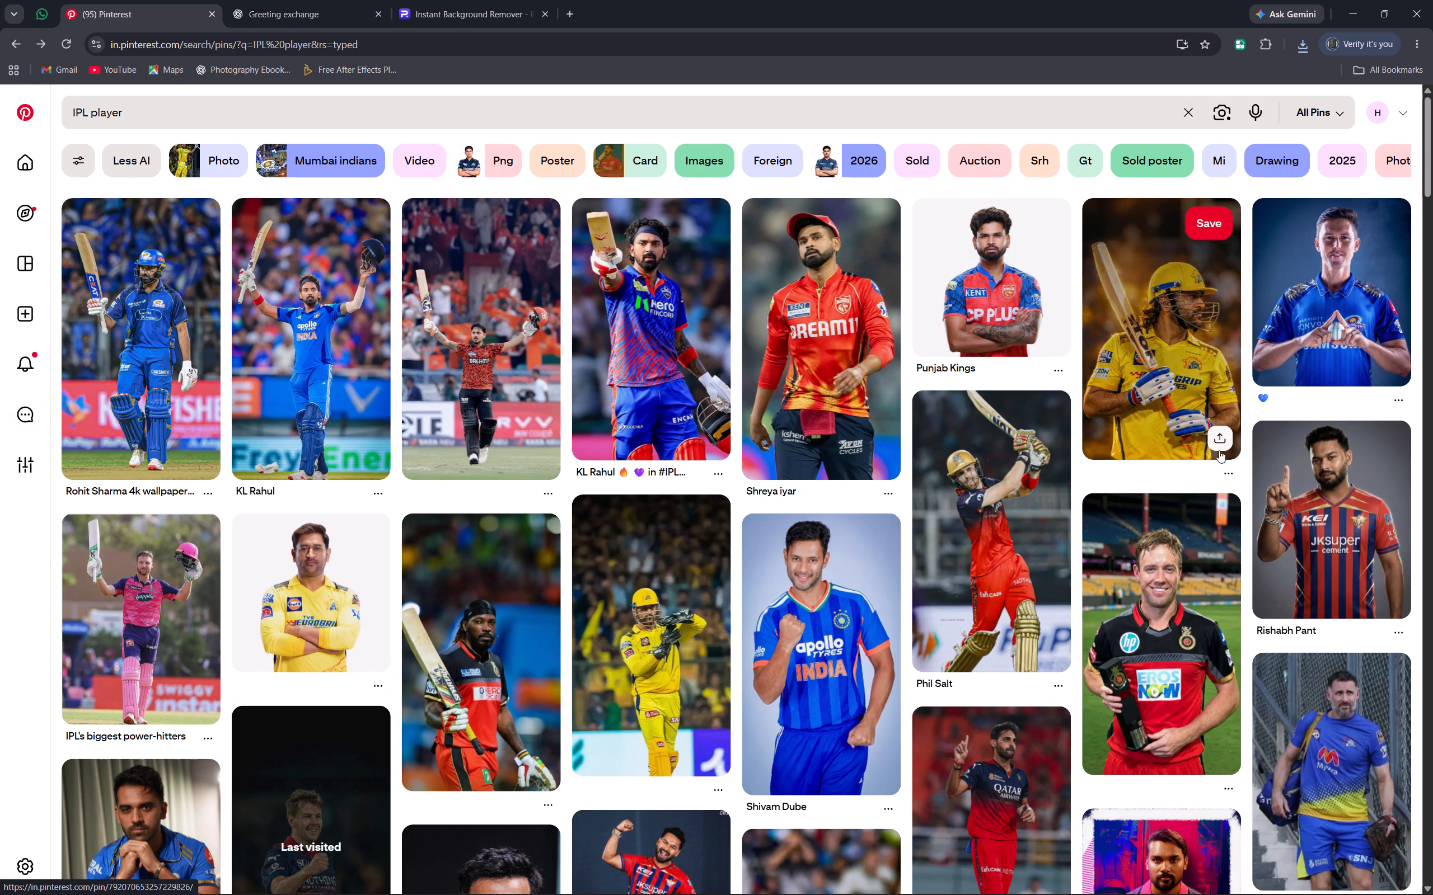
scroll(1216, 452, down, 4)
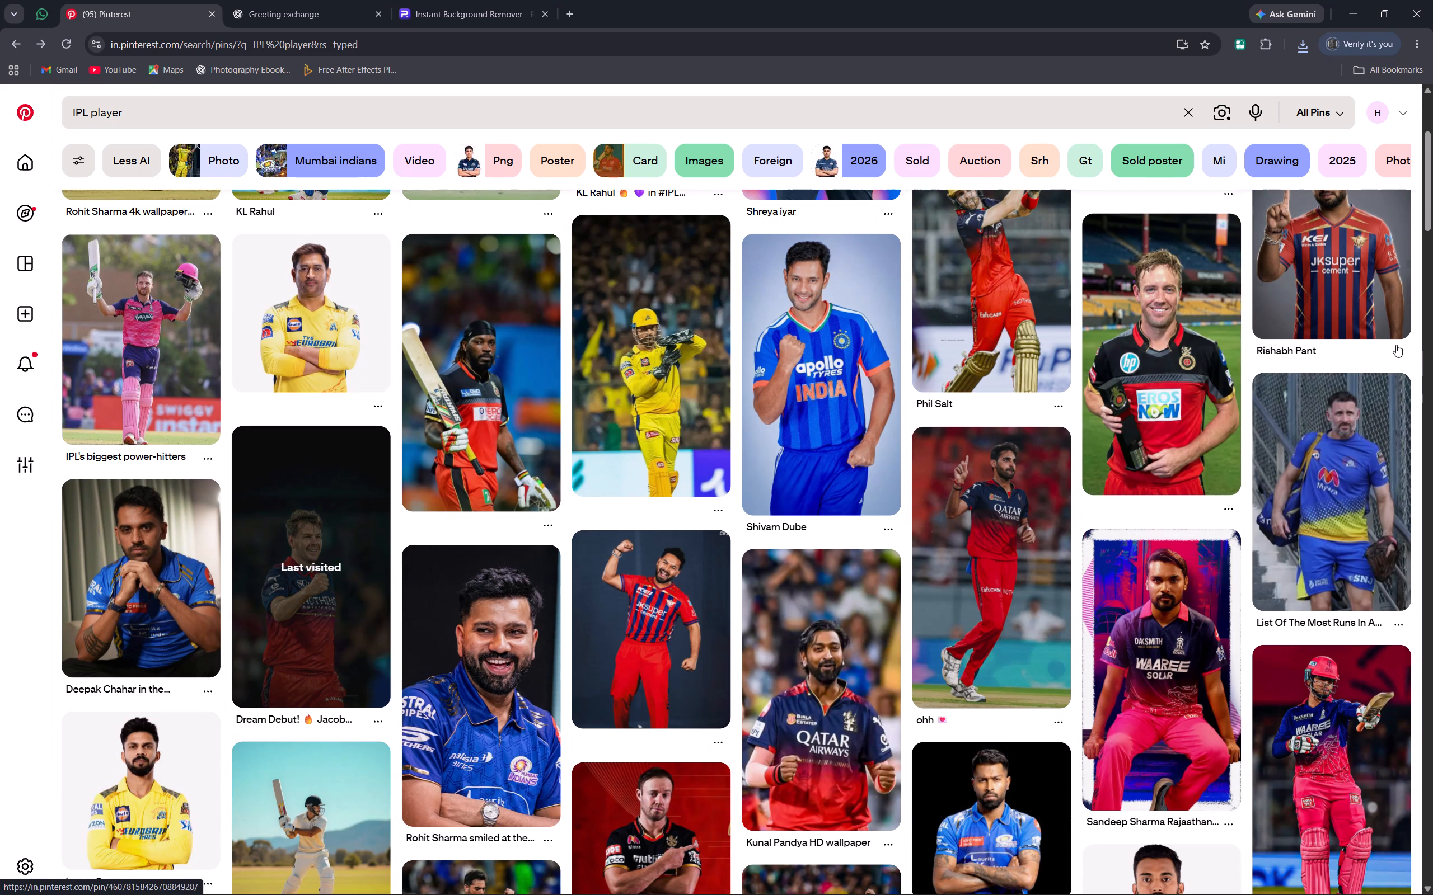
click(1309, 245)
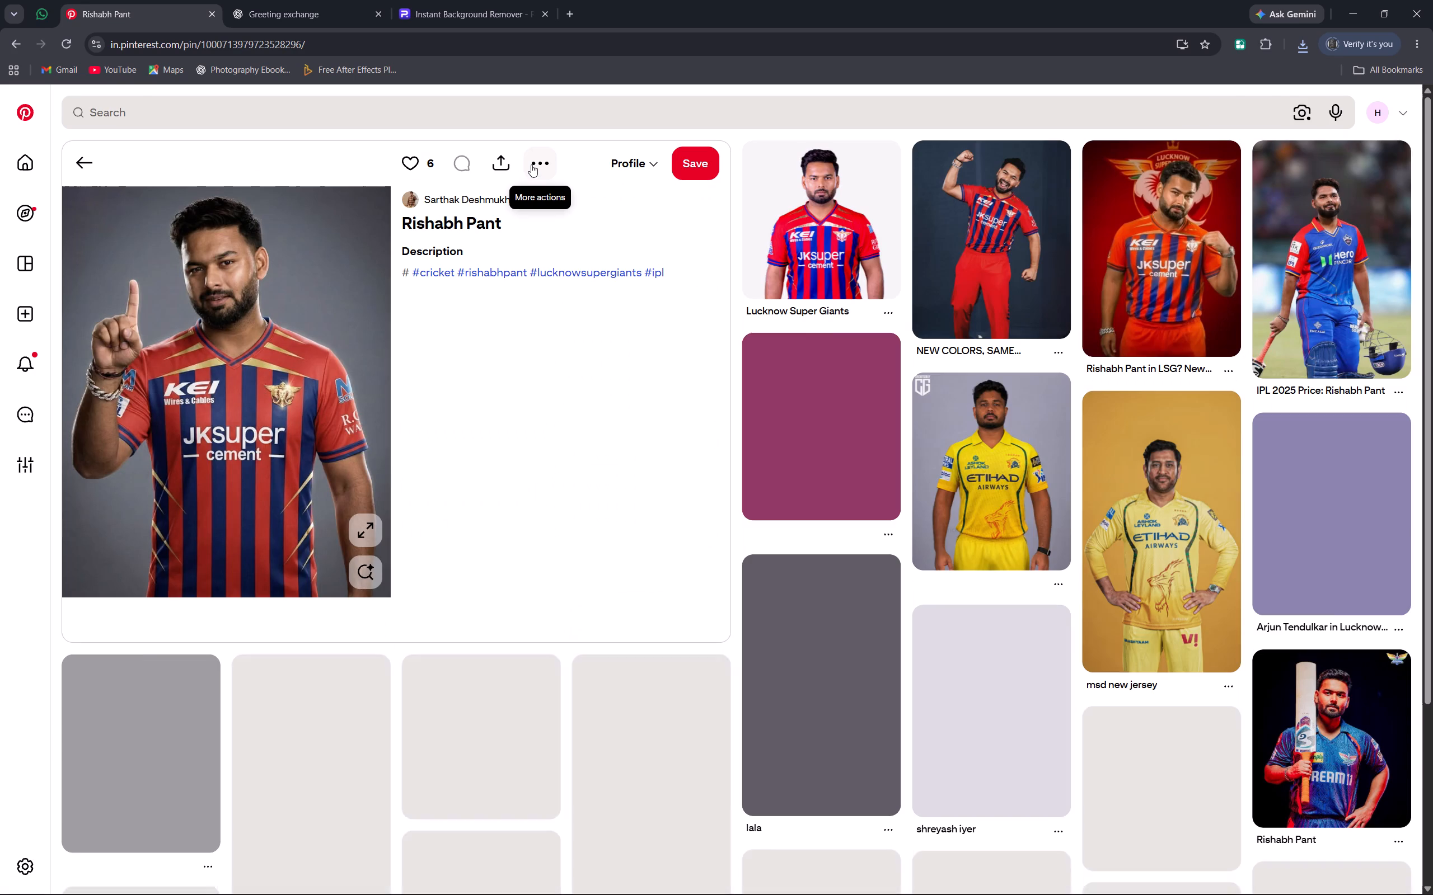
click(842, 215)
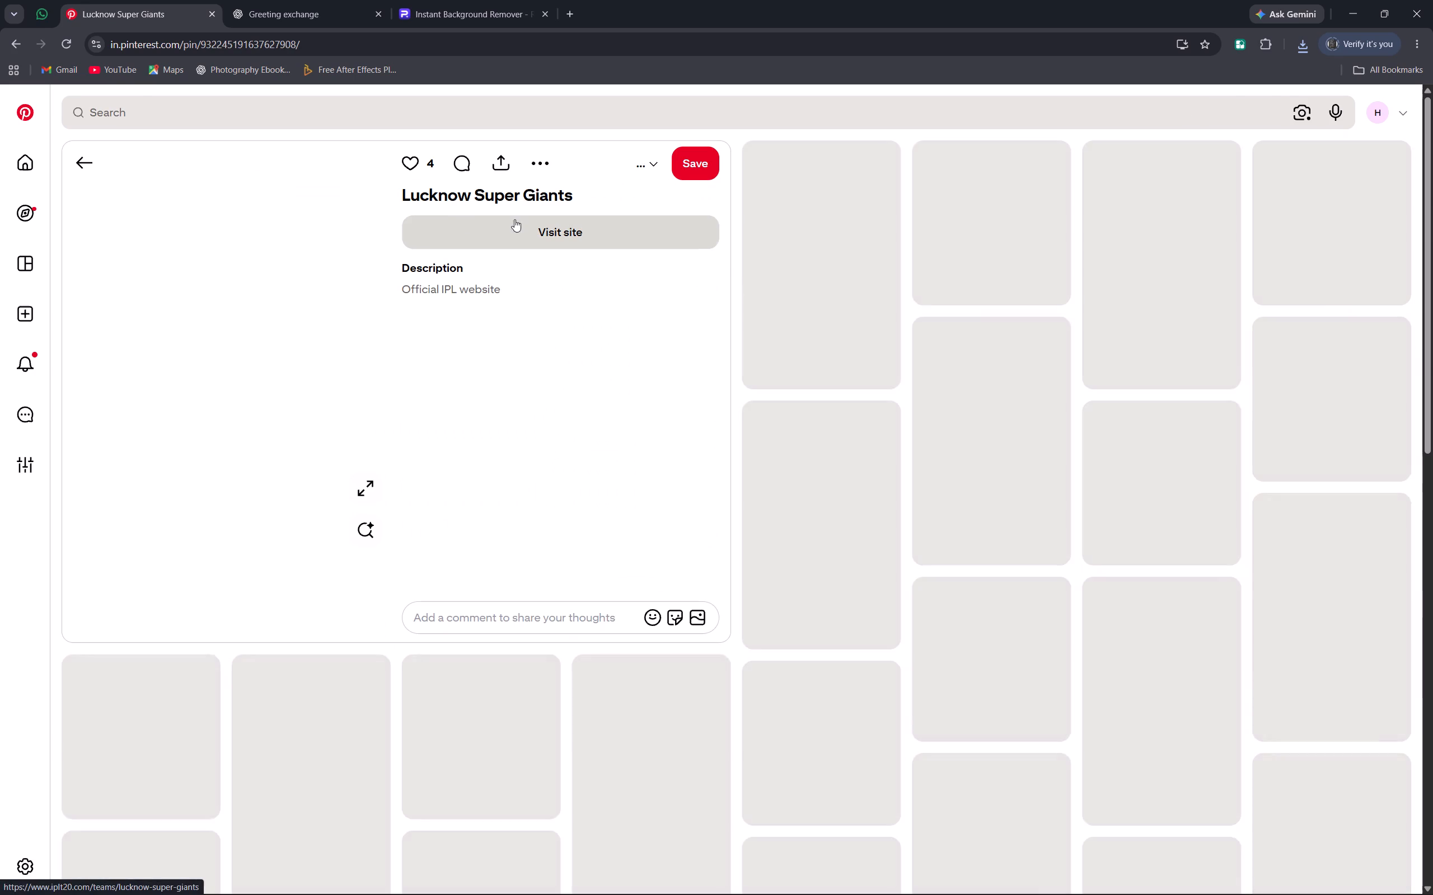
click(542, 167)
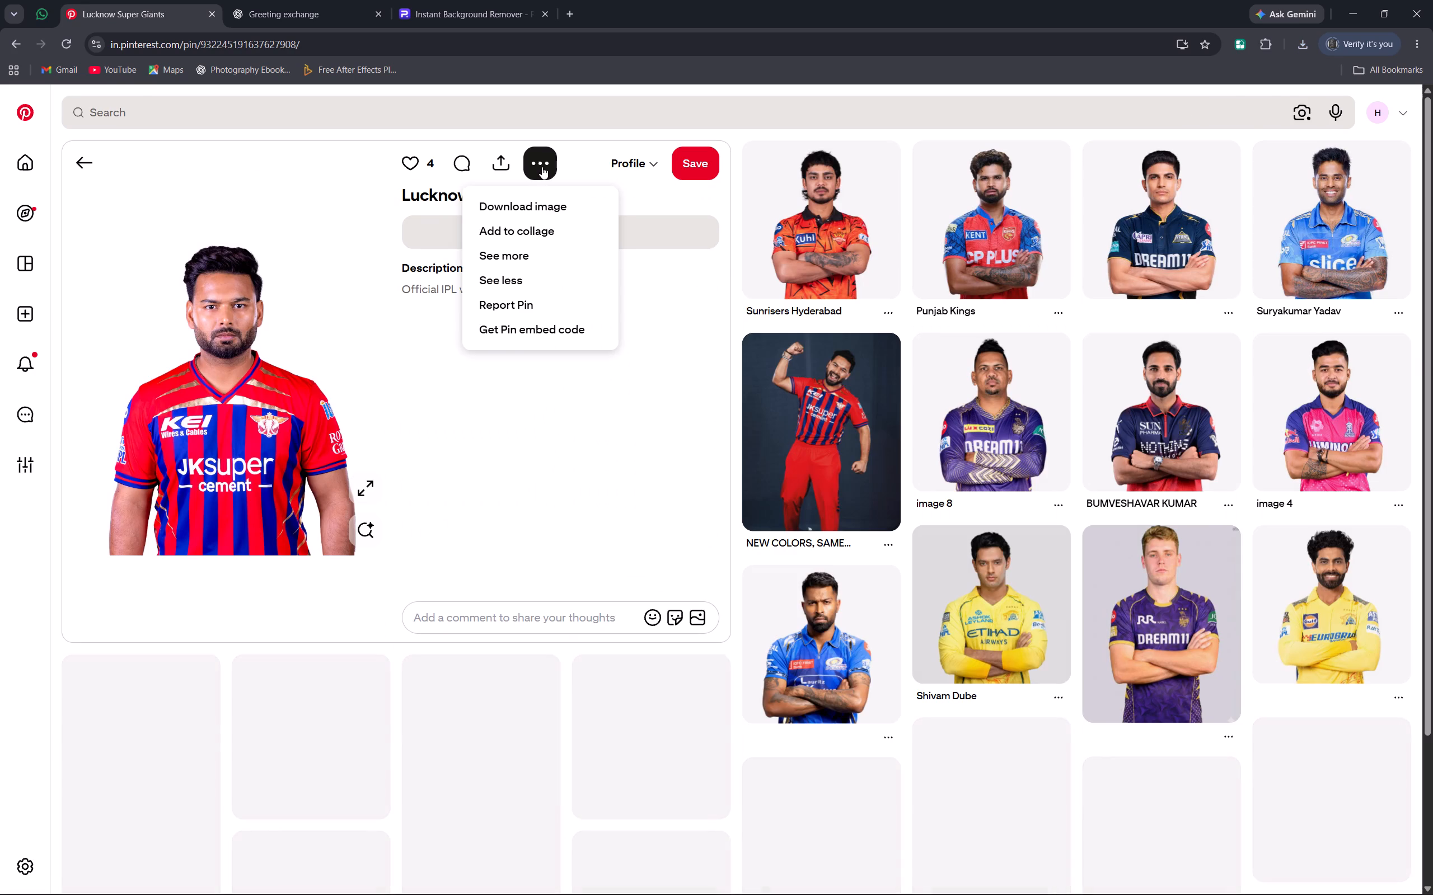
click(535, 198)
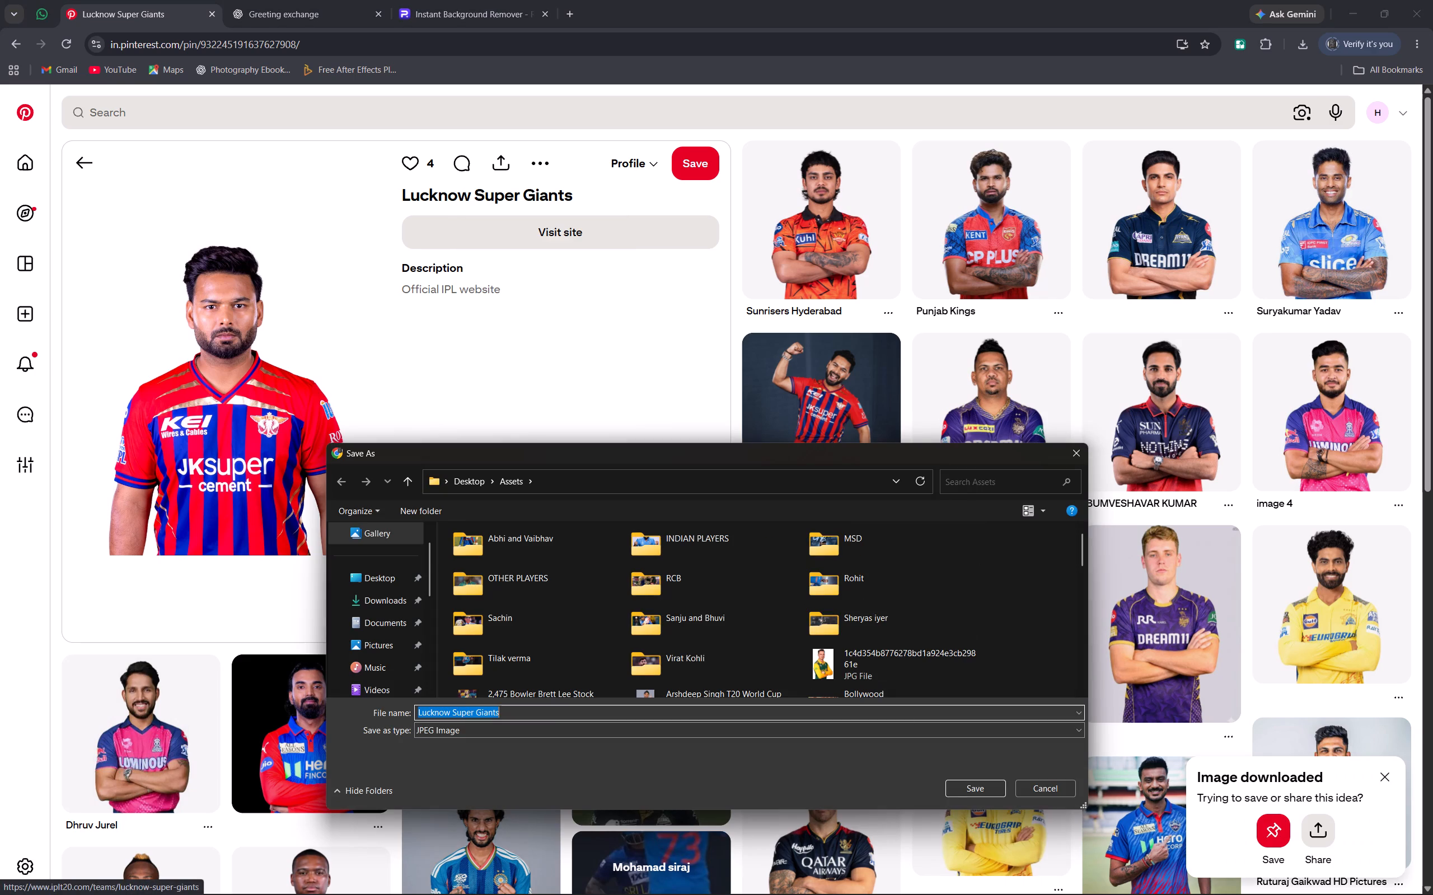
click(953, 794)
Remove the background from Lucknow Super Giants.jpg in Photoroom and save the resulting cutout.
click(424, 0)
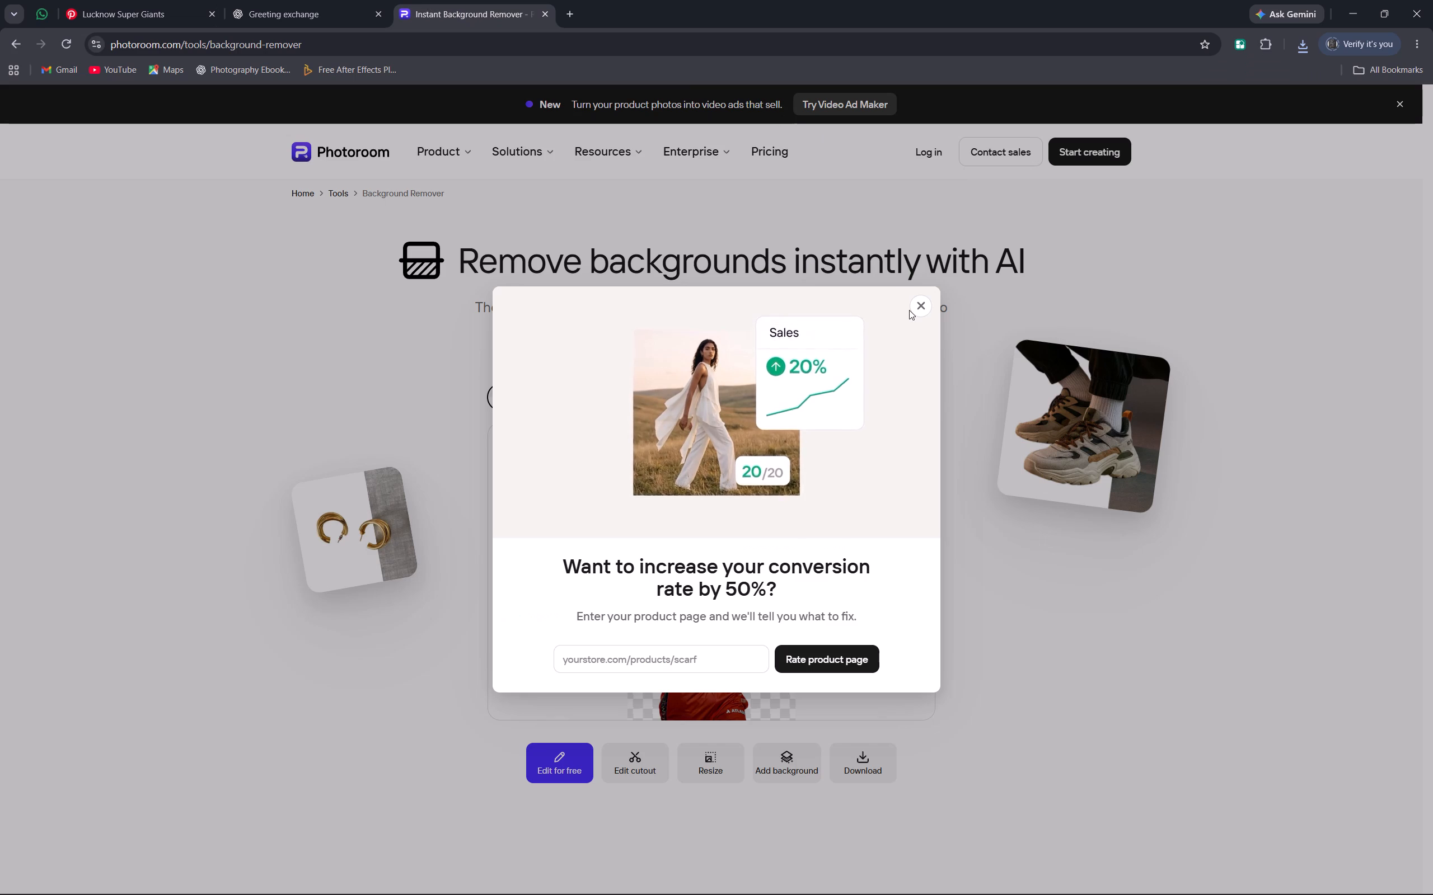
click(924, 310)
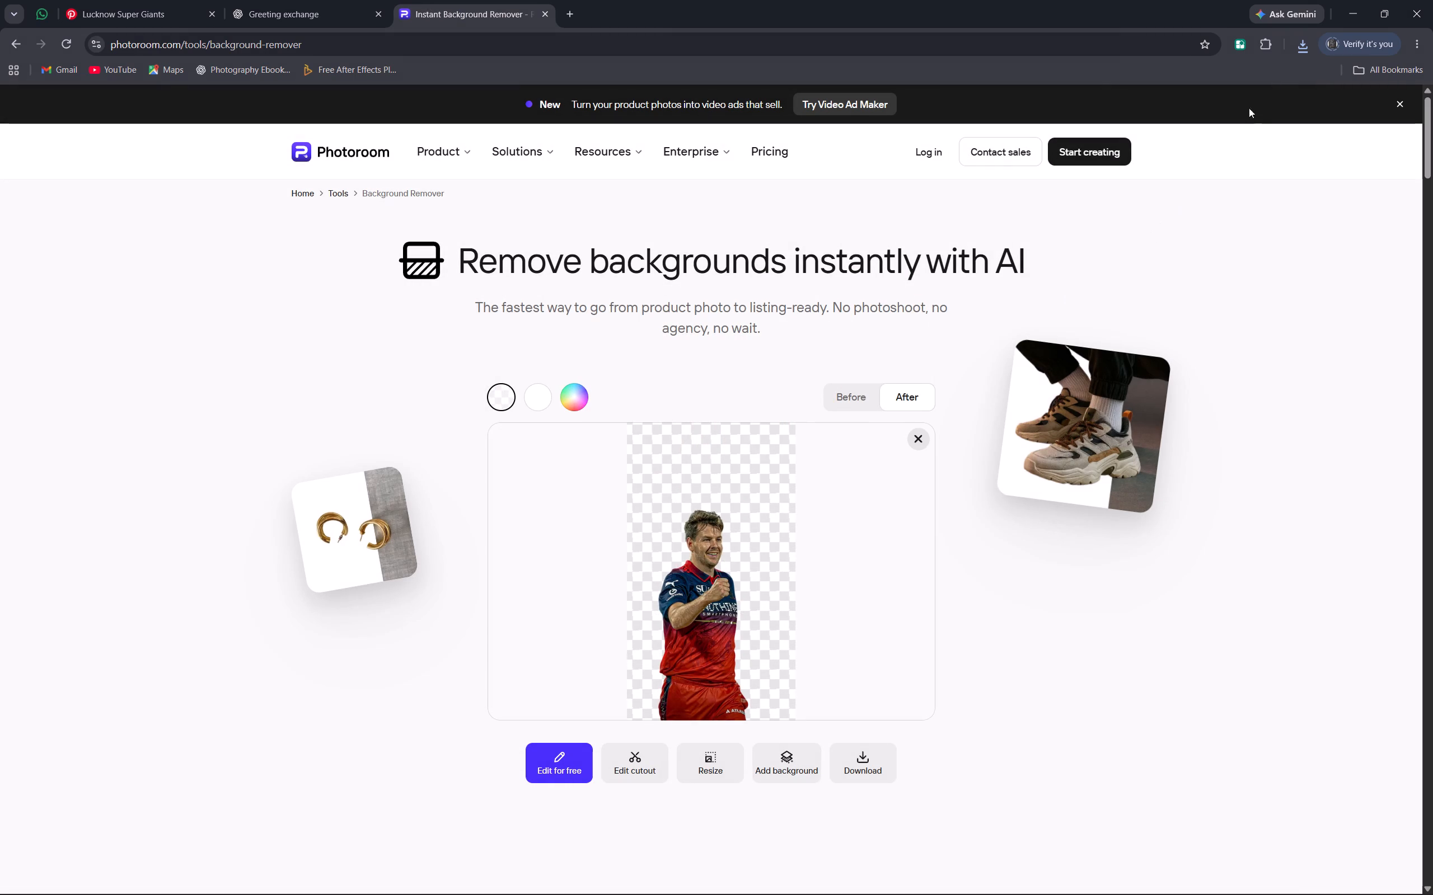
click(1301, 48)
drag(1125, 112, 734, 514)
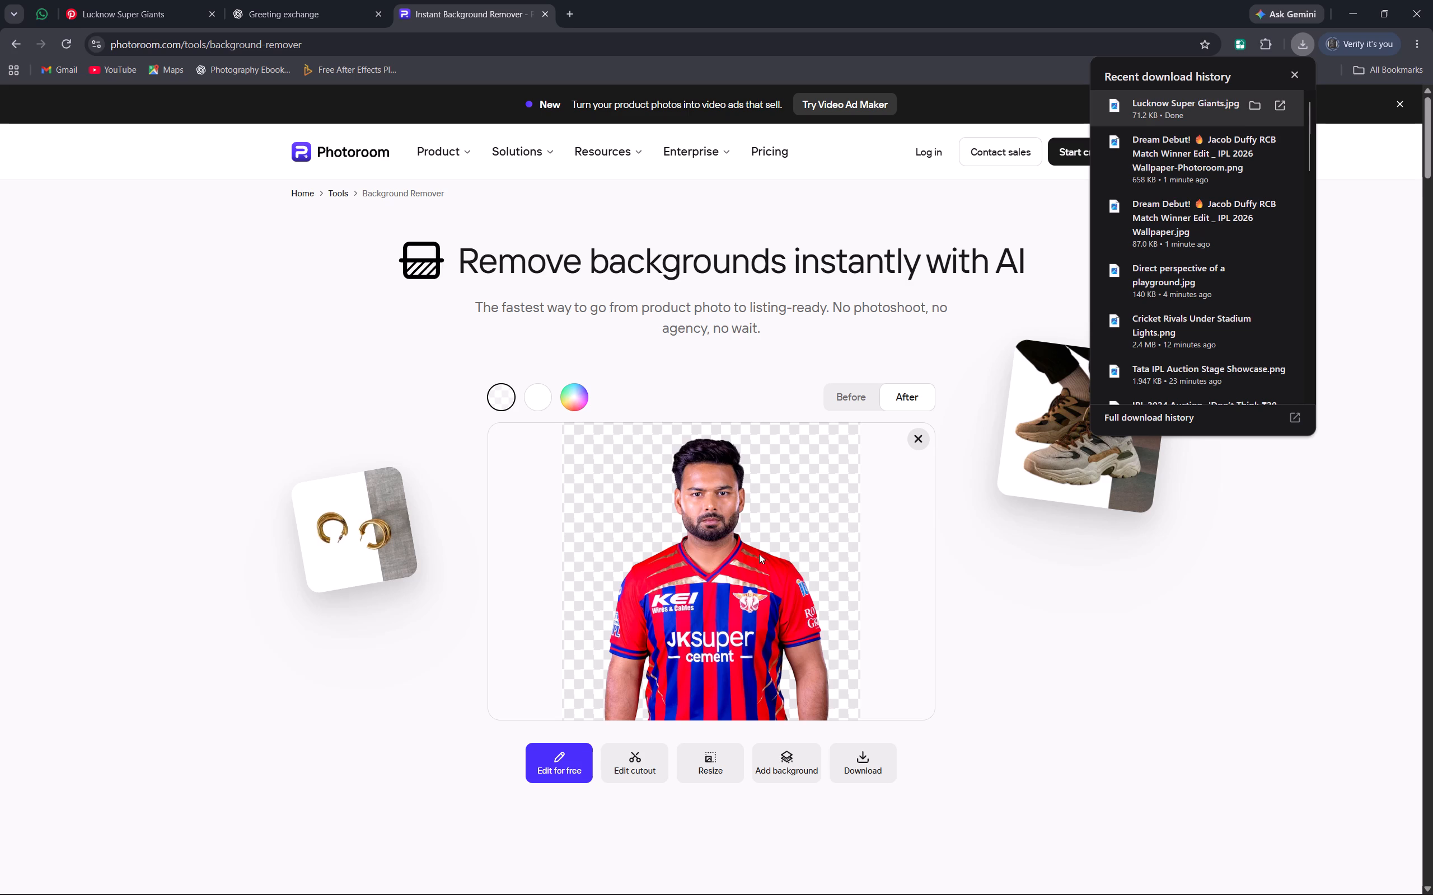
click(881, 754)
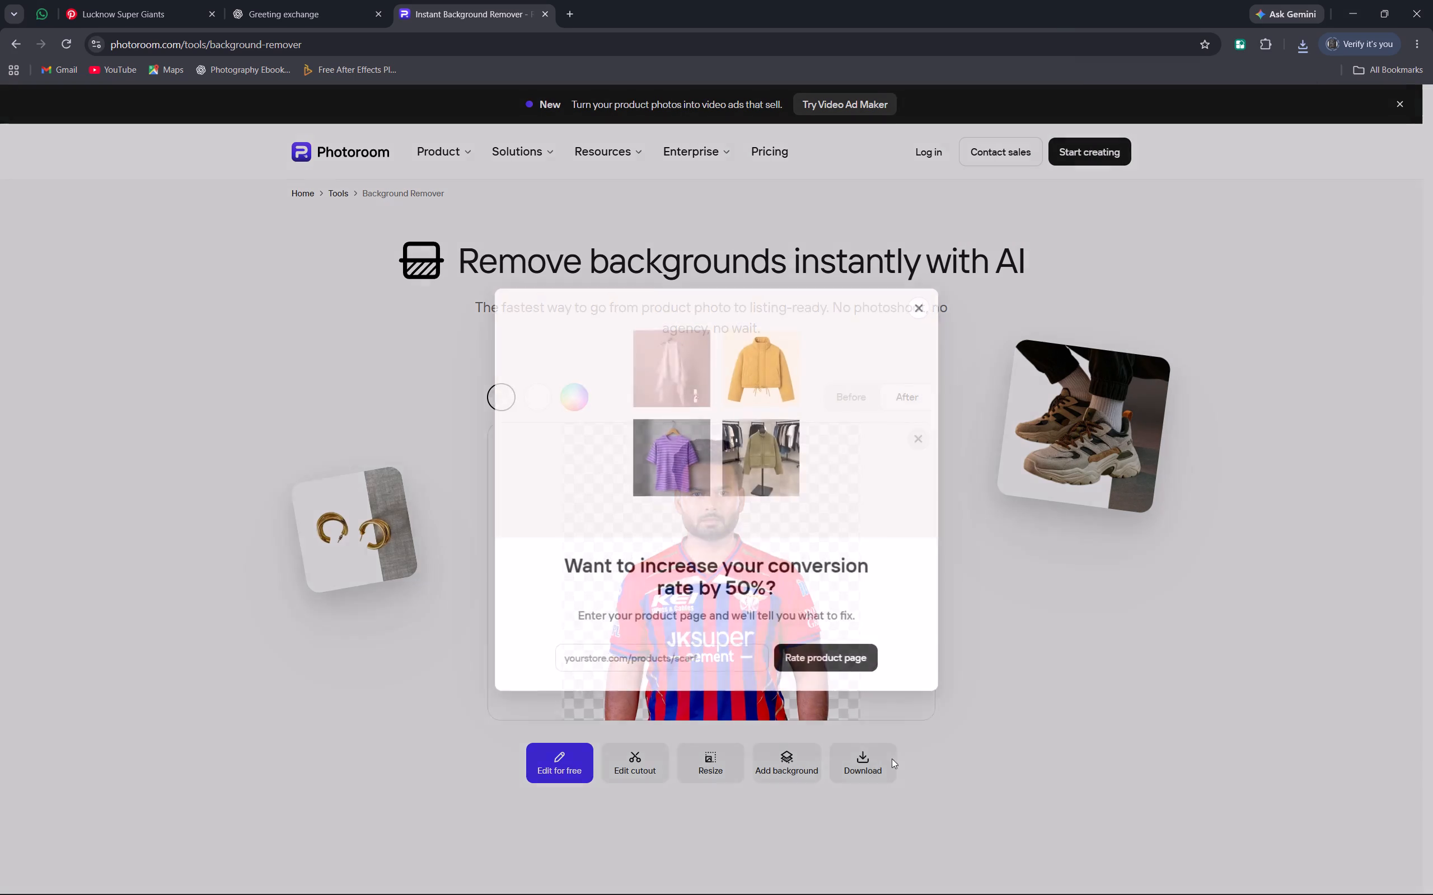
click(953, 793)
Bring the Rishabh Pant cutout into the kaull 12 composition in After Effects, directly below the Jacob Duffy layer, starting at 0:00:24:00.
drag(1135, 76, 1135, 75)
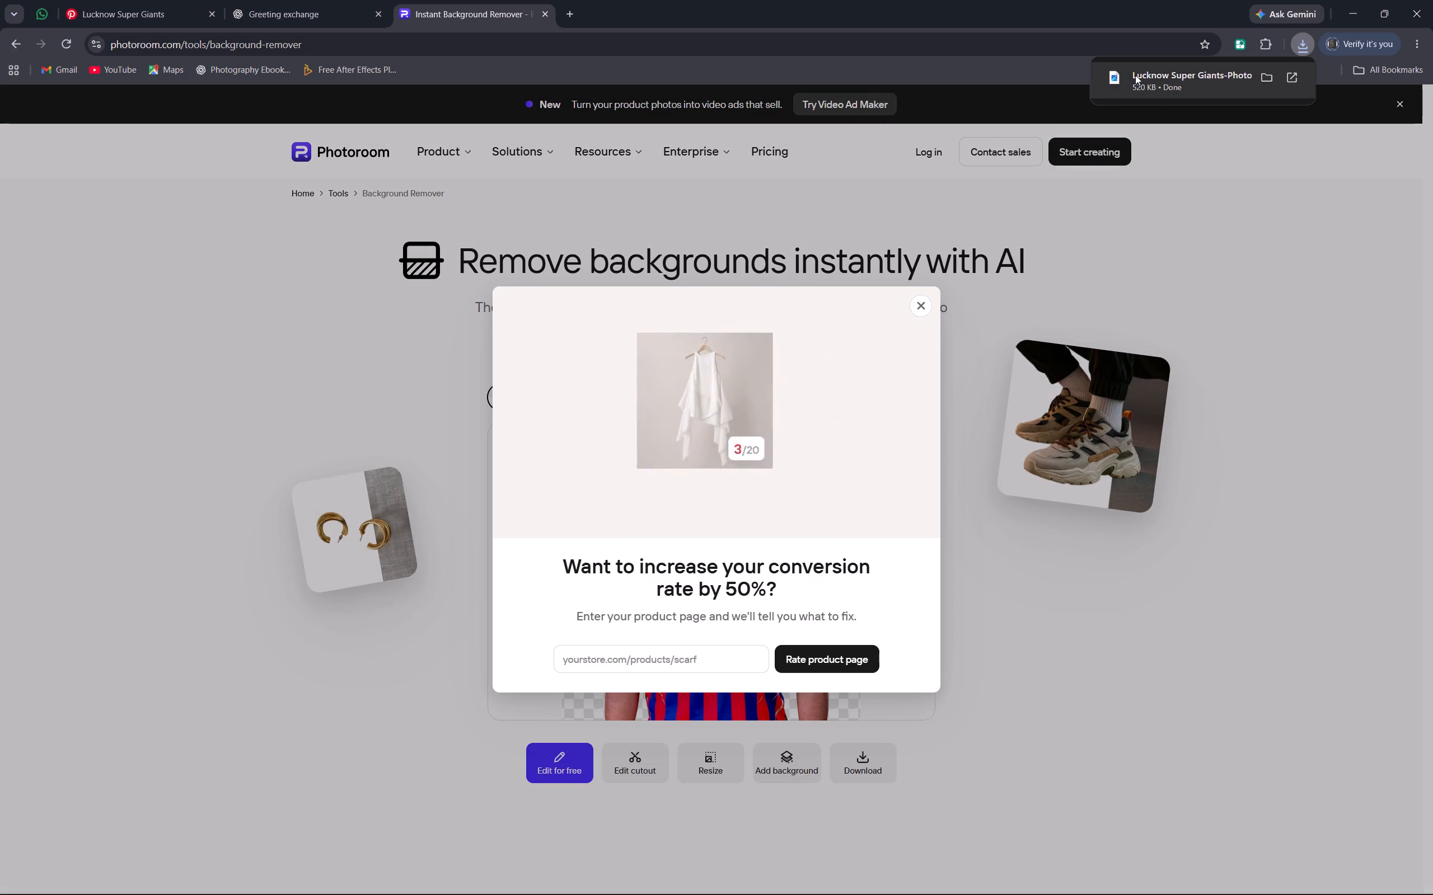
drag(1135, 75, 1030, 662)
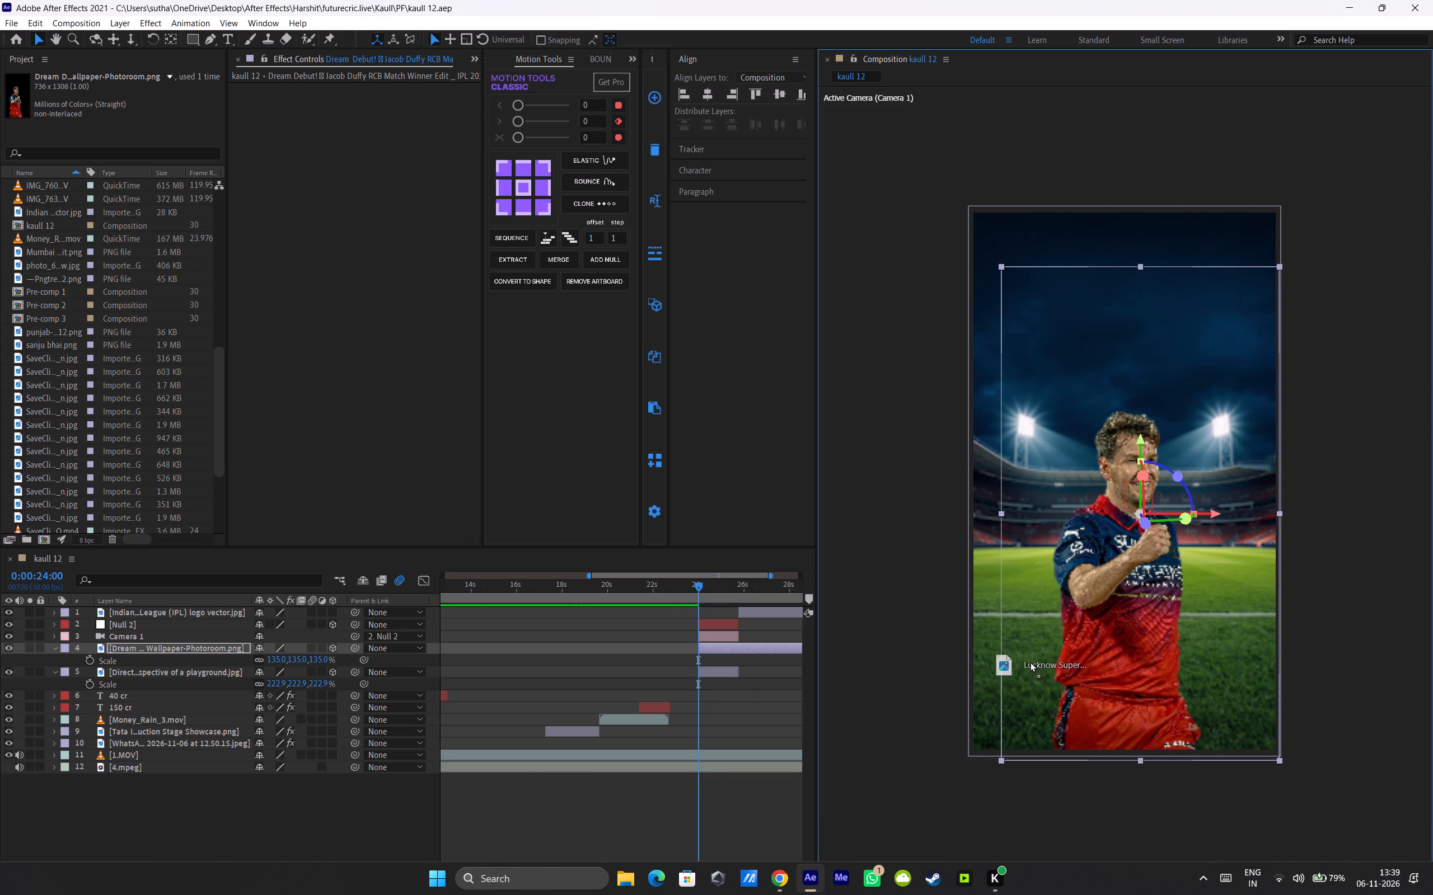
drag(1030, 662, 715, 650)
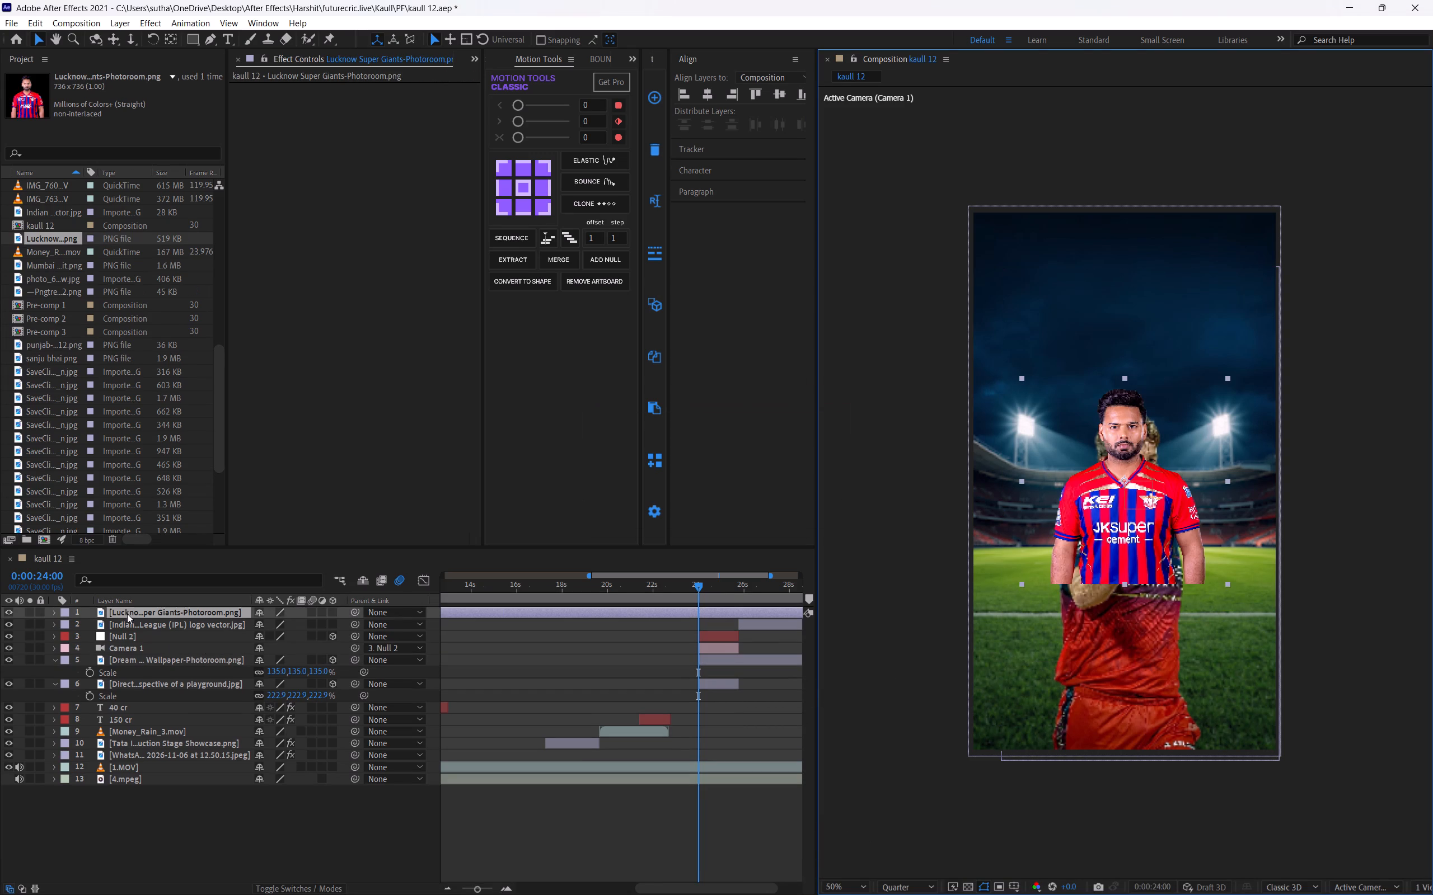
drag(127, 613, 111, 660)
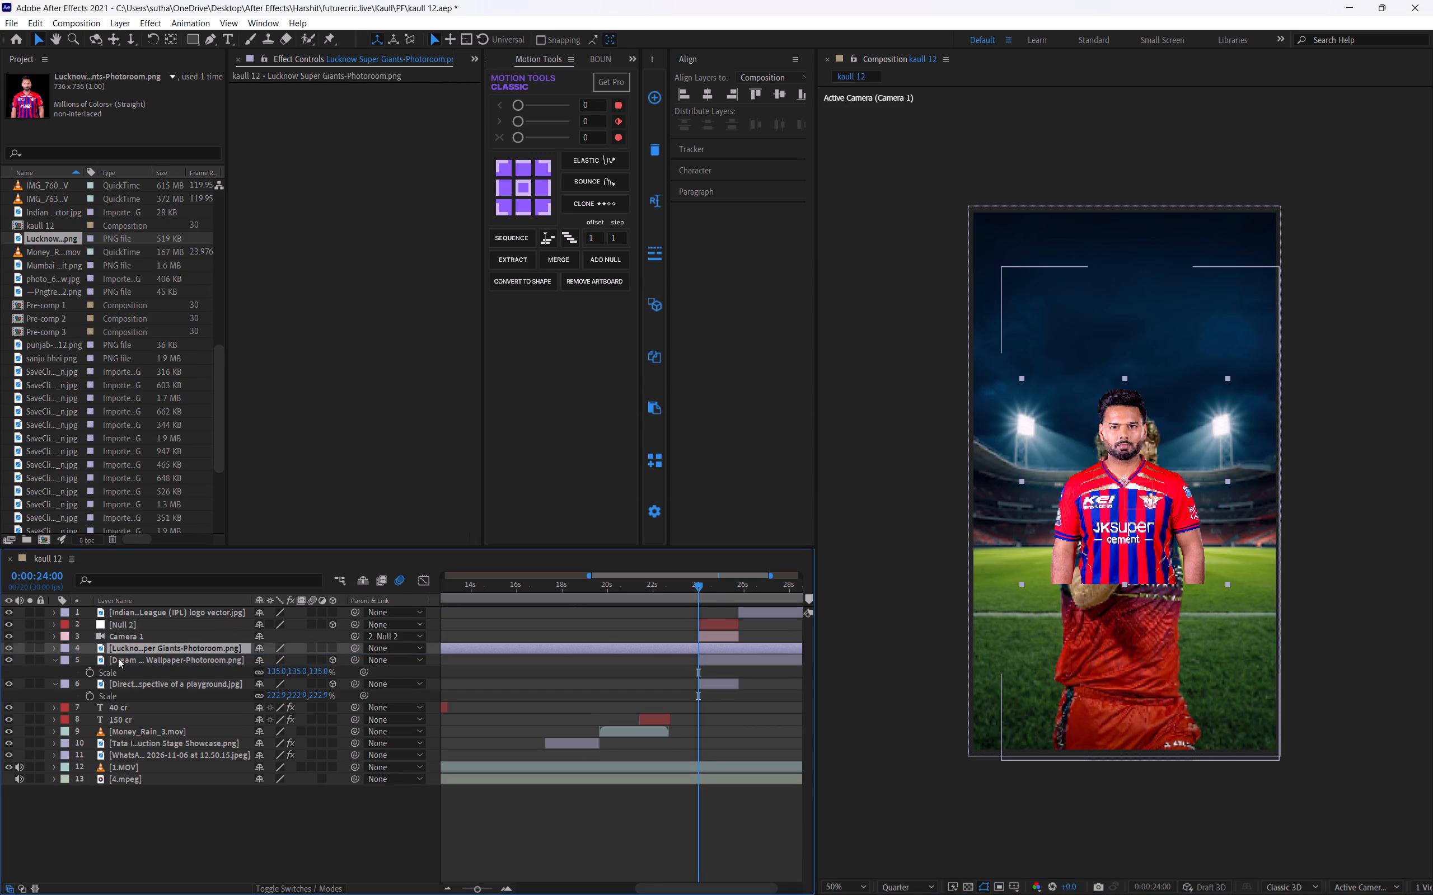
key(bracketleft)
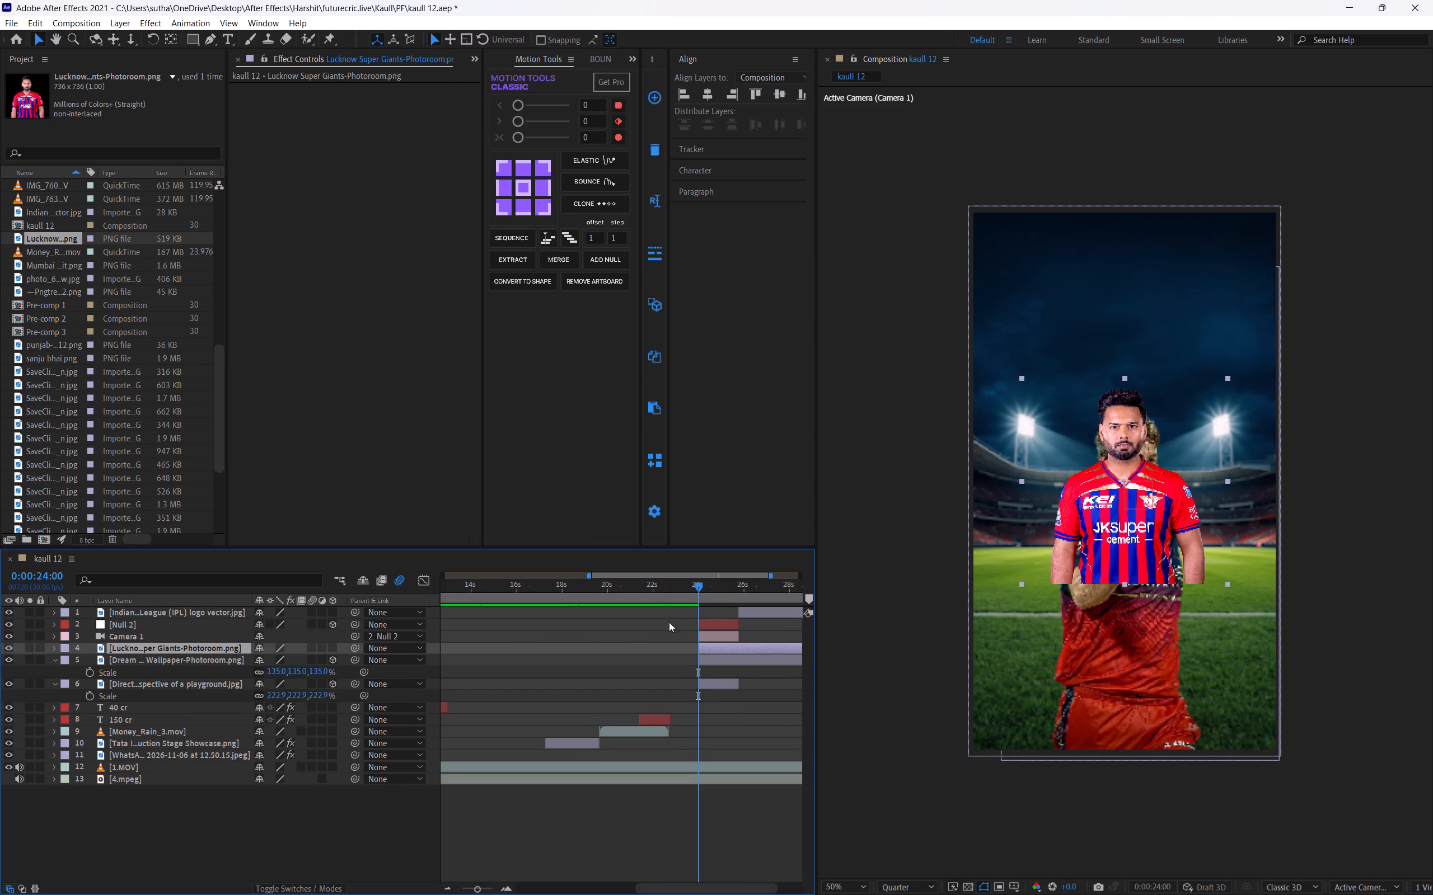
drag(151, 649, 150, 660)
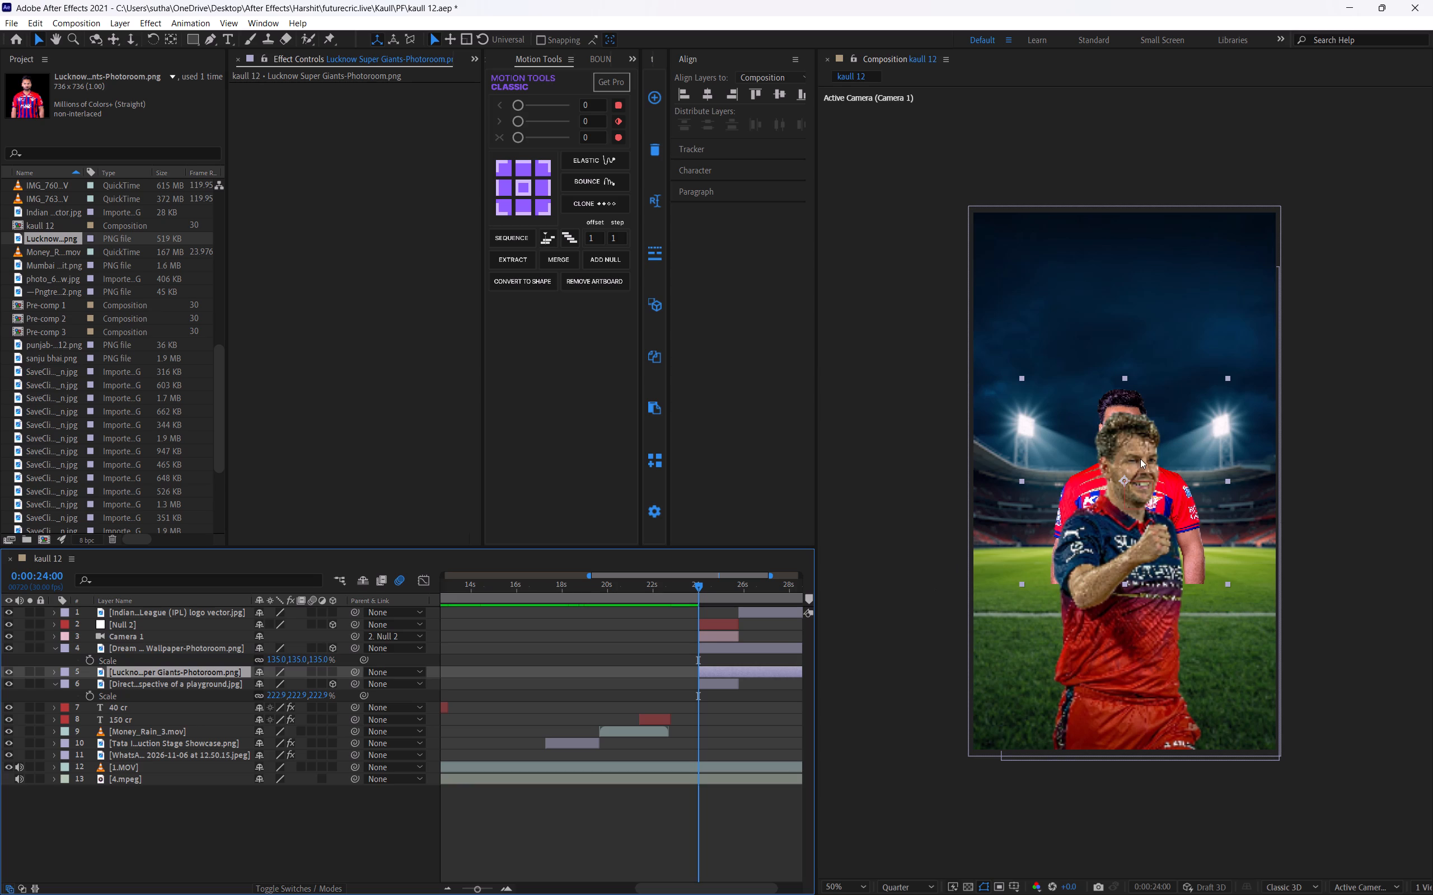
Place the Rishabh Pant cutout beside Jacob Duffy at the frame's left edge, scaled to 167% and extending just below the bottom, and save.
drag(1086, 489, 996, 589)
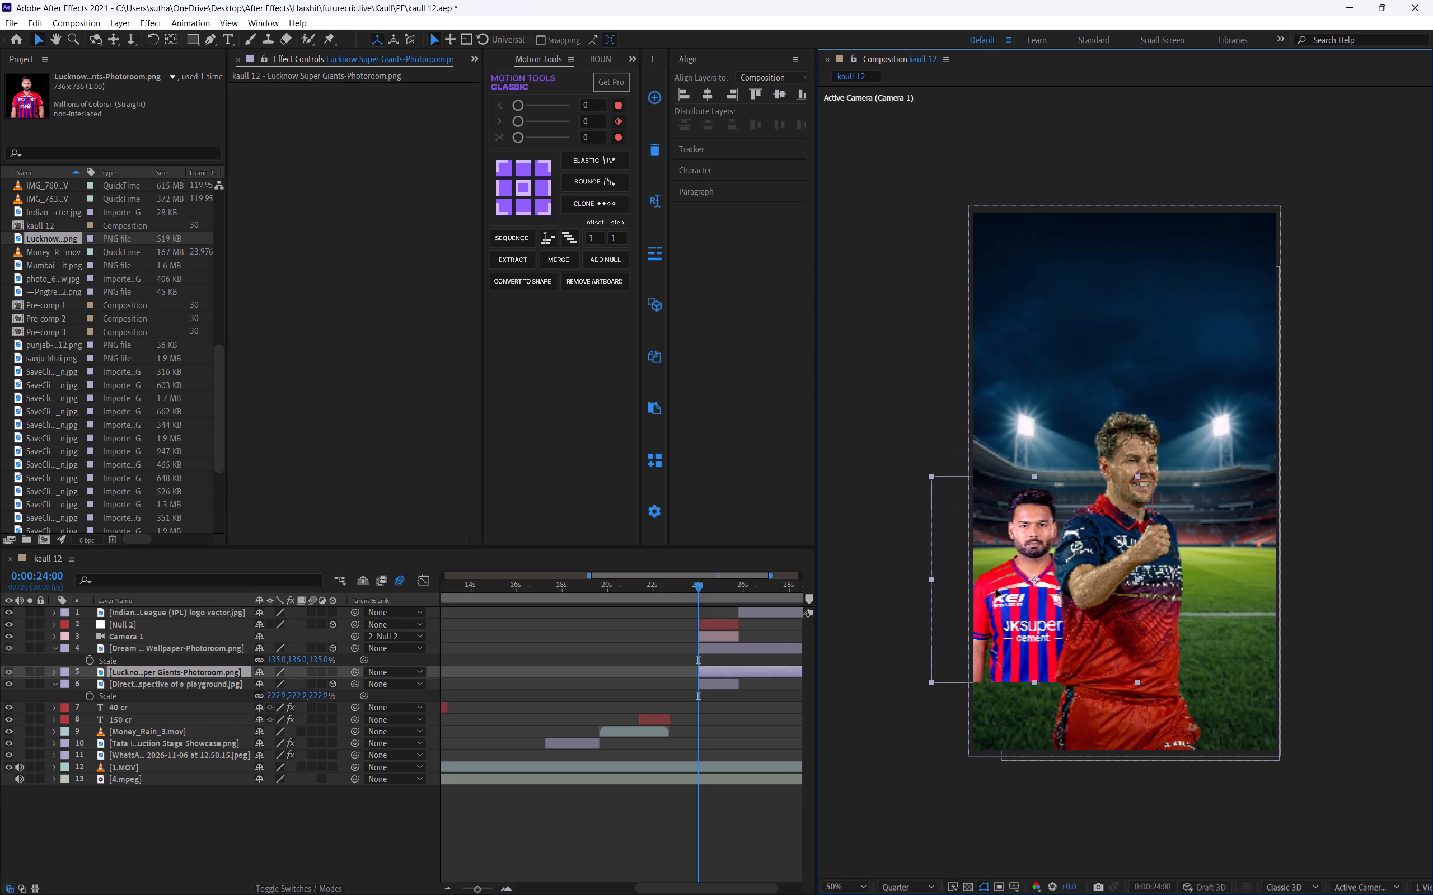
drag(996, 589, 996, 590)
key(s)
drag(283, 681, 302, 668)
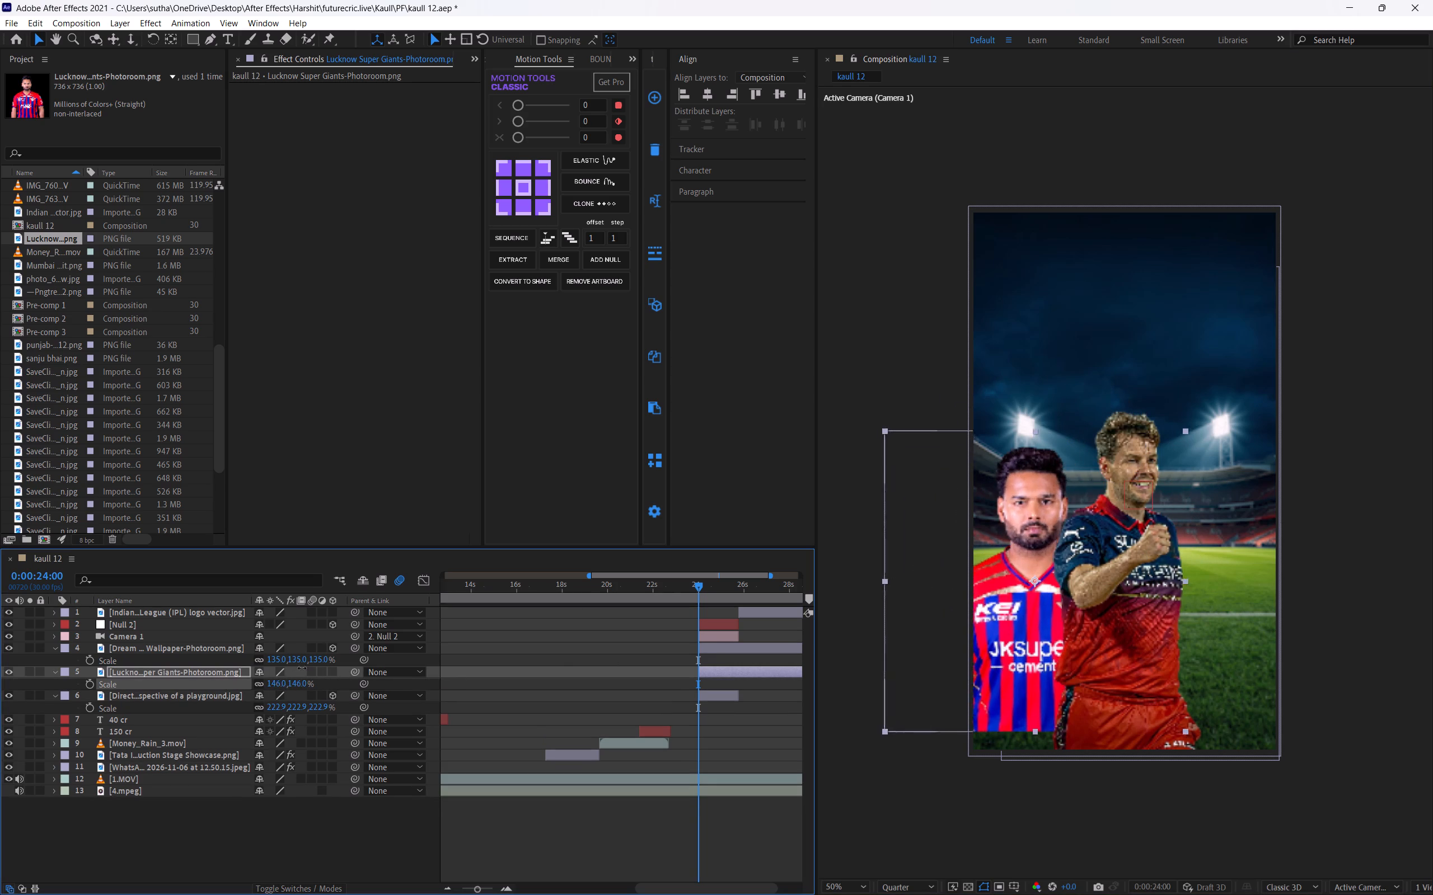
drag(302, 668, 310, 662)
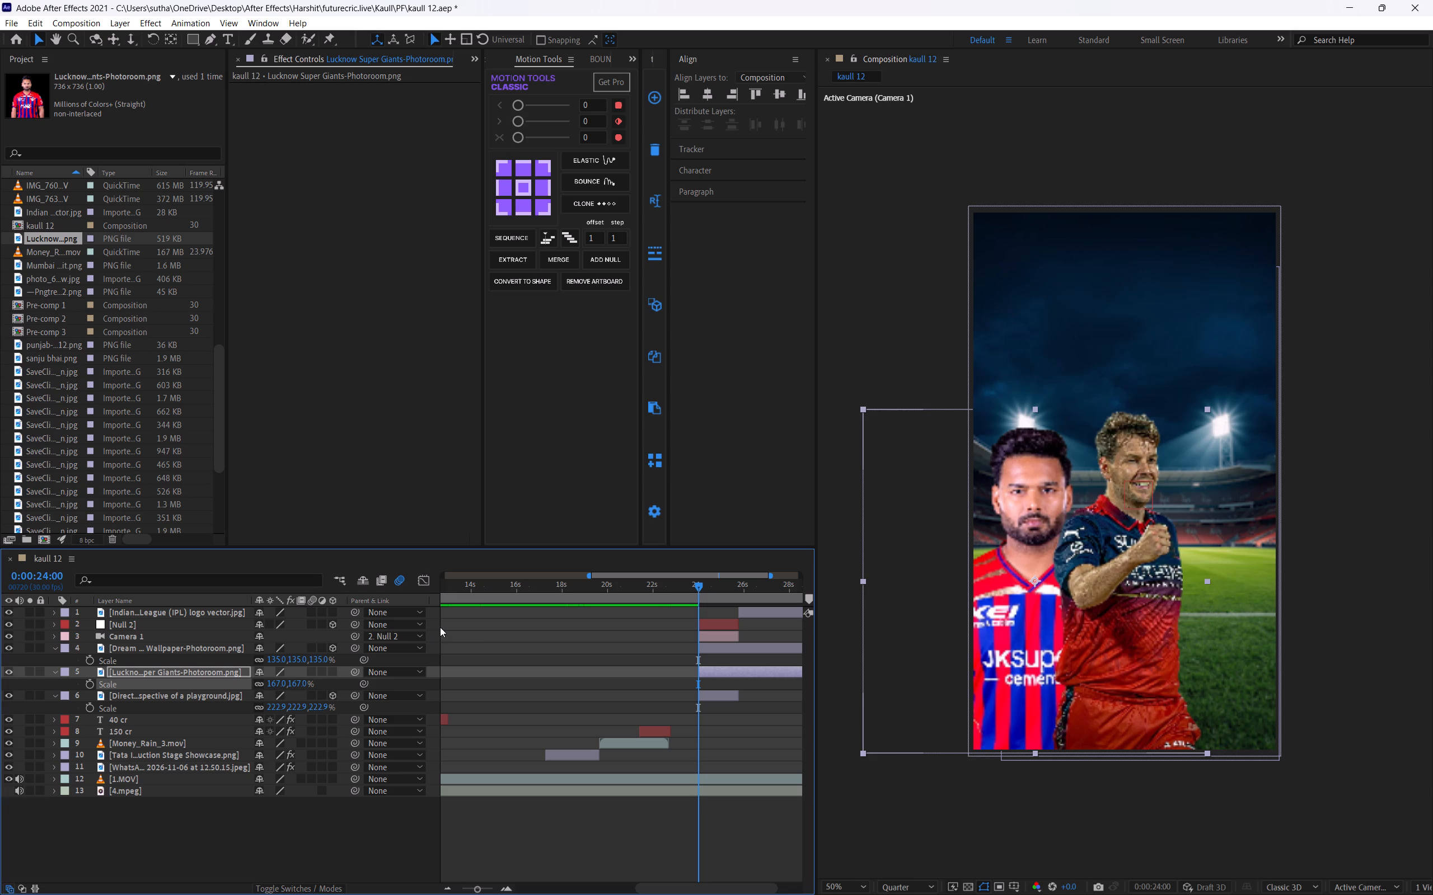
drag(1000, 604, 1004, 625)
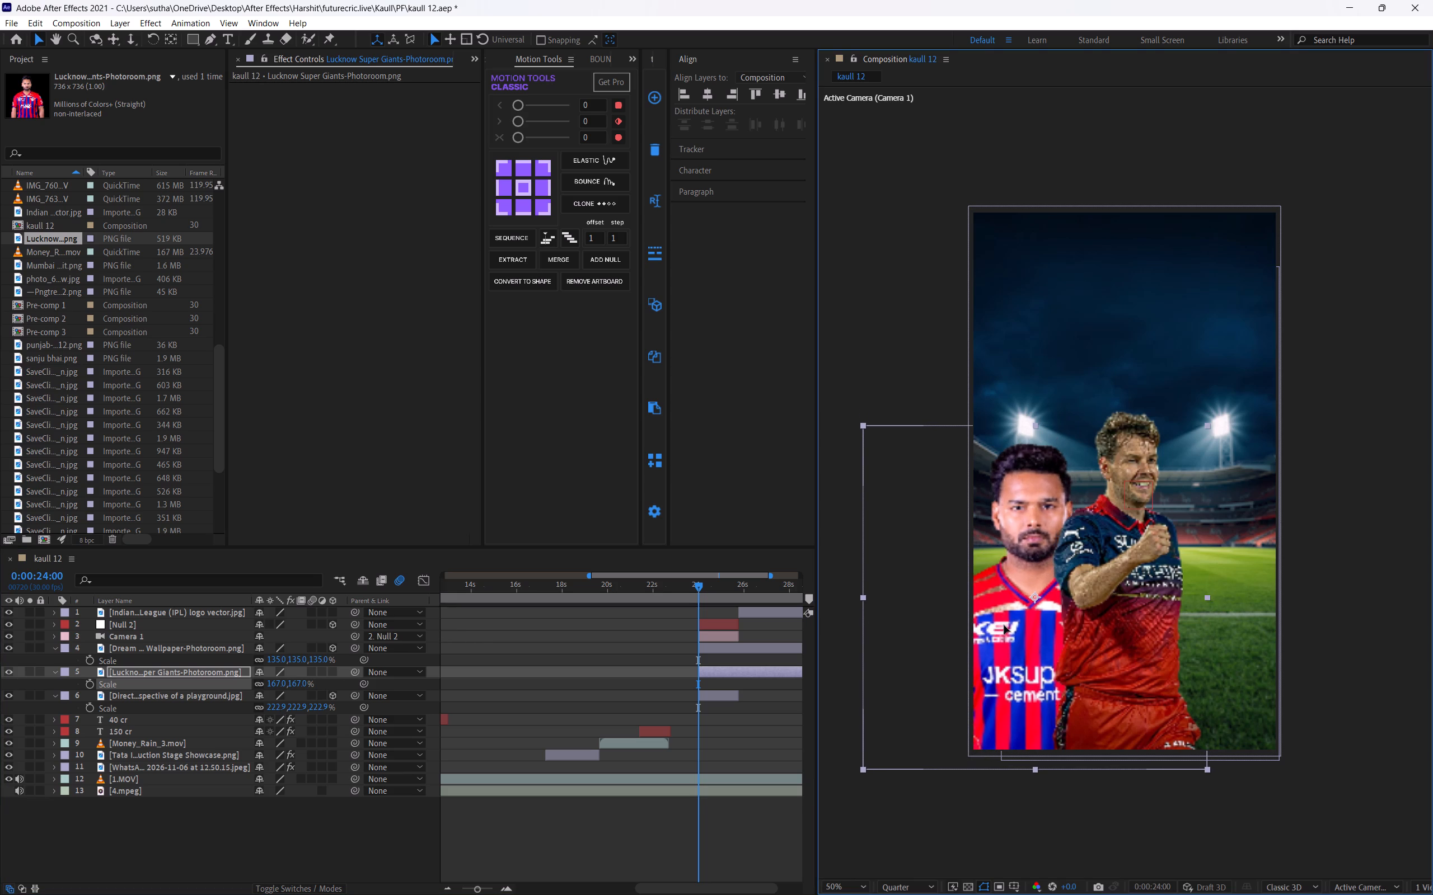
drag(1004, 625, 1005, 629)
click(1005, 629)
key(ctrl+s)
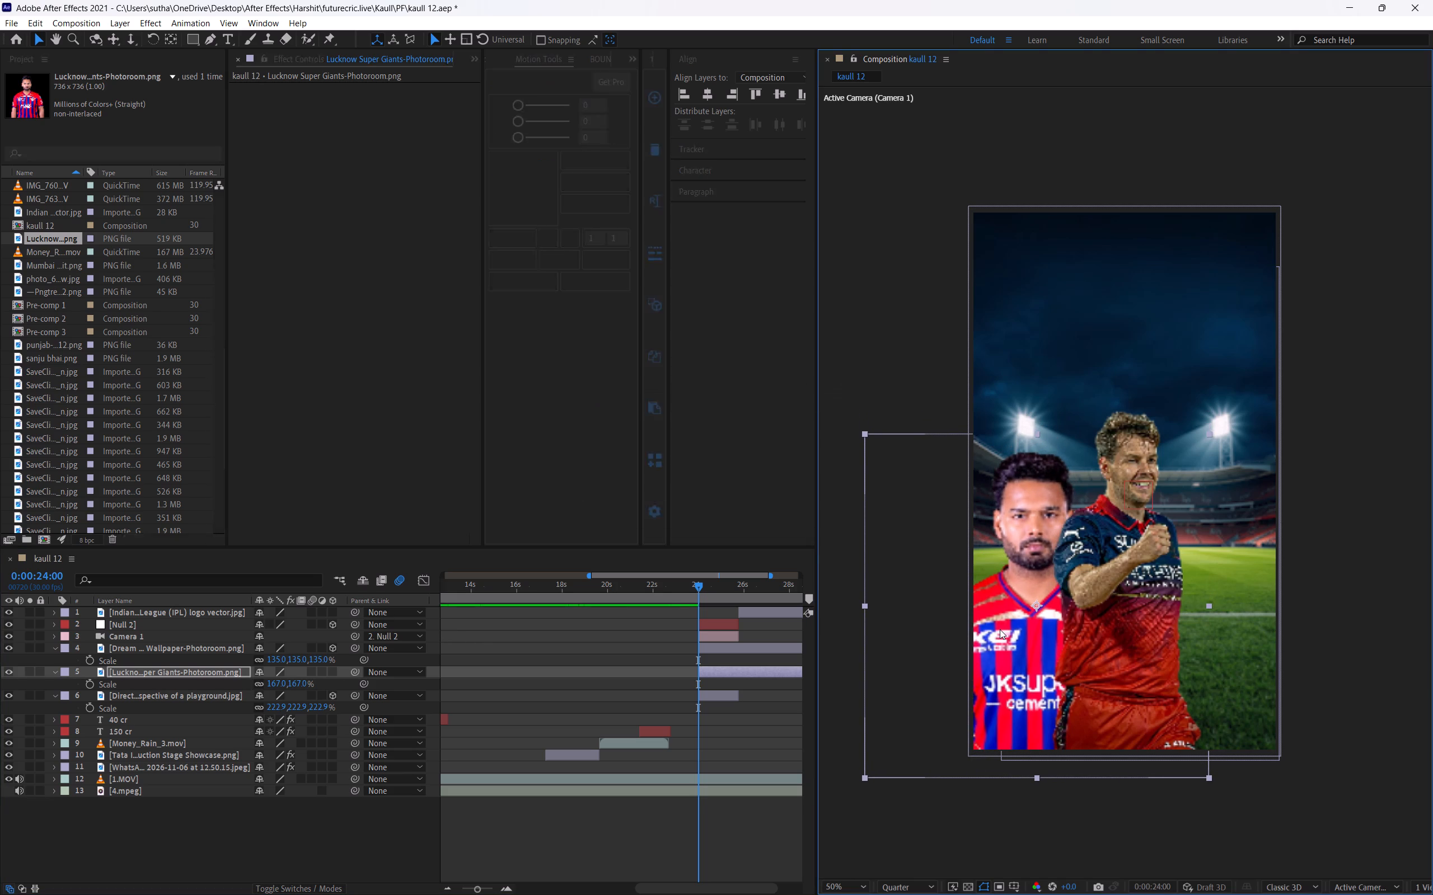
Switch to Chrome, open the Sunrisers Hyderabad player portrait among the related Pinterest pins, and save it in Assets as Sunrisers Hyderabad.
click(790, 884)
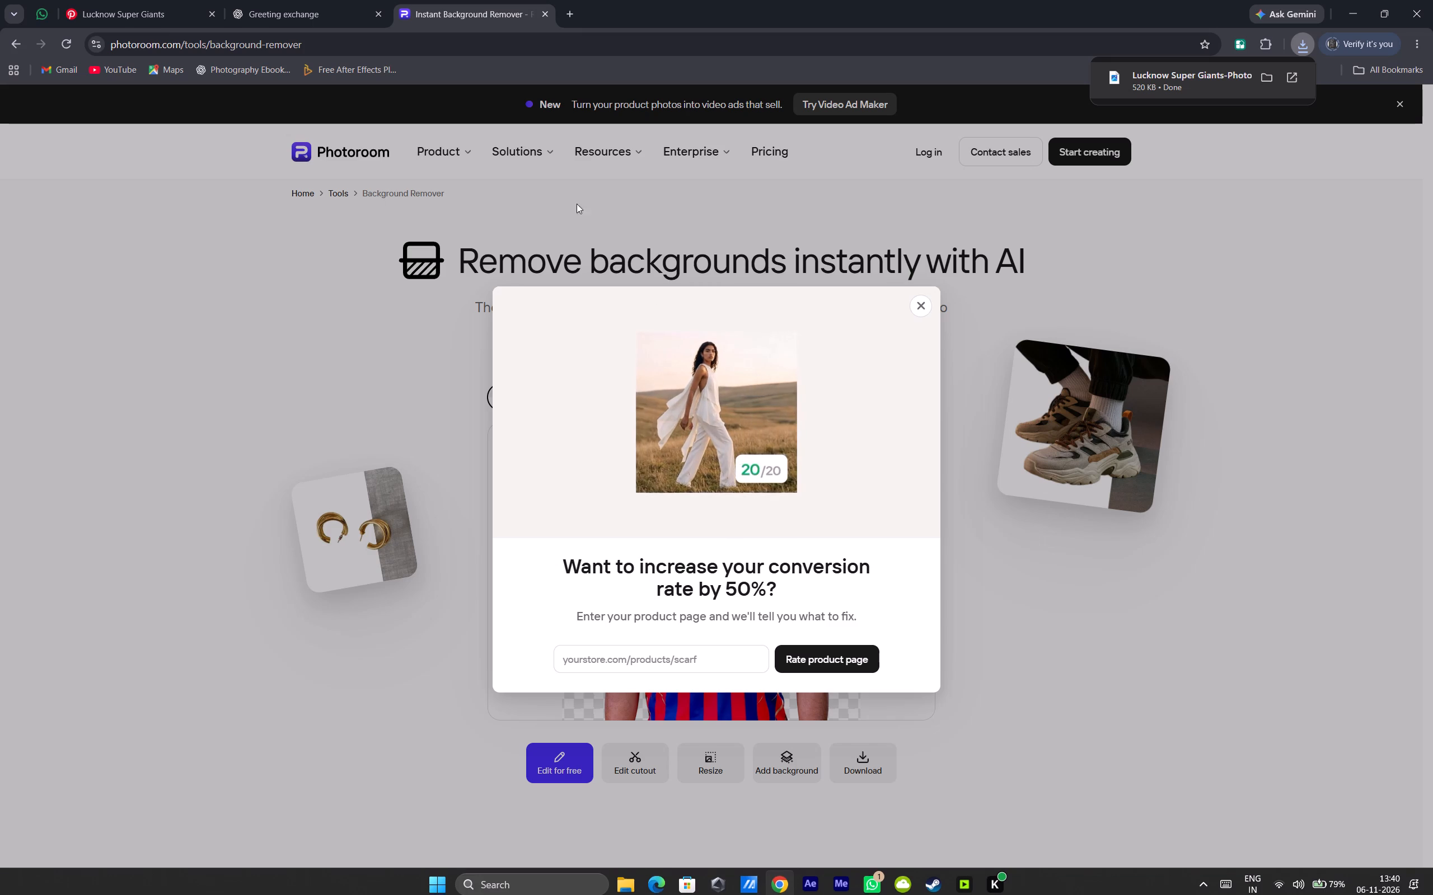
click(163, 0)
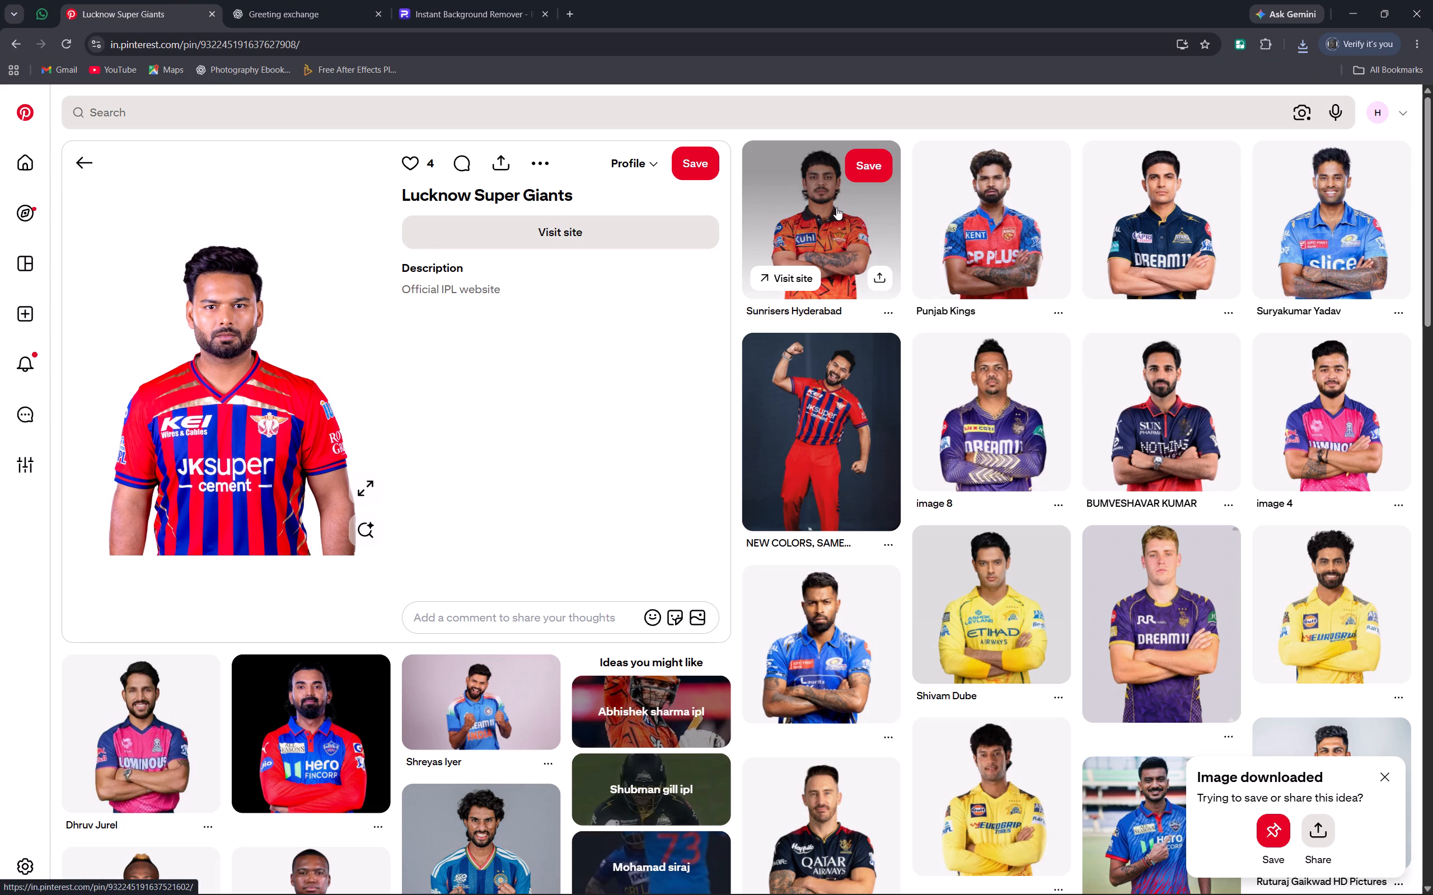
click(835, 208)
click(543, 156)
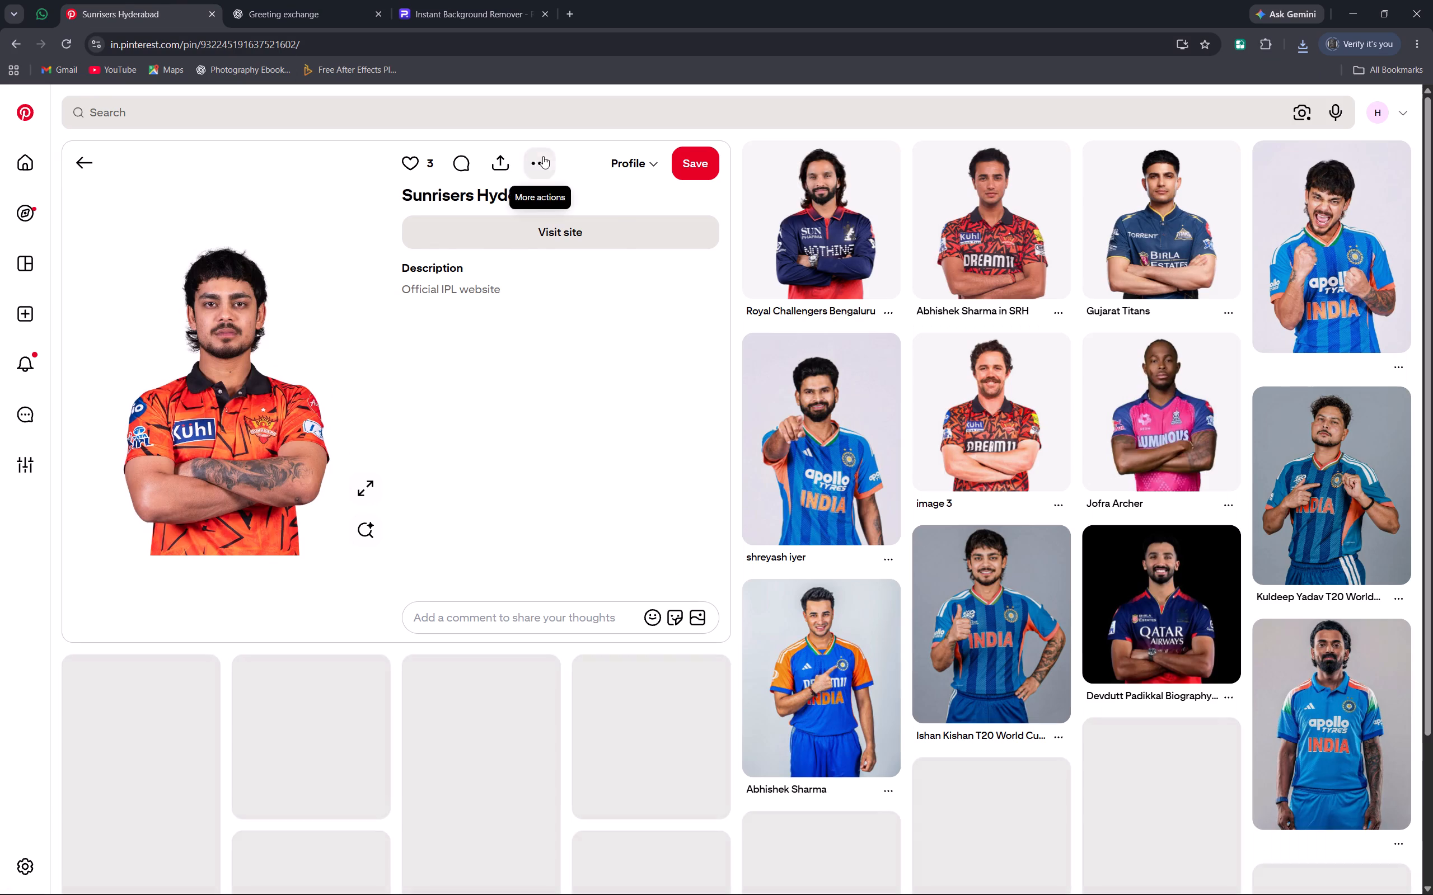
click(528, 200)
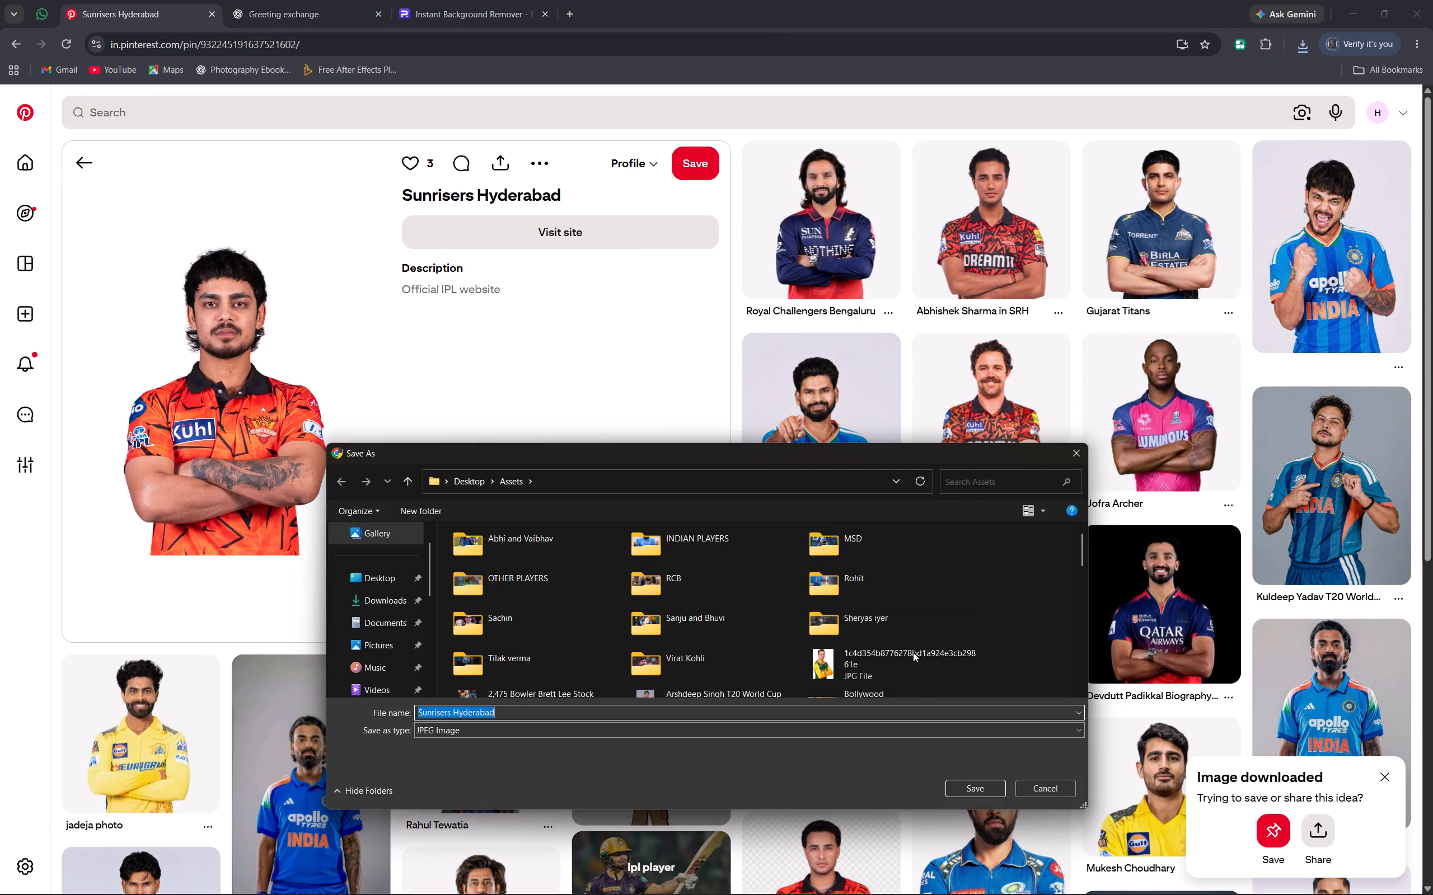
click(953, 775)
double_click(957, 776)
click(952, 790)
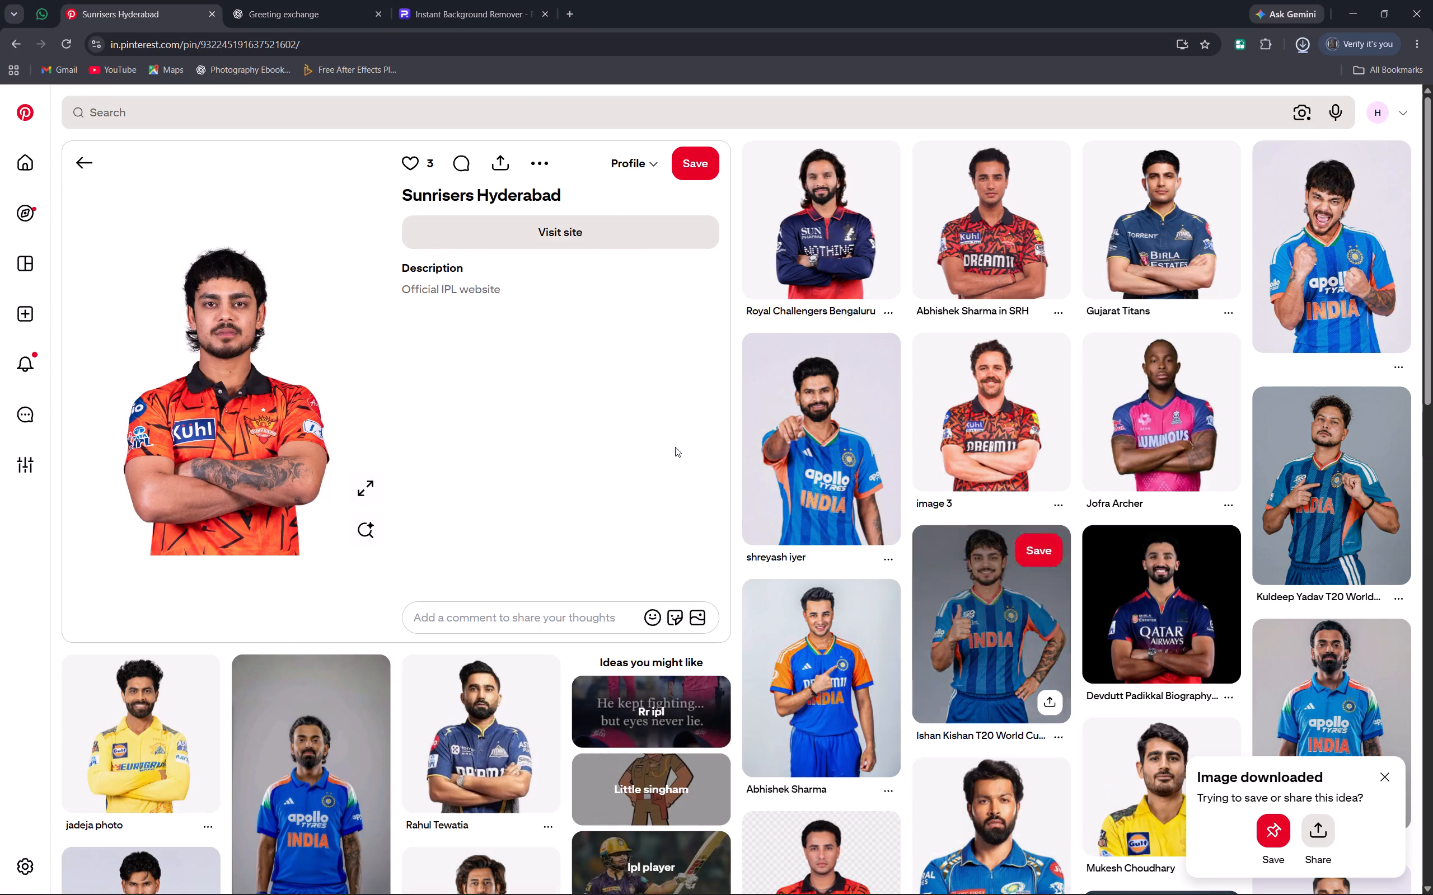
Remove the background from Sunrisers Hyderabad.jpg in Photoroom and save the cutout in Assets as Sunrisers Hyderabad-Photoroom.
click(429, 0)
click(917, 312)
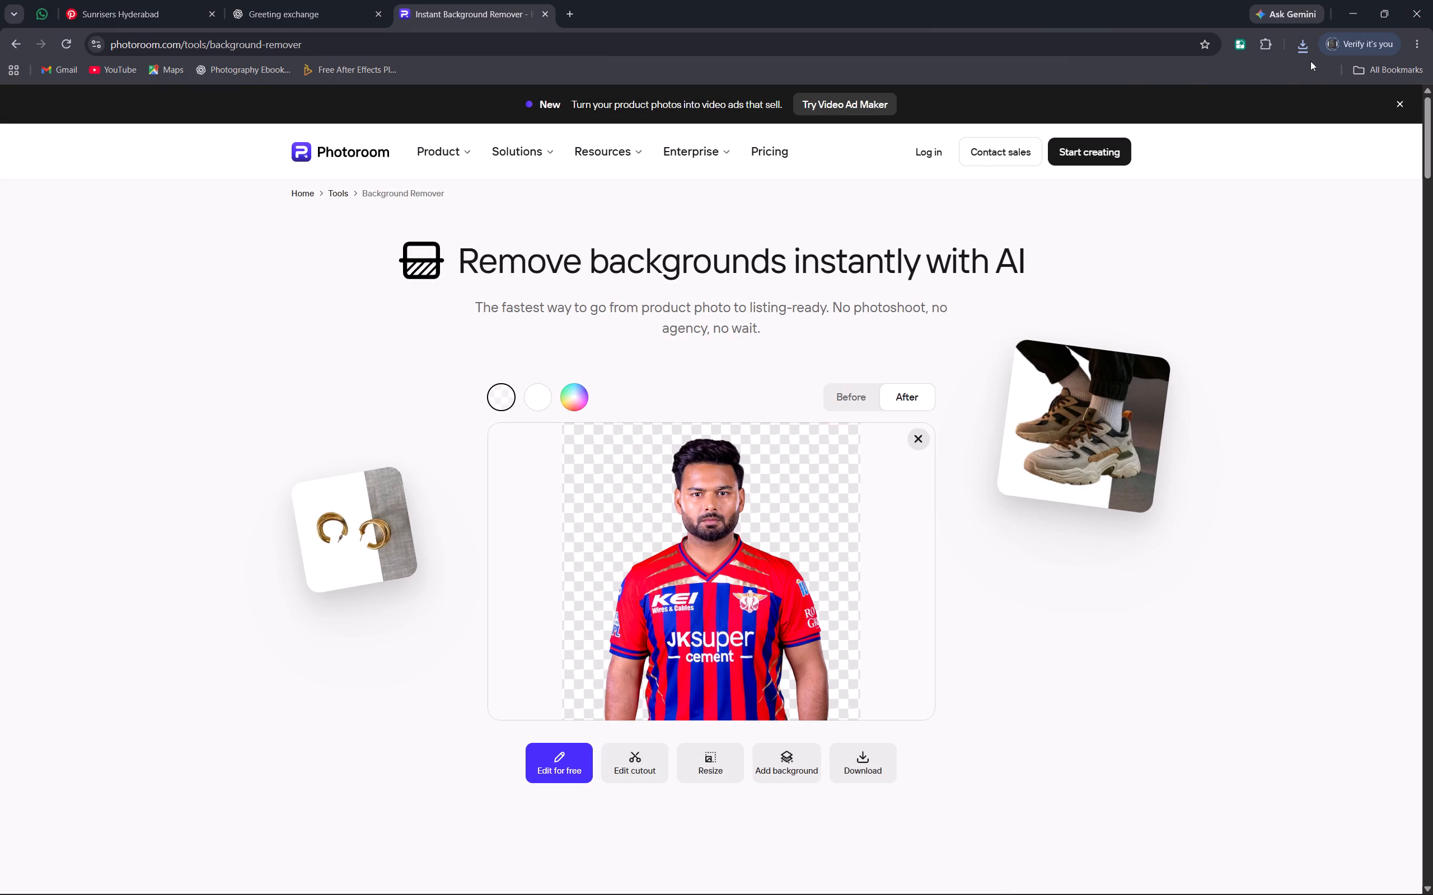
click(1302, 44)
drag(1156, 101, 734, 434)
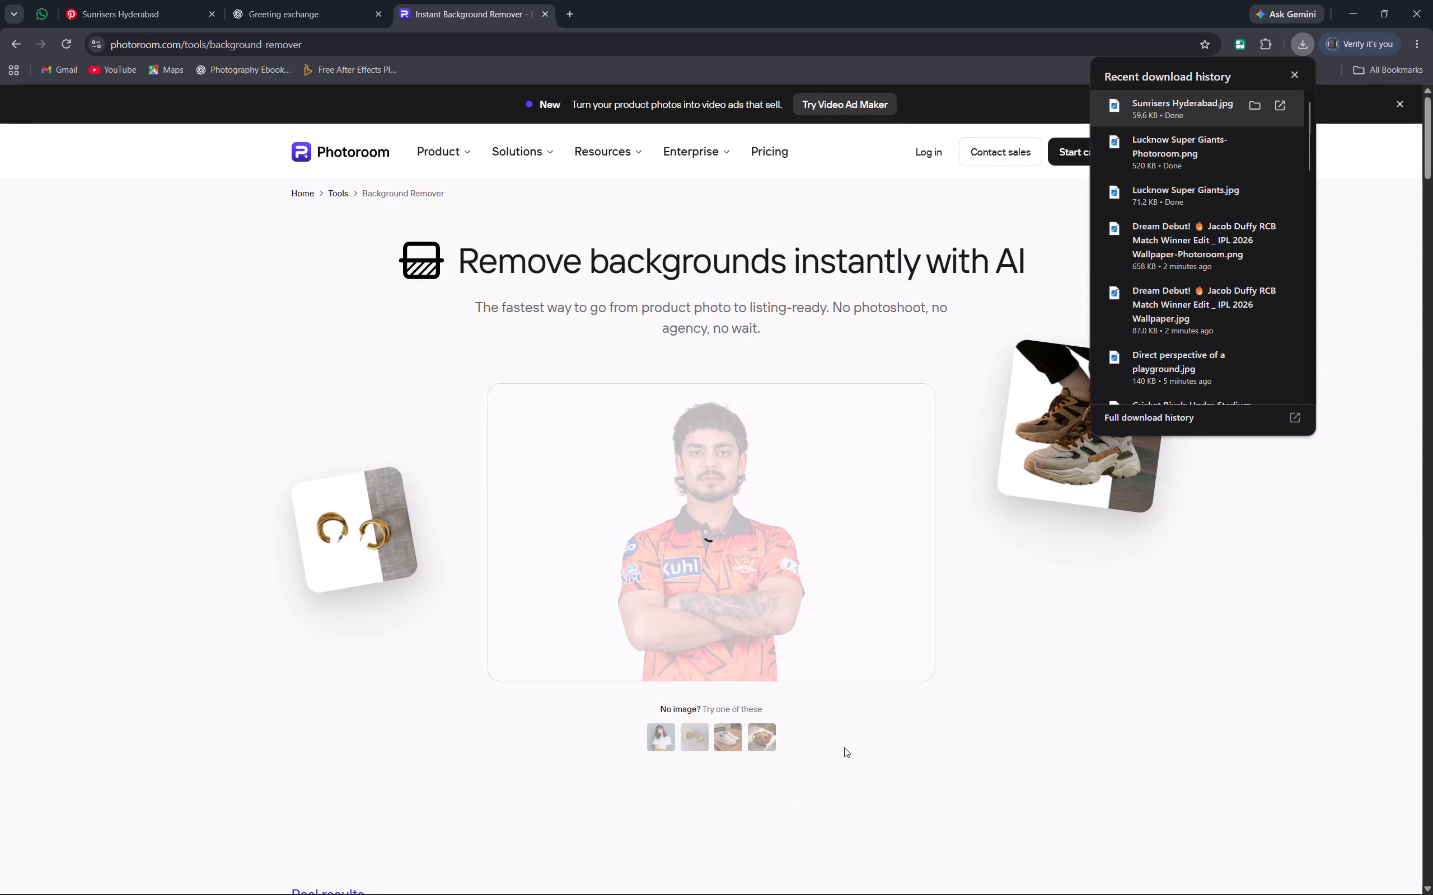
click(867, 756)
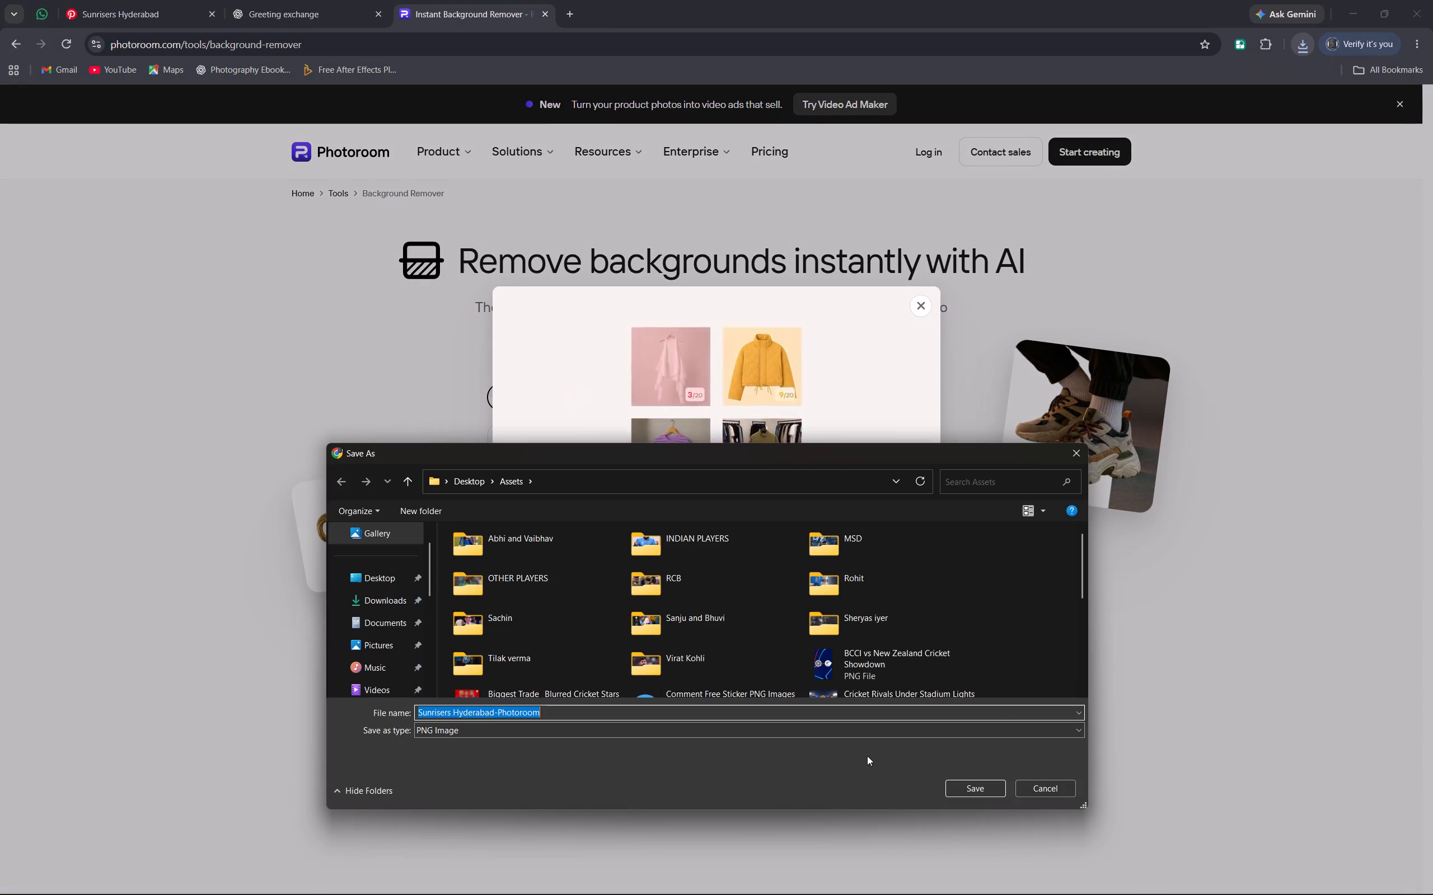
click(976, 790)
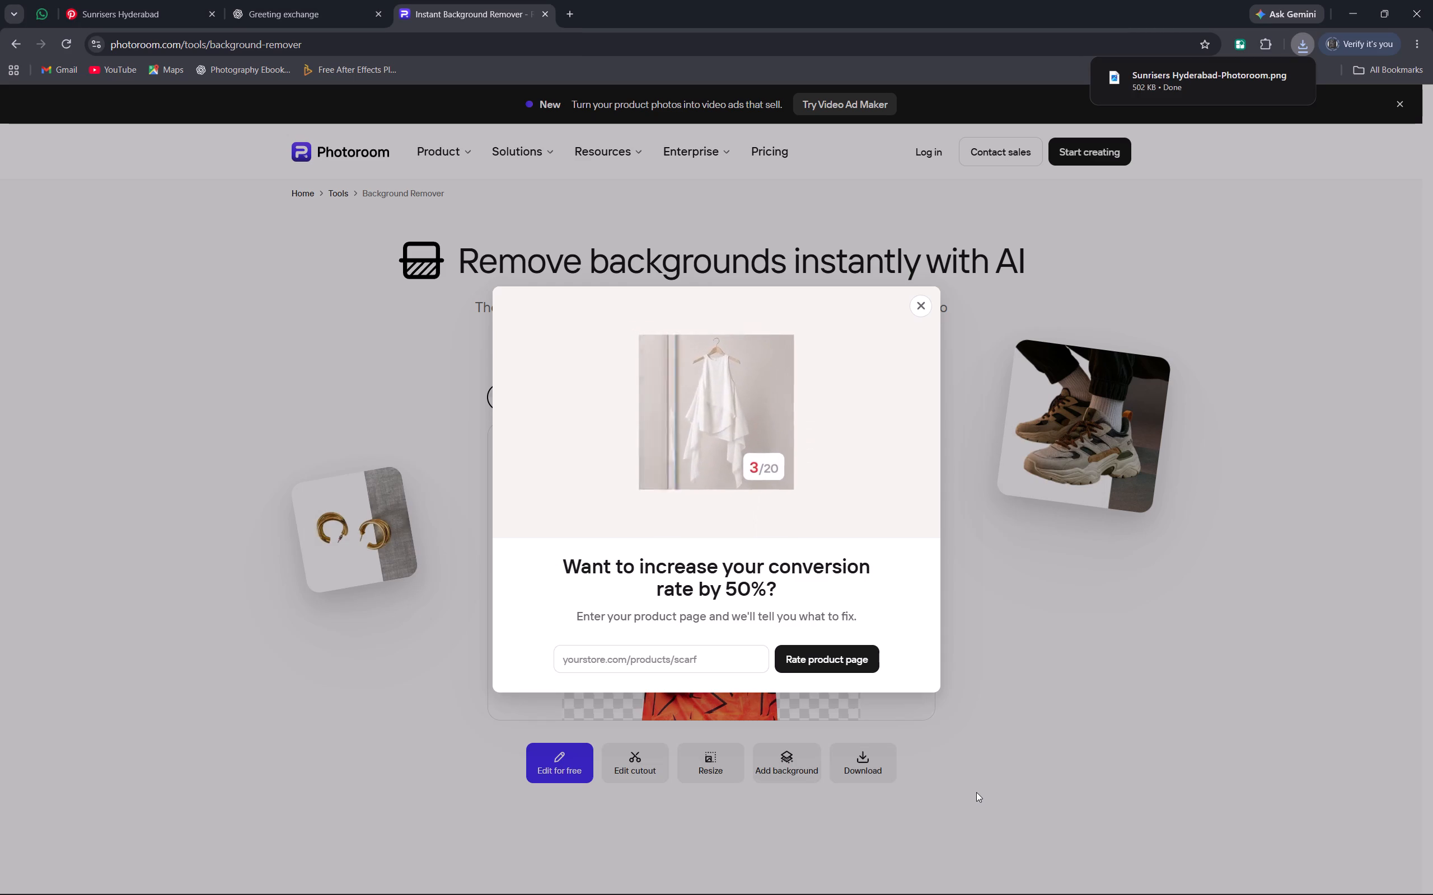
Bring the Sunrisers Hyderabad cutout into the kaull 12 composition in After Effects, directly below the Lucknow Super Giants layer.
drag(1169, 84, 761, 616)
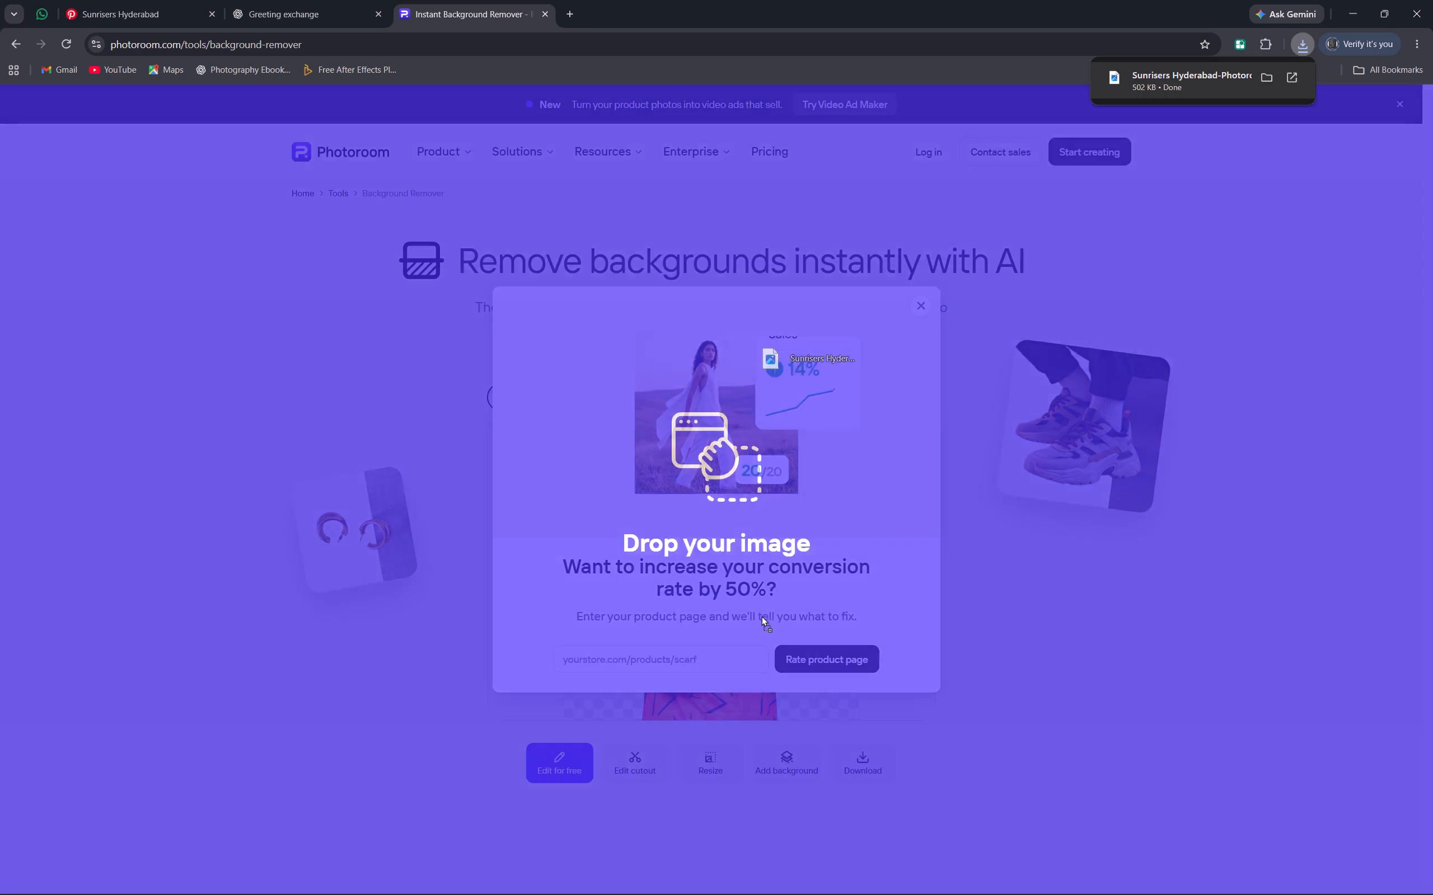
drag(761, 616, 806, 869)
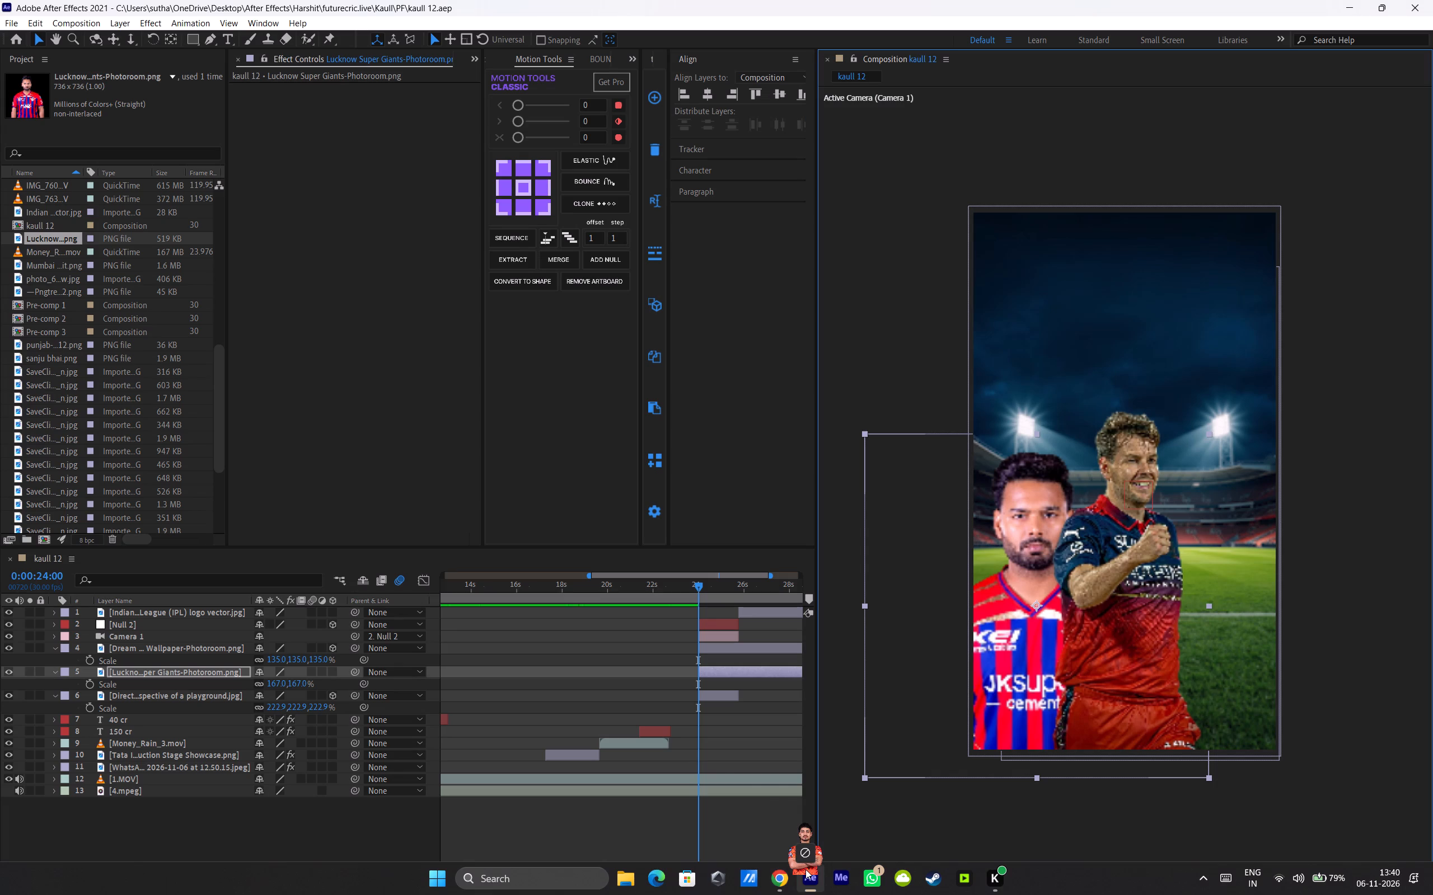
drag(806, 869, 741, 748)
drag(146, 607, 144, 636)
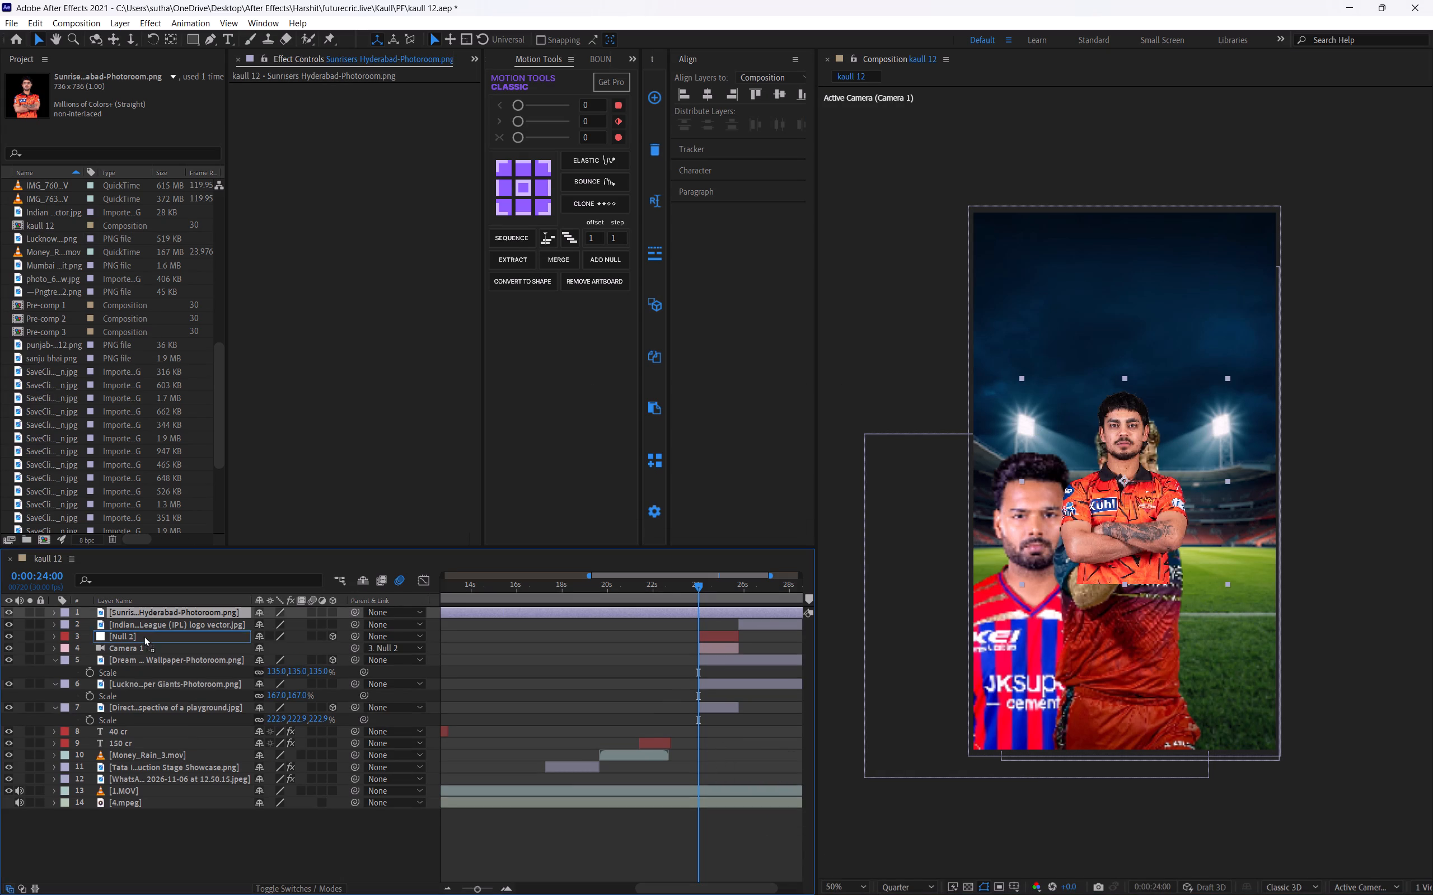
drag(144, 636, 149, 687)
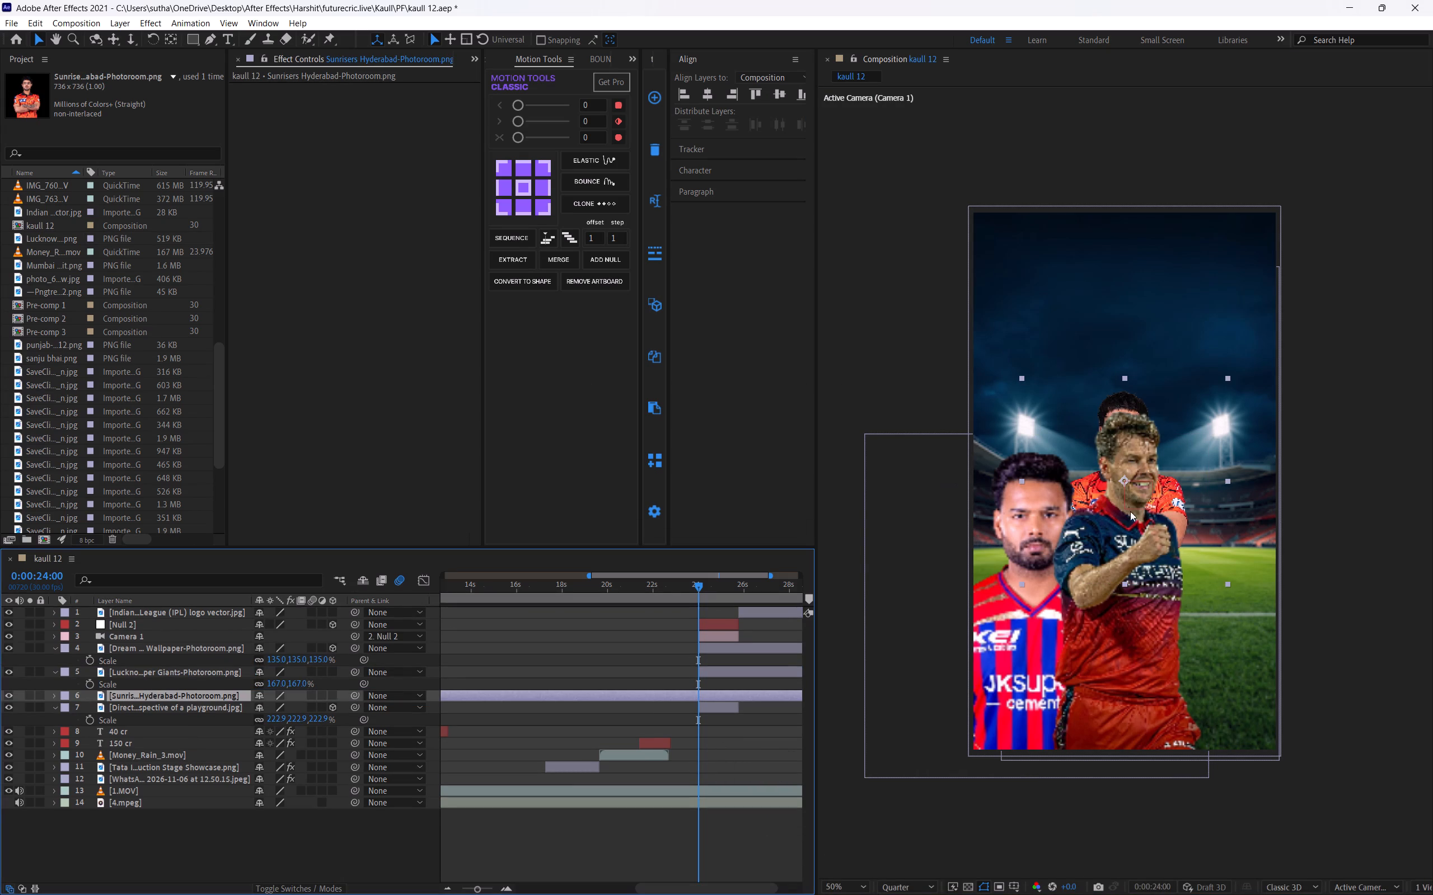
Move the Sunrisers Hyderabad cutout to the frame's lower right beside Jacob Duffy, and make it and the Lucknow Super Giants layer 3D.
drag(1171, 502, 1258, 636)
key(d)
click(333, 694)
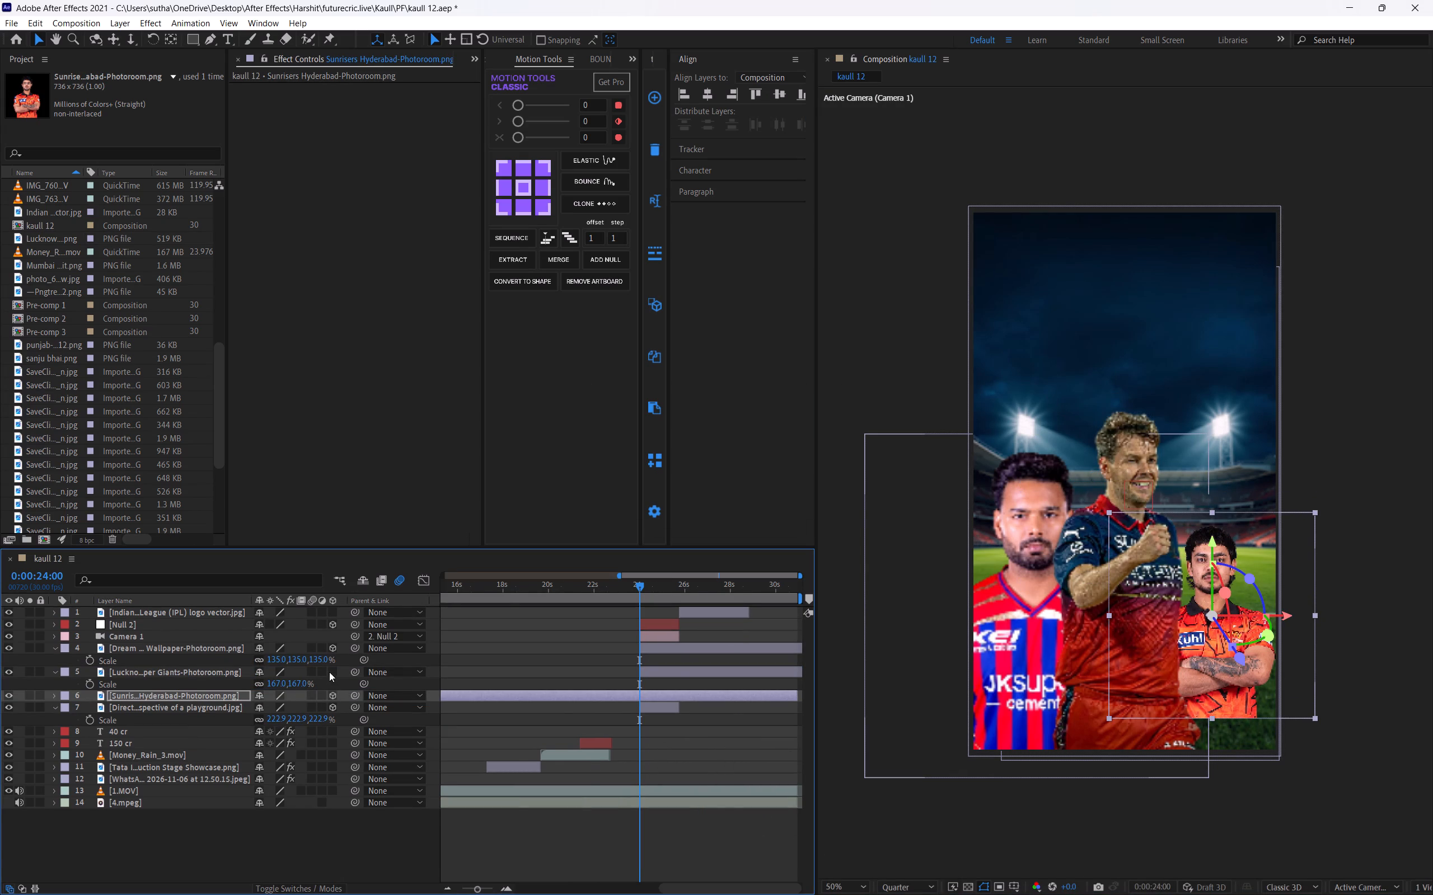
click(329, 672)
click(53, 648)
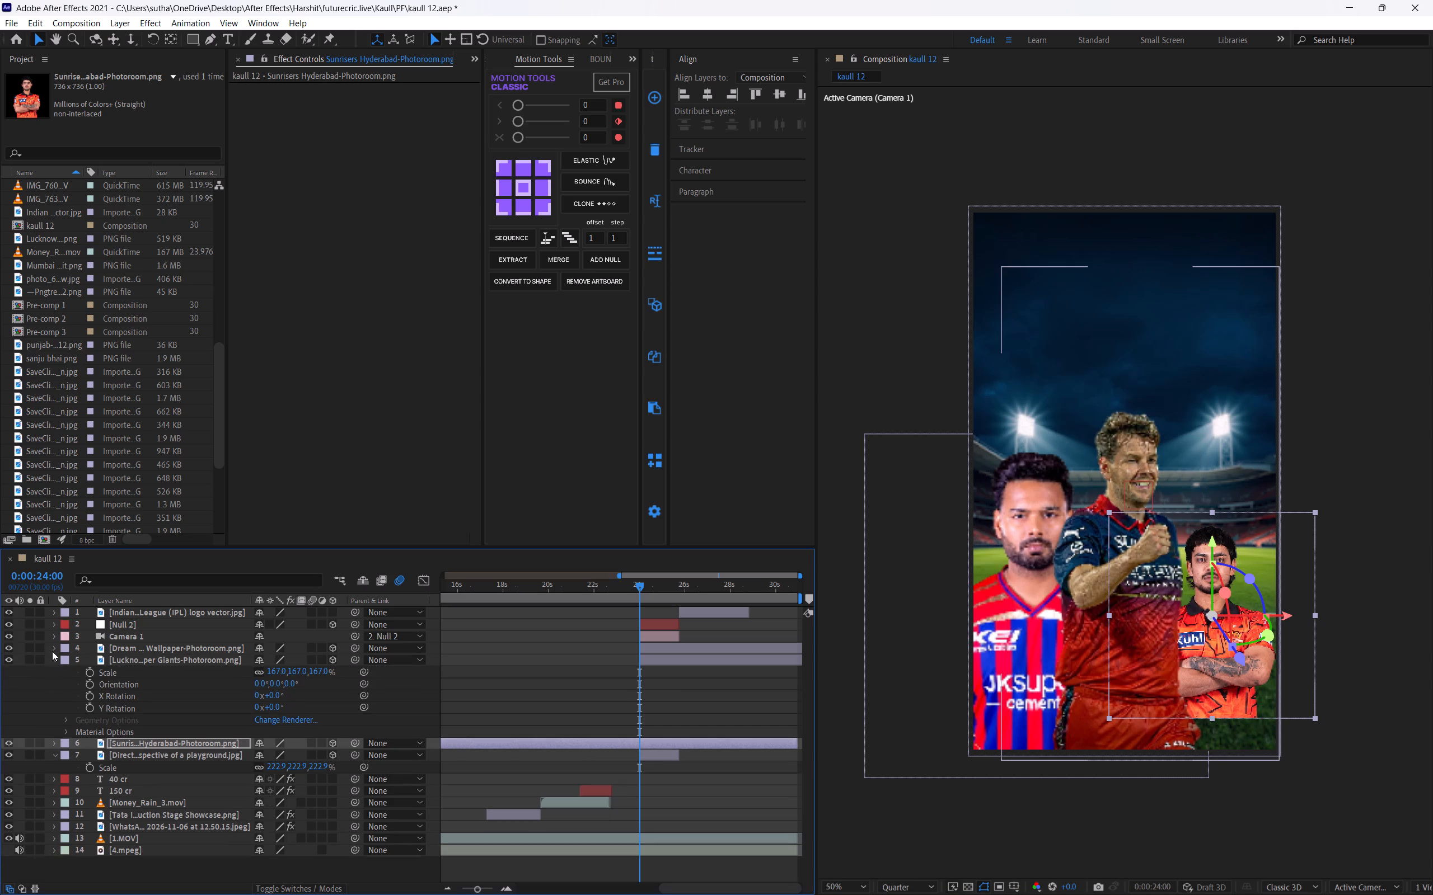
click(51, 656)
key(d)
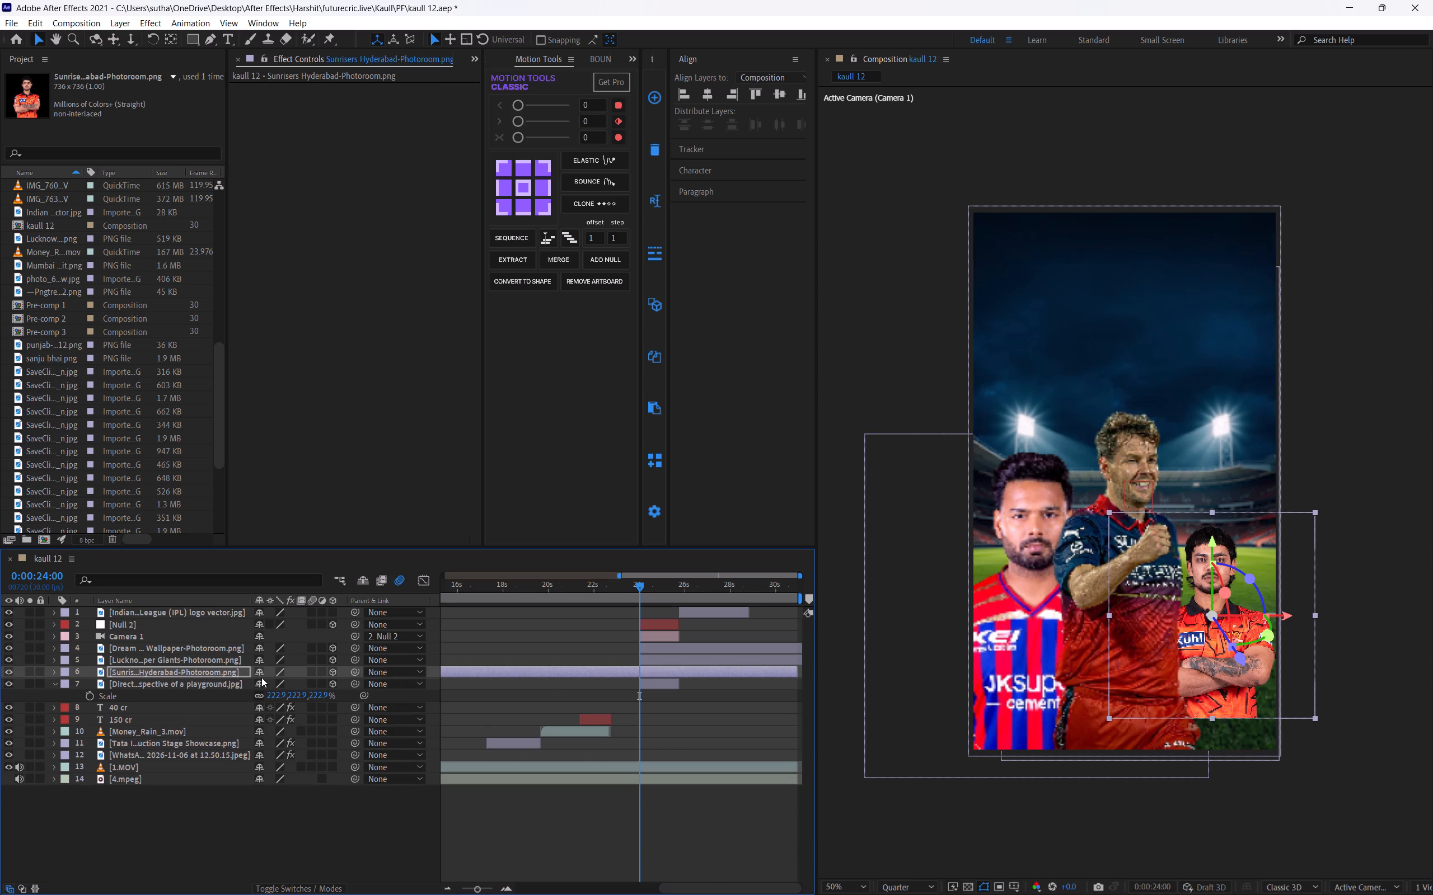
Scale the Sunrisers Hyderabad cutout to 169%, place it at about 850, 1392, and start its layer at 0:00:24:00.
key(s)
drag(282, 685, 298, 661)
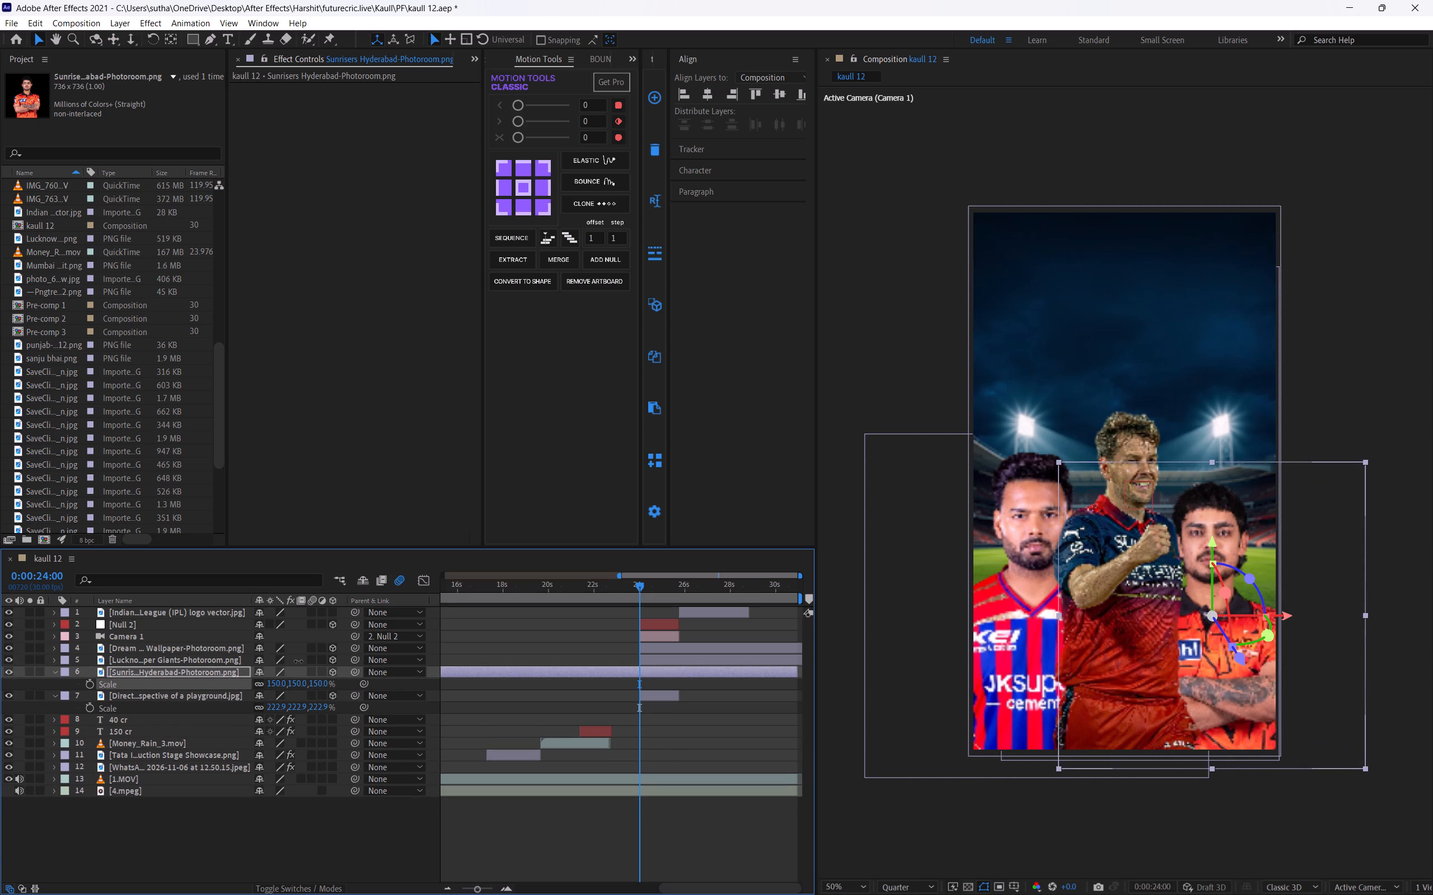
drag(298, 661, 297, 652)
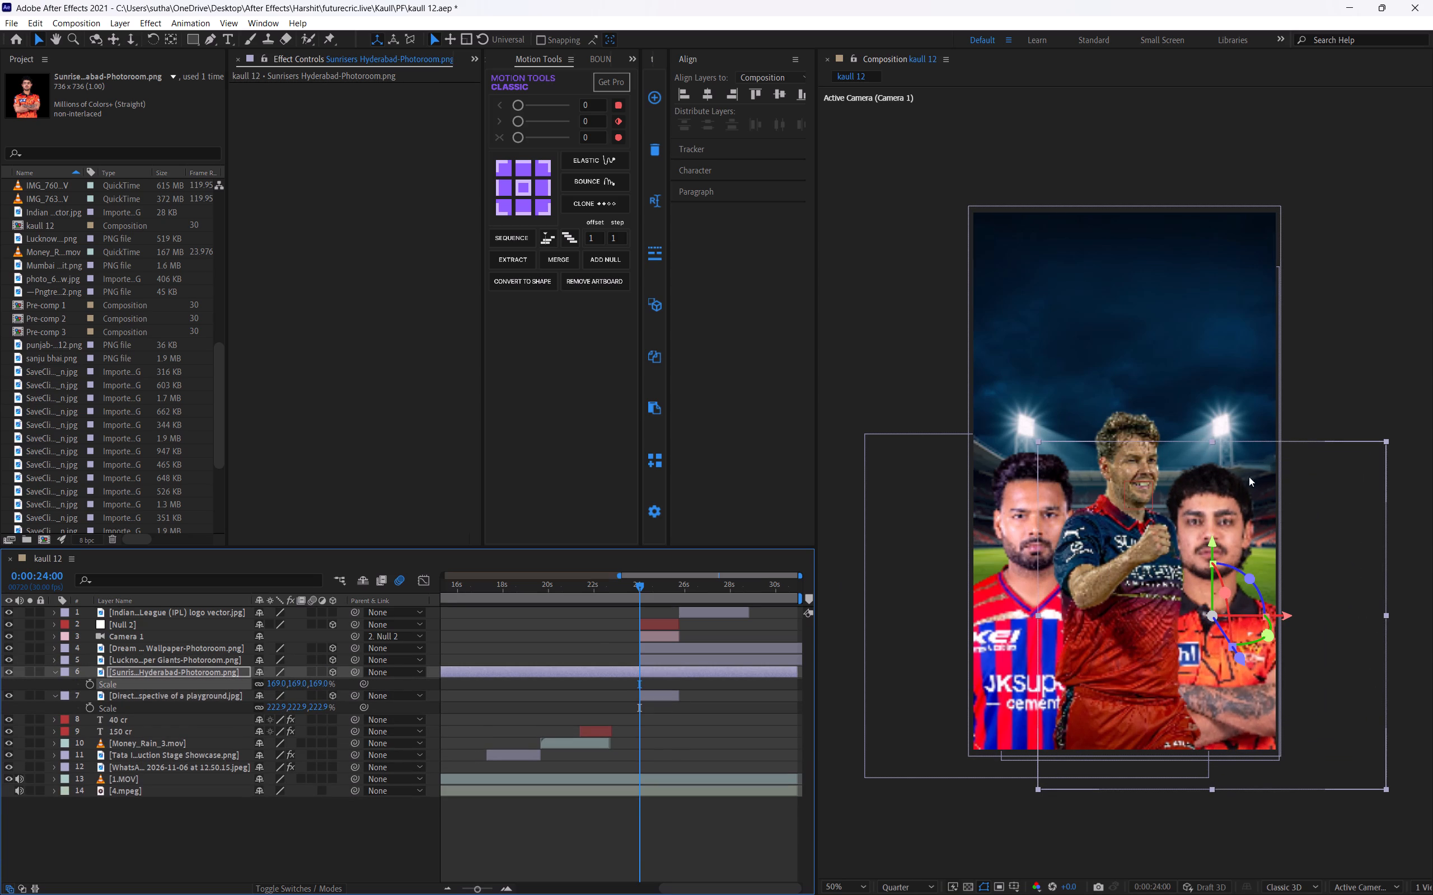
drag(1211, 538, 1209, 522)
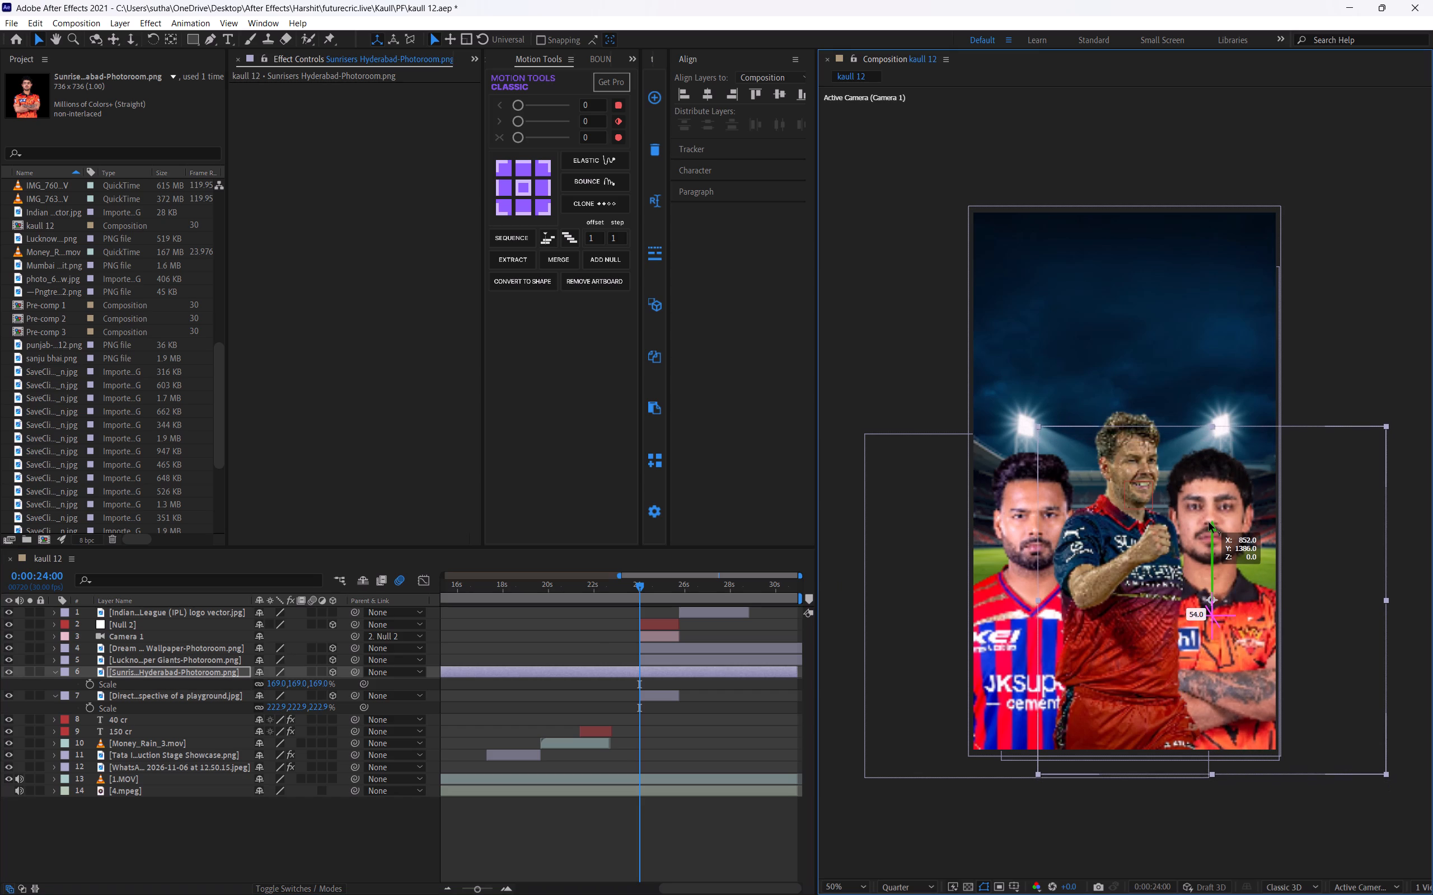
drag(1209, 522, 1209, 524)
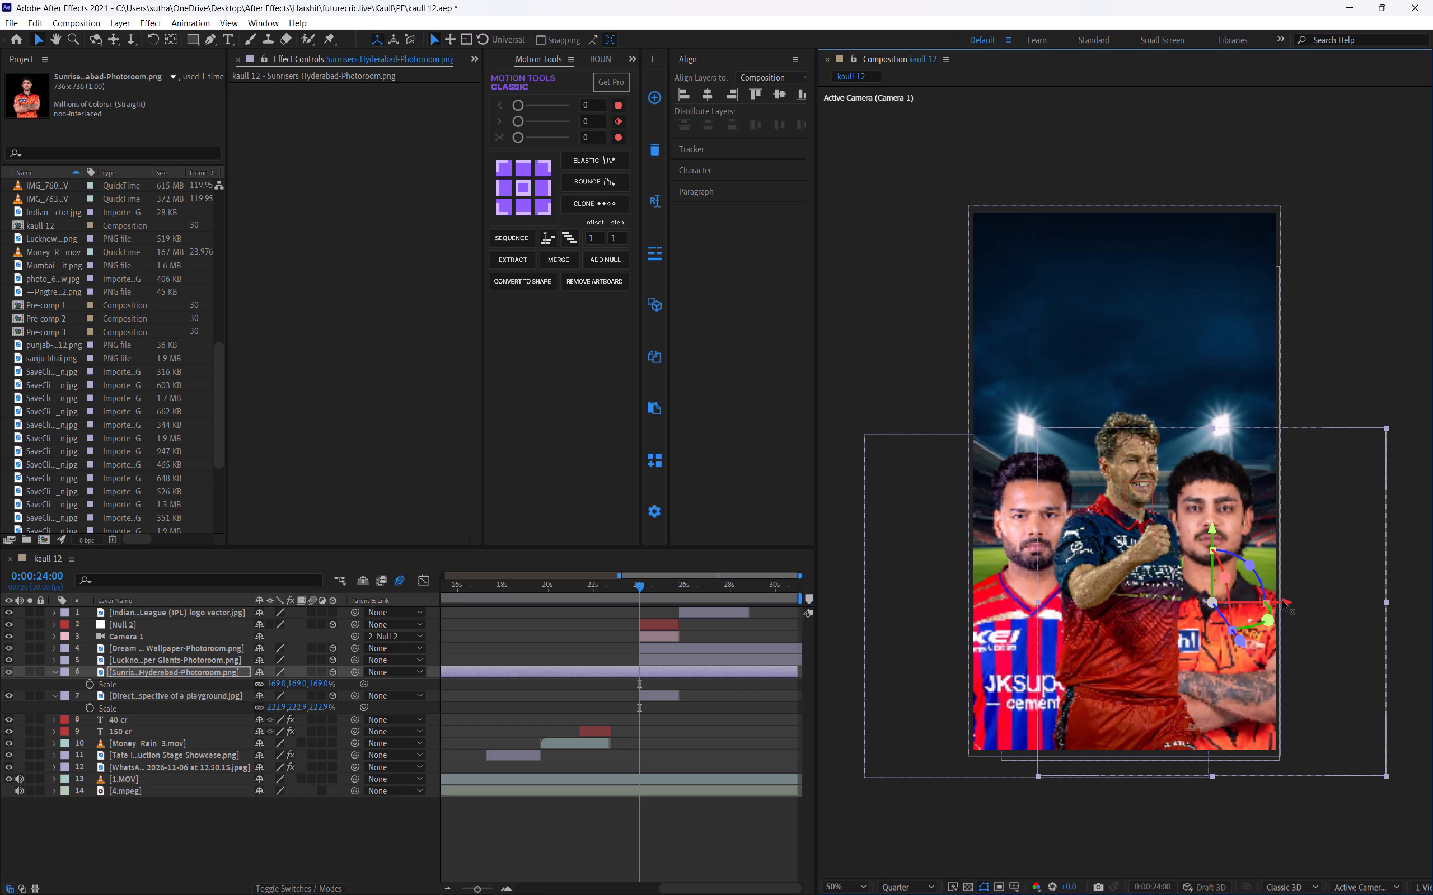
click(1282, 601)
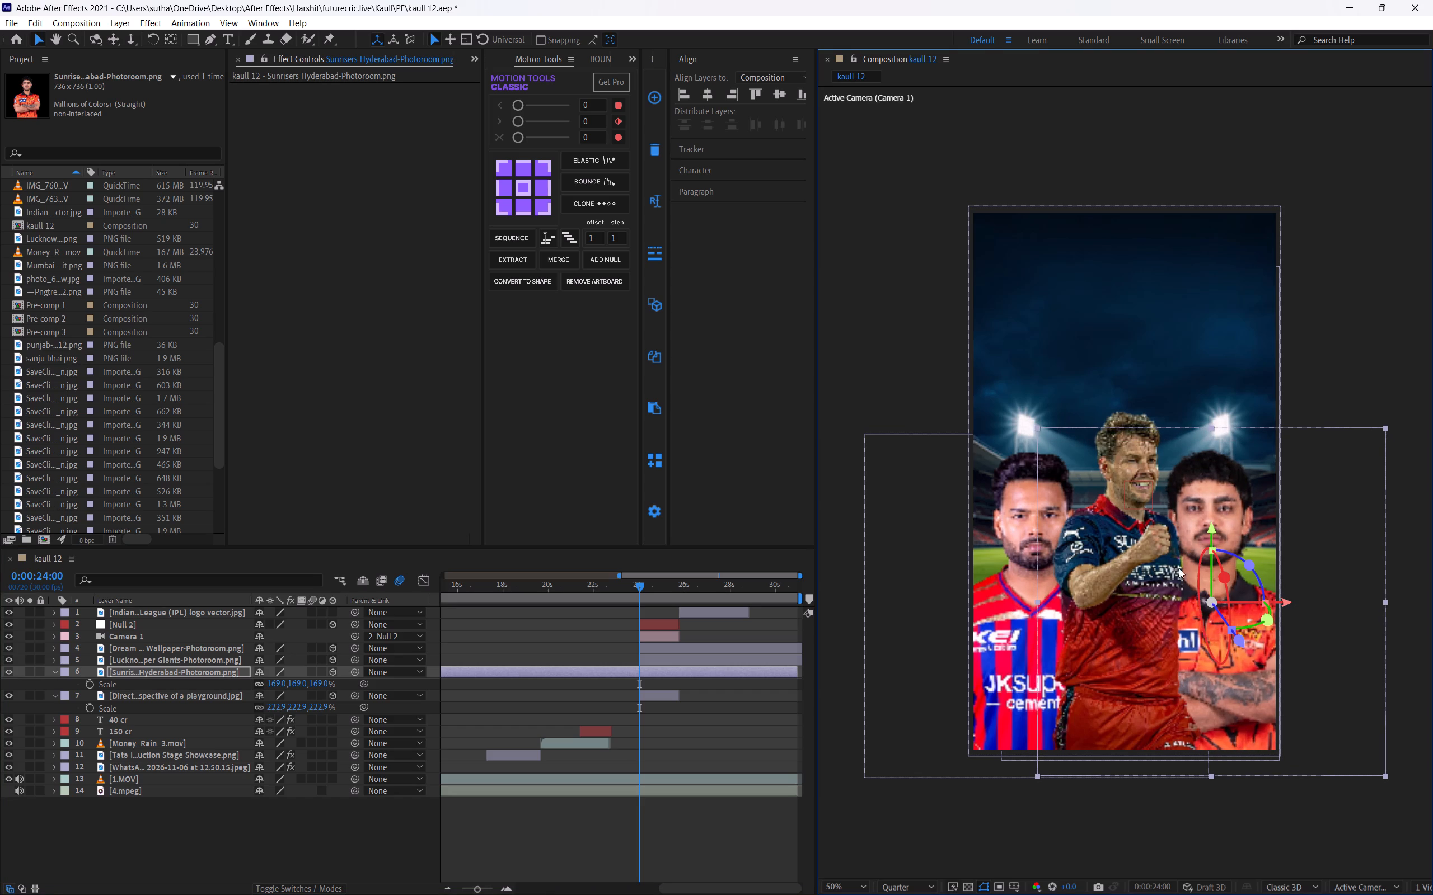
key(bracketleft)
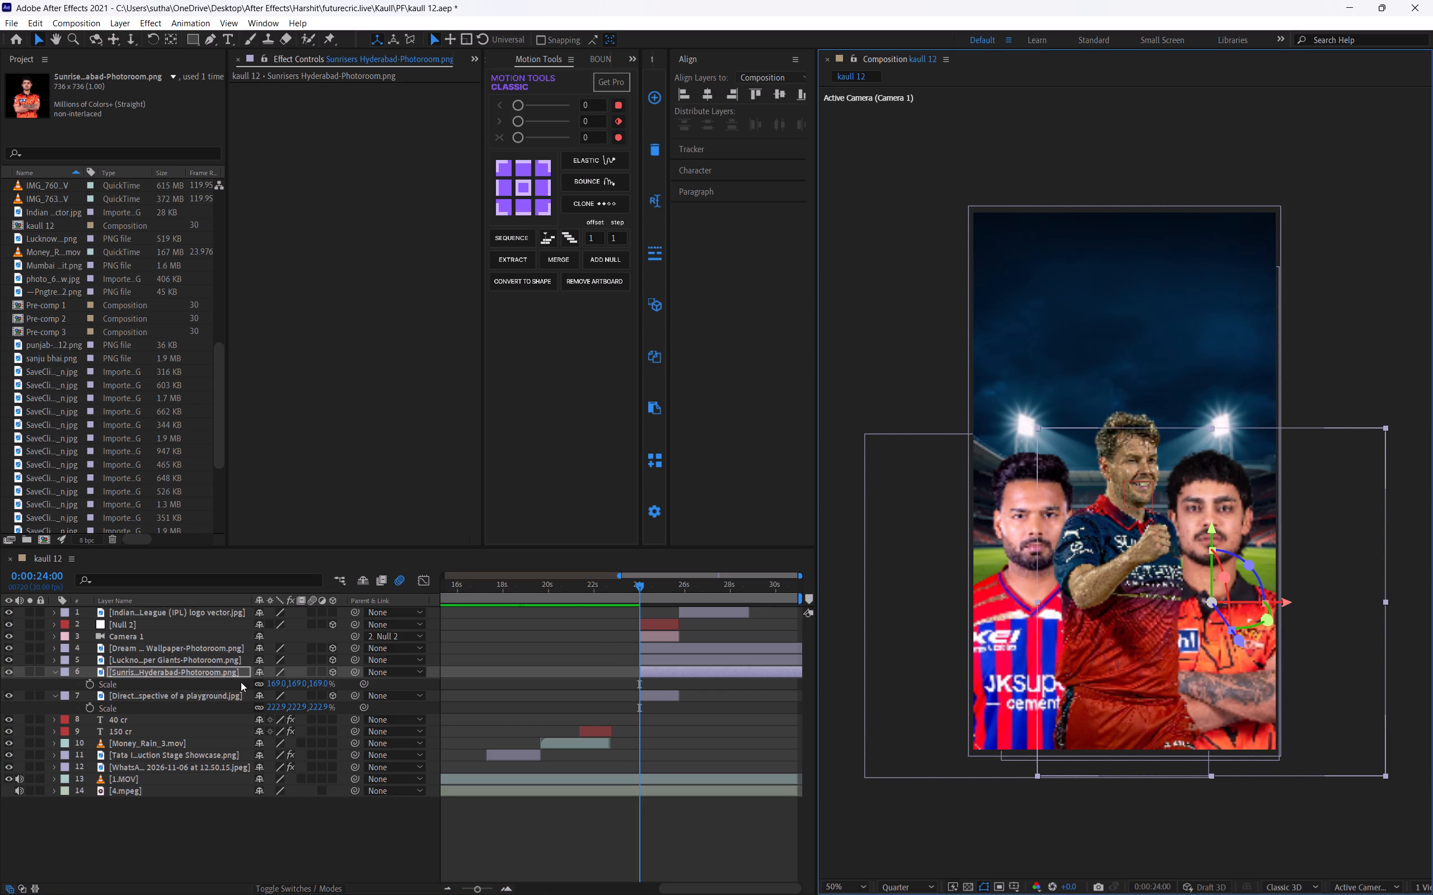
click(58, 668)
click(54, 677)
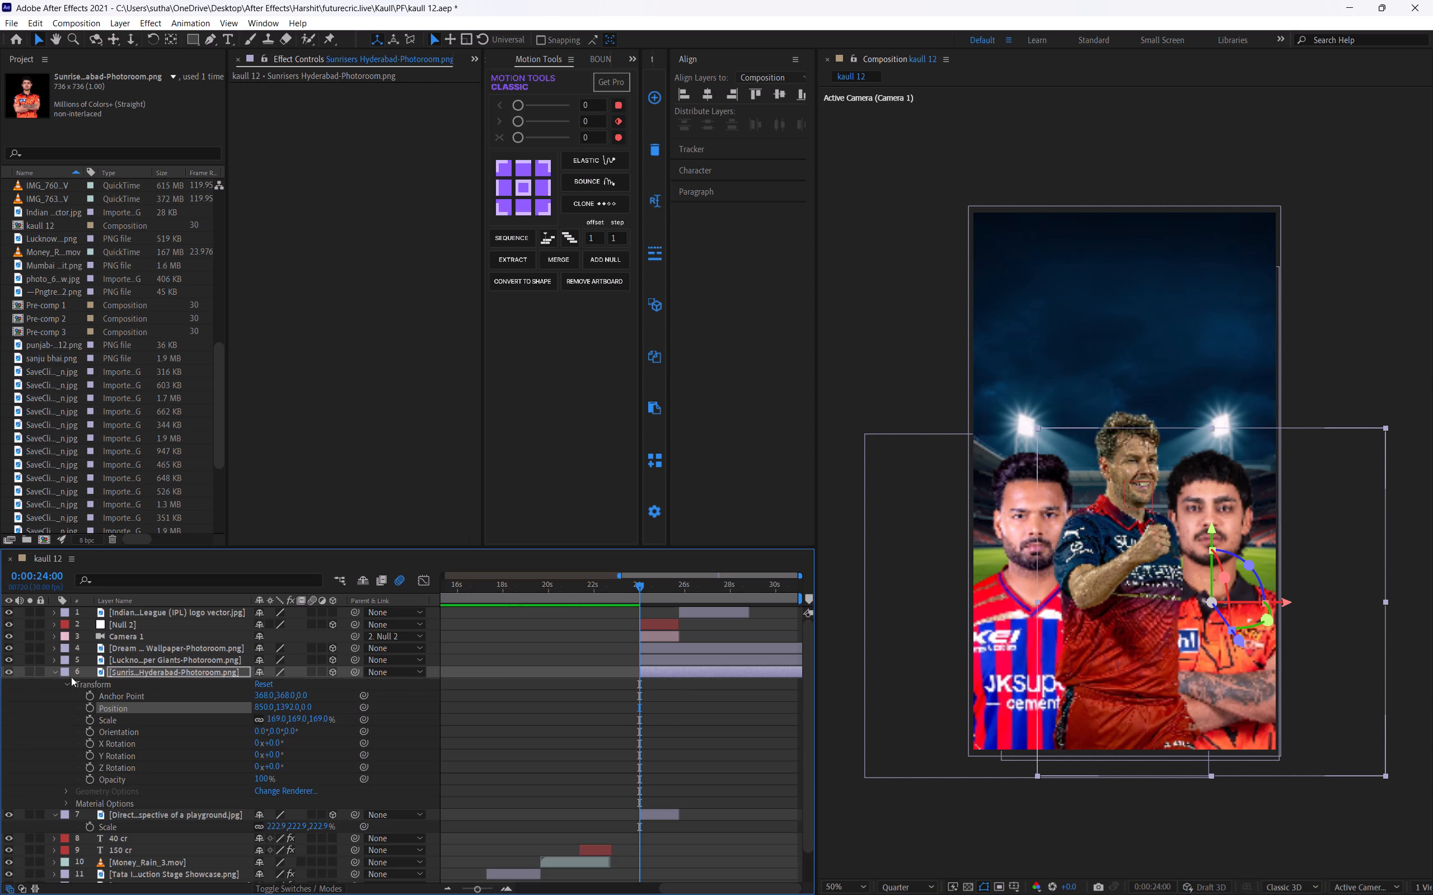
click(57, 673)
click(51, 685)
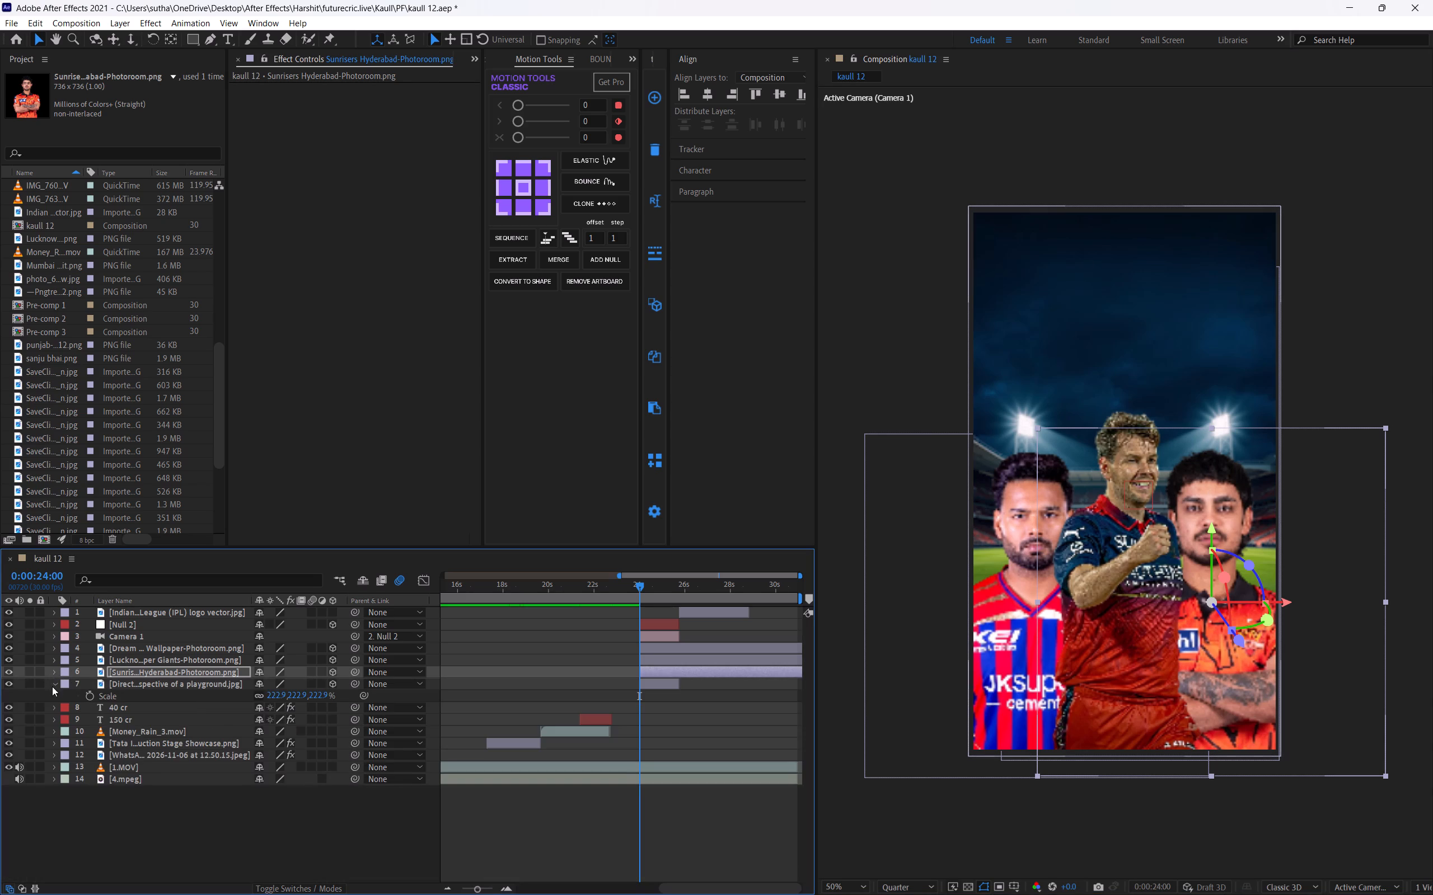
Cut the three player cutout layers at 0:00:25:23, where the IPL logo layer starts, and delete the parts after it.
click(697, 614)
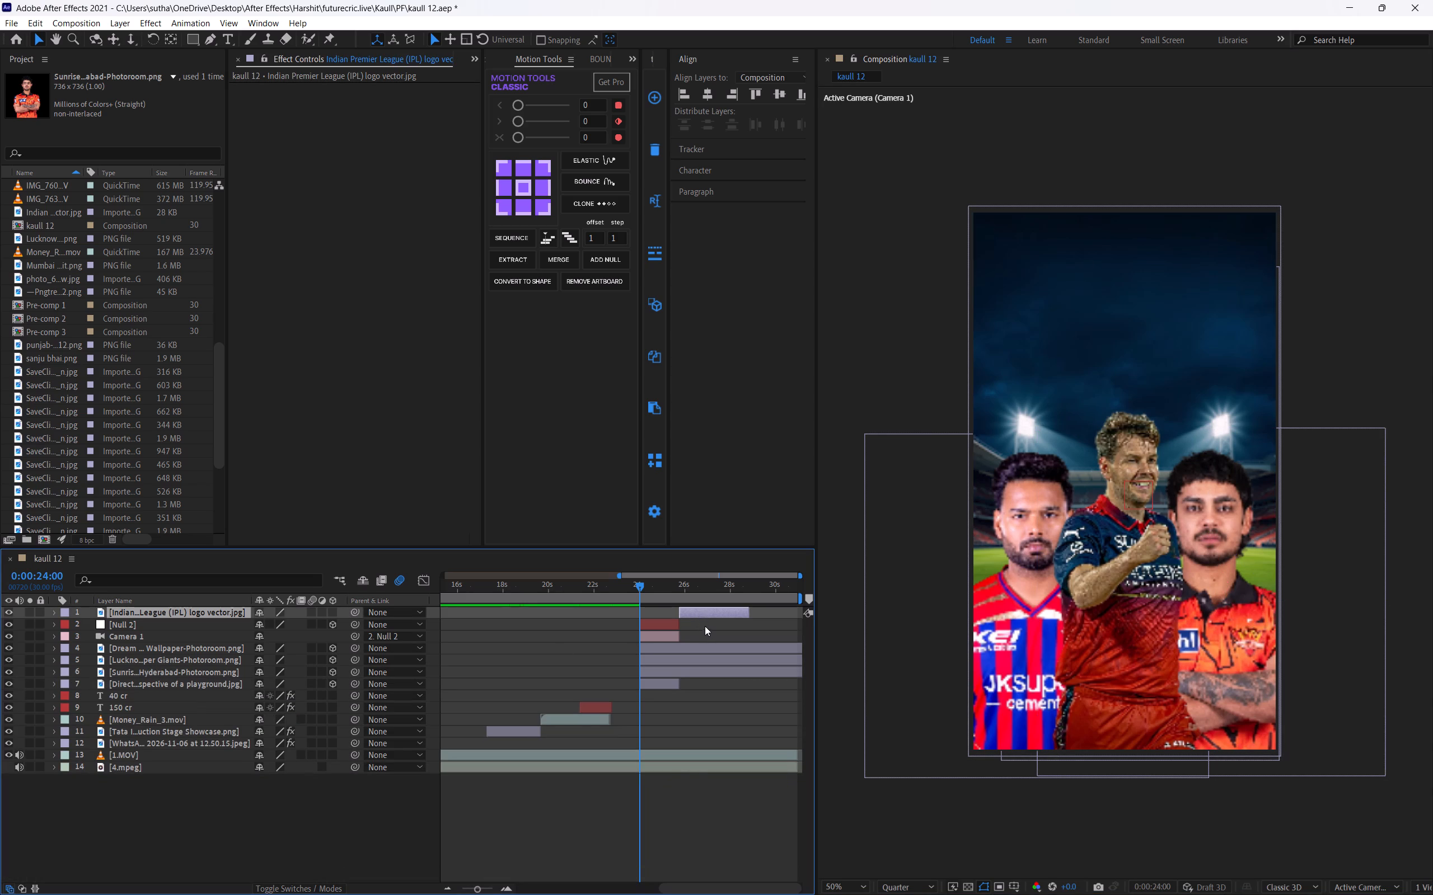
key(i)
click(714, 644)
shift+click(711, 662)
shift+click(709, 672)
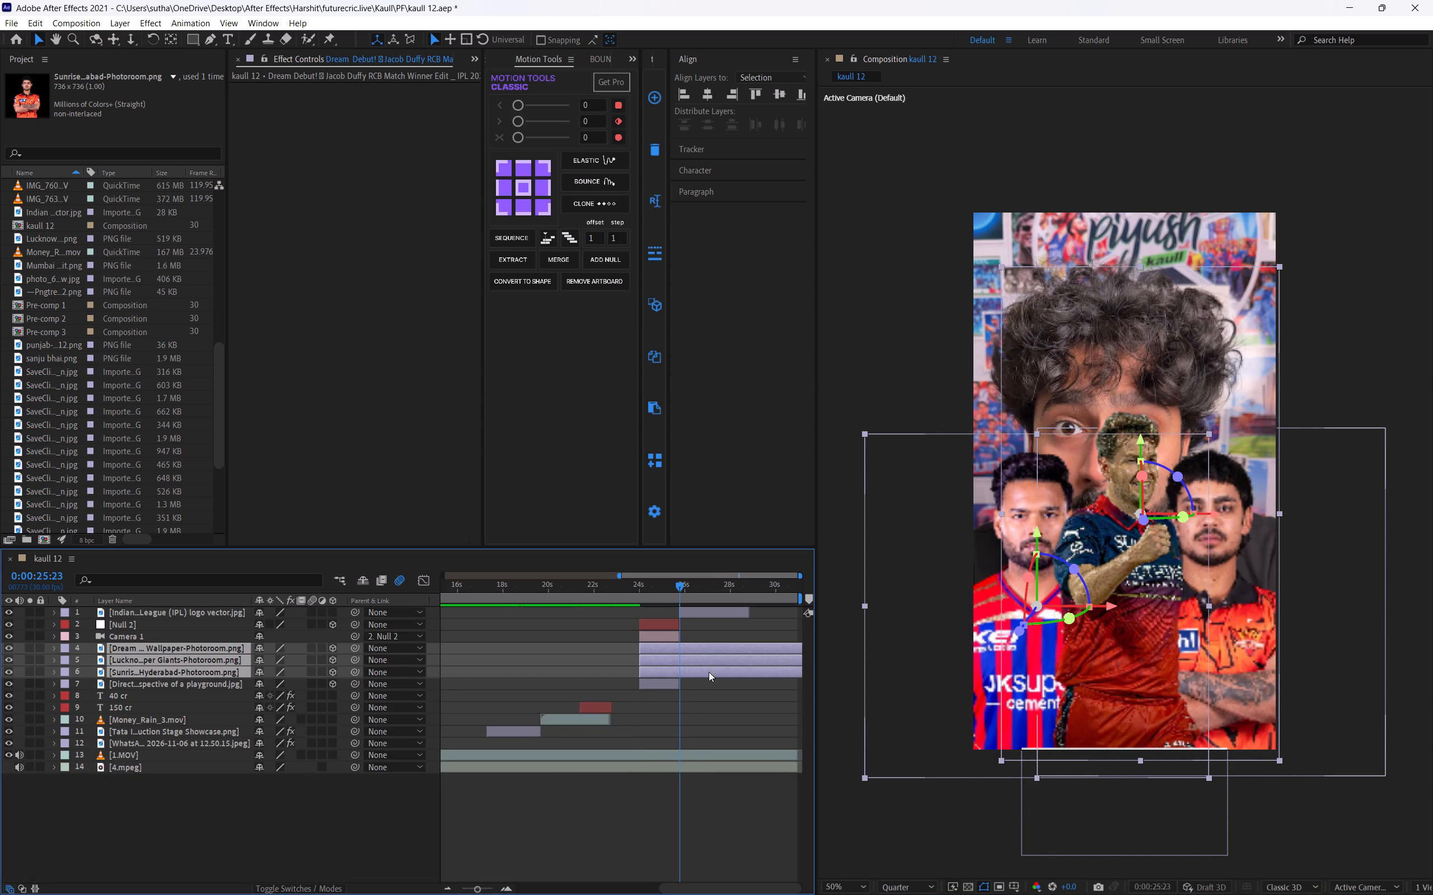
key(ctrl+shift+d)
key(BackSpace)
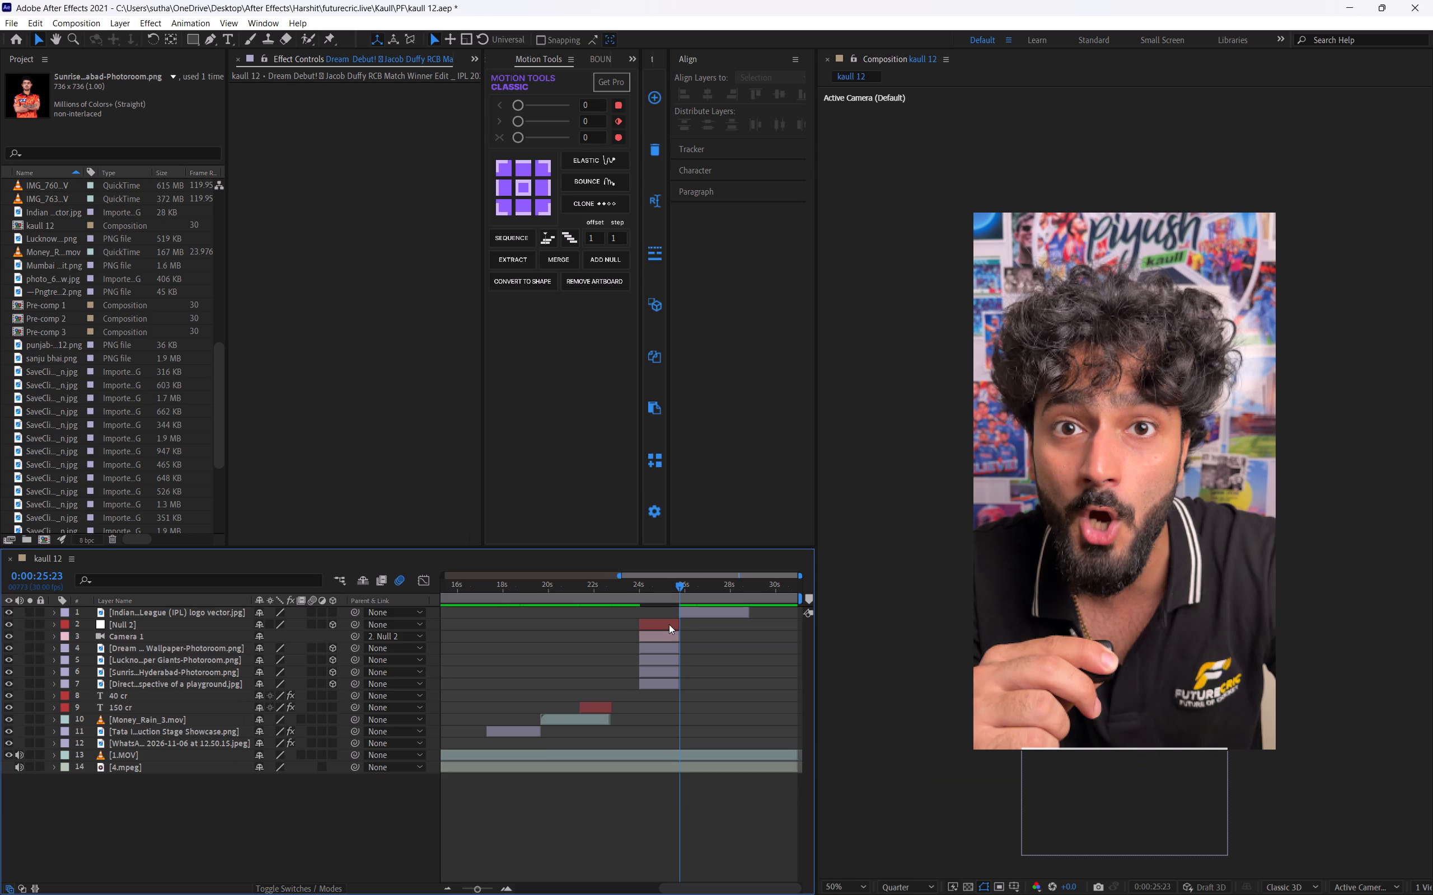
Animate Null 2's scale from 98% at 0:00:24:00 to 100% at the end of its layer.
click(669, 624)
key(i)
key(p)
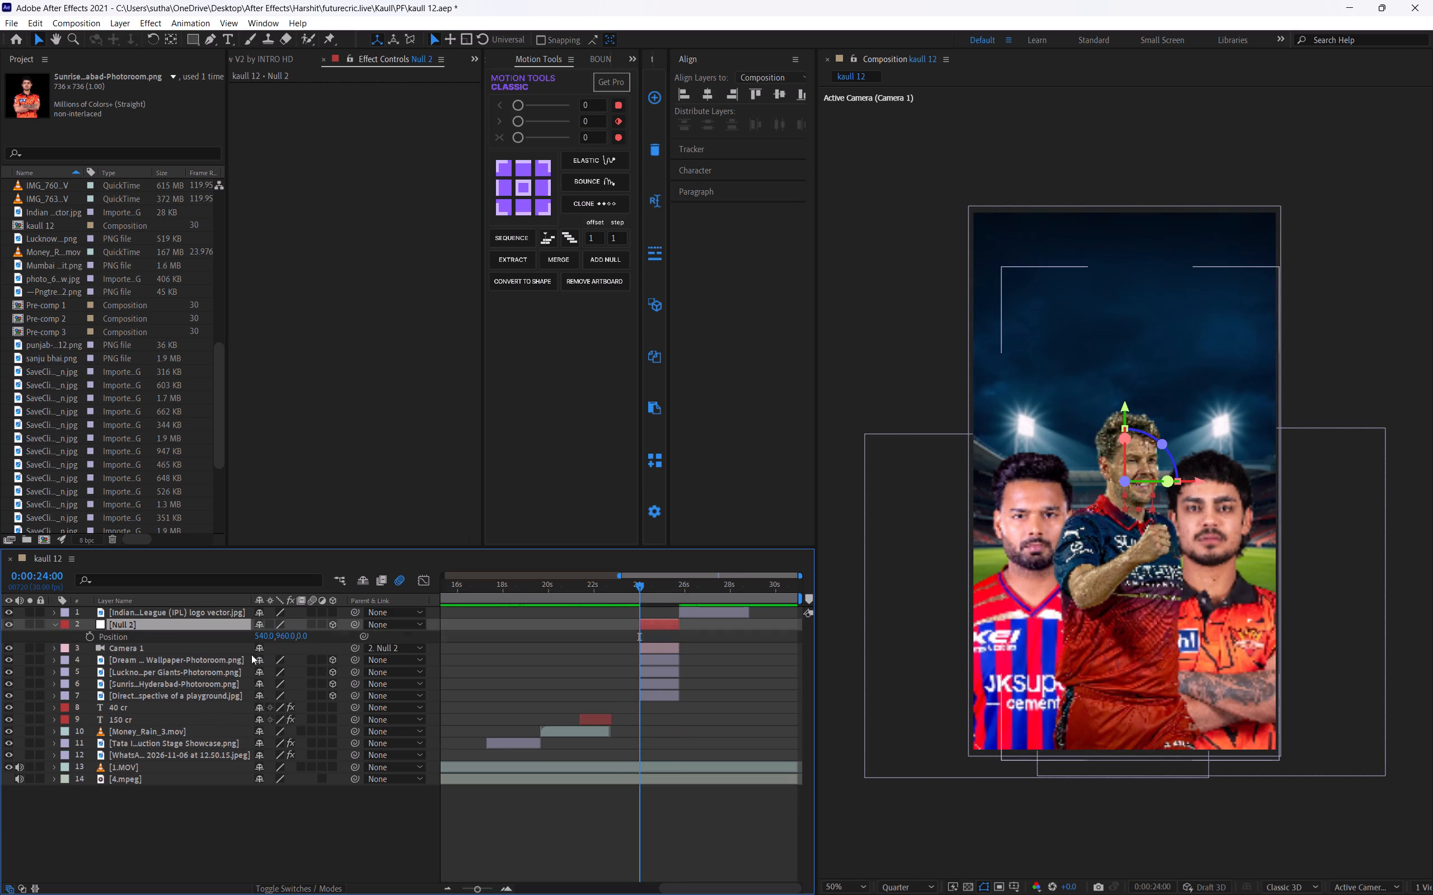
key(s)
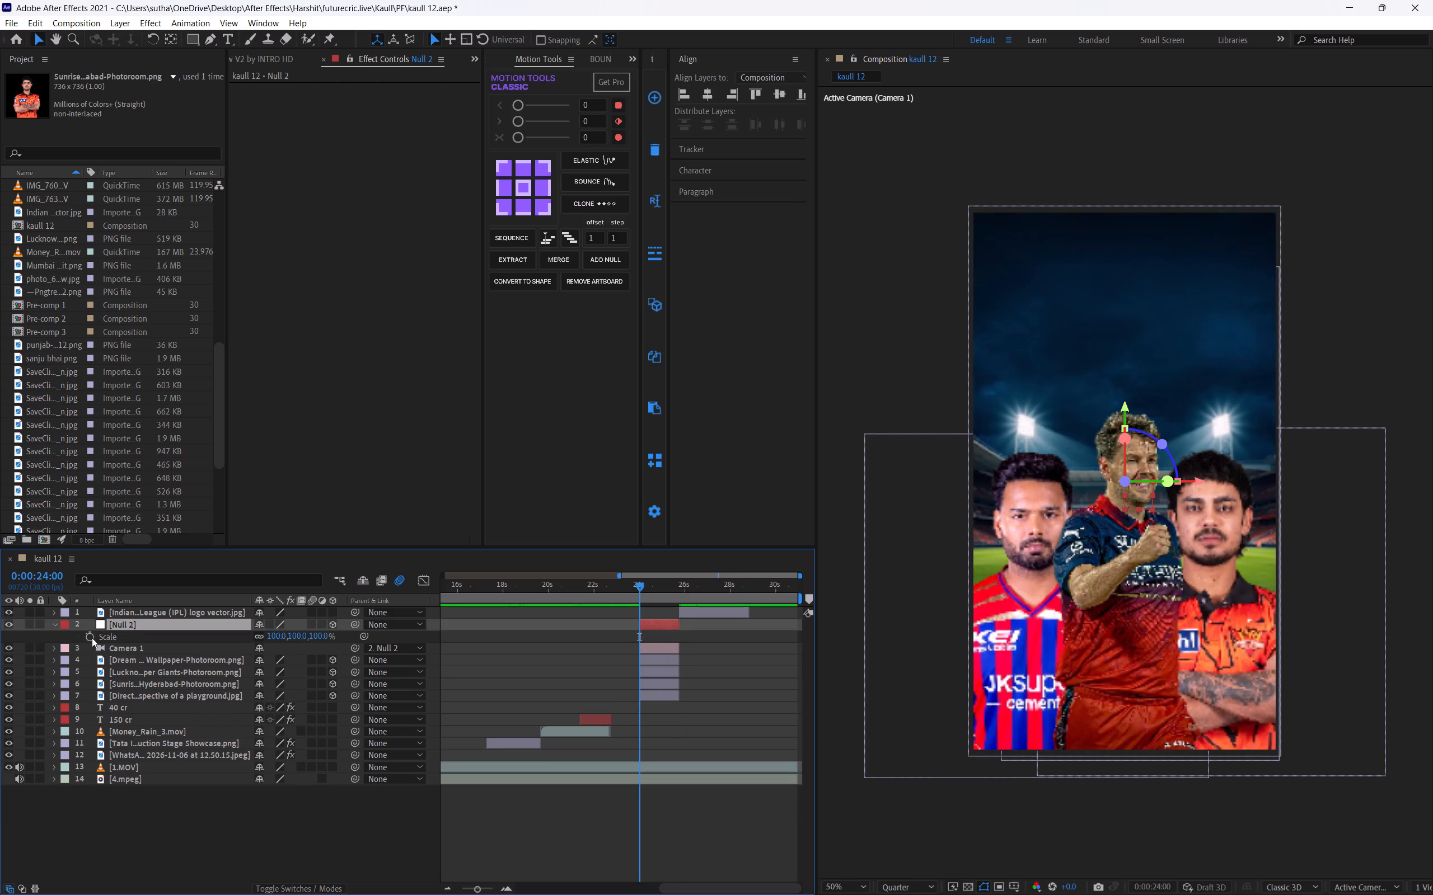
click(92, 638)
drag(268, 631, 247, 635)
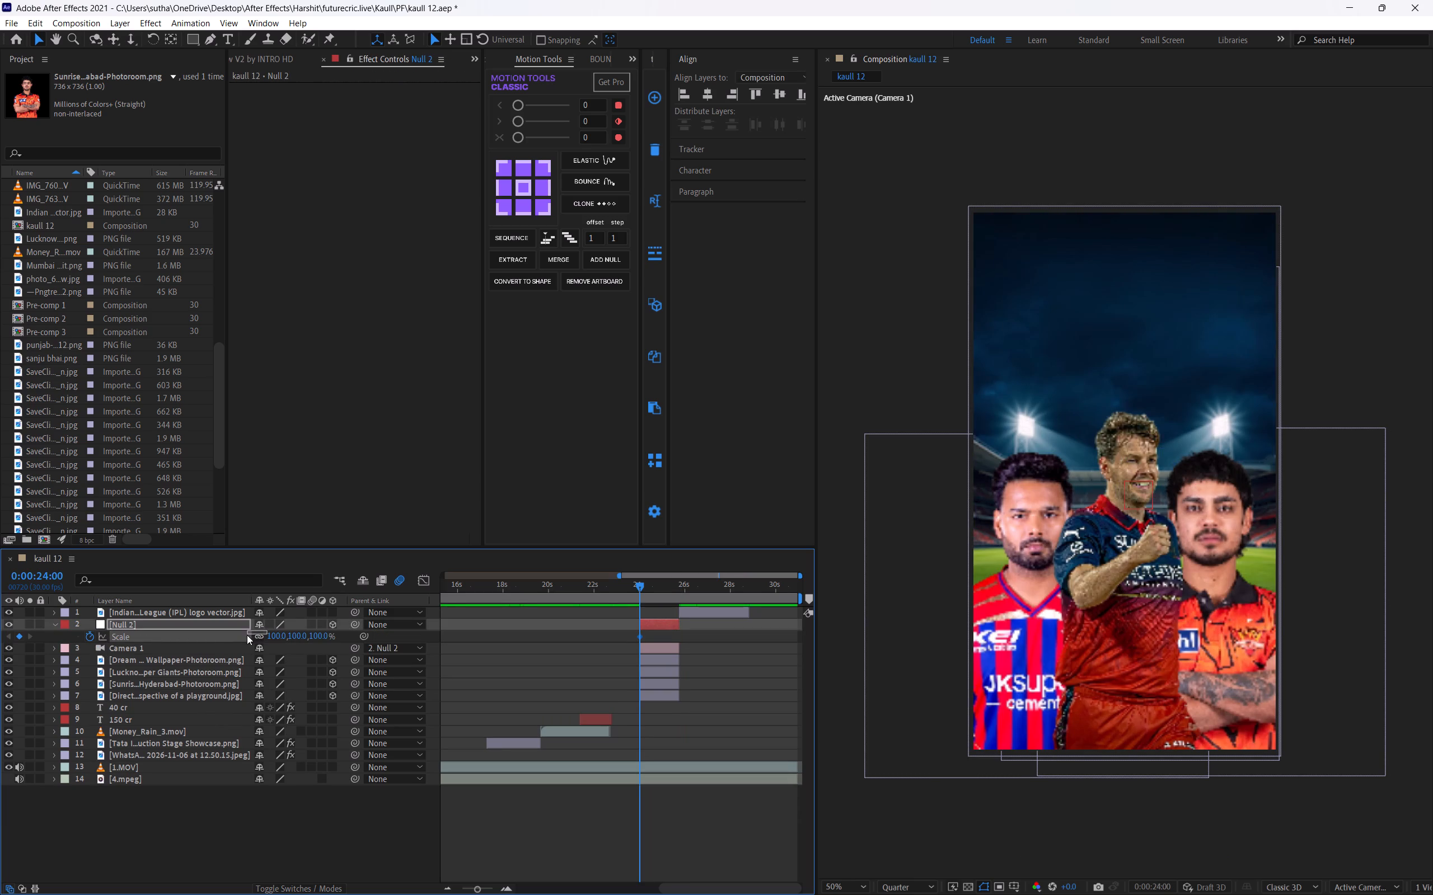
drag(247, 635, 256, 635)
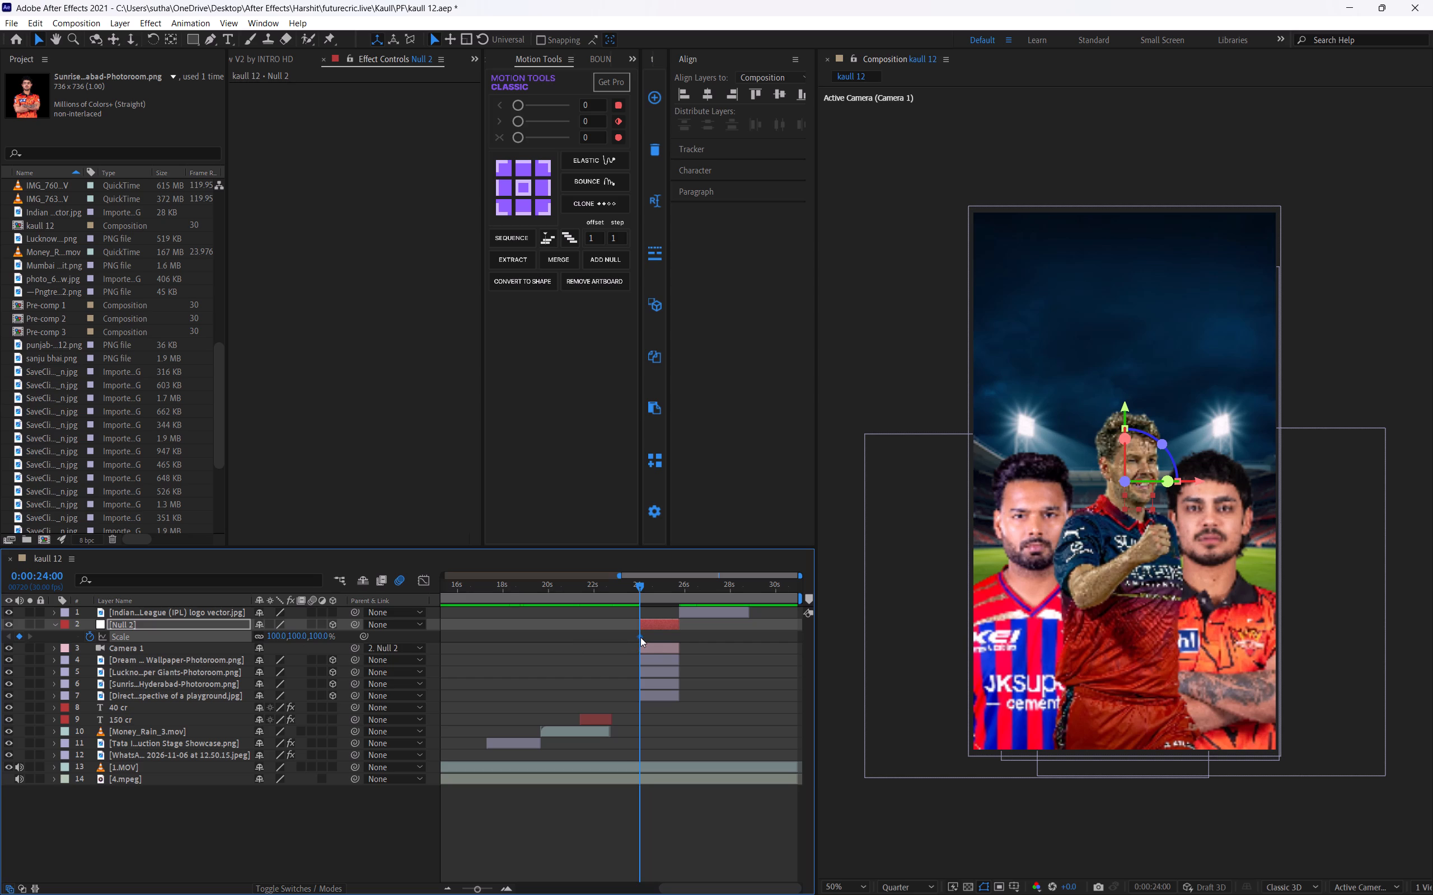
drag(641, 637, 675, 641)
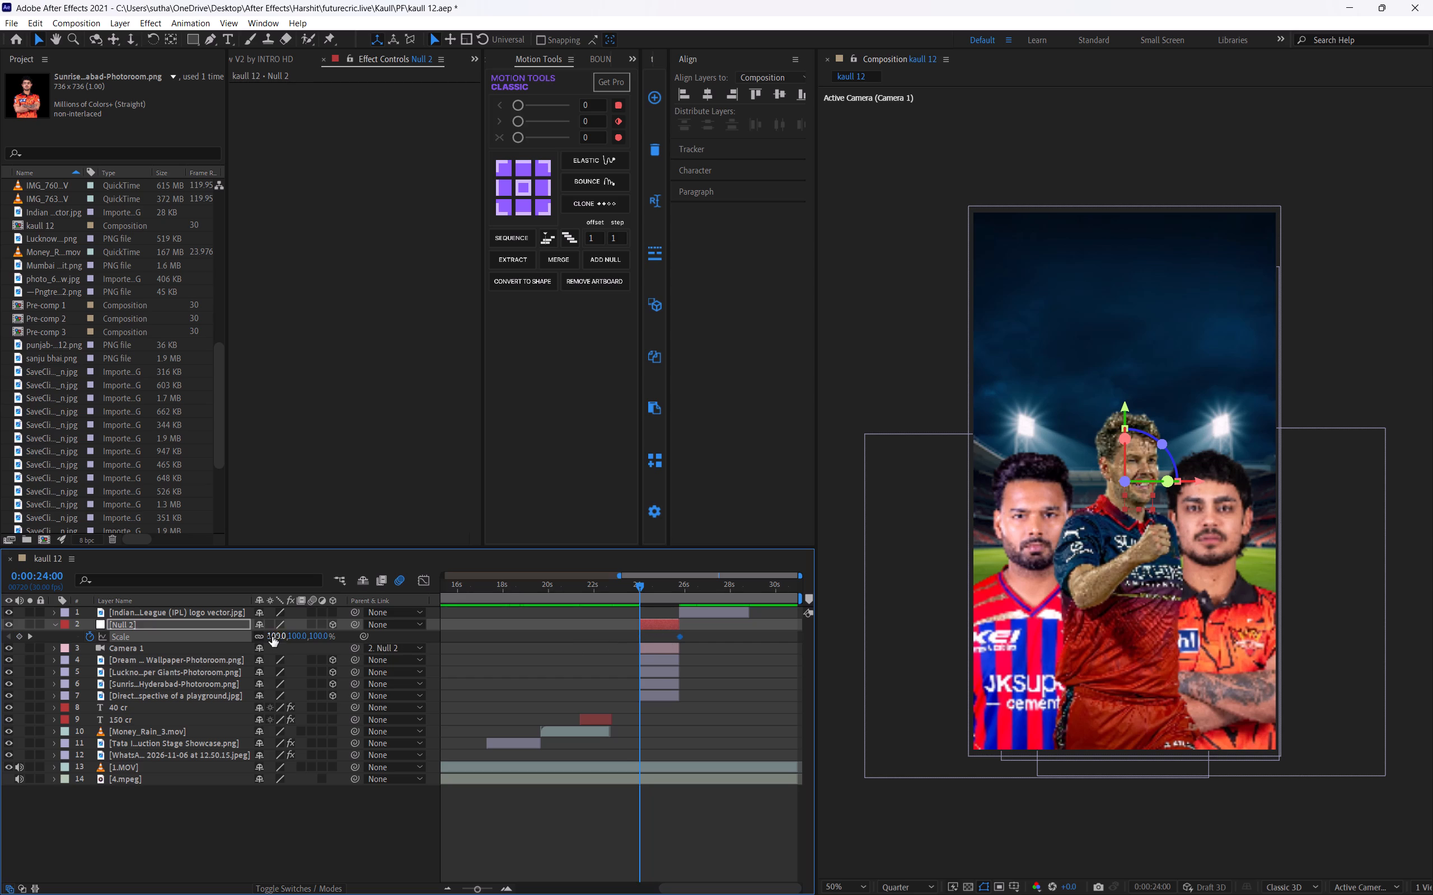
click(272, 637)
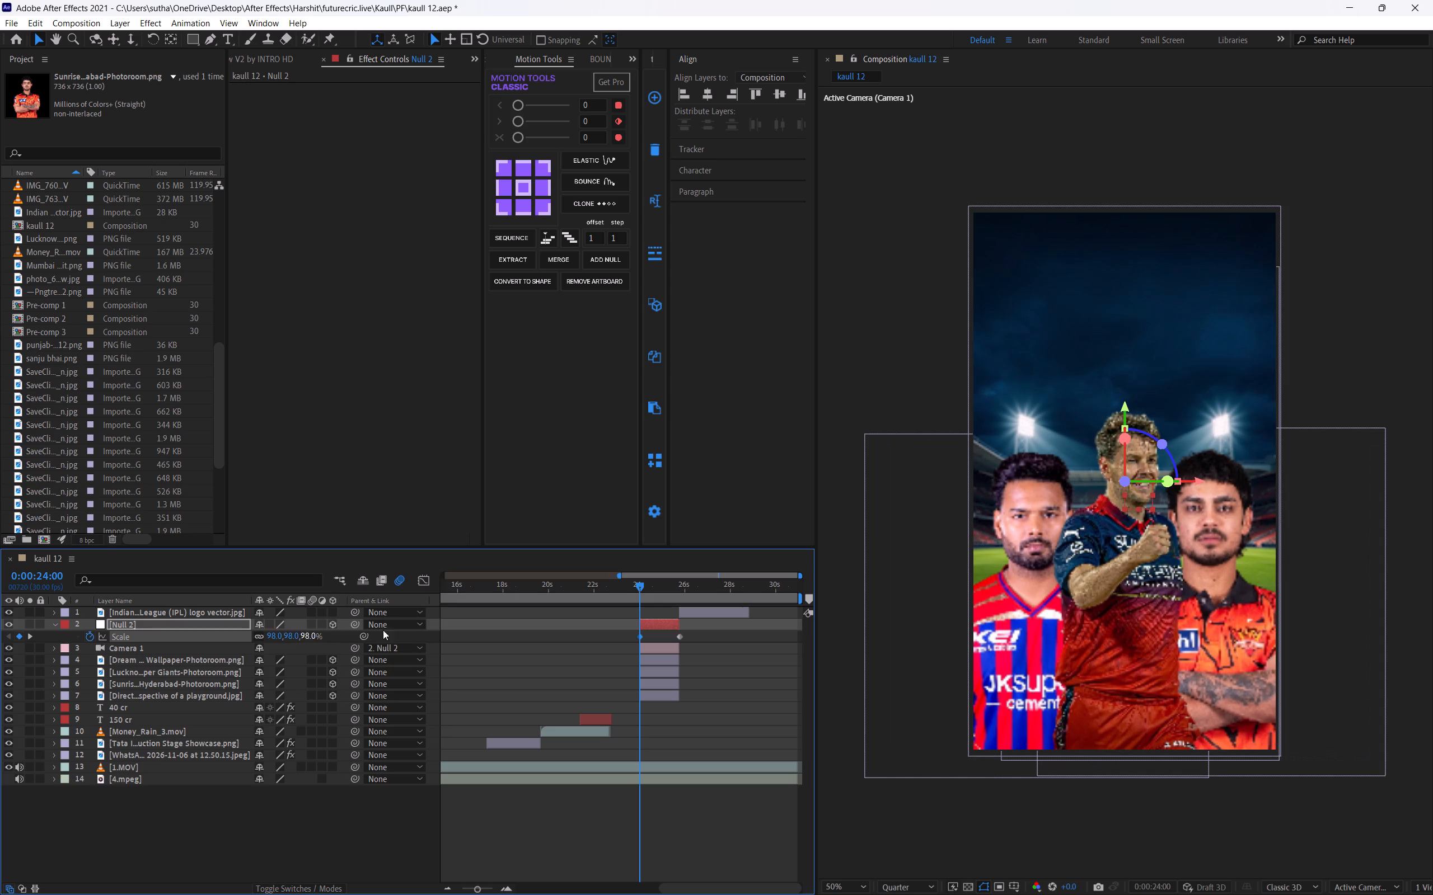
Set the Jacob Duffy cutout's Z position to about -81, in front of the other two players.
click(151, 659)
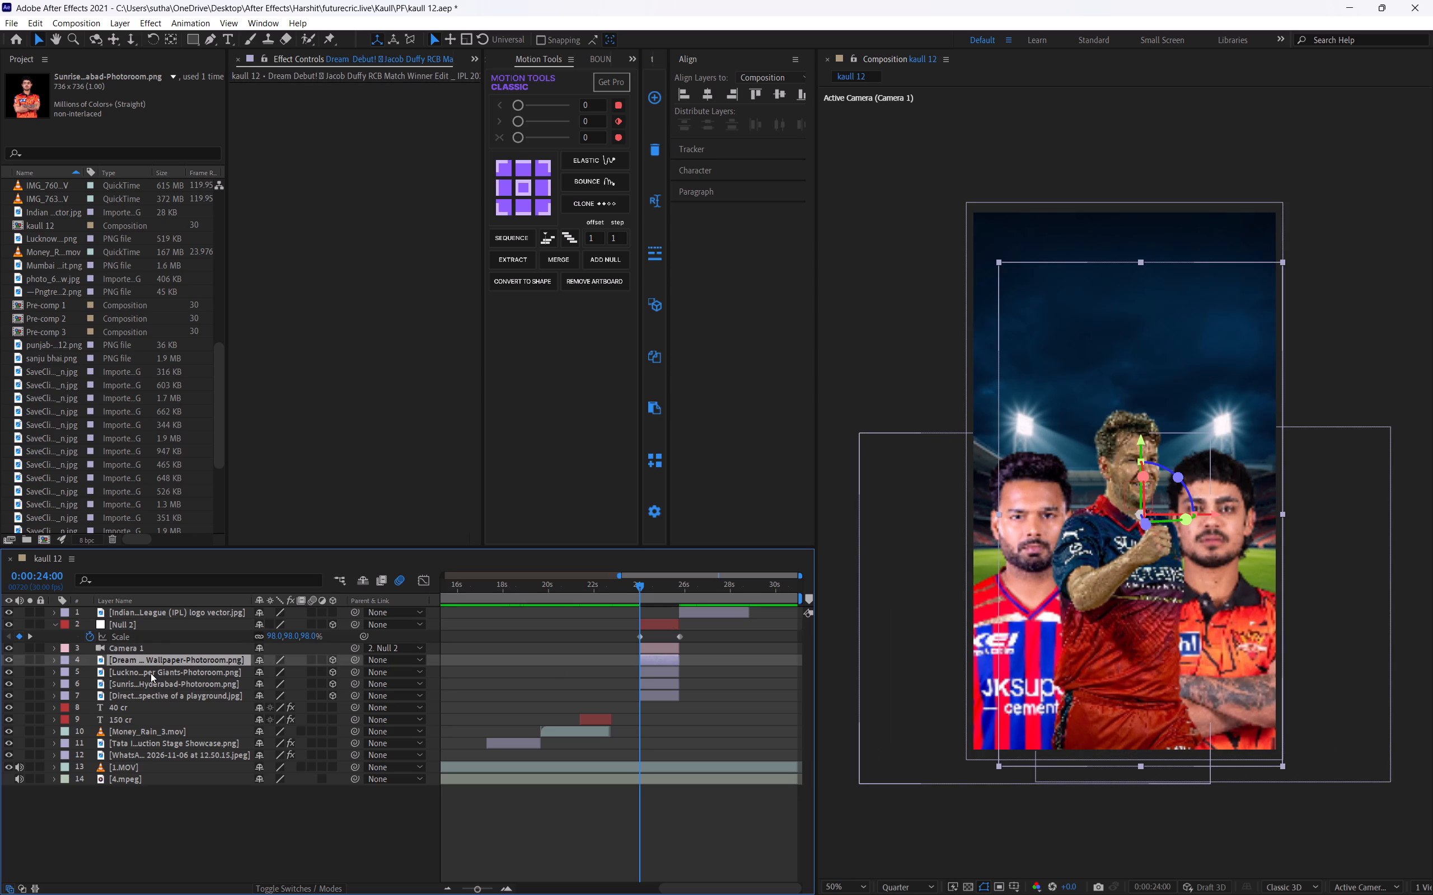
click(151, 673)
click(155, 662)
key(p)
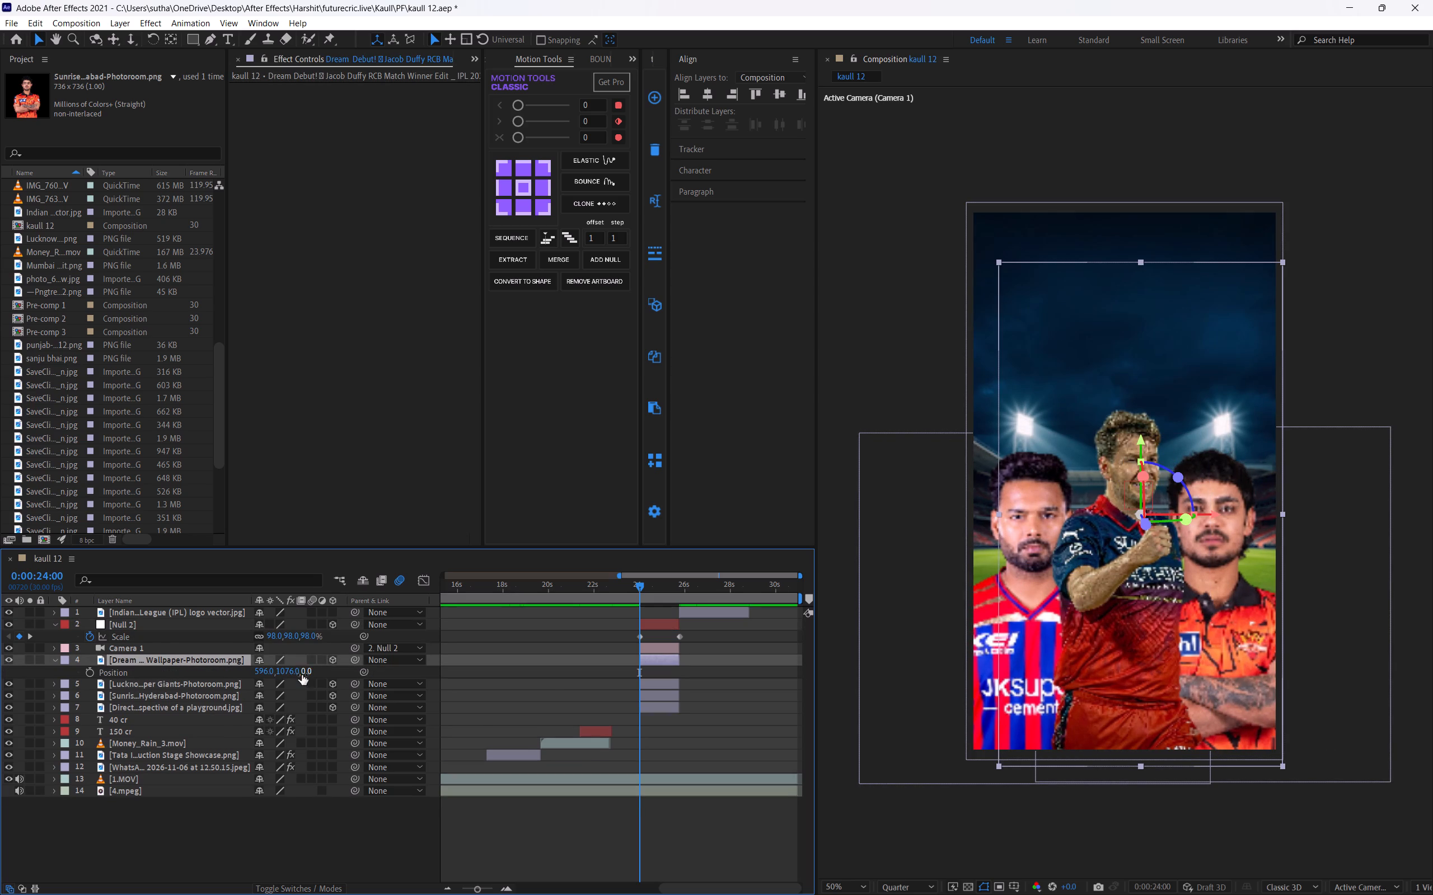
drag(306, 675, 257, 679)
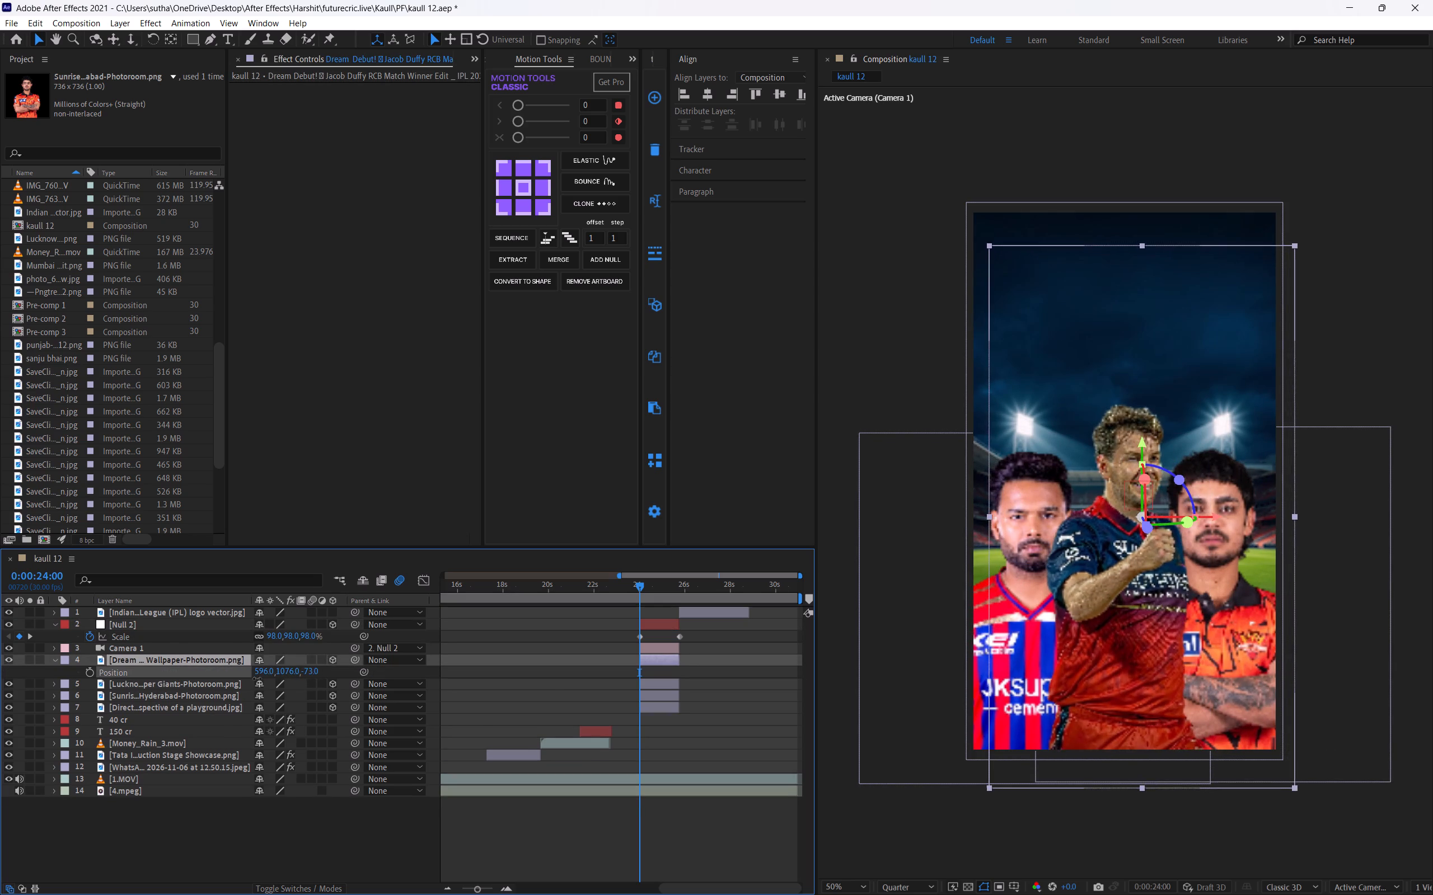
drag(257, 679, 253, 679)
Adjust the Lucknow Super Giants cutout's position to about 226, 1386, 59, pushing it back in depth.
click(212, 684)
key(p)
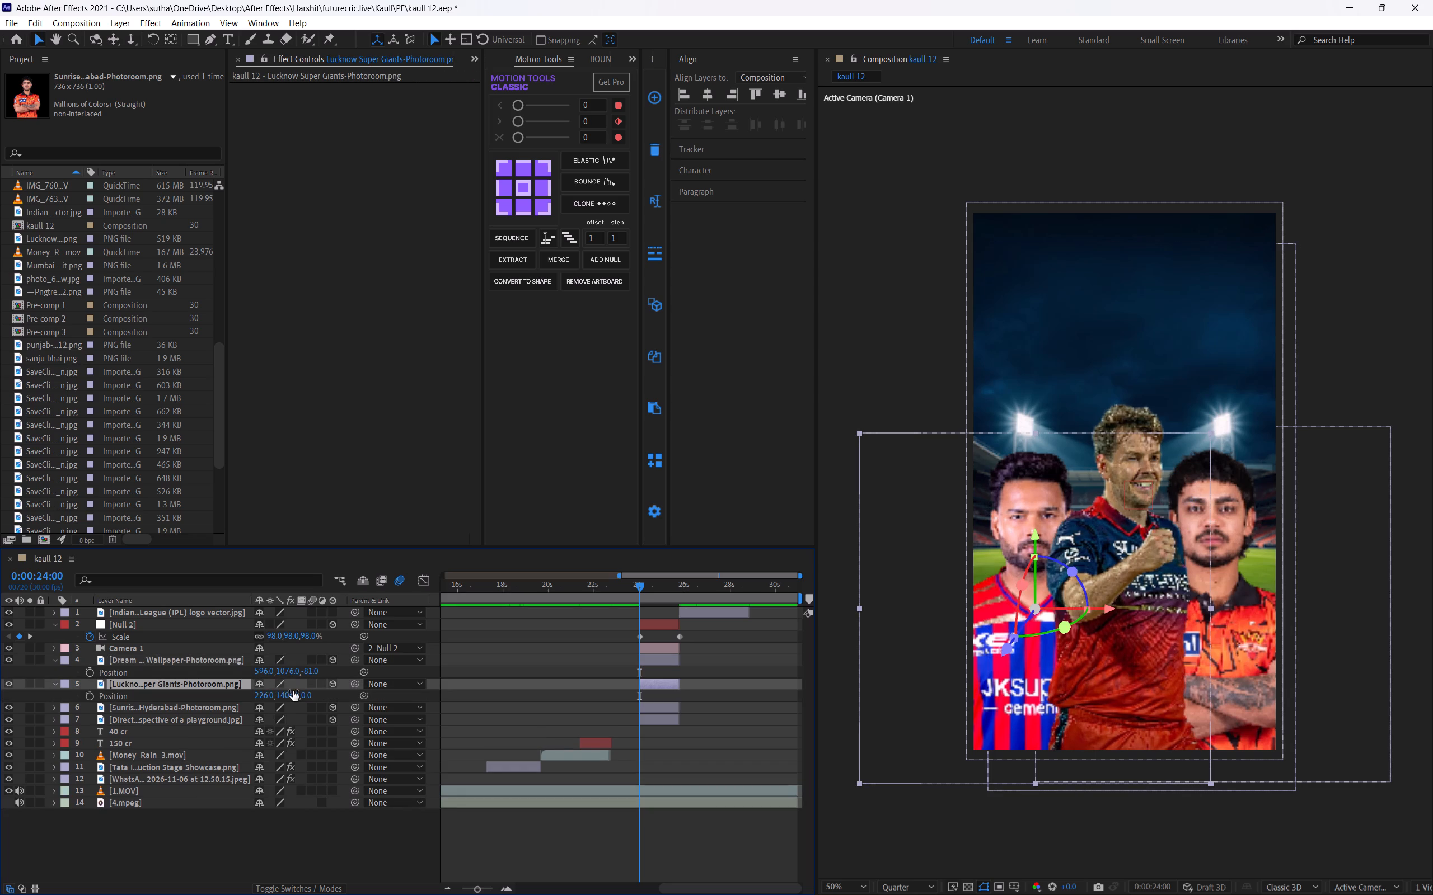
drag(297, 691, 285, 690)
drag(309, 691, 344, 684)
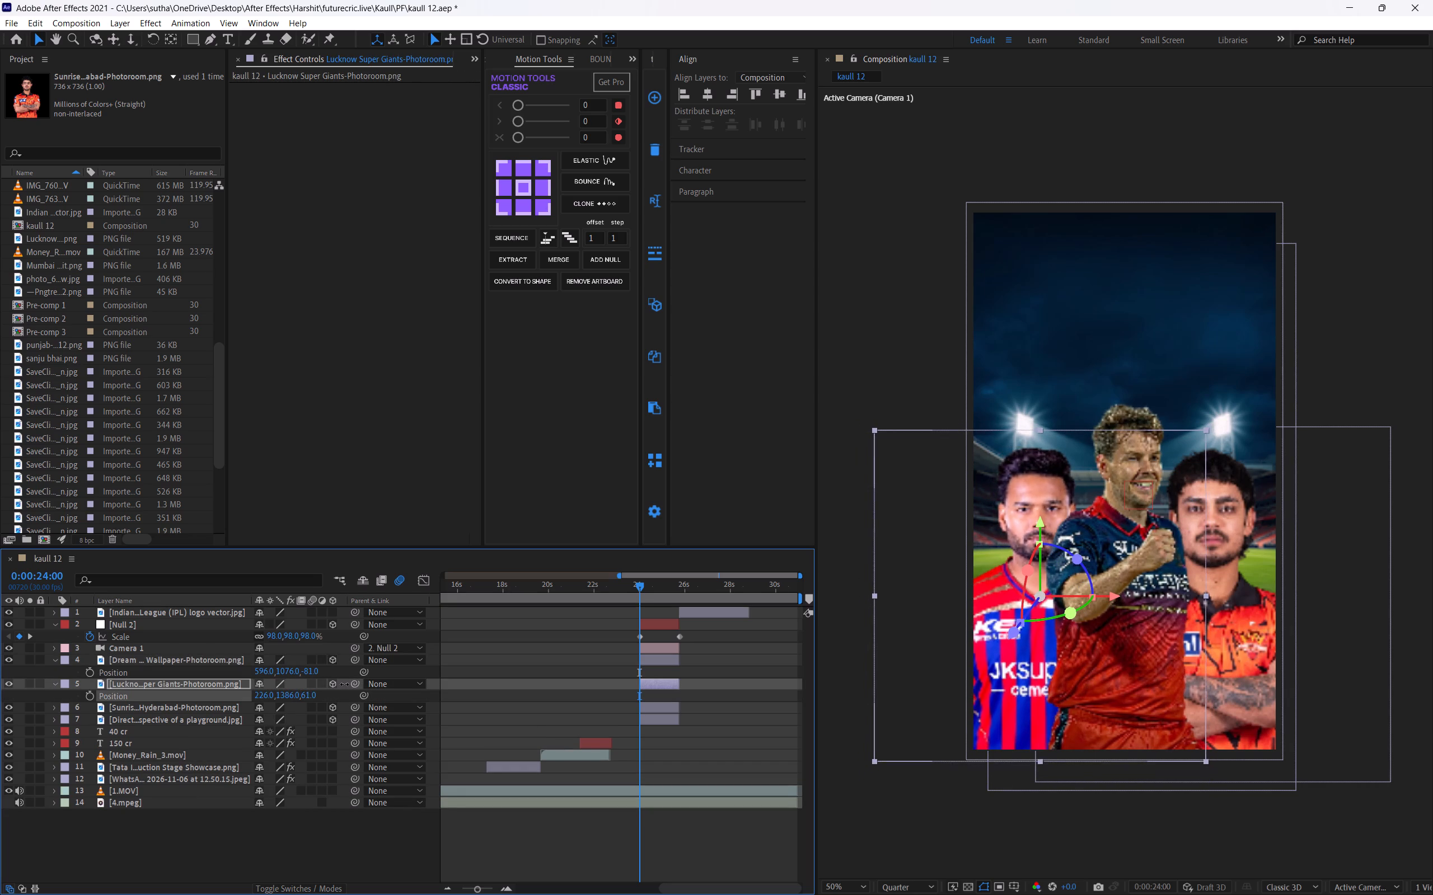
drag(344, 684, 343, 684)
Raise the Sunrisers Hyderabad cutout to a position of about 850, 1370, 1 and save the project.
click(174, 701)
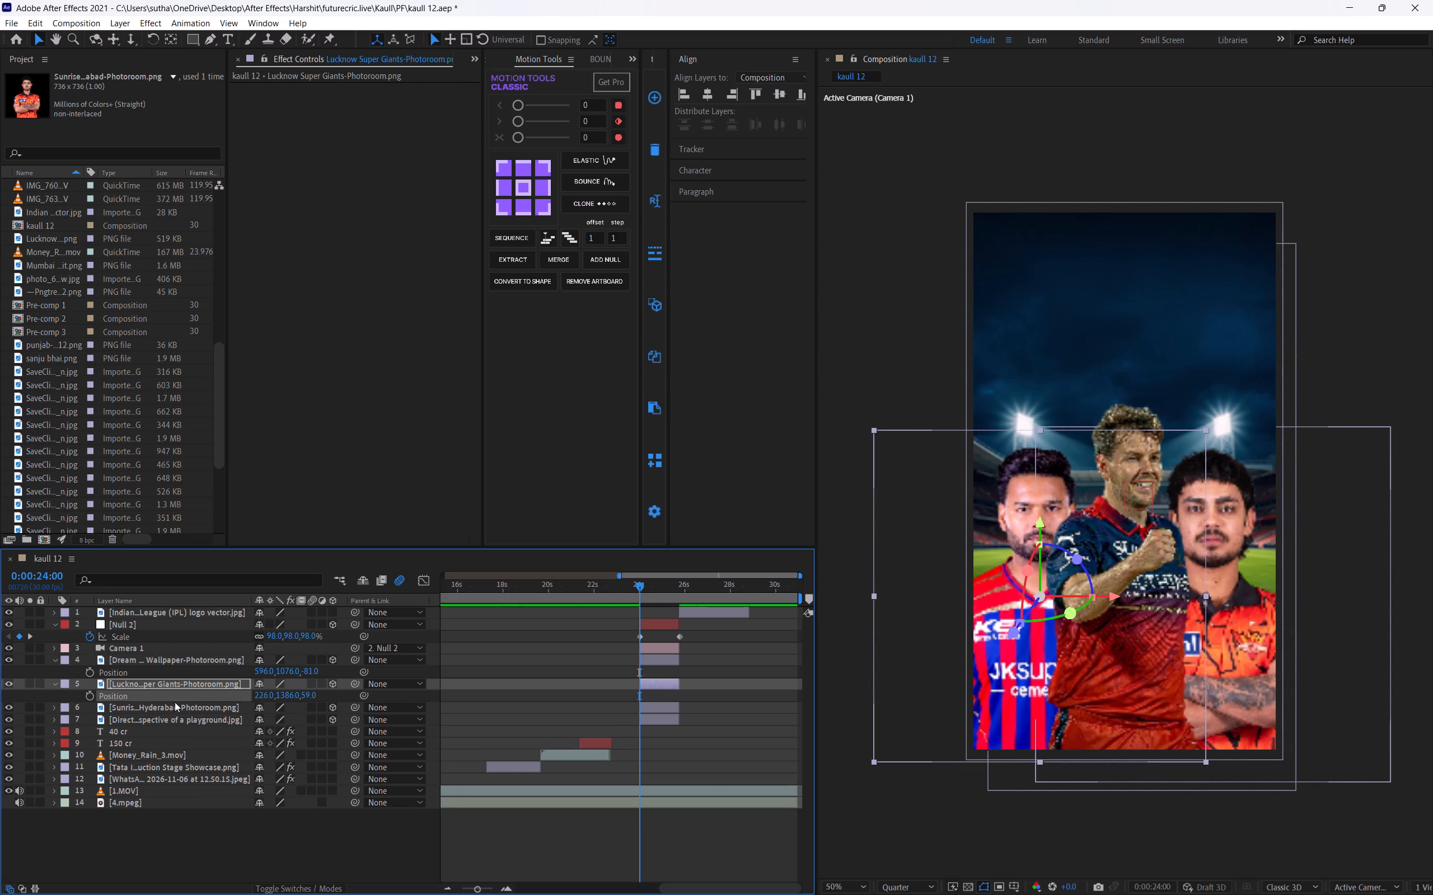
click(169, 708)
key(p)
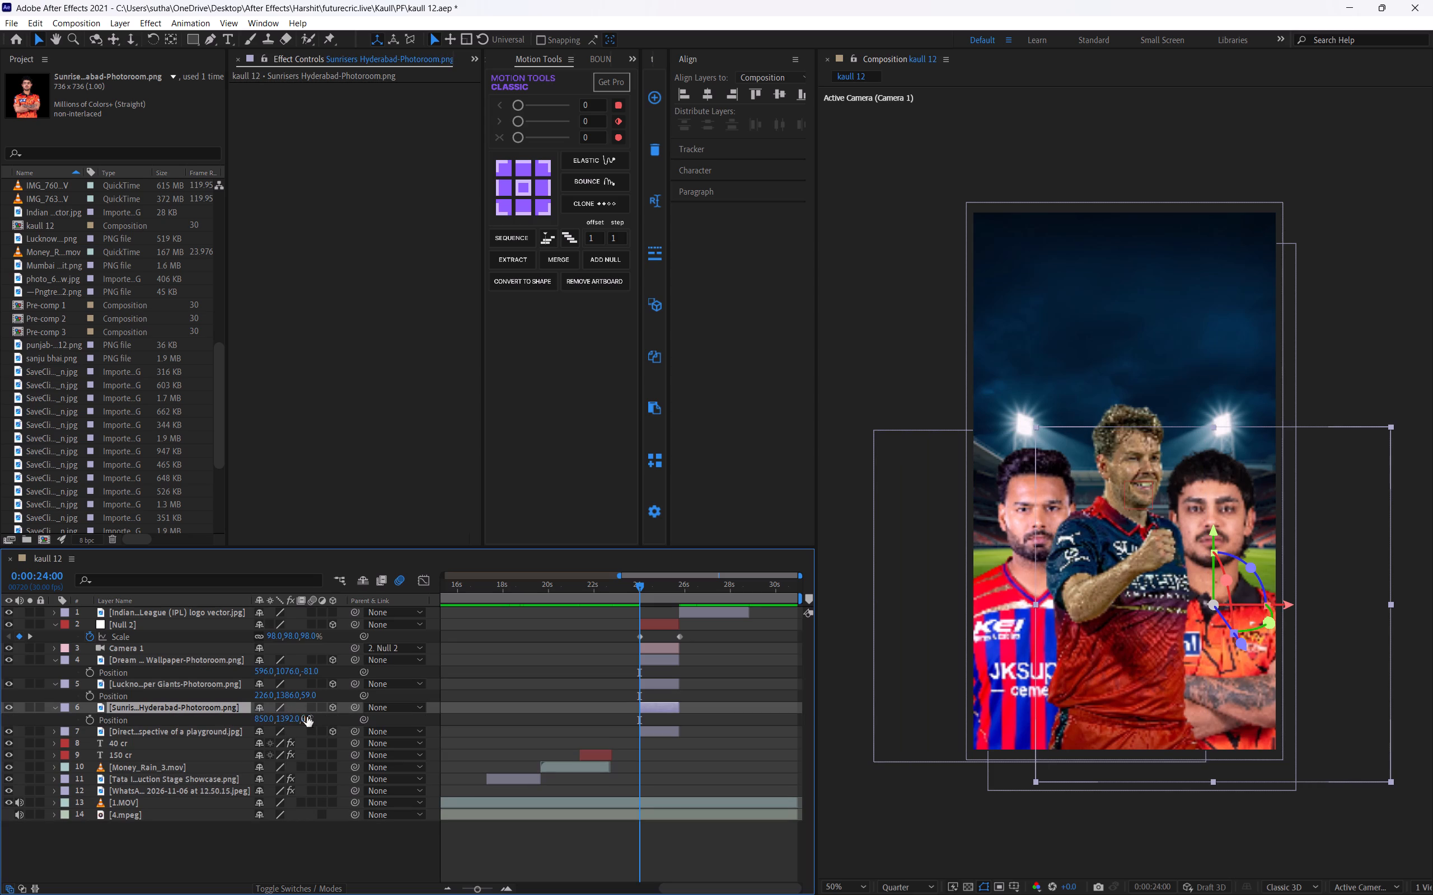
click(307, 717)
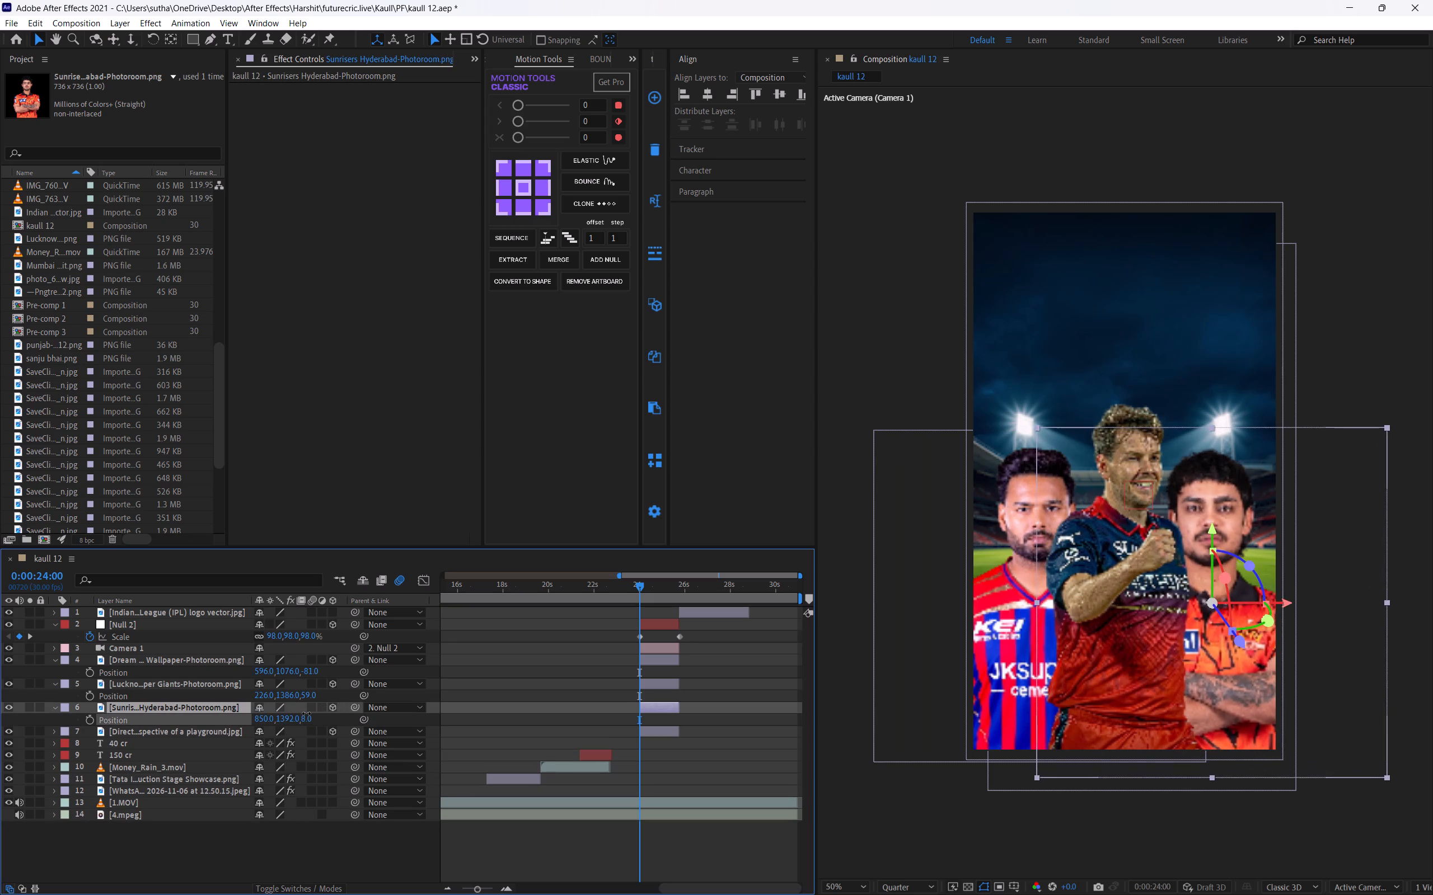
drag(1211, 530, 1208, 524)
key(ctrl+s)
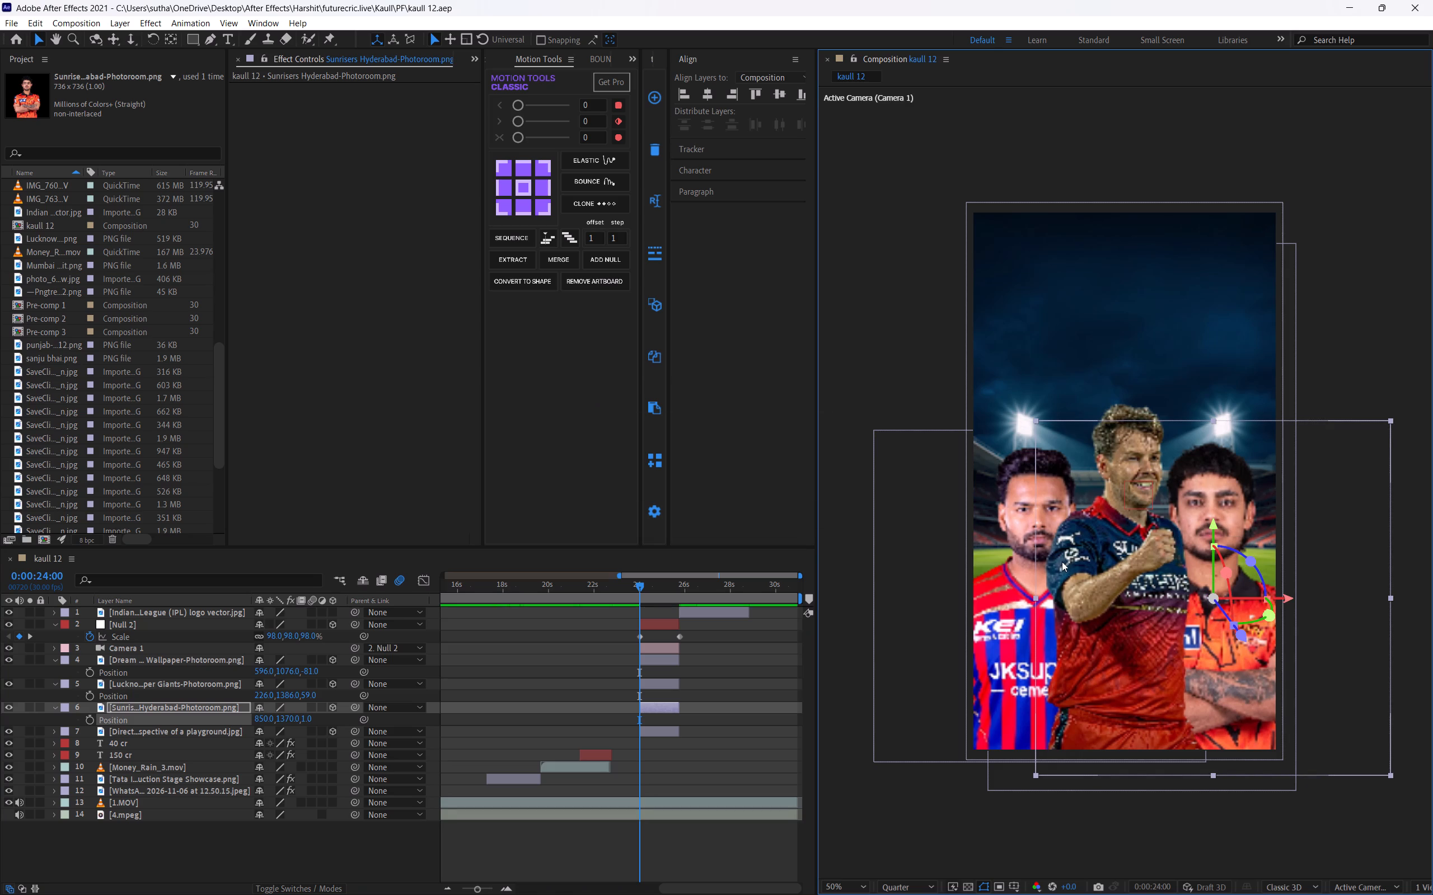
Collapse the open properties of Null 2 and the three player cutout layers.
click(57, 628)
click(57, 634)
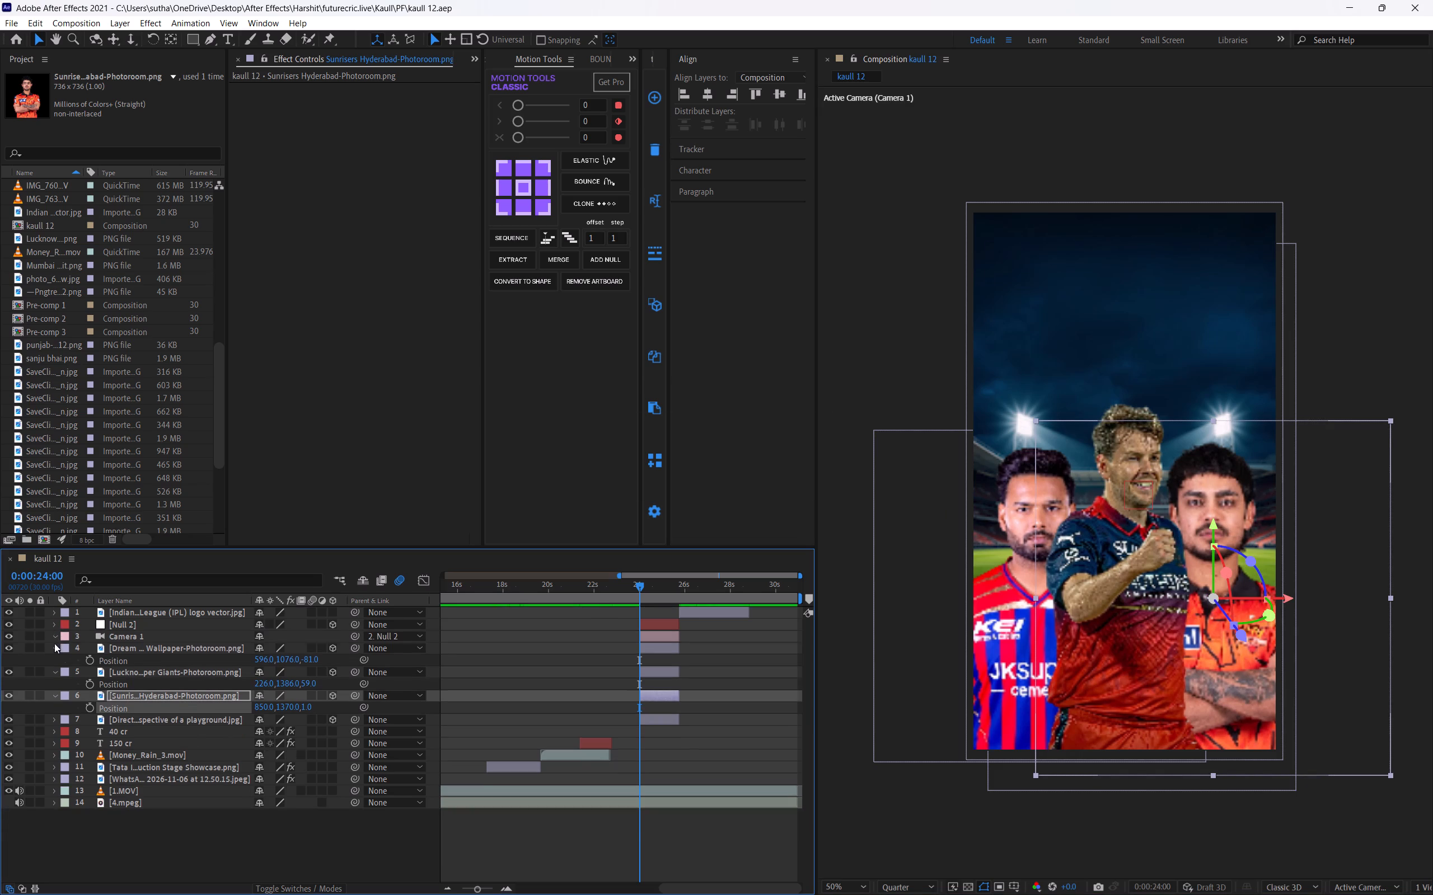
click(54, 639)
click(57, 648)
click(55, 660)
click(53, 670)
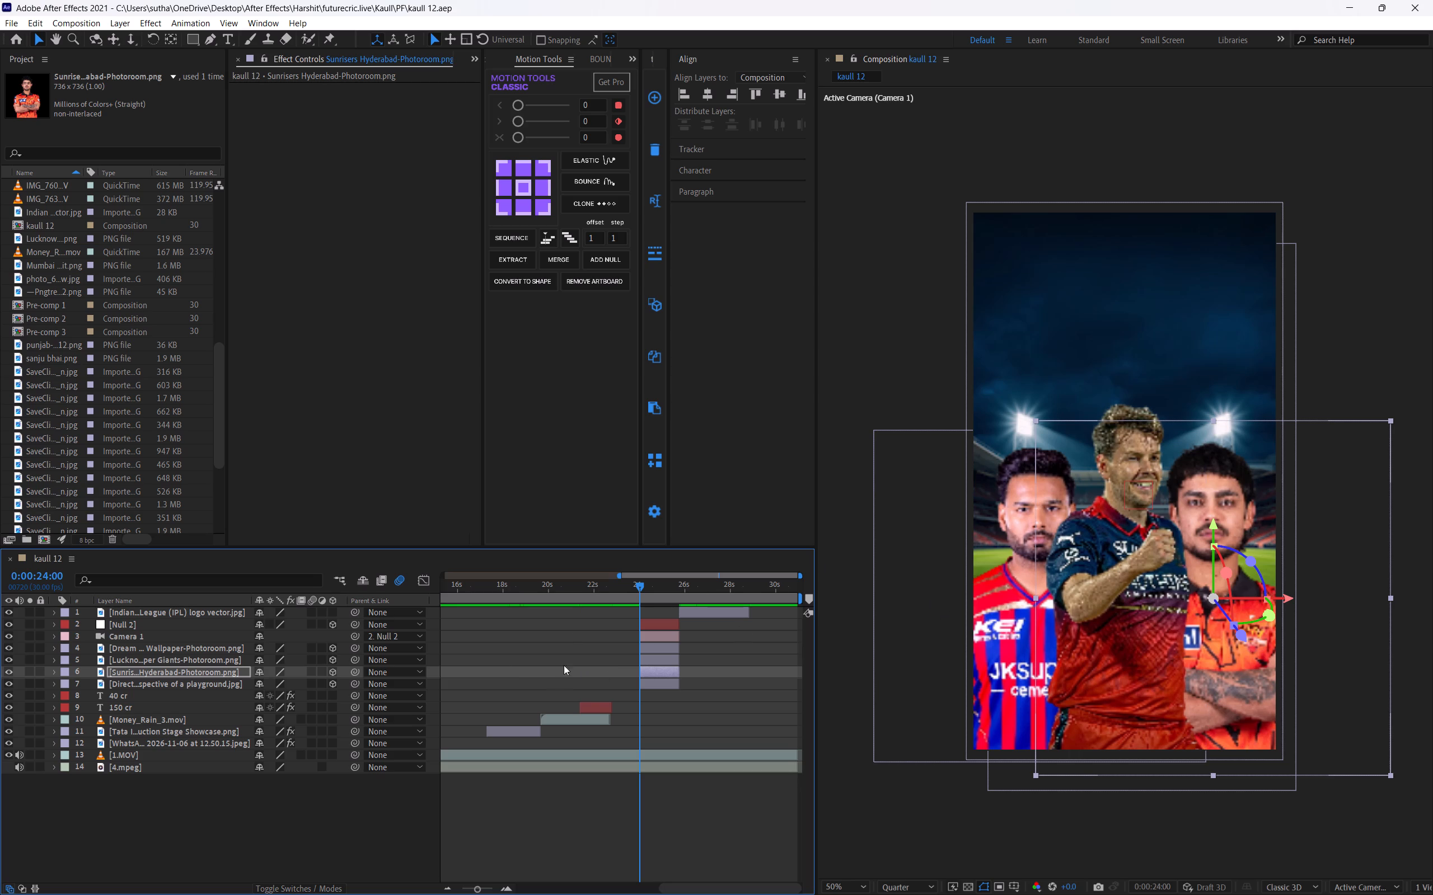
Delete both scale keyframes of Null 2.
click(644, 628)
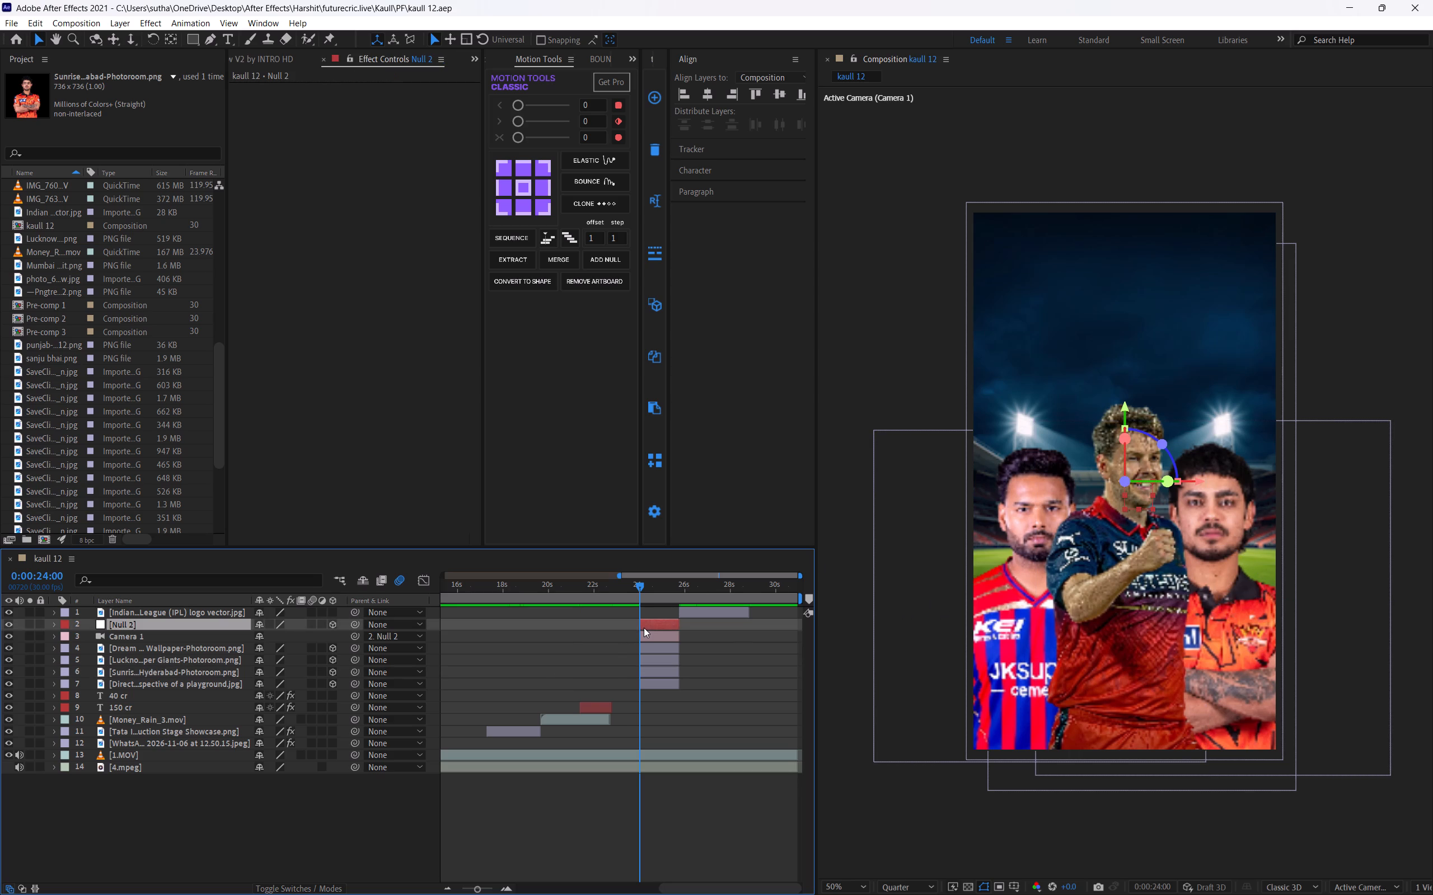
key(u)
drag(689, 633, 604, 647)
key(BackSpace)
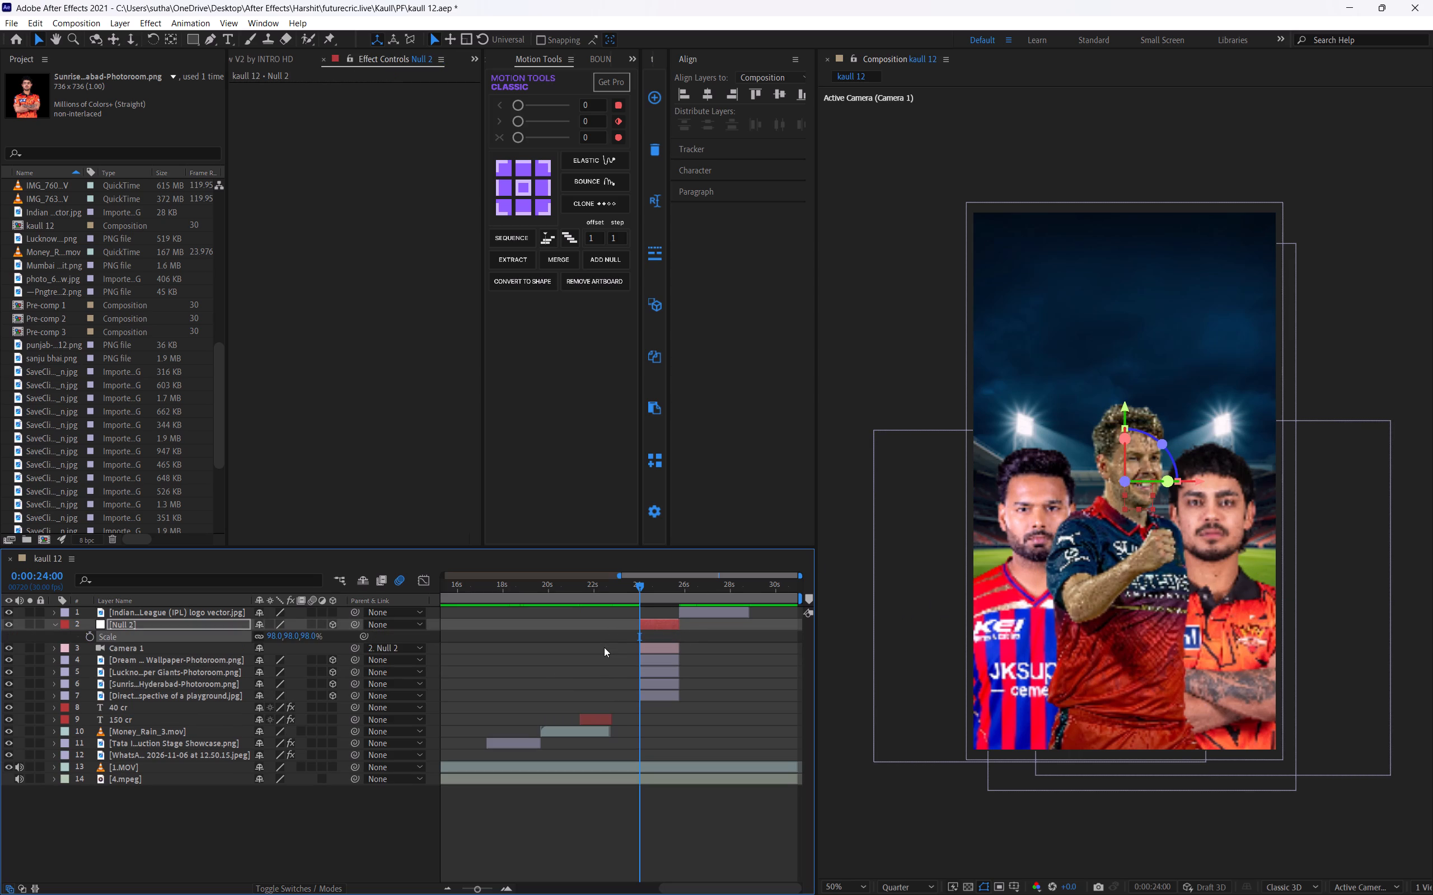
Animate Null 2's position from about 540, 138, 0 at 0:00:24:00 to 540, 960, 0 at the end of its layer.
key(p)
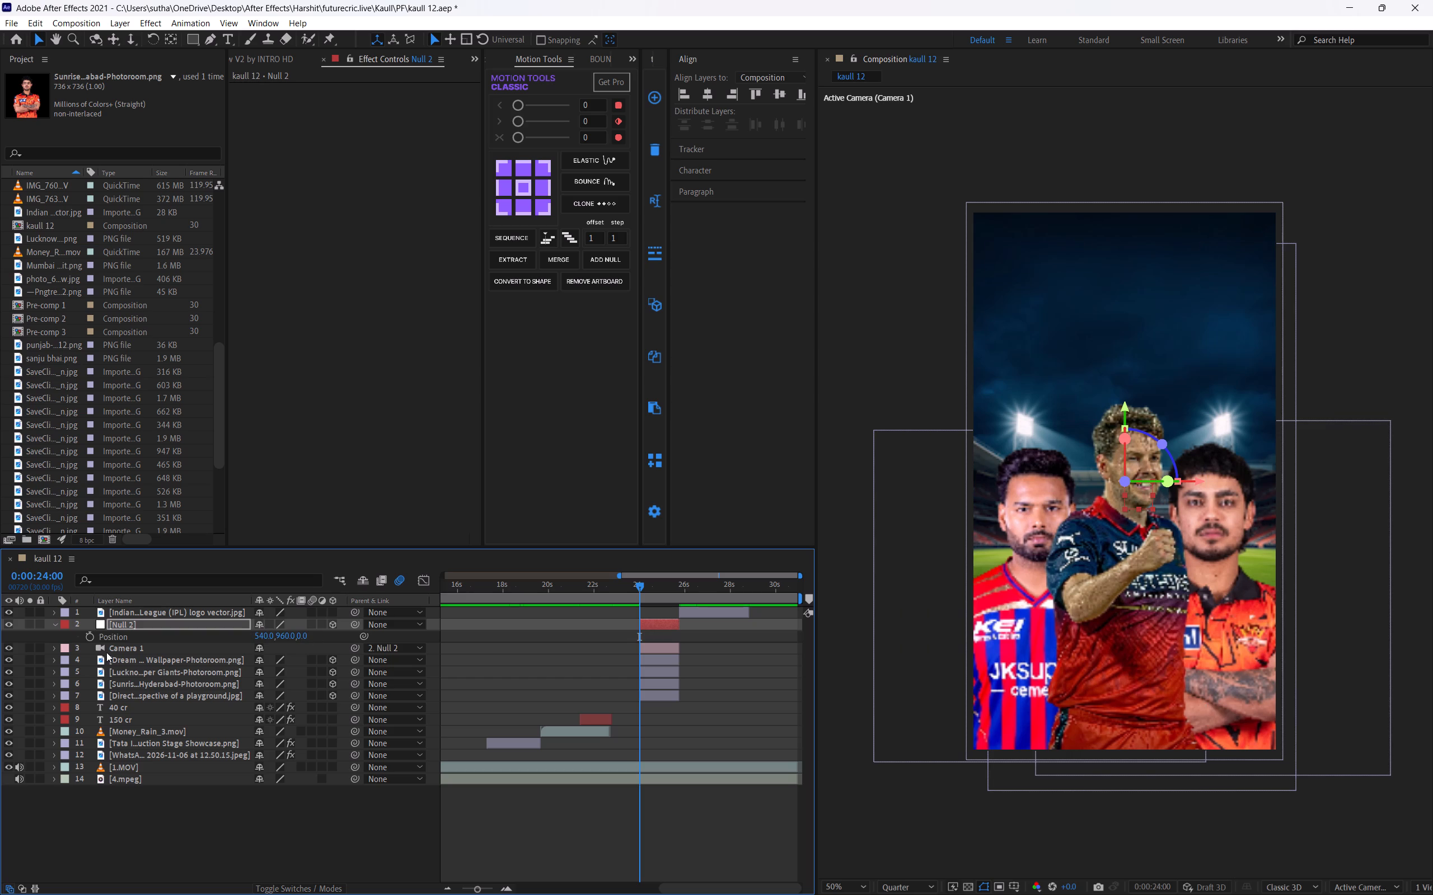
click(90, 633)
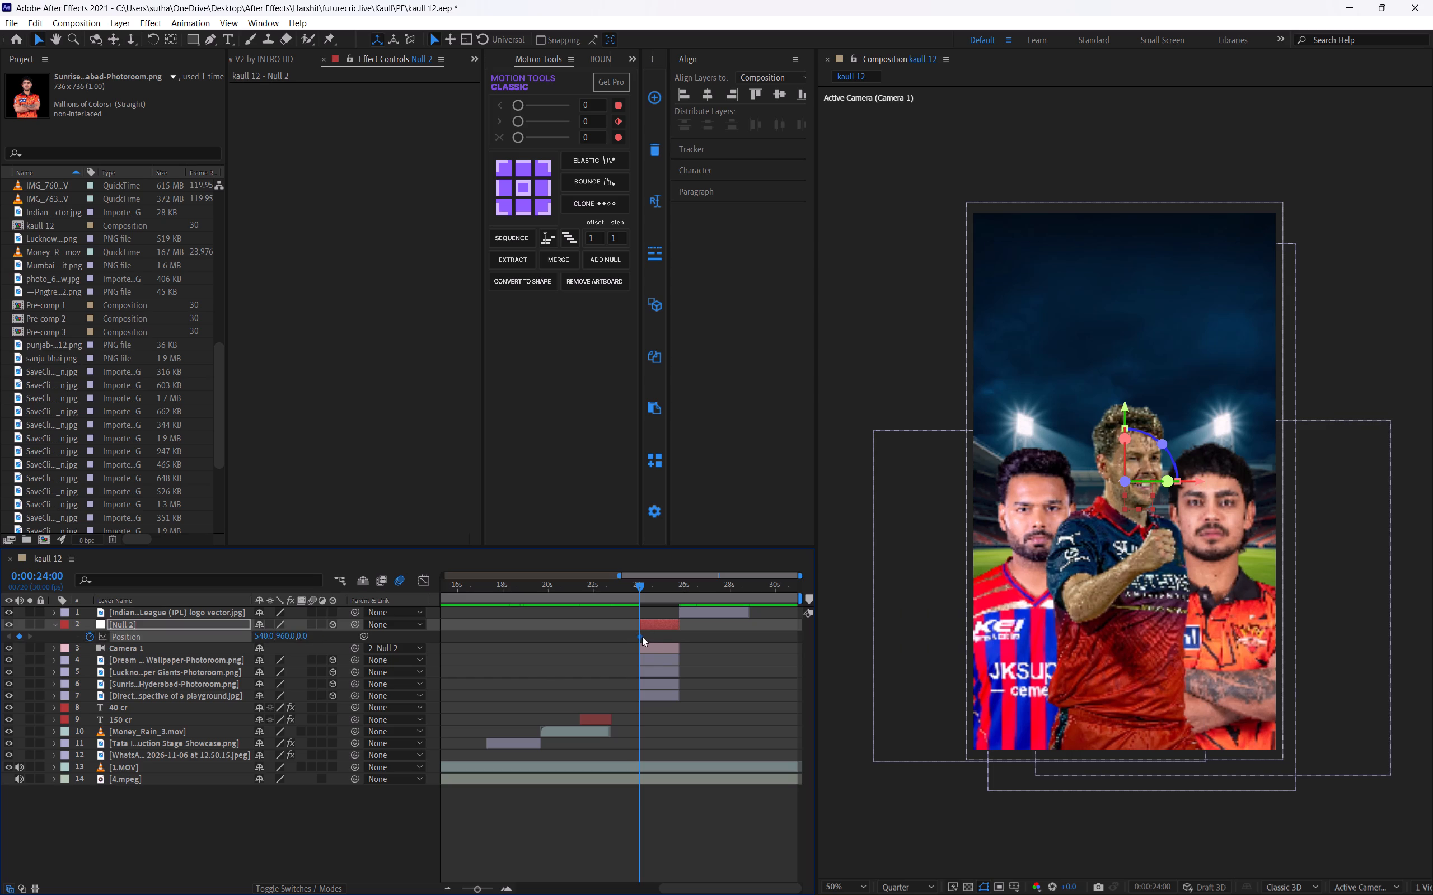
drag(640, 636, 682, 642)
drag(285, 633, 302, 633)
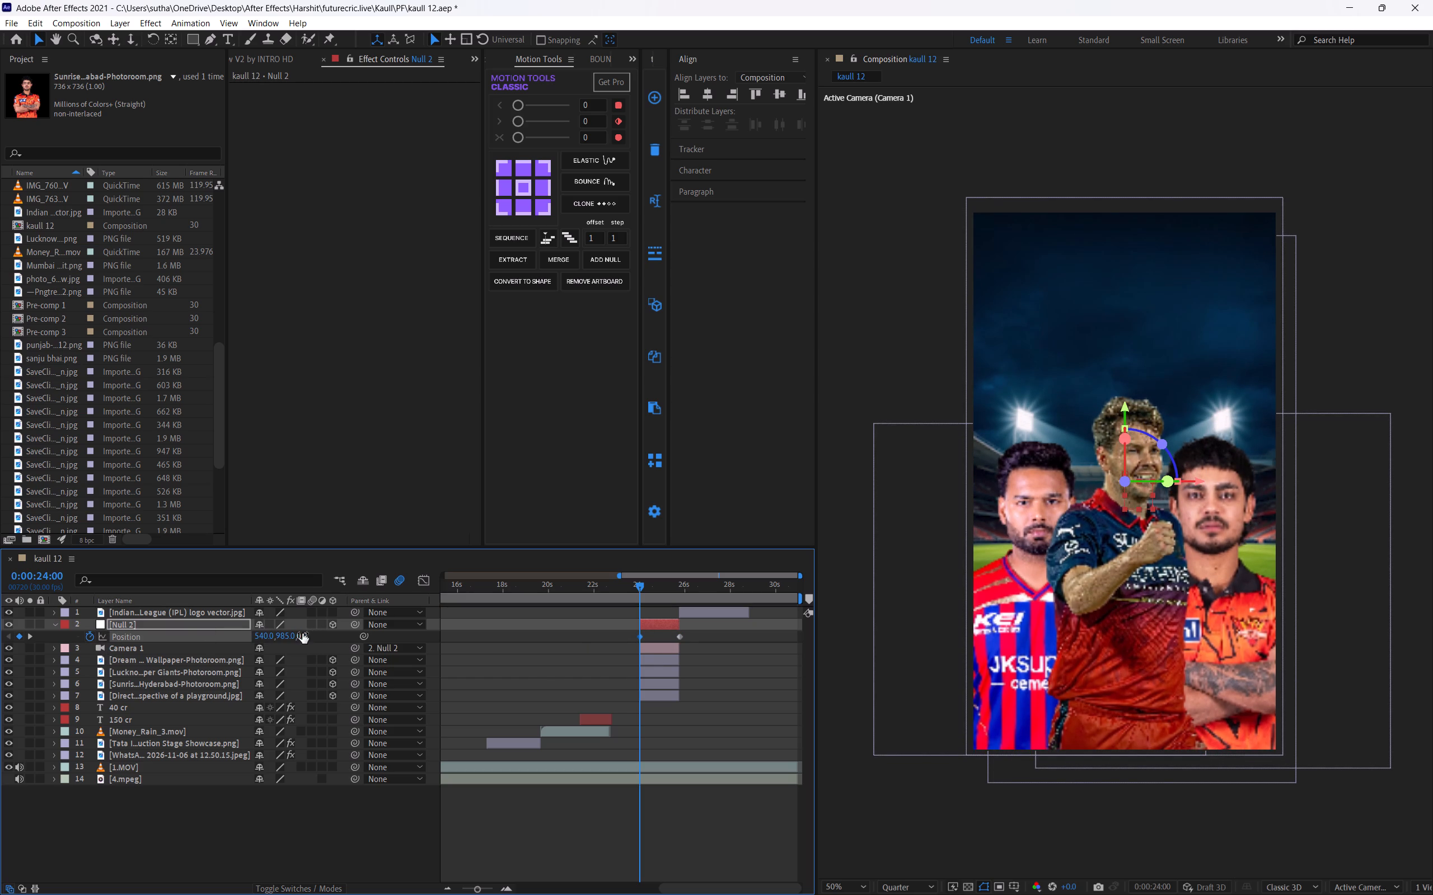
key(ctrl+z)
drag(289, 635, 151, 639)
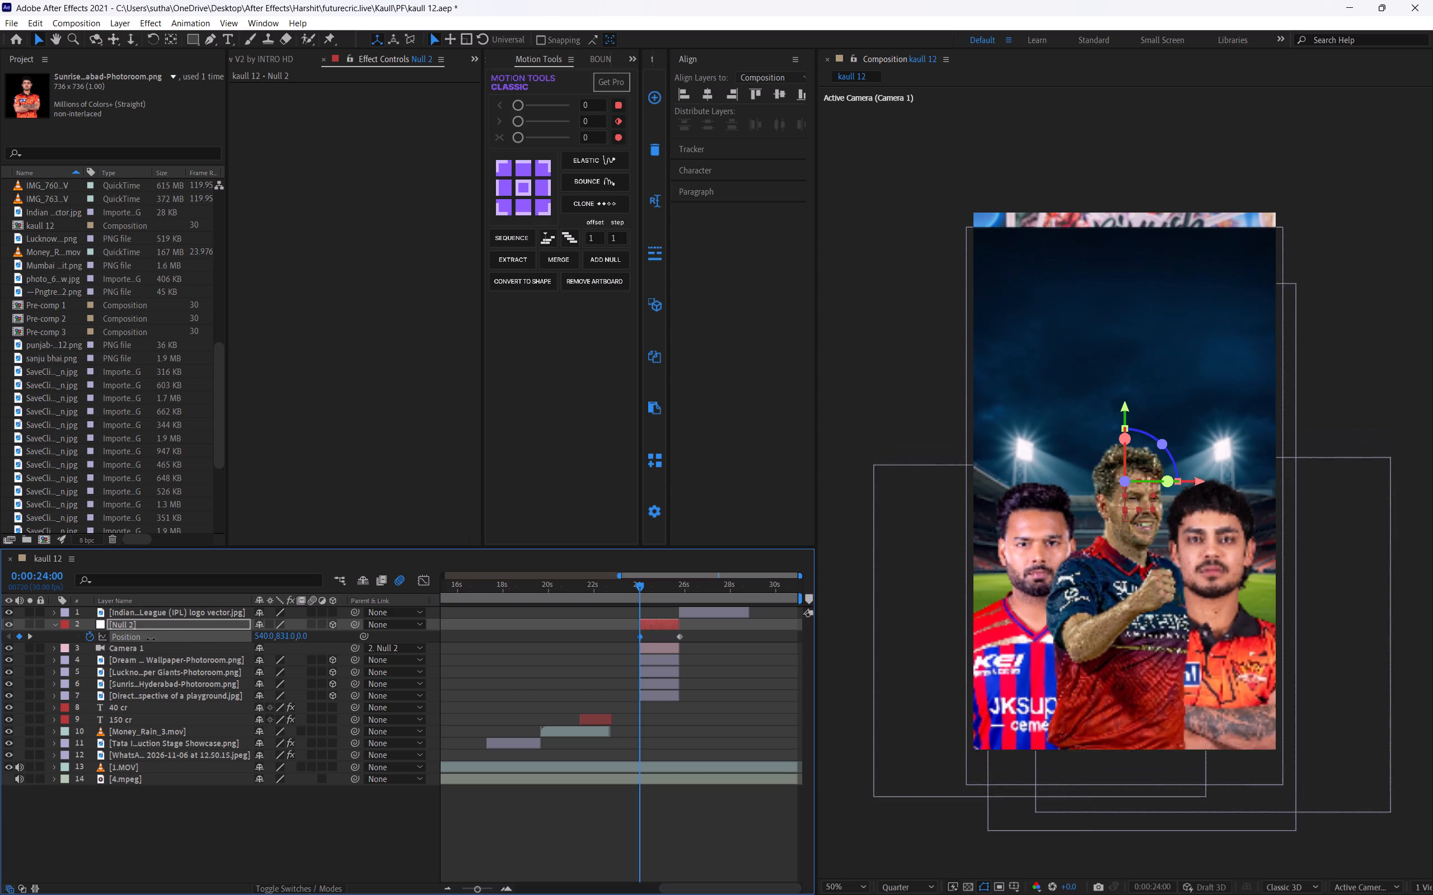
drag(151, 639, 3, 644)
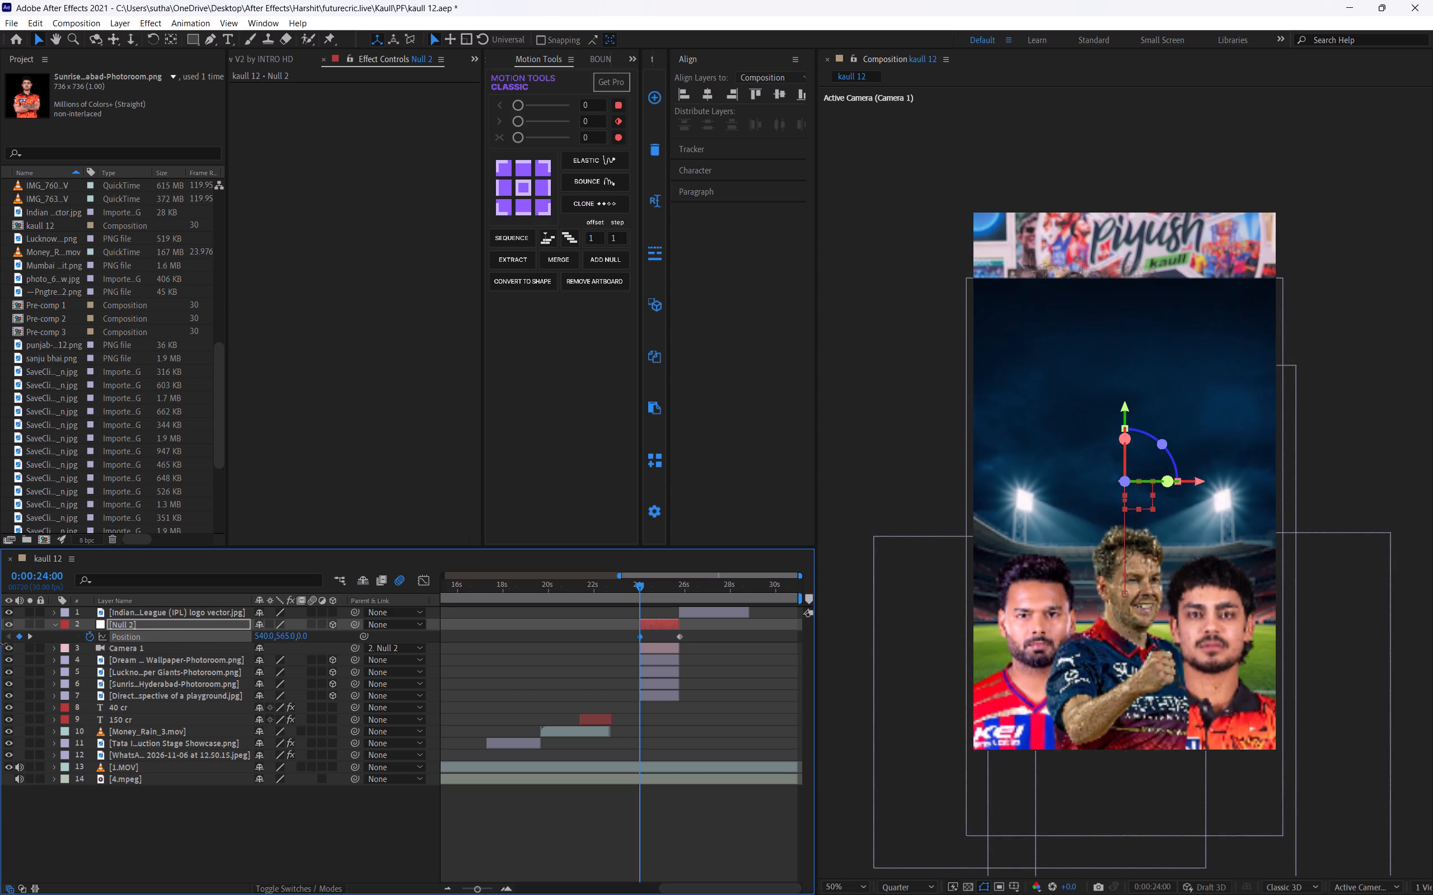
drag(3, 644, 0, 645)
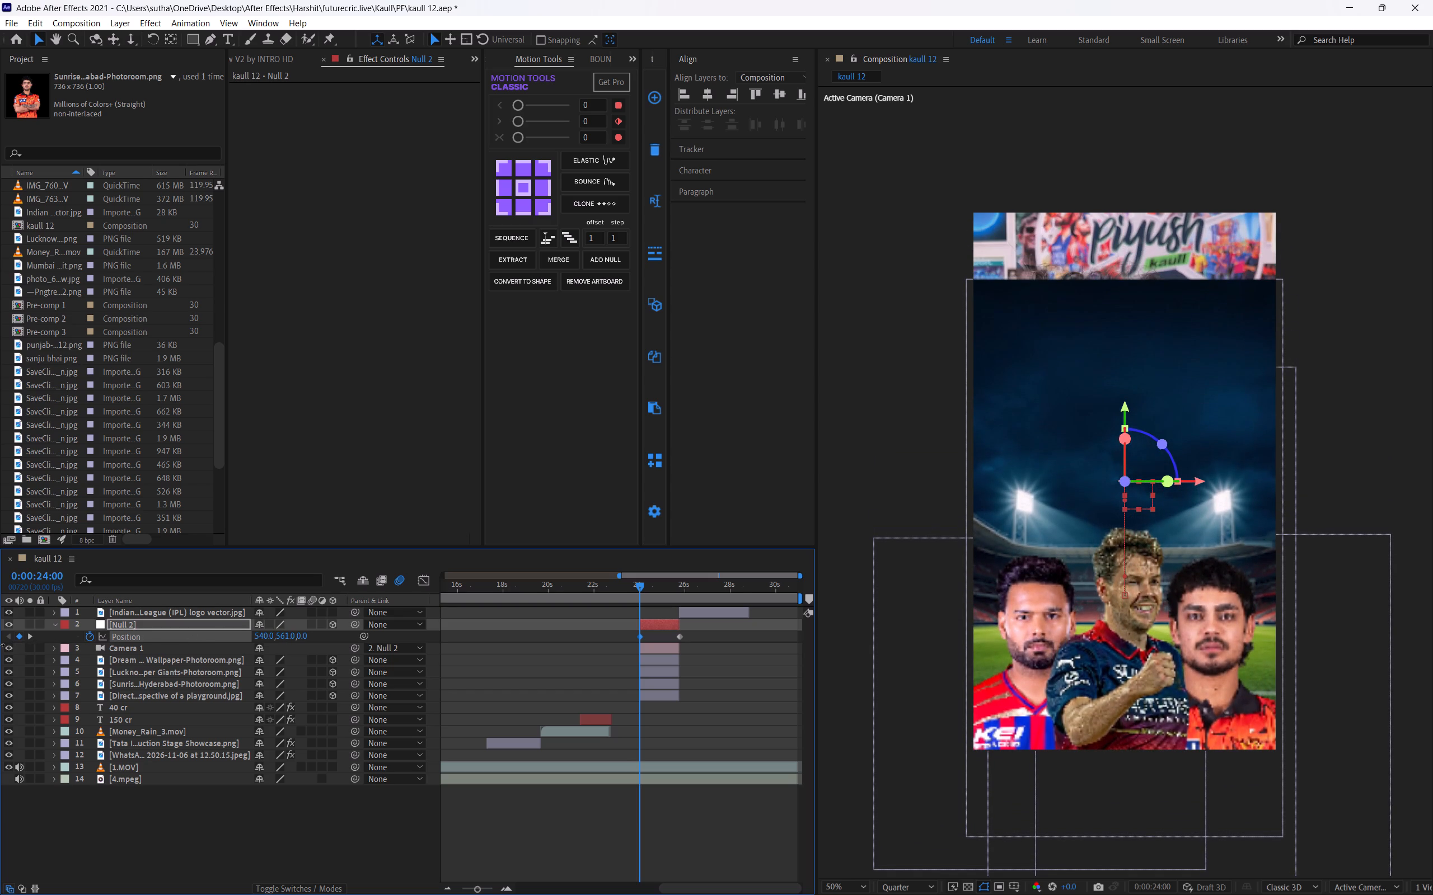
drag(0, 645, 15, 641)
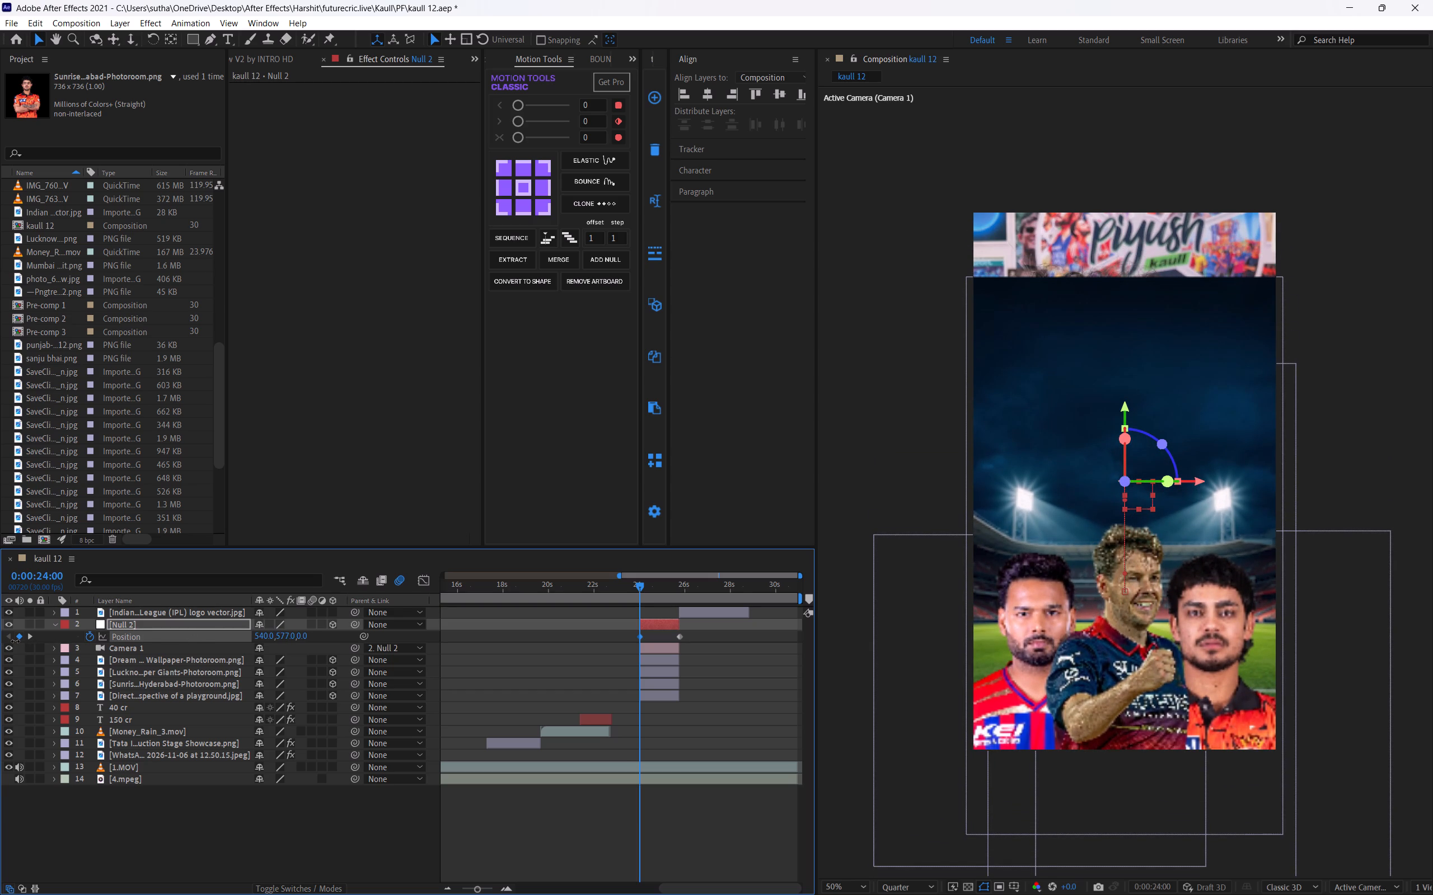
drag(15, 641, 0, 626)
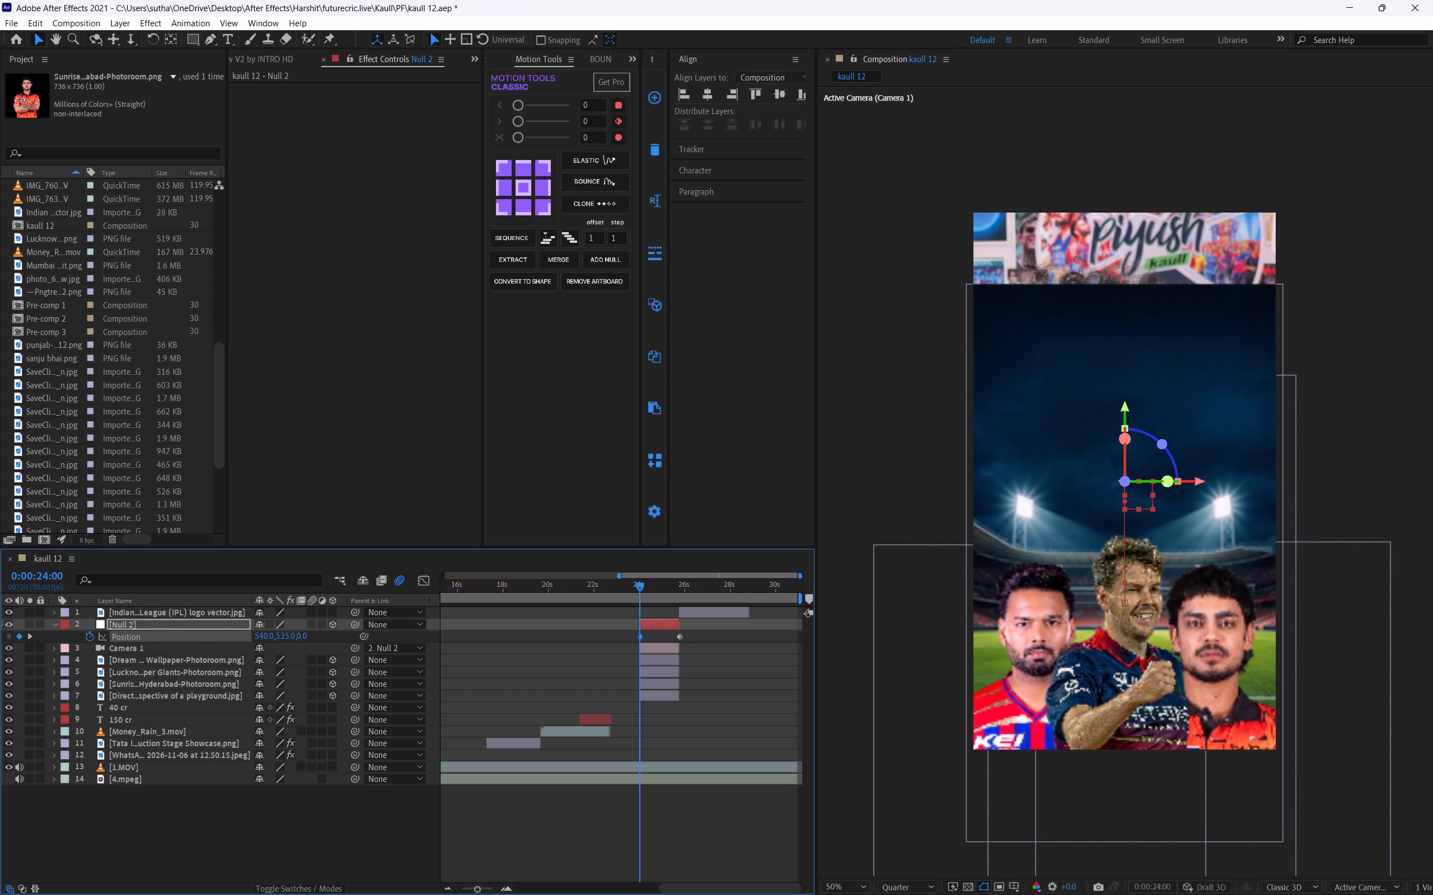
drag(0, 626, 0, 626)
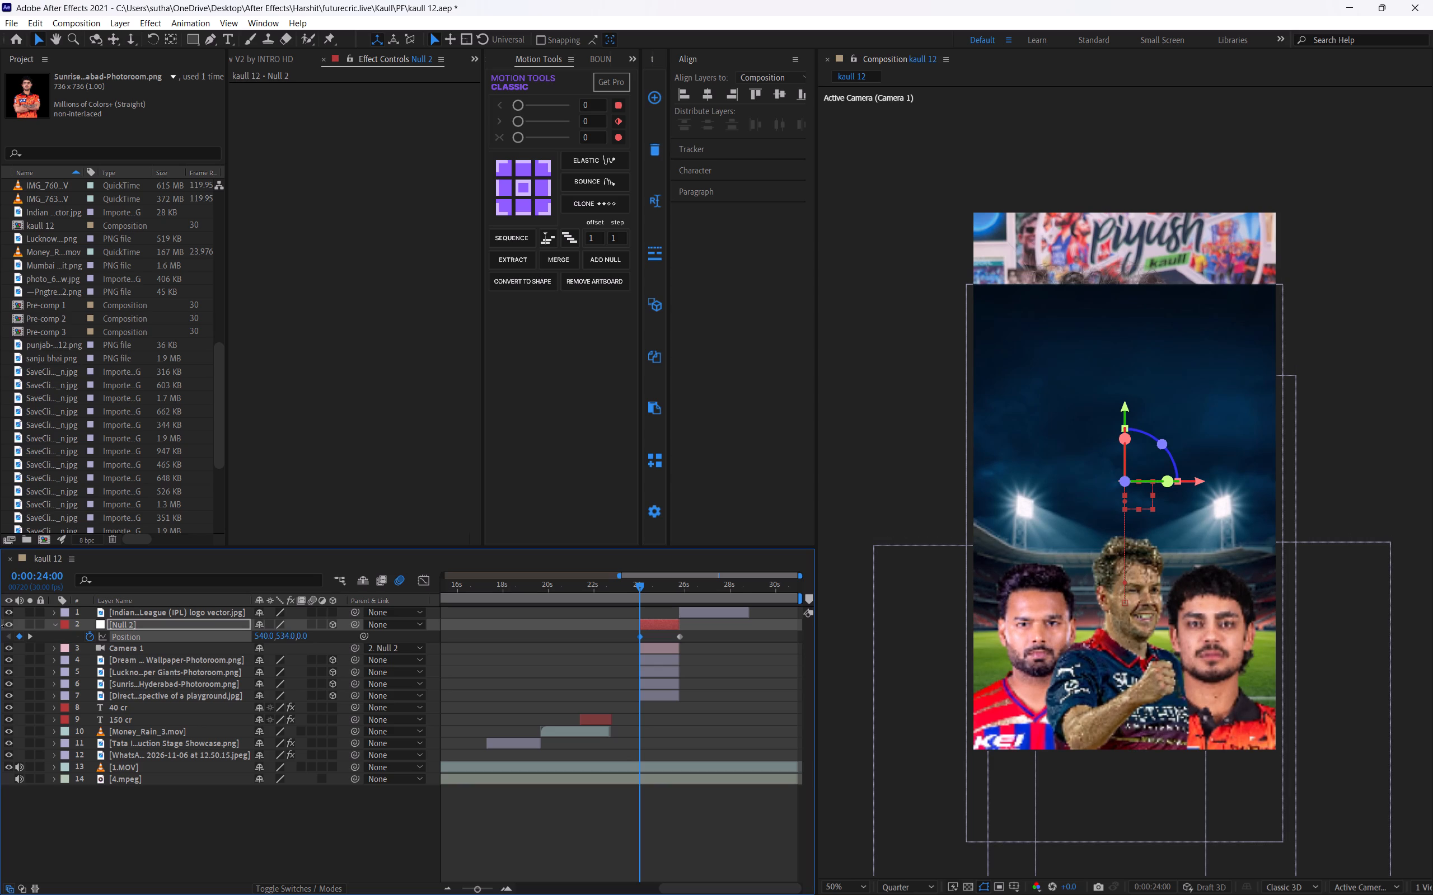
drag(0, 626, 0, 629)
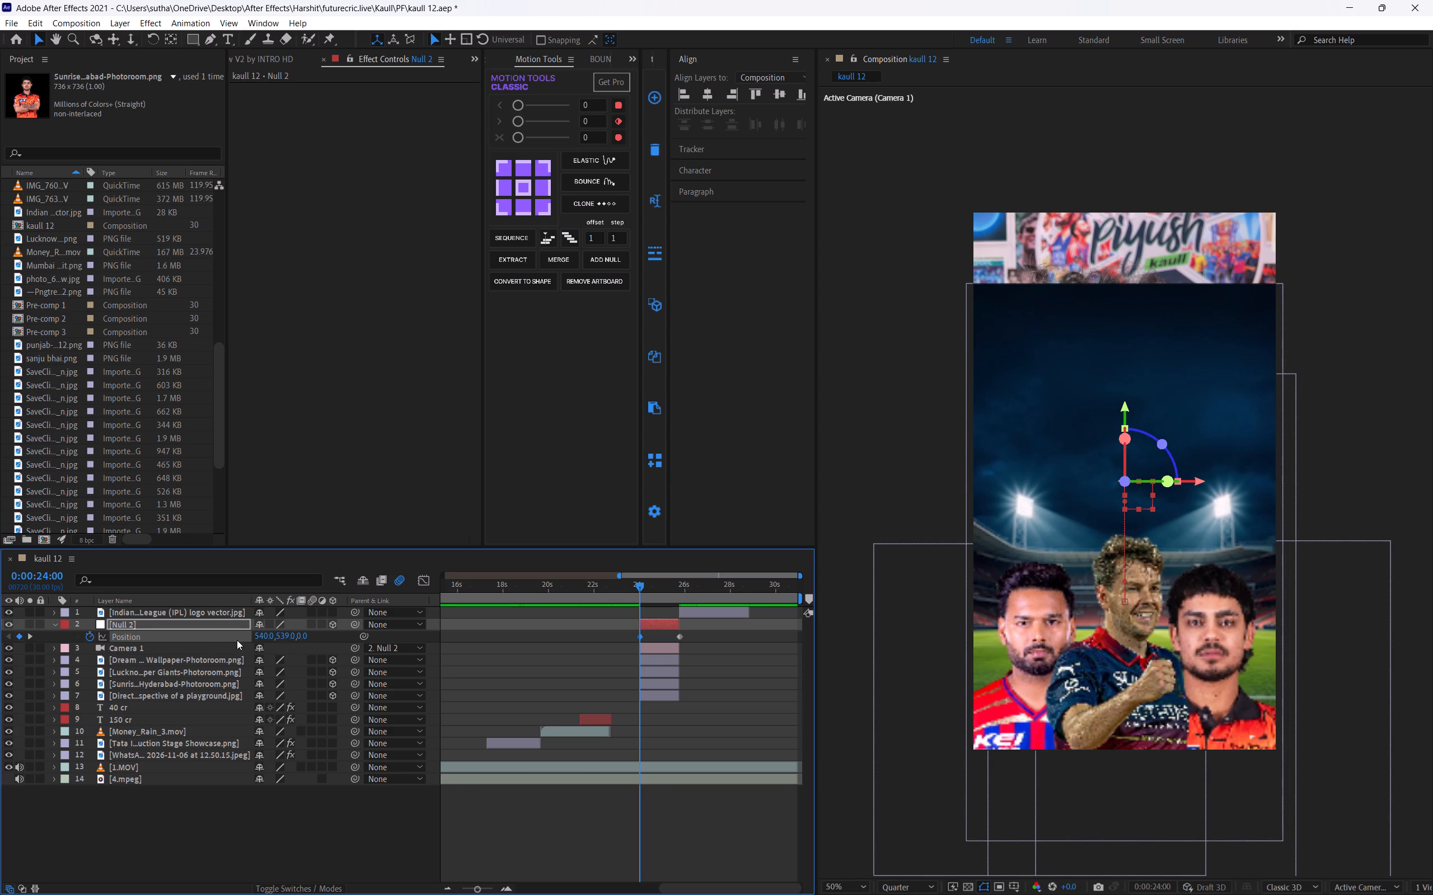
drag(282, 637, 0, 637)
Apply Easy Ease to both Null 2 position keyframes, shape the speed graph to peak just after the start, and save the project.
drag(624, 640, 655, 639)
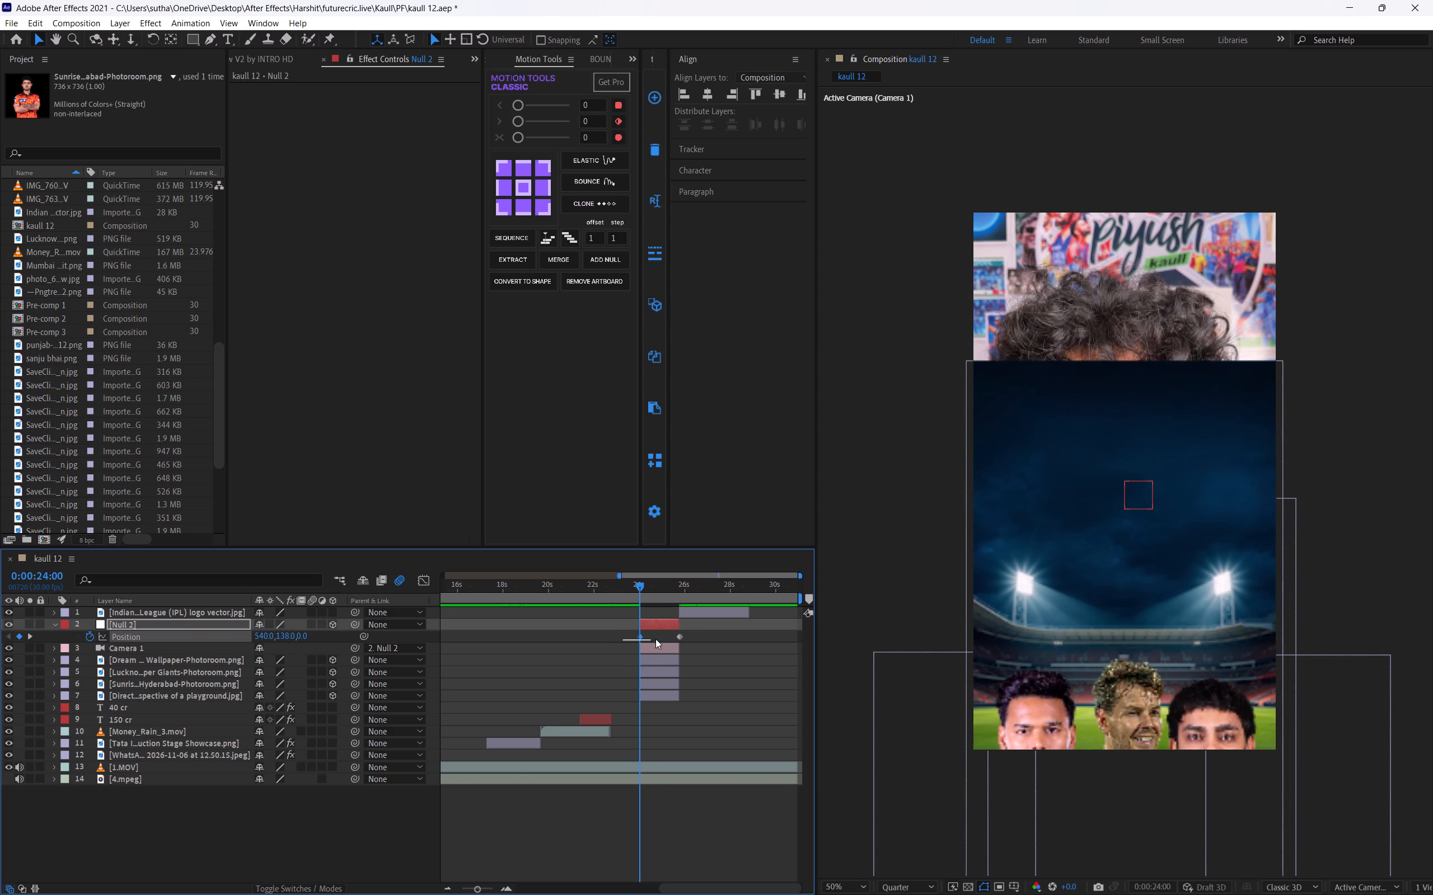
drag(655, 639, 721, 637)
drag(721, 637, 731, 633)
key(F9)
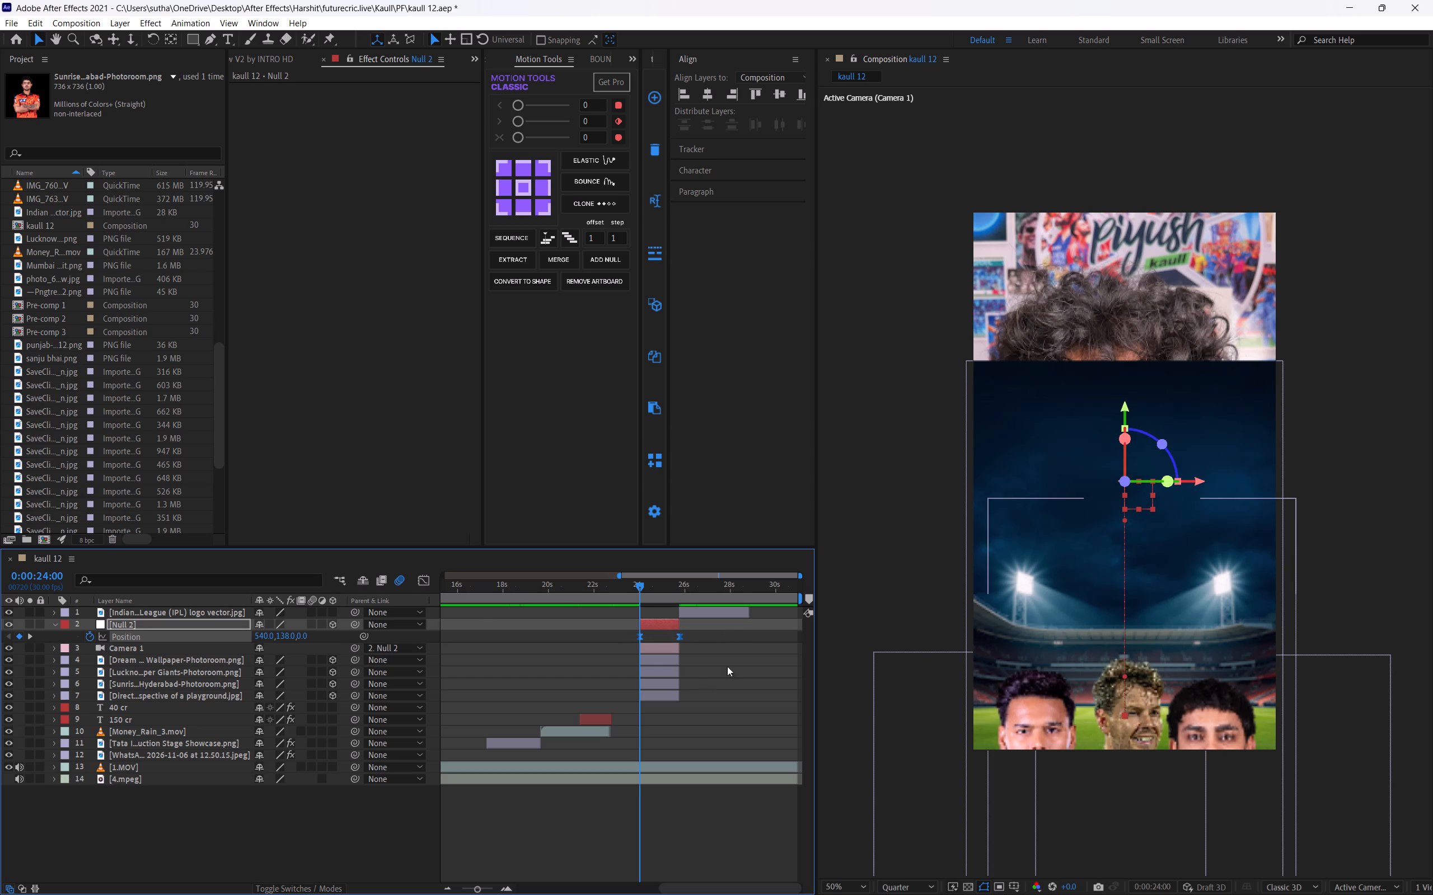
click(425, 577)
drag(647, 822, 622, 855)
shift+drag(673, 842, 621, 843)
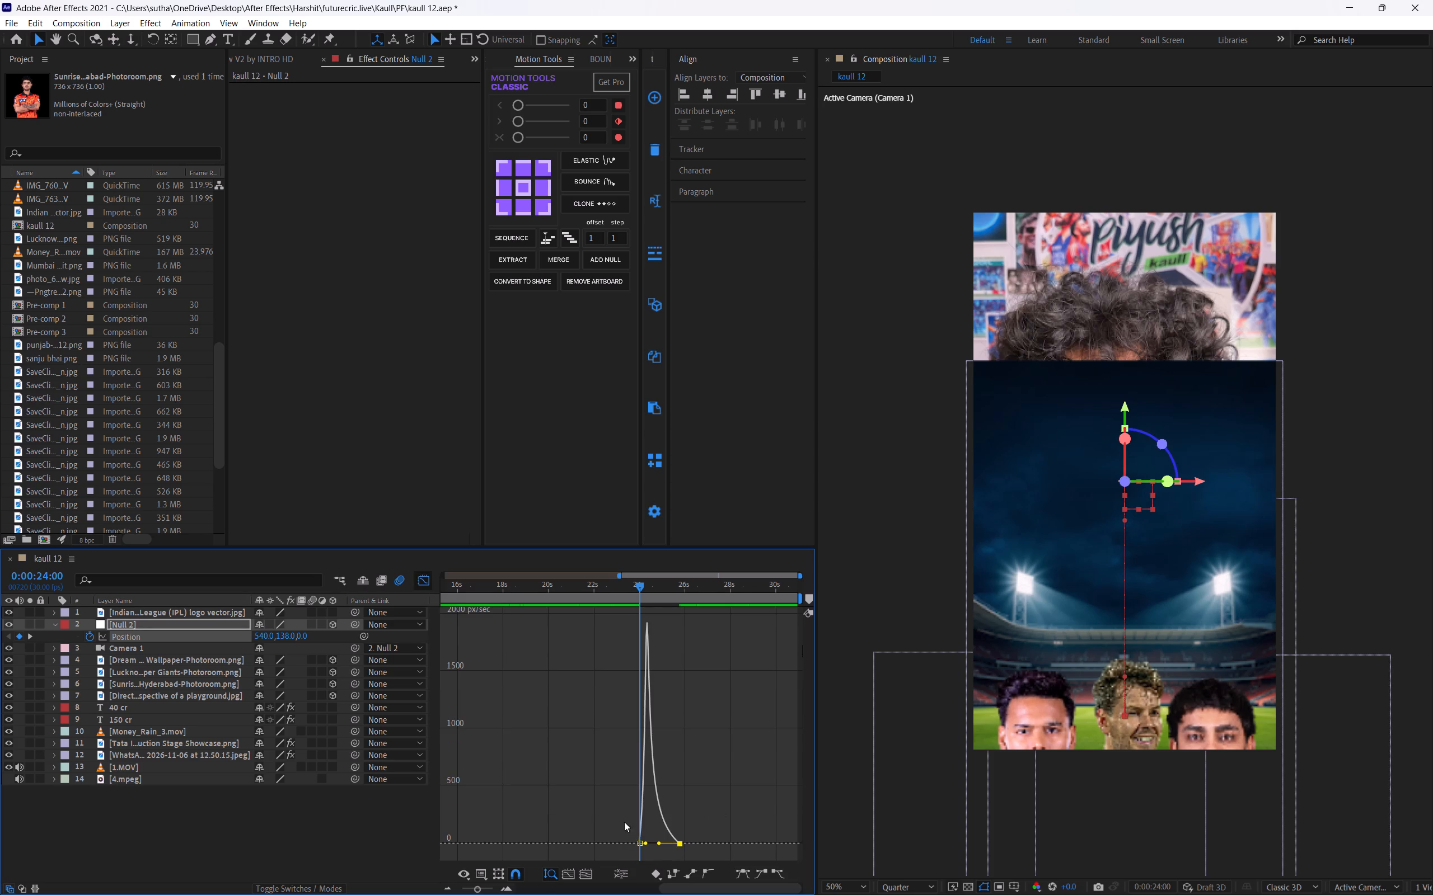
key(space)
key(ctrl+s)
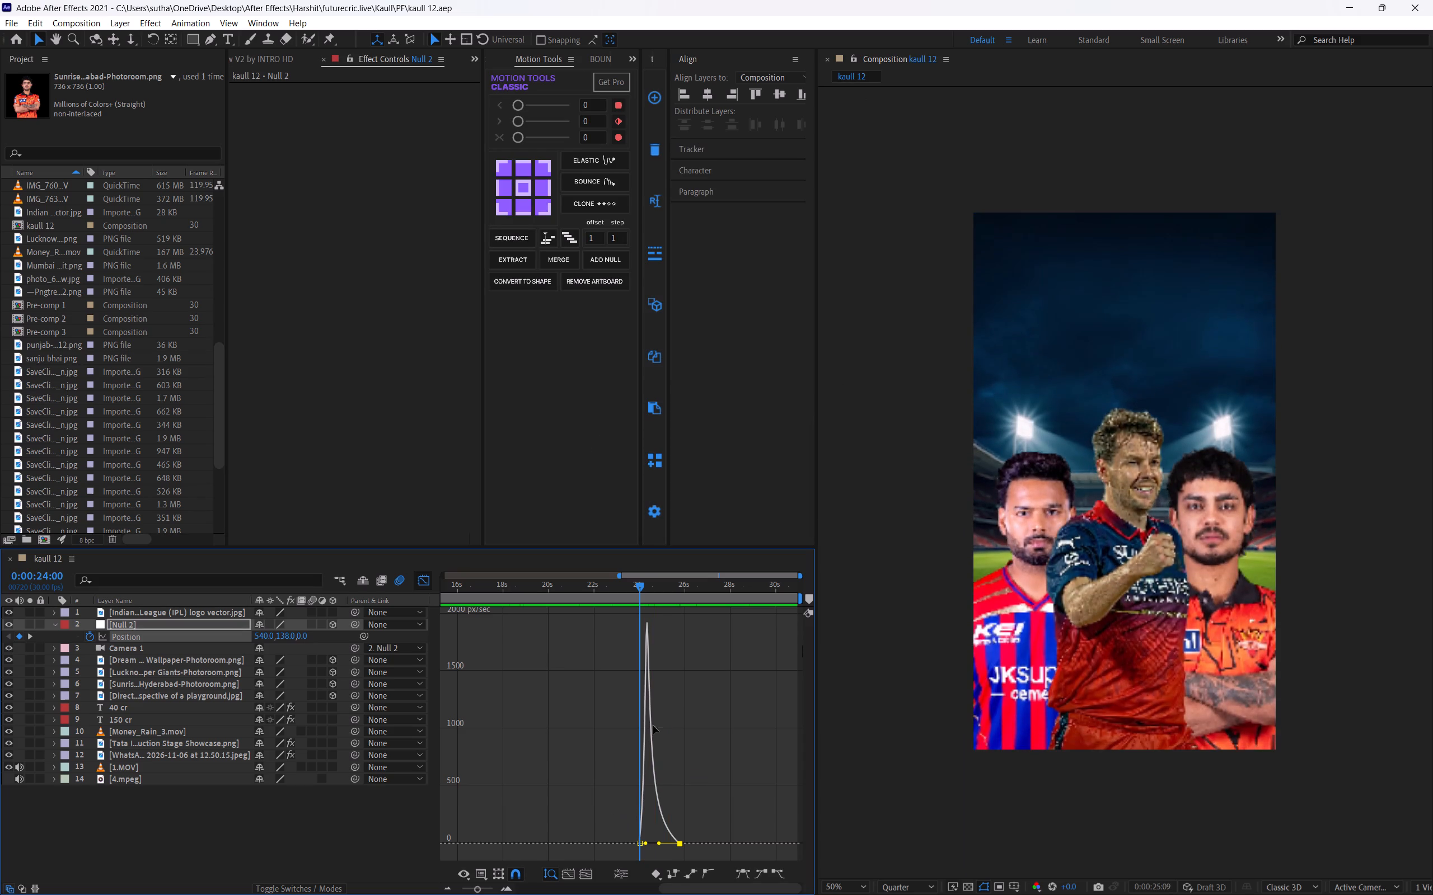
click(641, 581)
key(space)
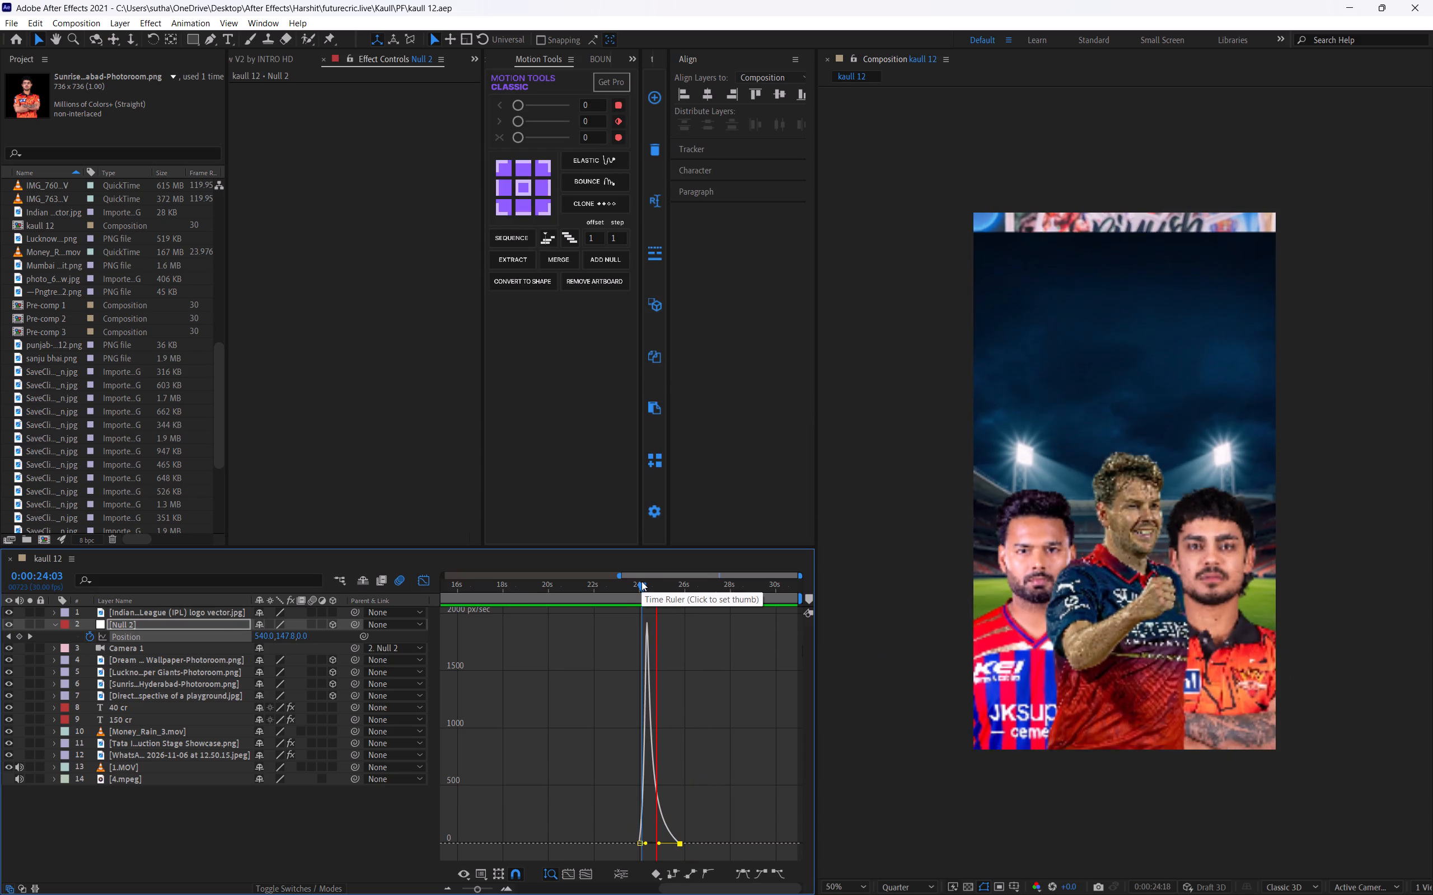
click(641, 581)
key(space)
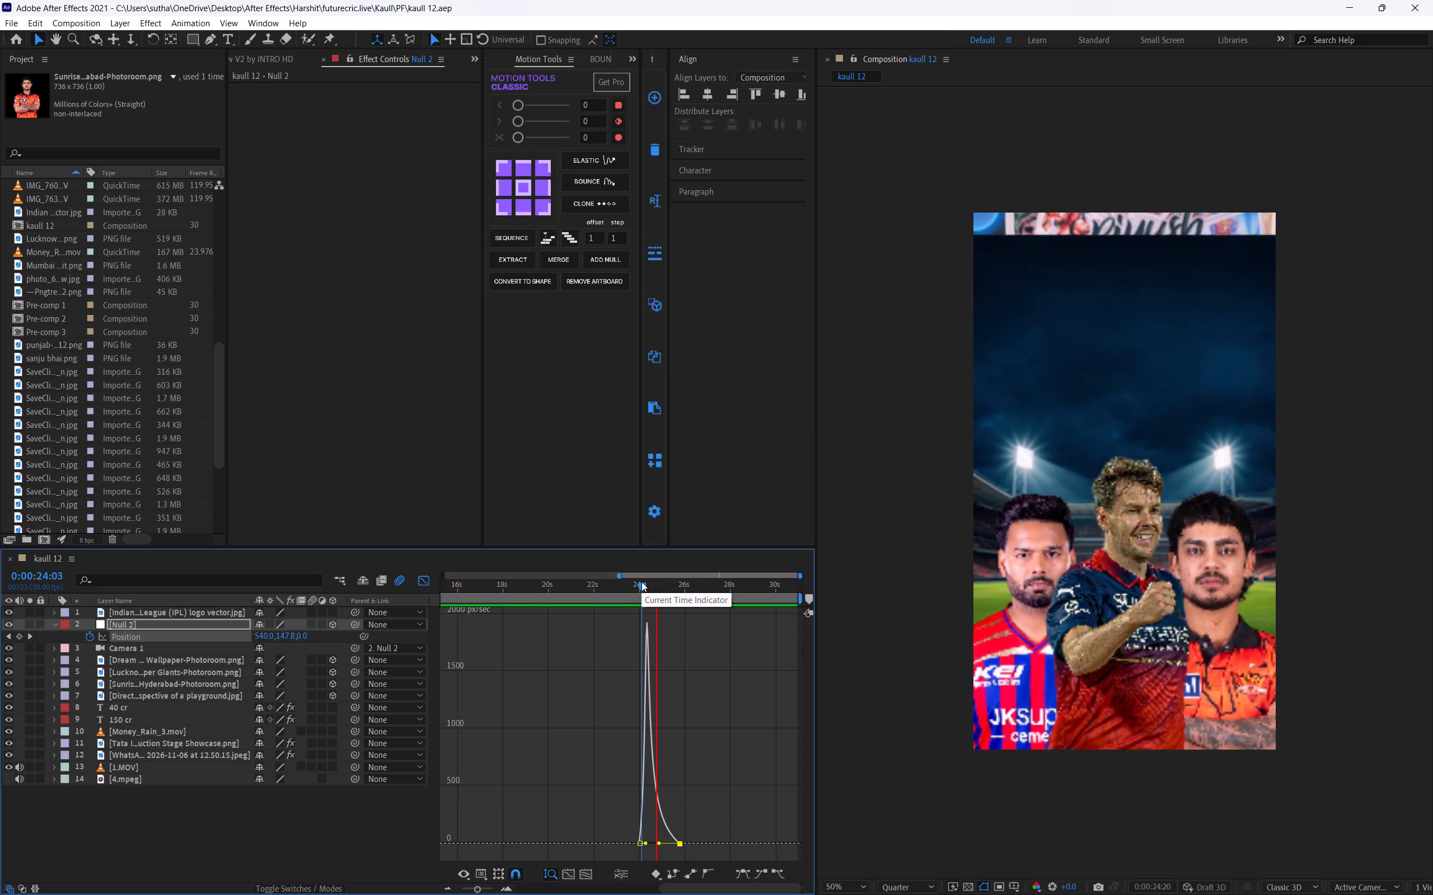
key(space)
click(418, 585)
Apply Motion Tile to the stadium background layer with Mirror Edges on and Output Height 200 to fill the gap above it.
click(658, 628)
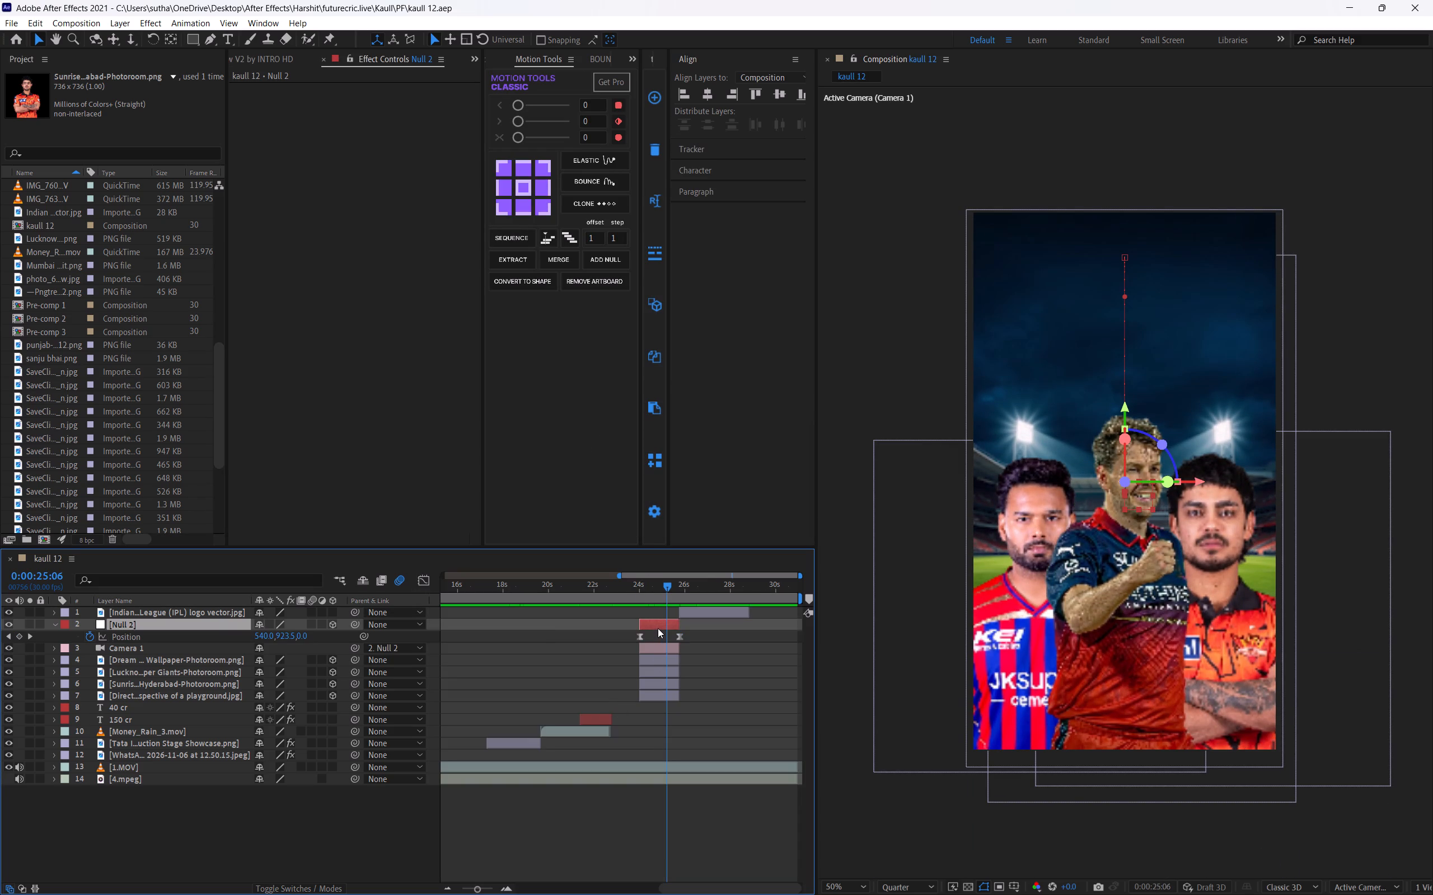
key(i)
click(645, 698)
key(ctrl+space)
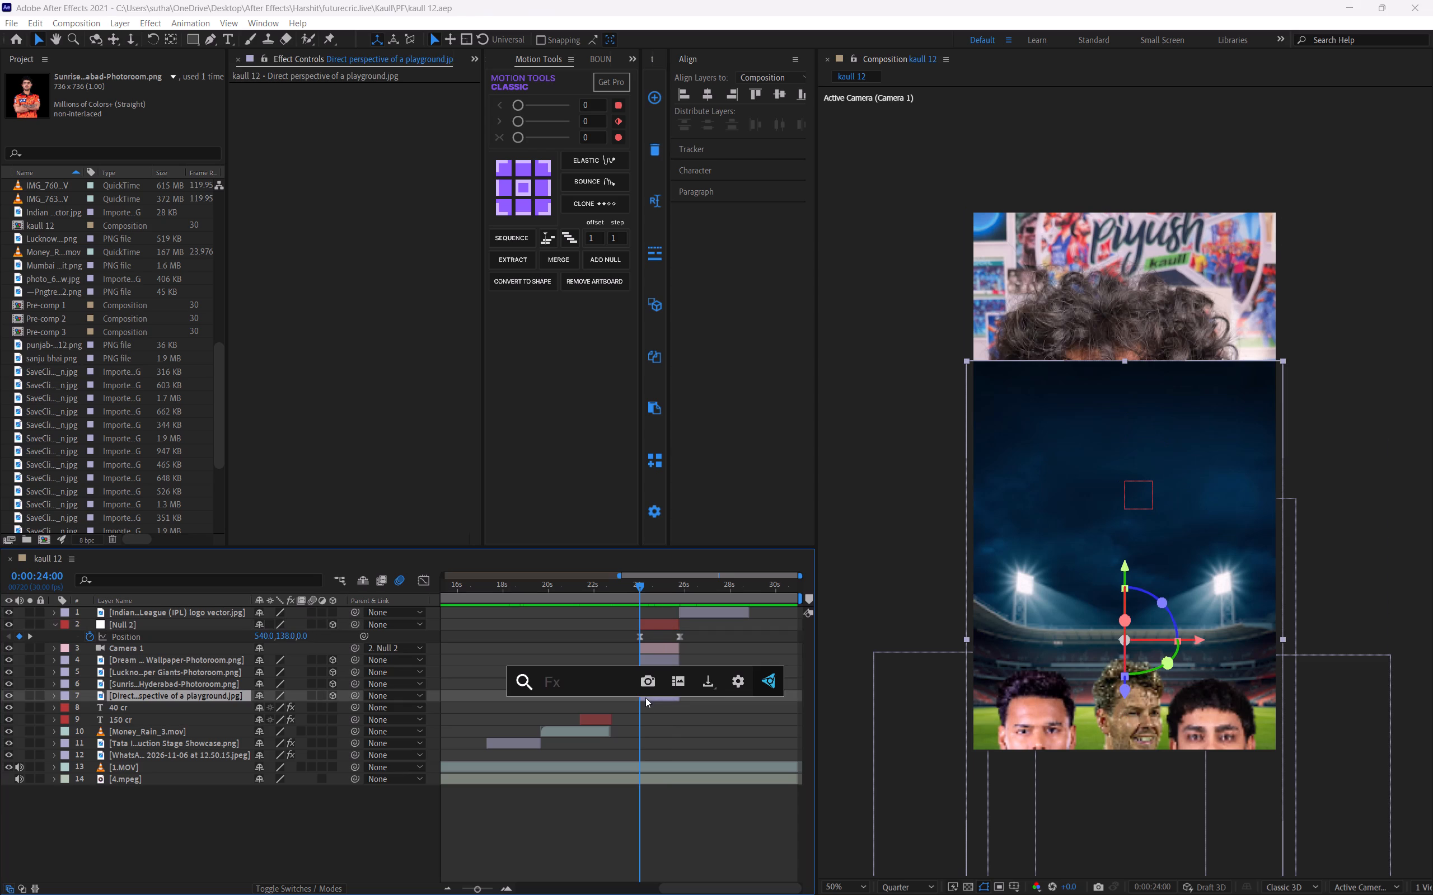
text(motio)
key(Right)
key(Down)
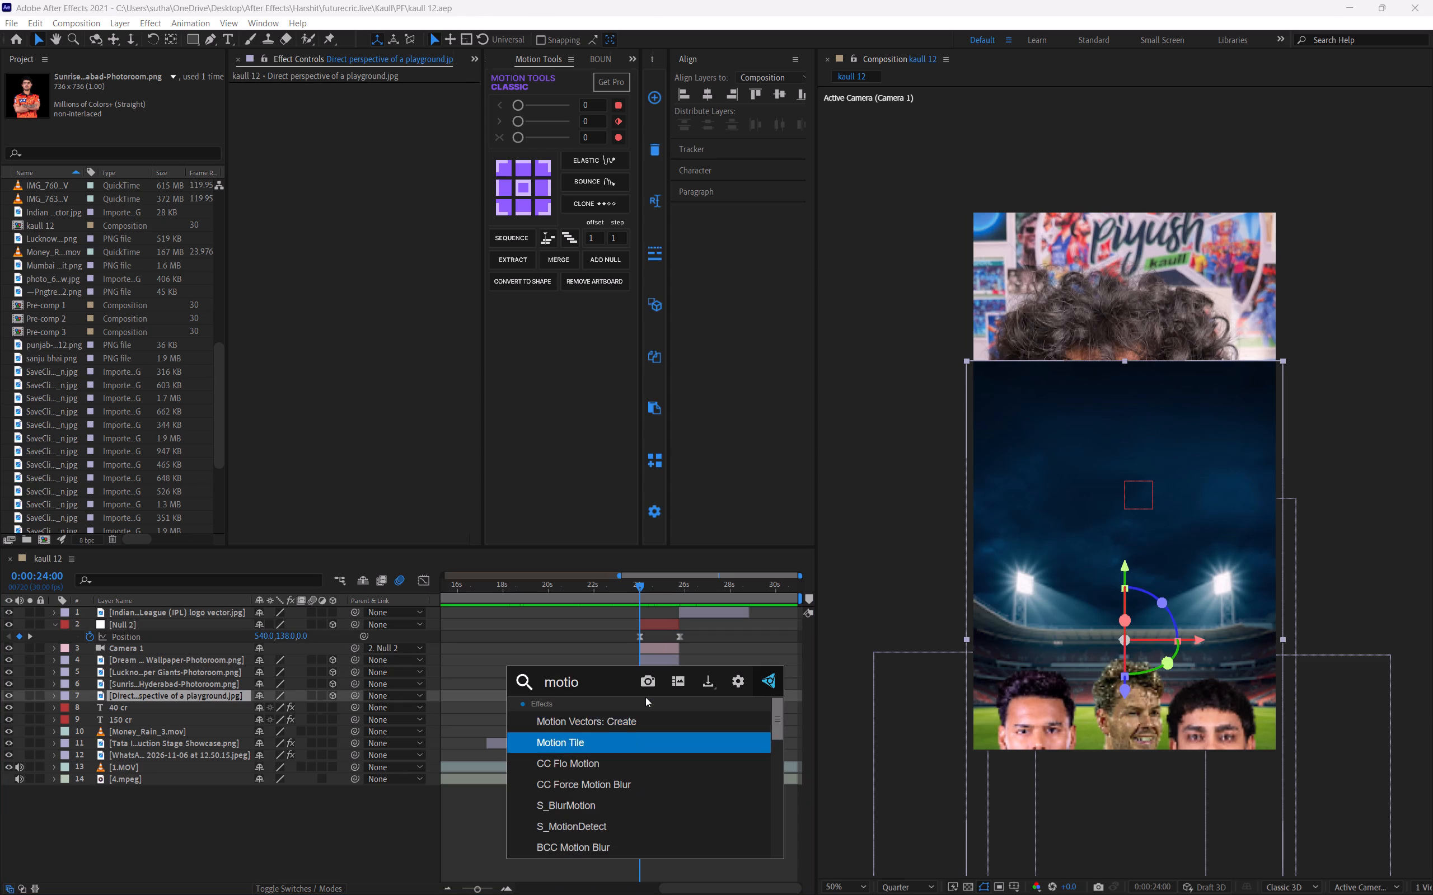
key(Return)
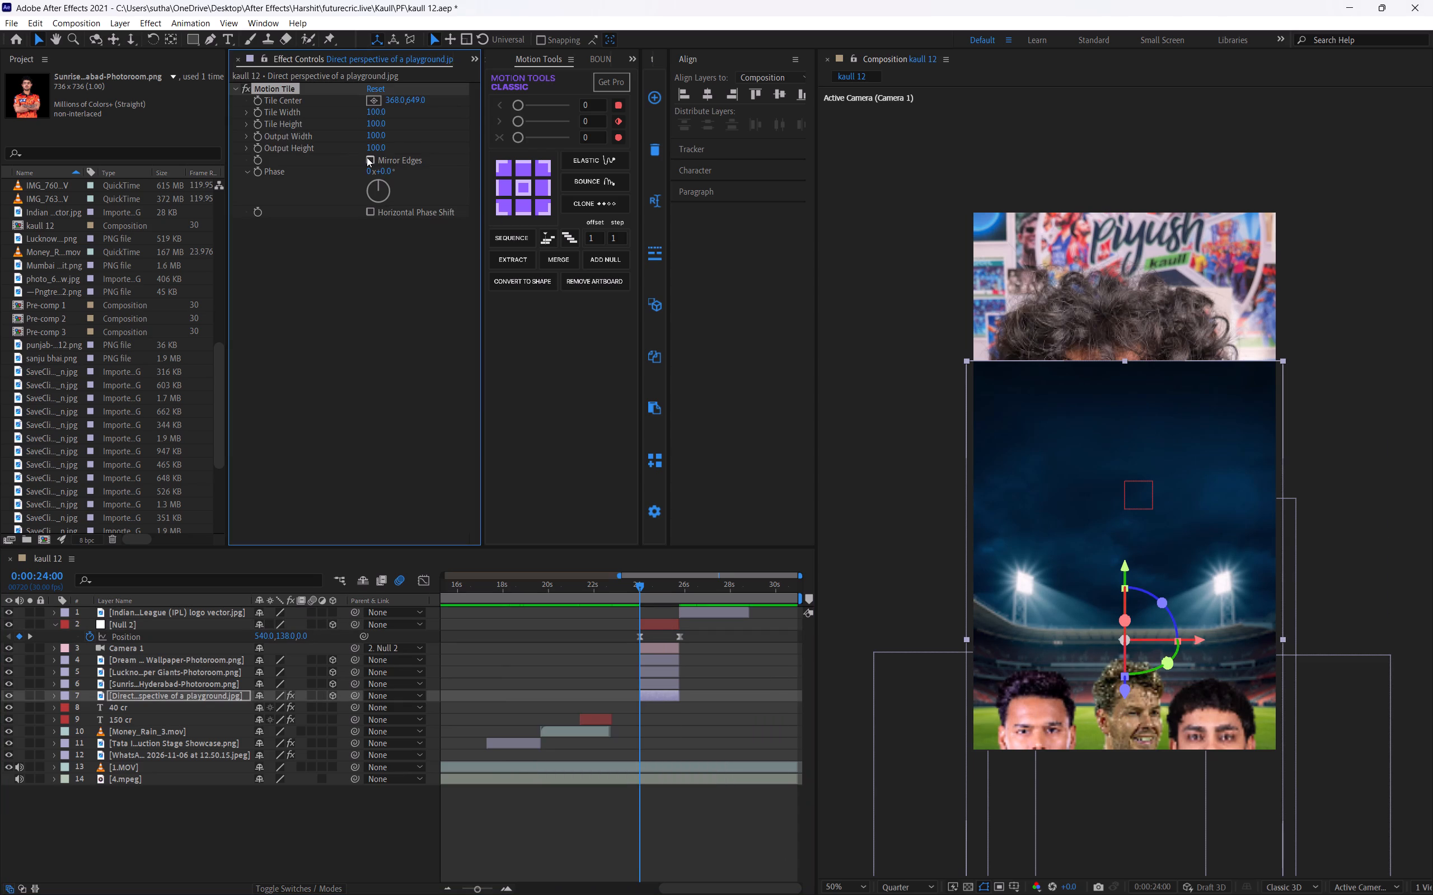
click(367, 157)
click(376, 144)
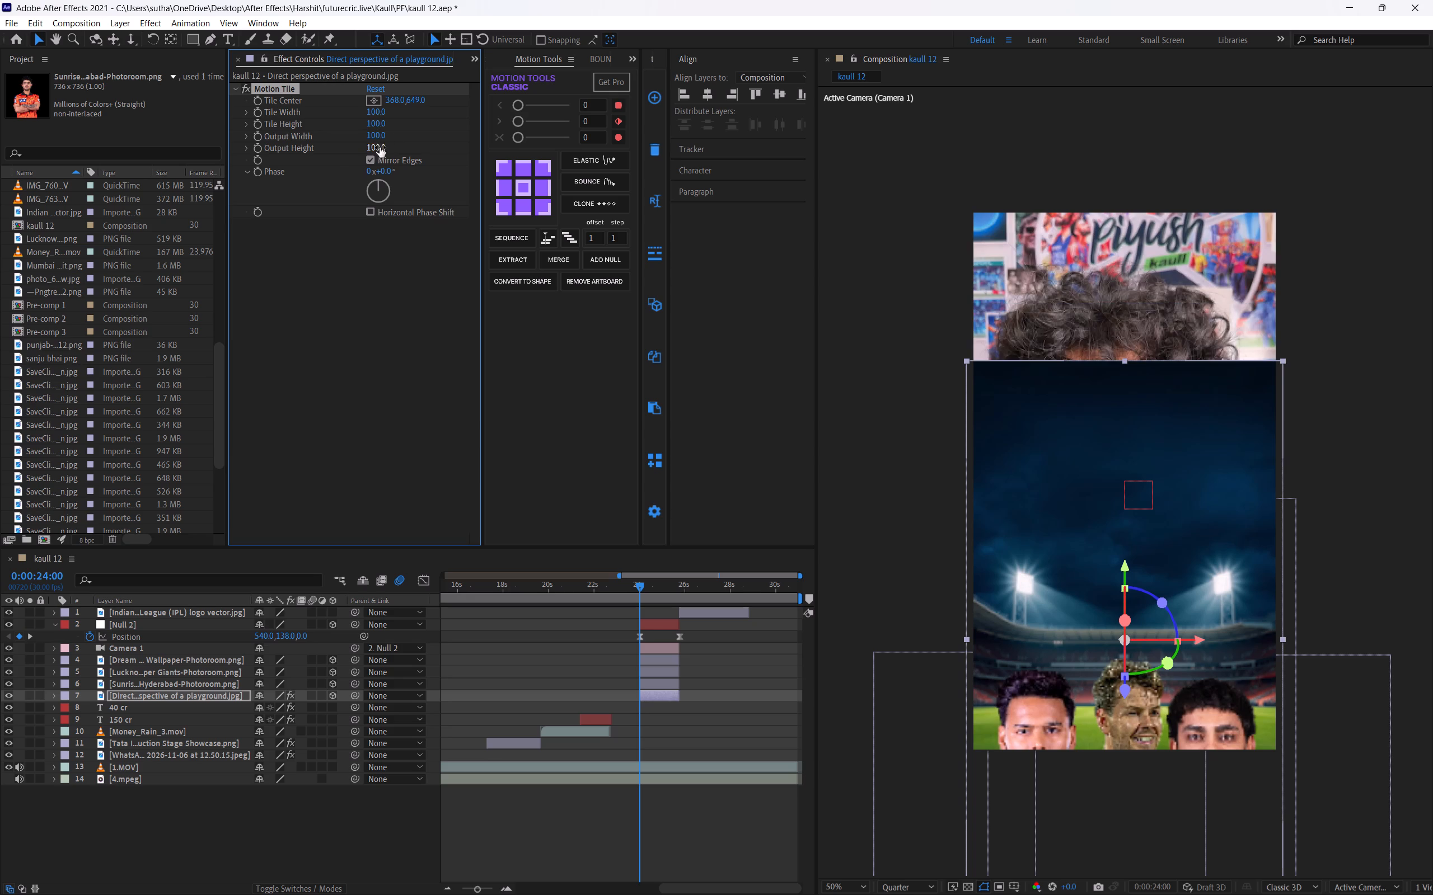
drag(380, 147, 385, 145)
drag(337, 238, 336, 244)
click(344, 290)
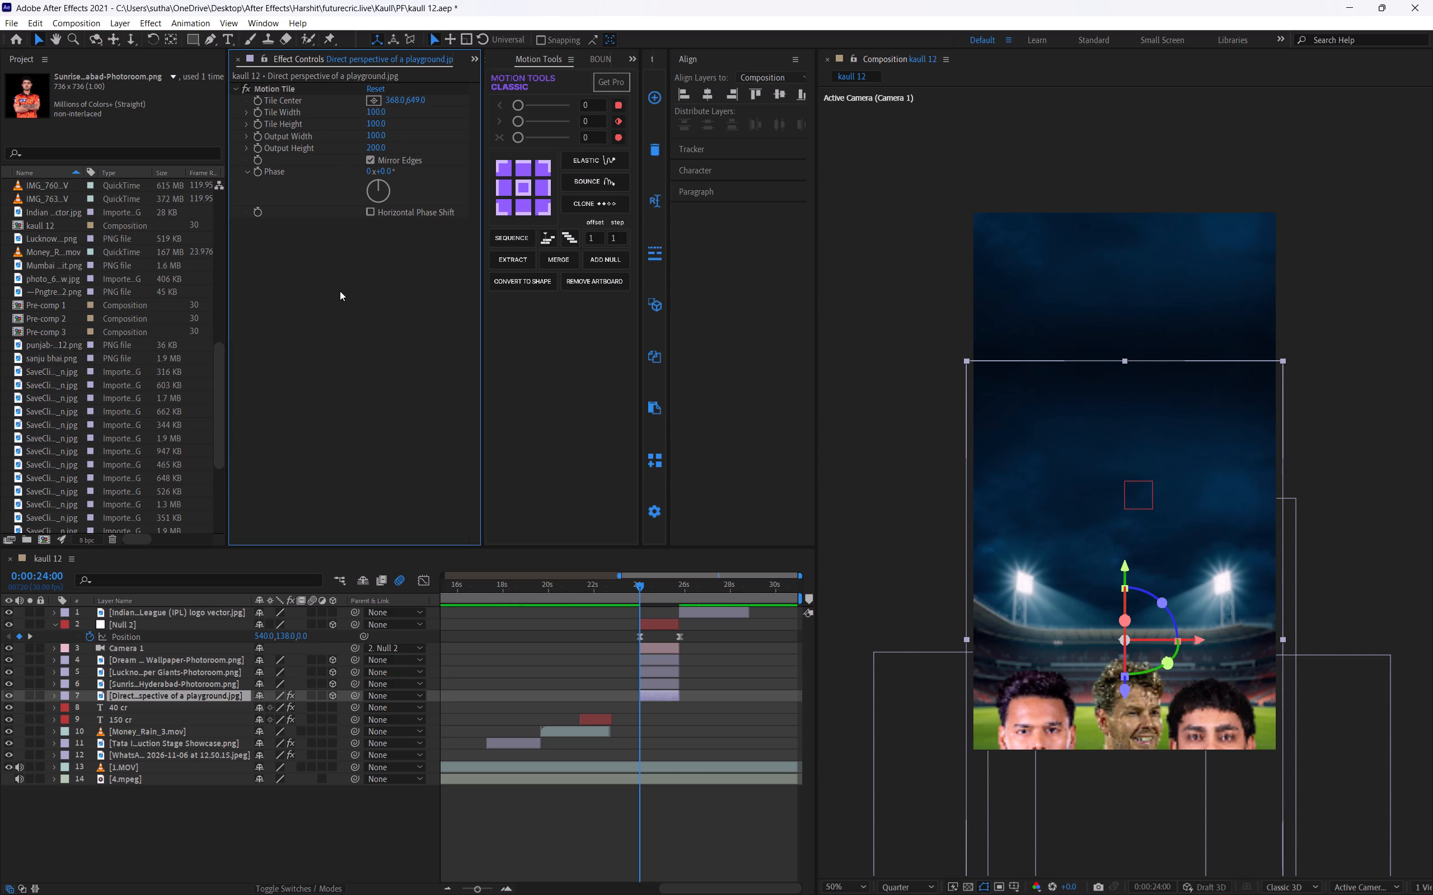
click(713, 675)
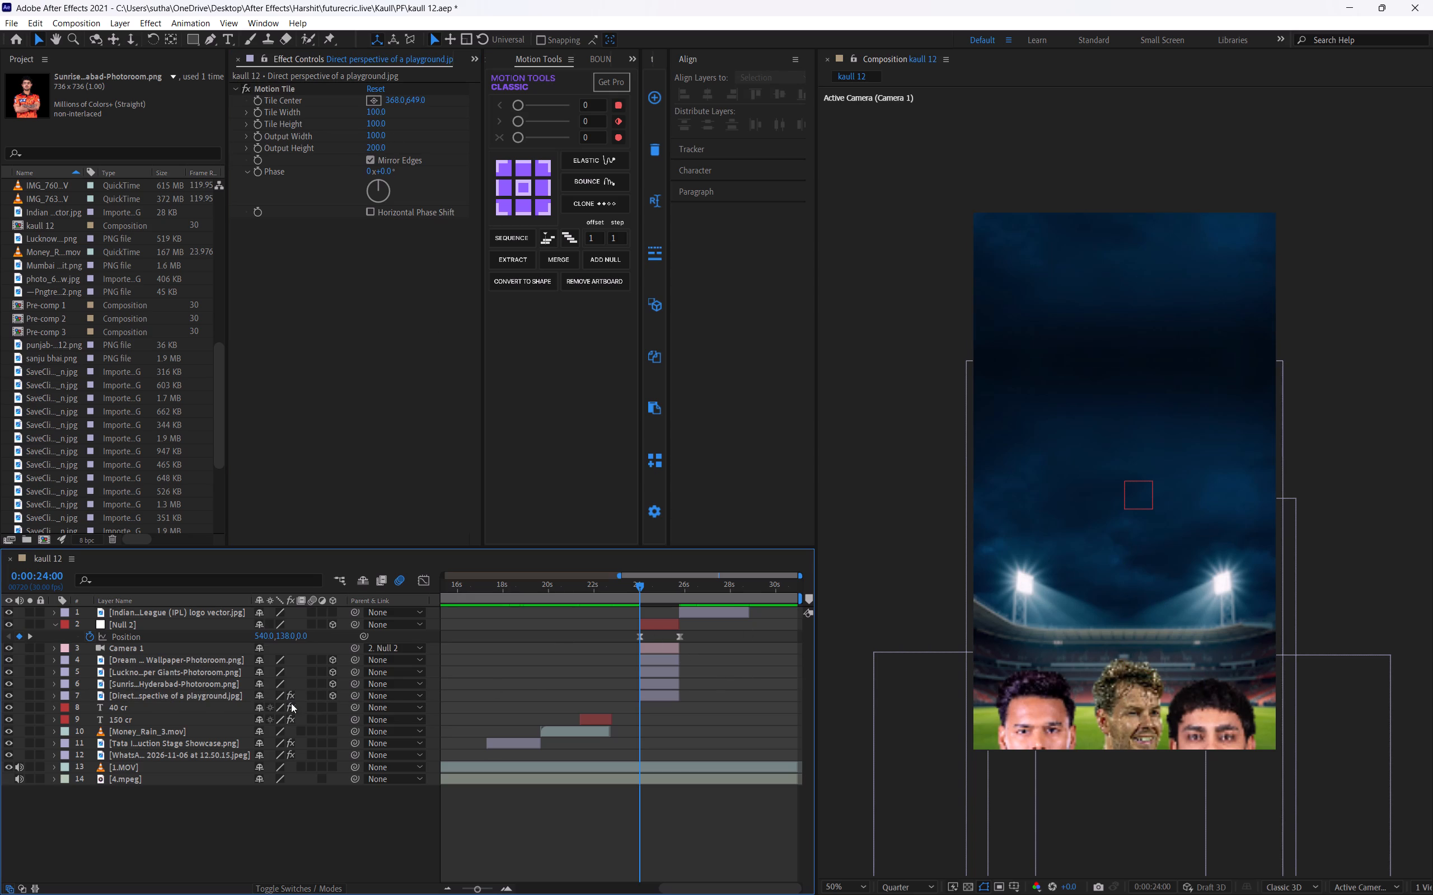
Collapse Null 2's open properties and save the project.
click(56, 626)
key(ctrl+s)
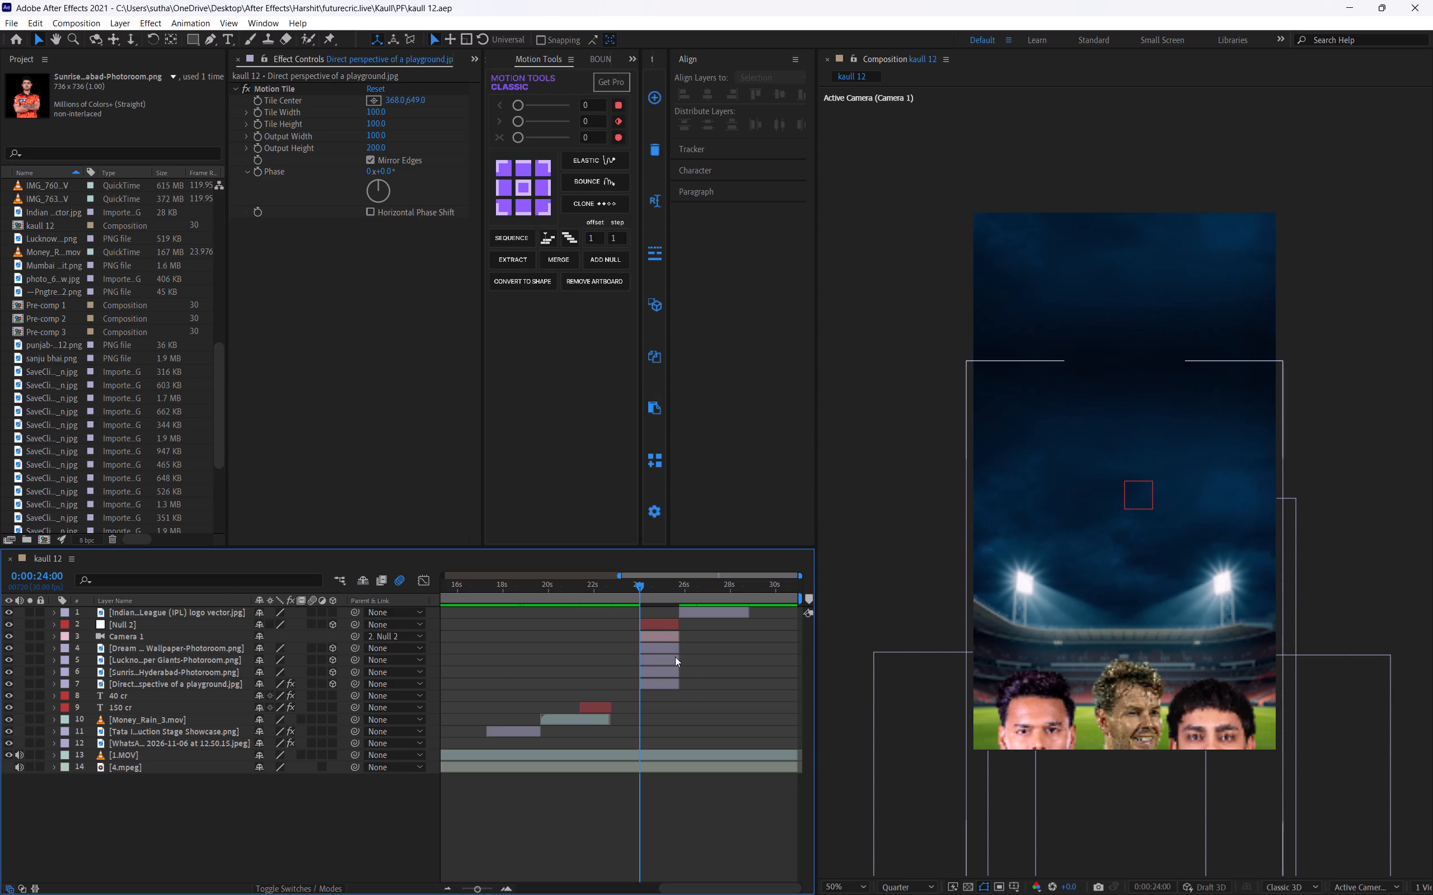
Enable motion blur on Null 2, the three player cutout layers and the stadium background, and save the project.
click(663, 626)
shift+click(664, 687)
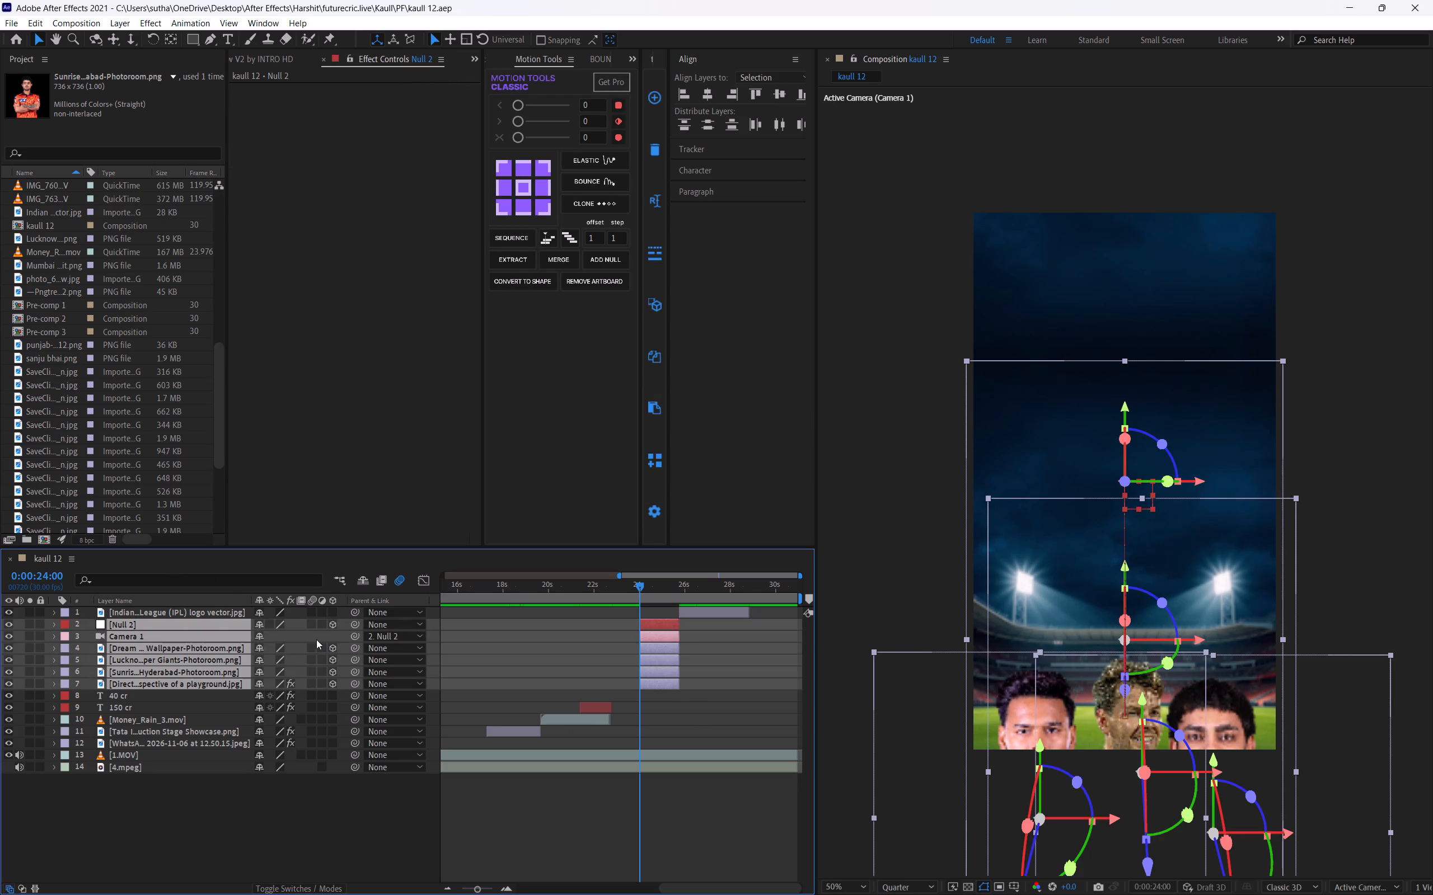
click(312, 624)
key(ctrl+s)
click(630, 732)
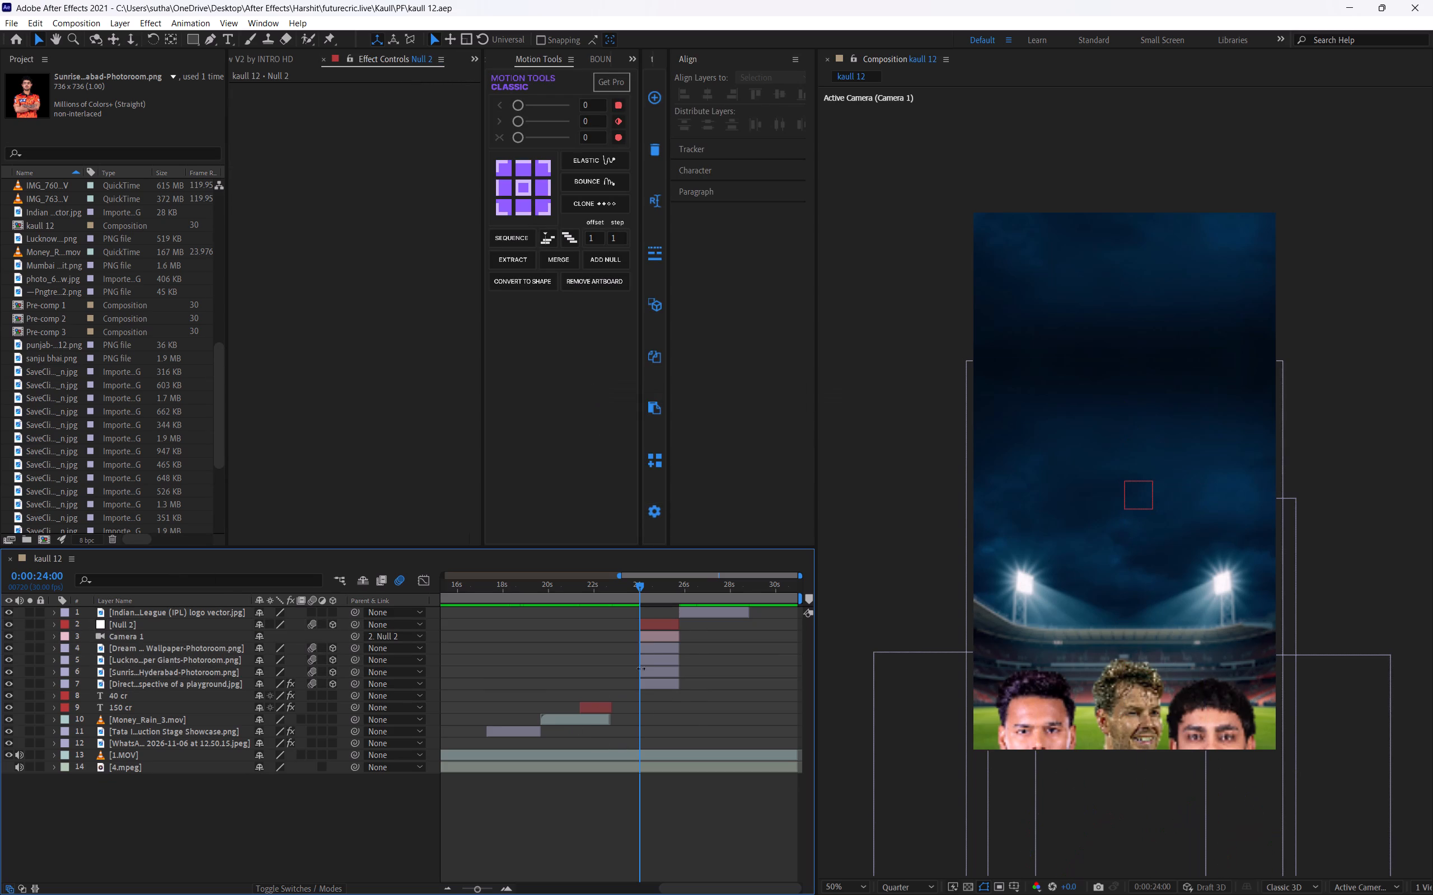
Preview the stadium camera move from 0:00:24:00 and from about 0:00:22:12, checking the motion-blurred reveal and saving the project along the way.
key(space)
key(ctrl+s)
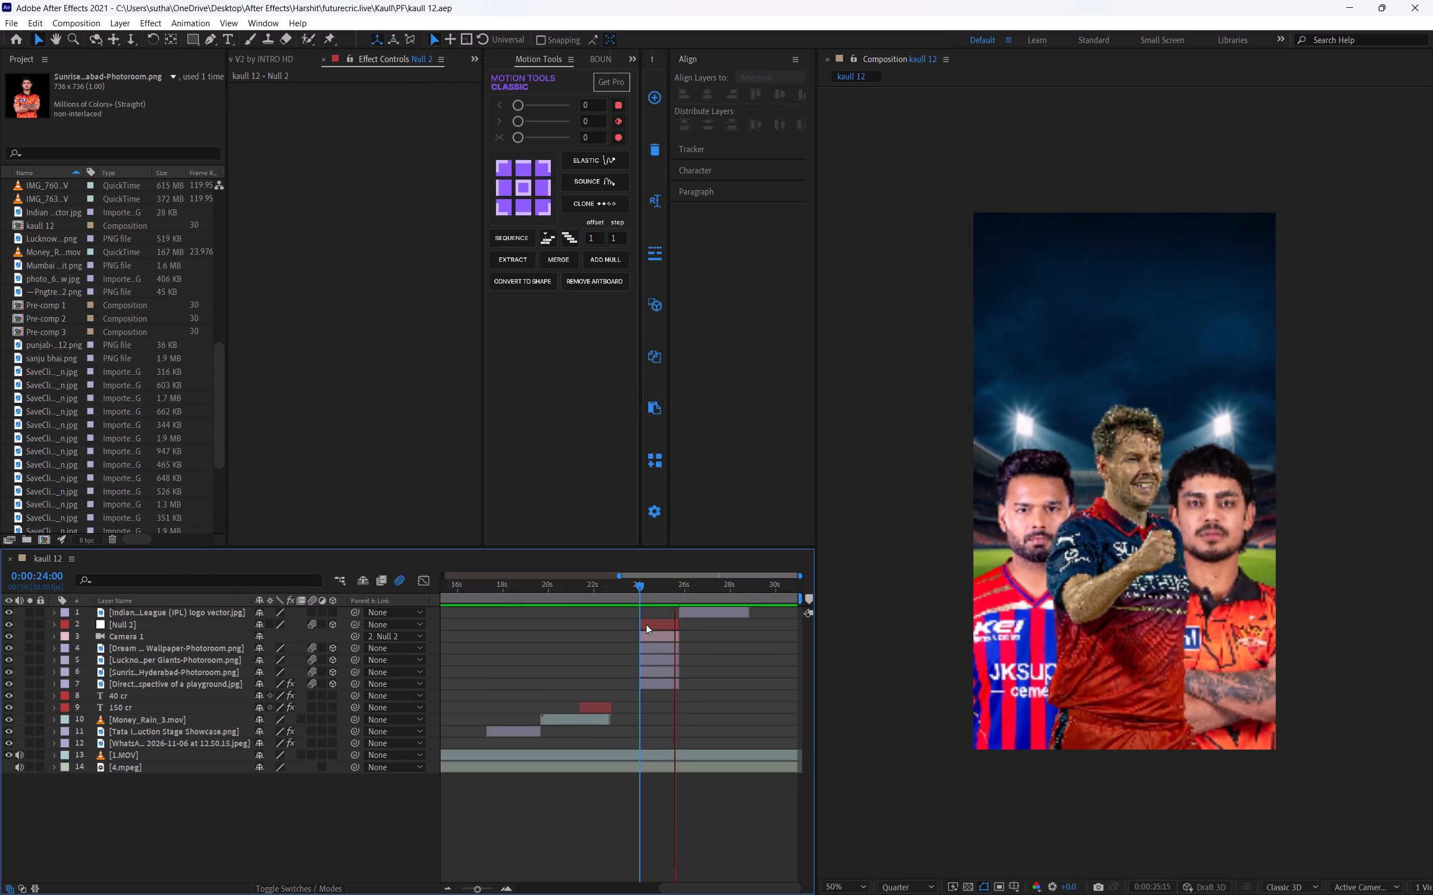
drag(643, 594, 603, 604)
key(space)
key(ctrl+s)
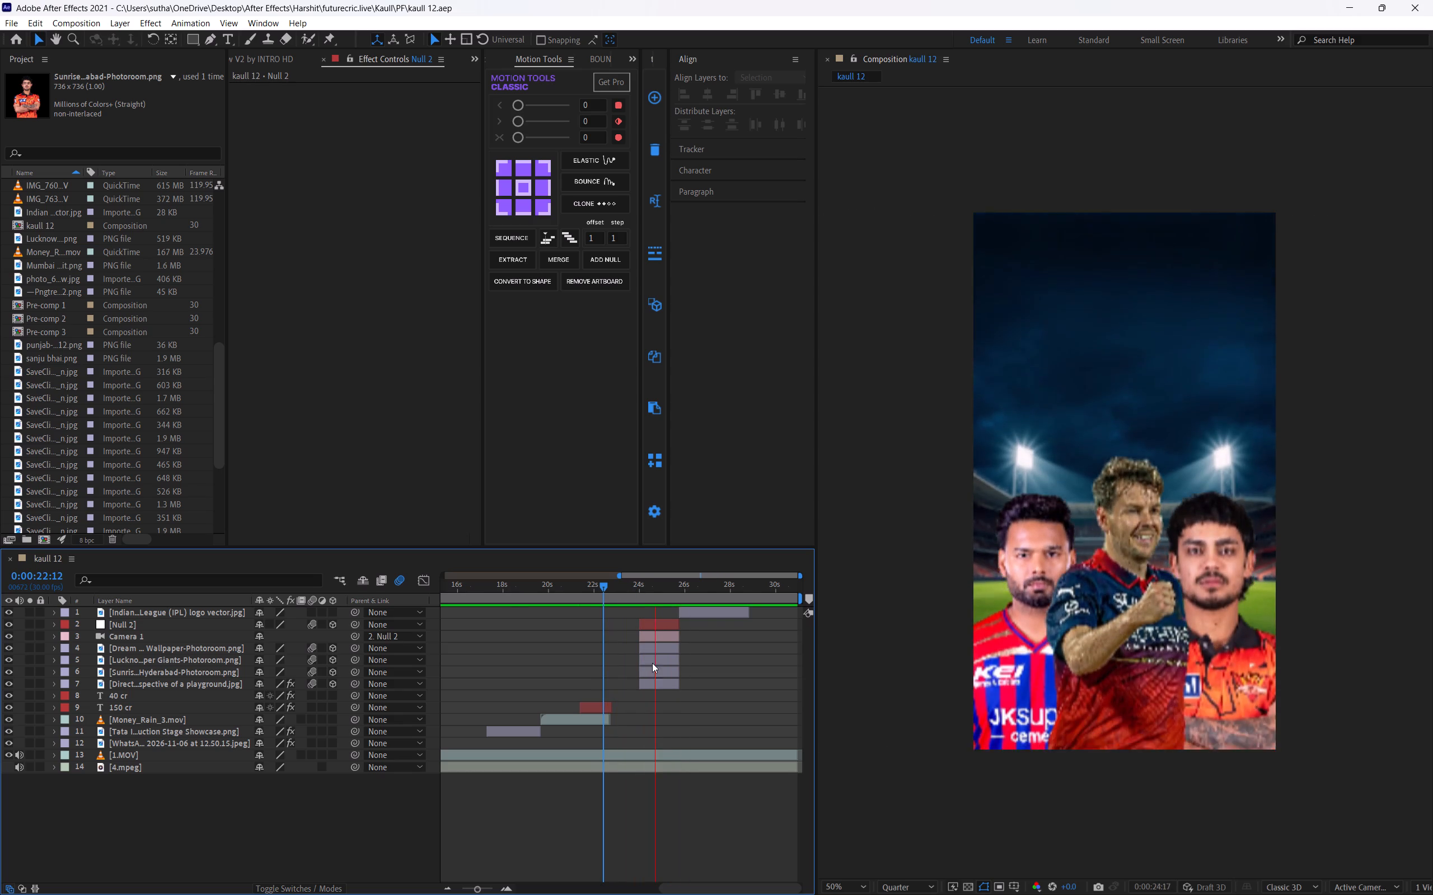
key(space)
click(637, 597)
key(space)
key(space)
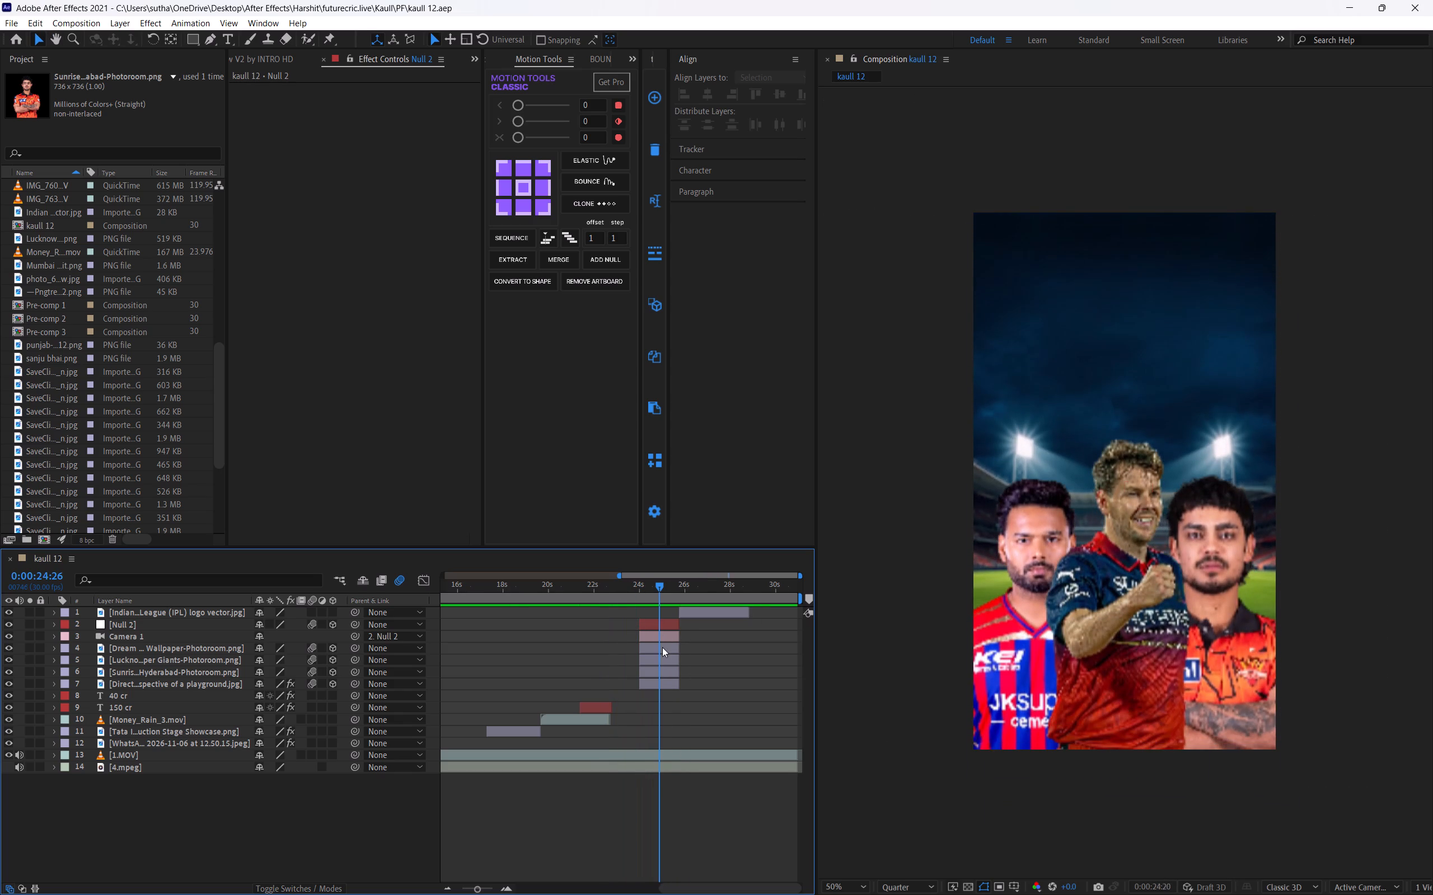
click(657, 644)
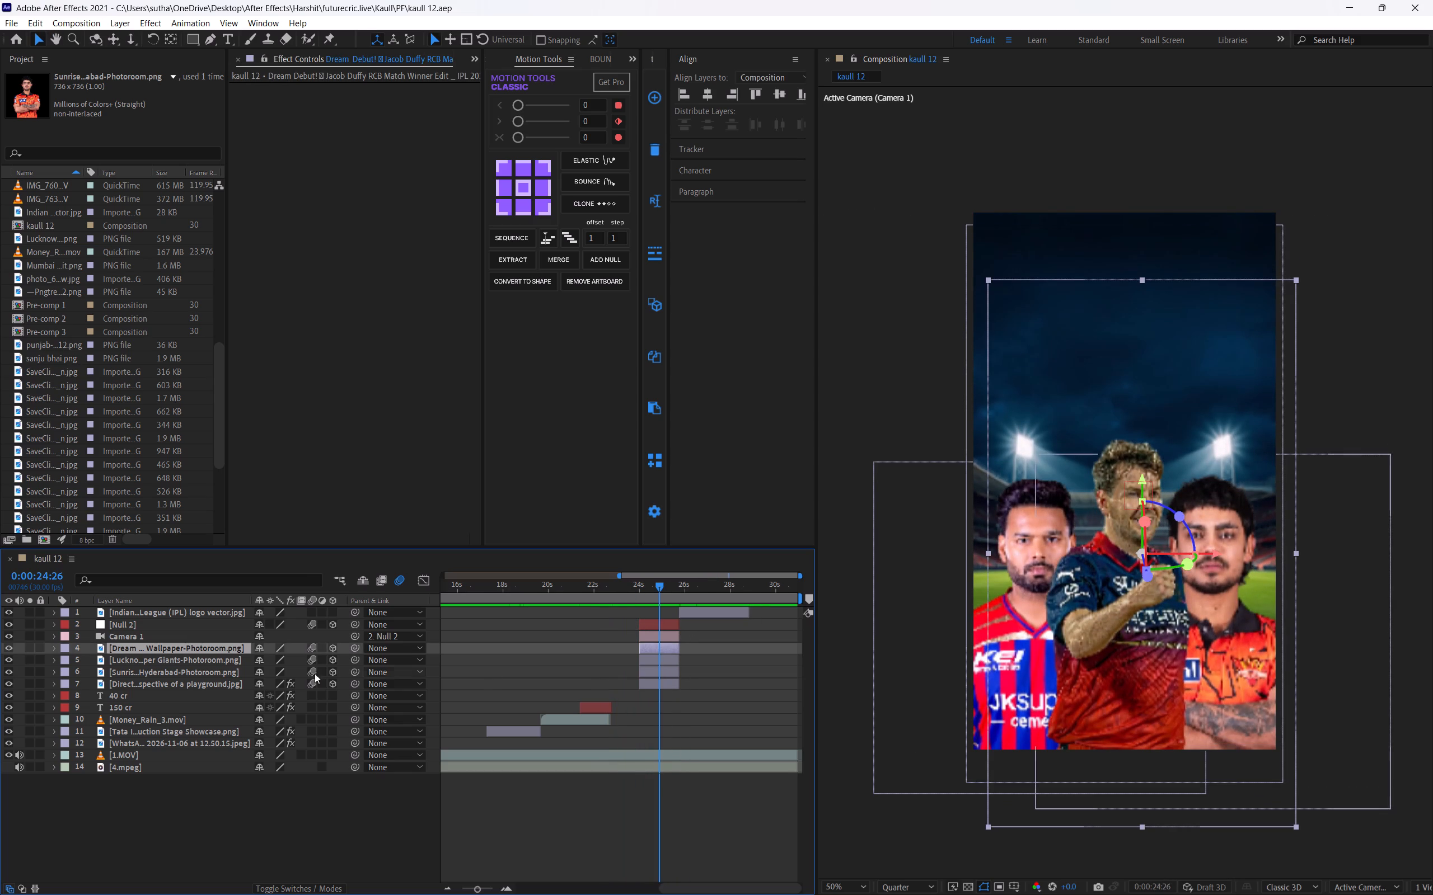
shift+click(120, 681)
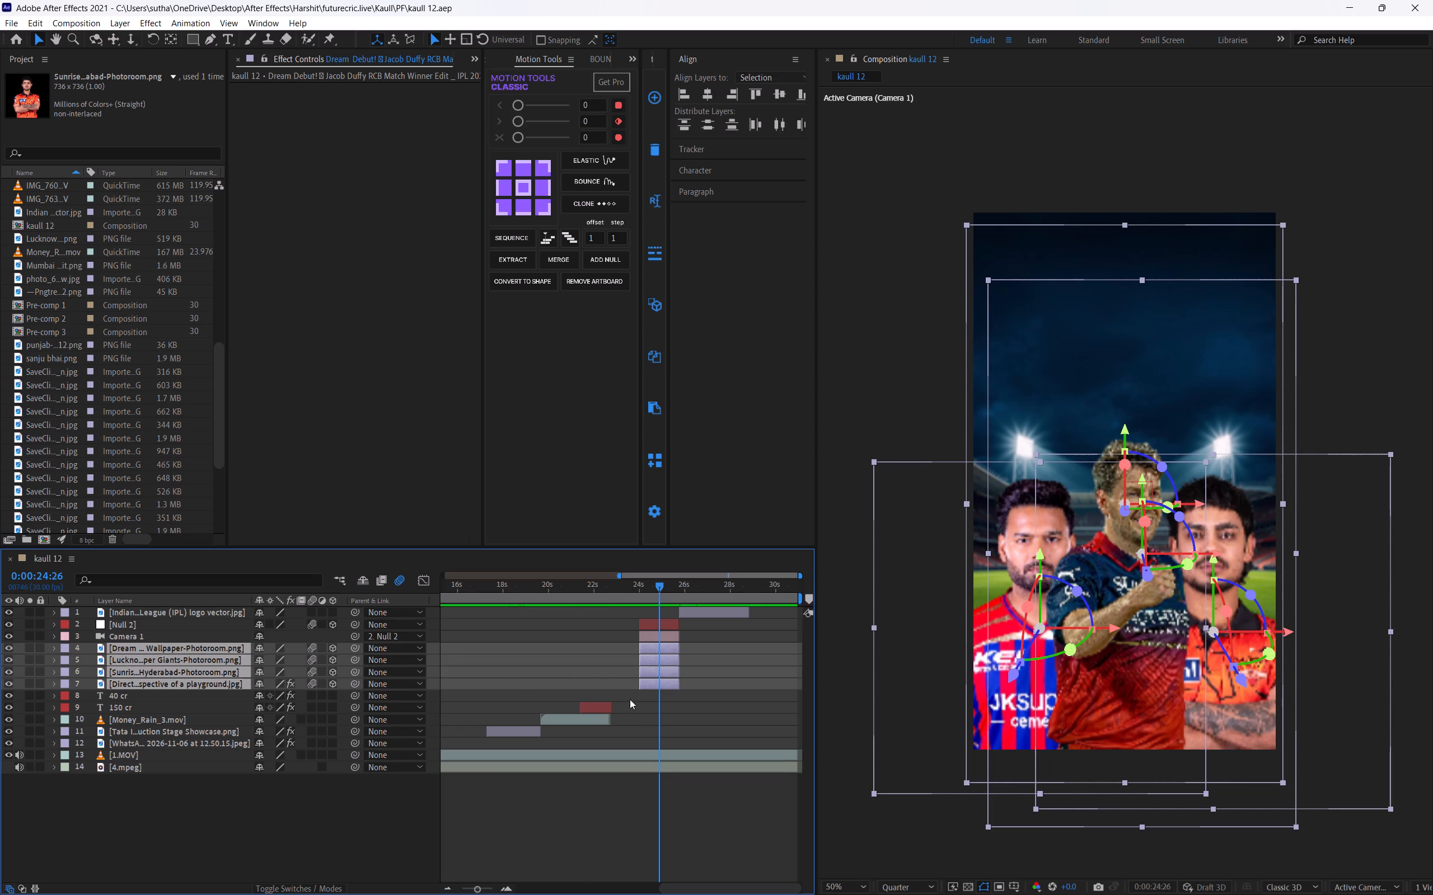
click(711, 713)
Apply Gaussian Blur to the Sunrisers Hyderabad player cutout with a Blurriness of about 29.8.
click(668, 675)
key(ctrl+space)
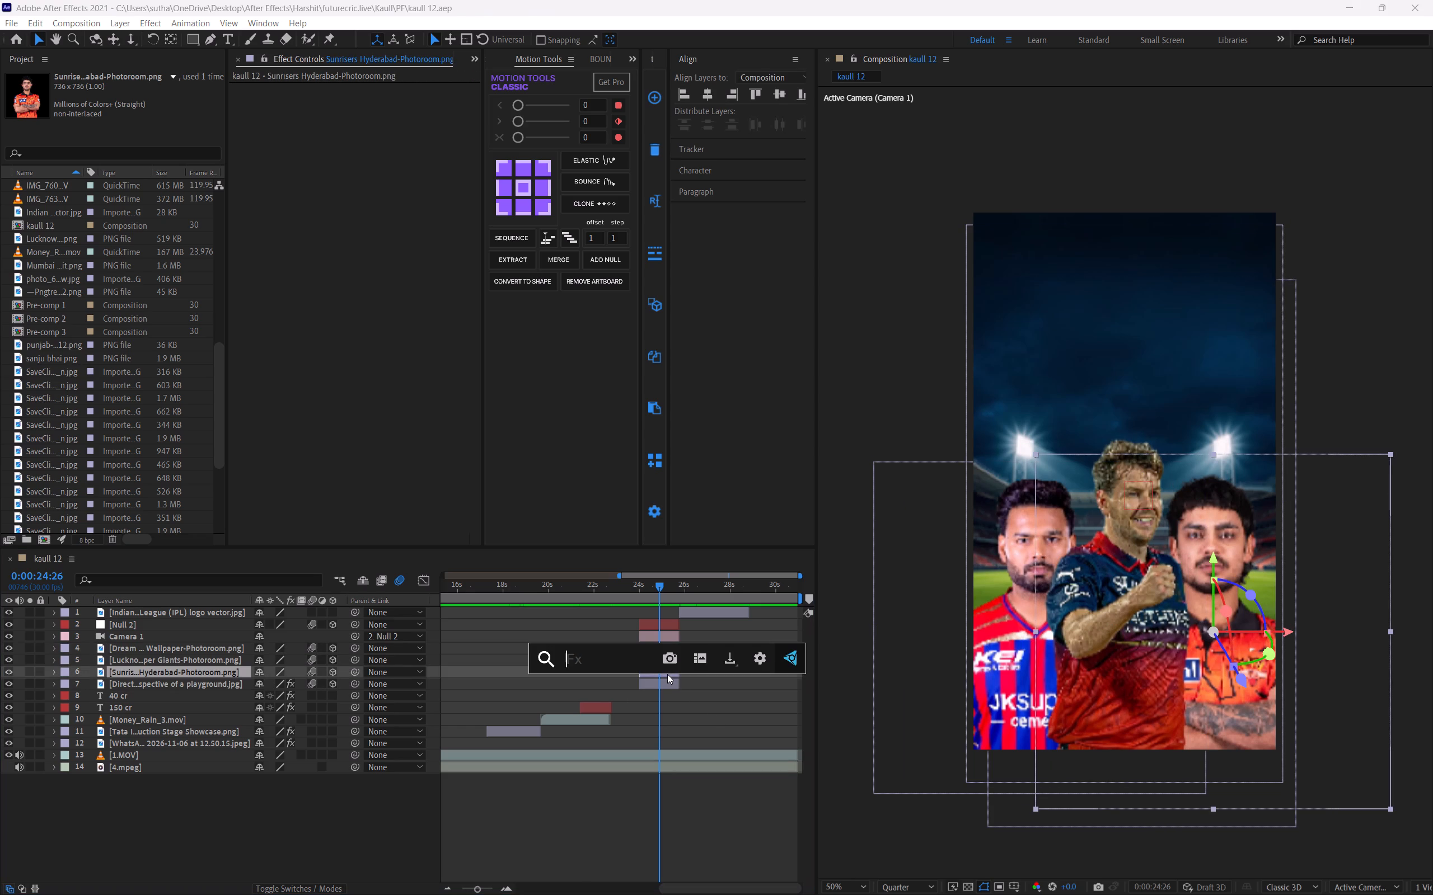
key(g)
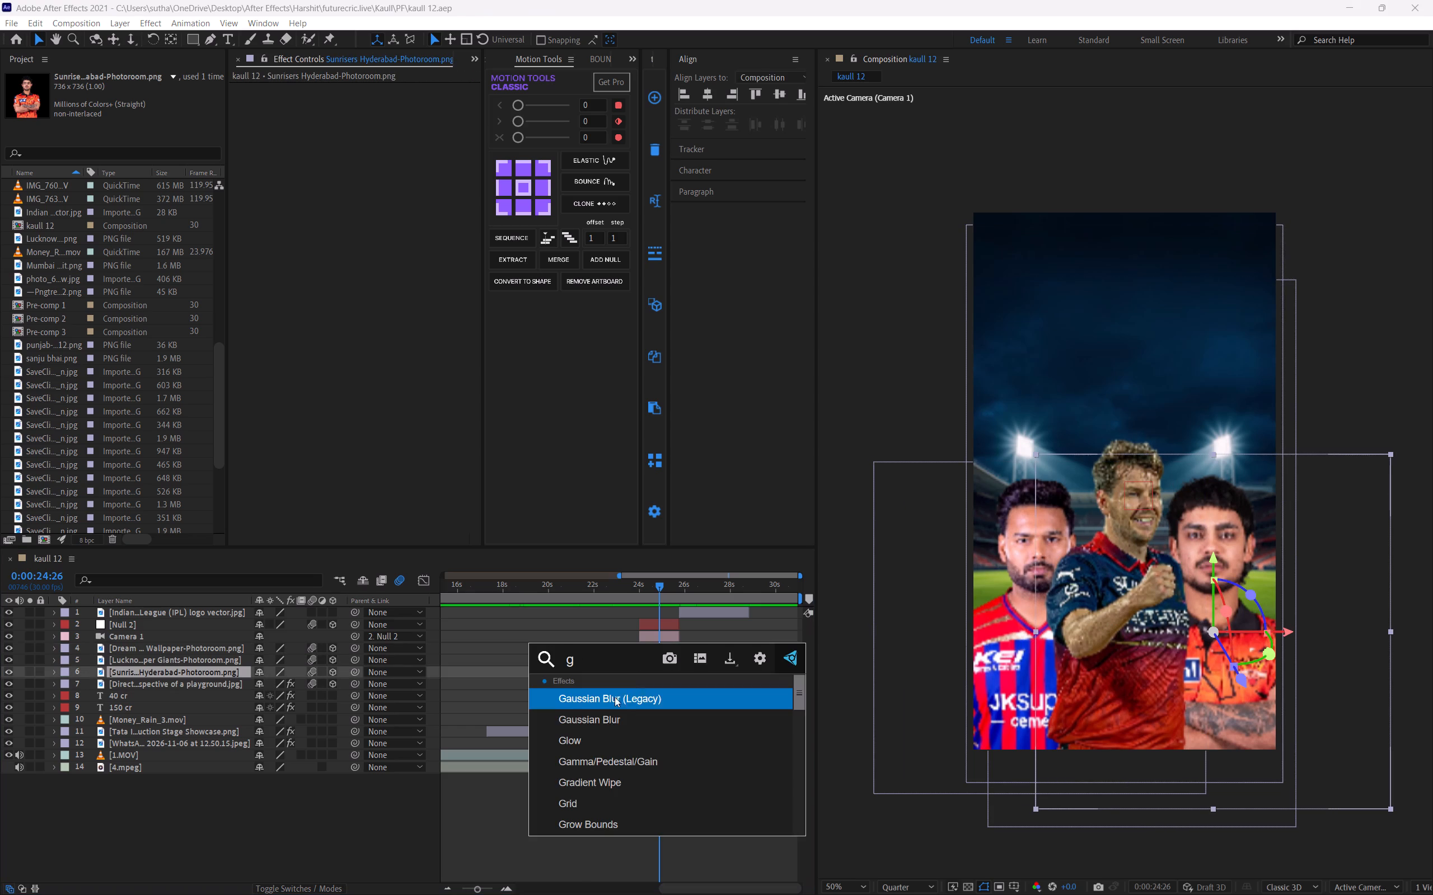
click(602, 714)
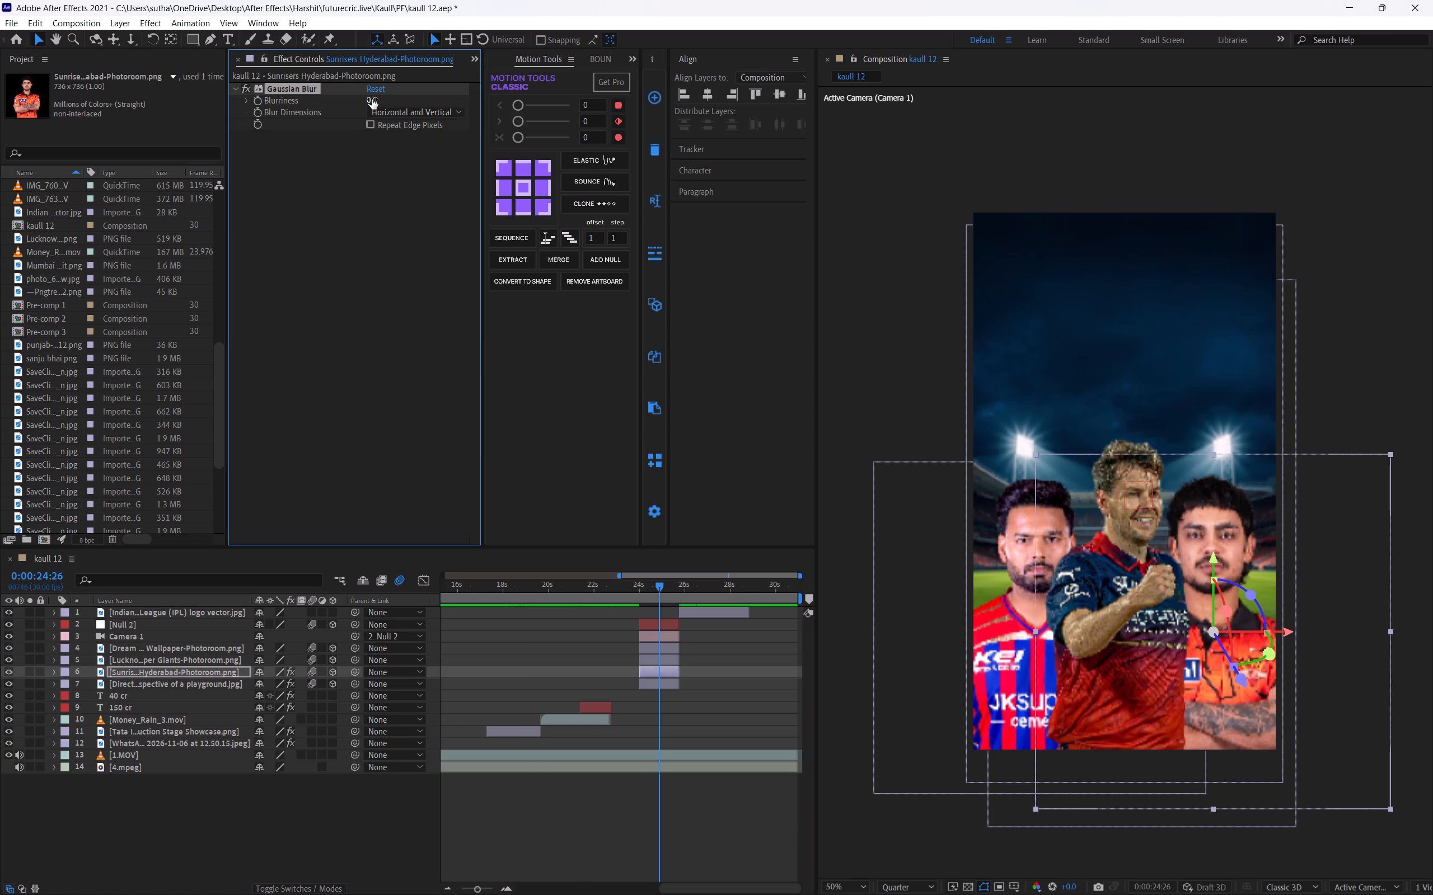
drag(372, 99, 530, 121)
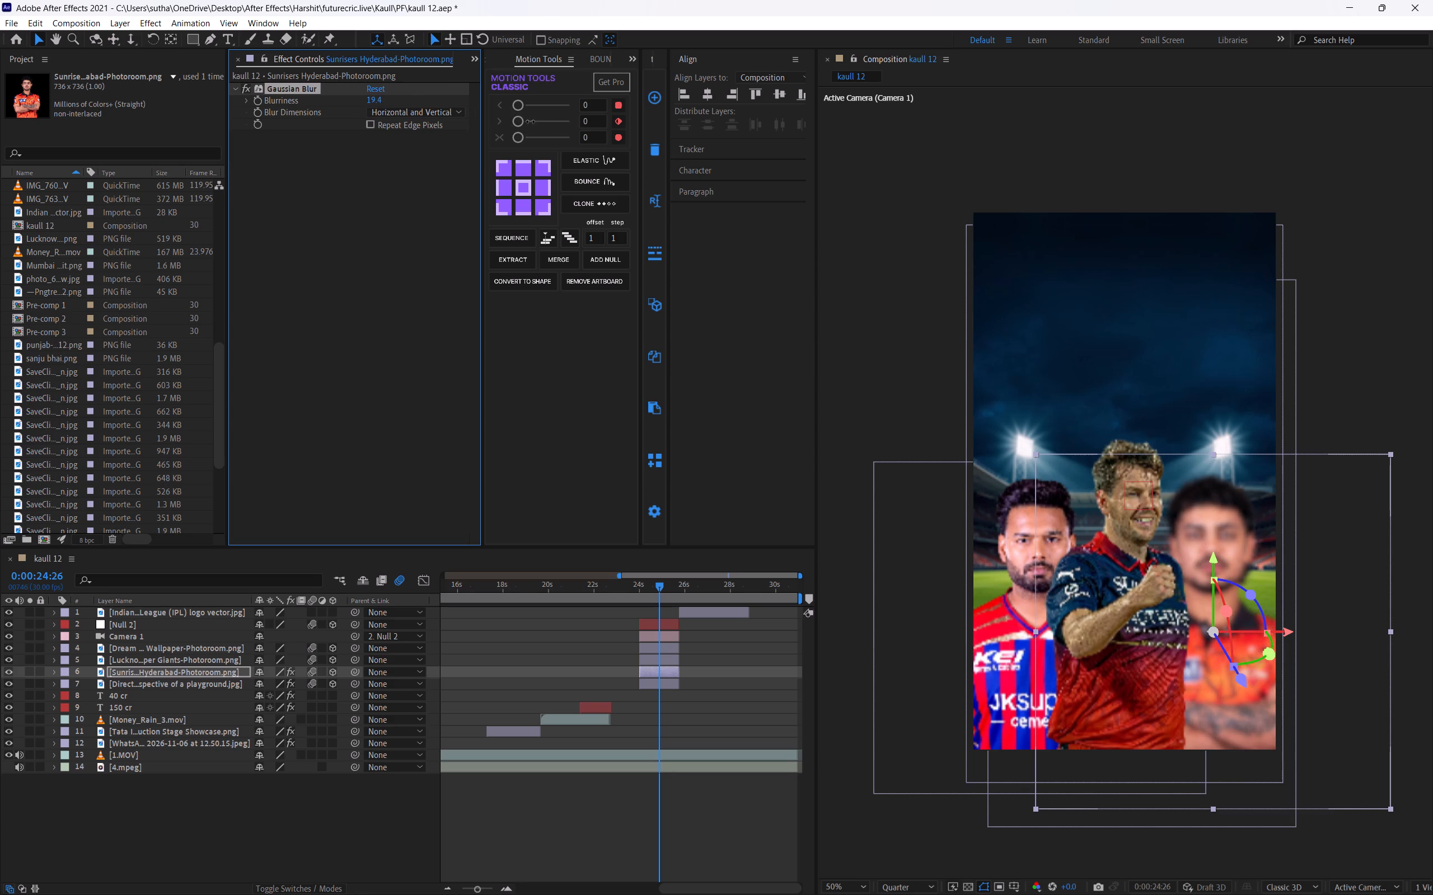
drag(530, 121, 518, 125)
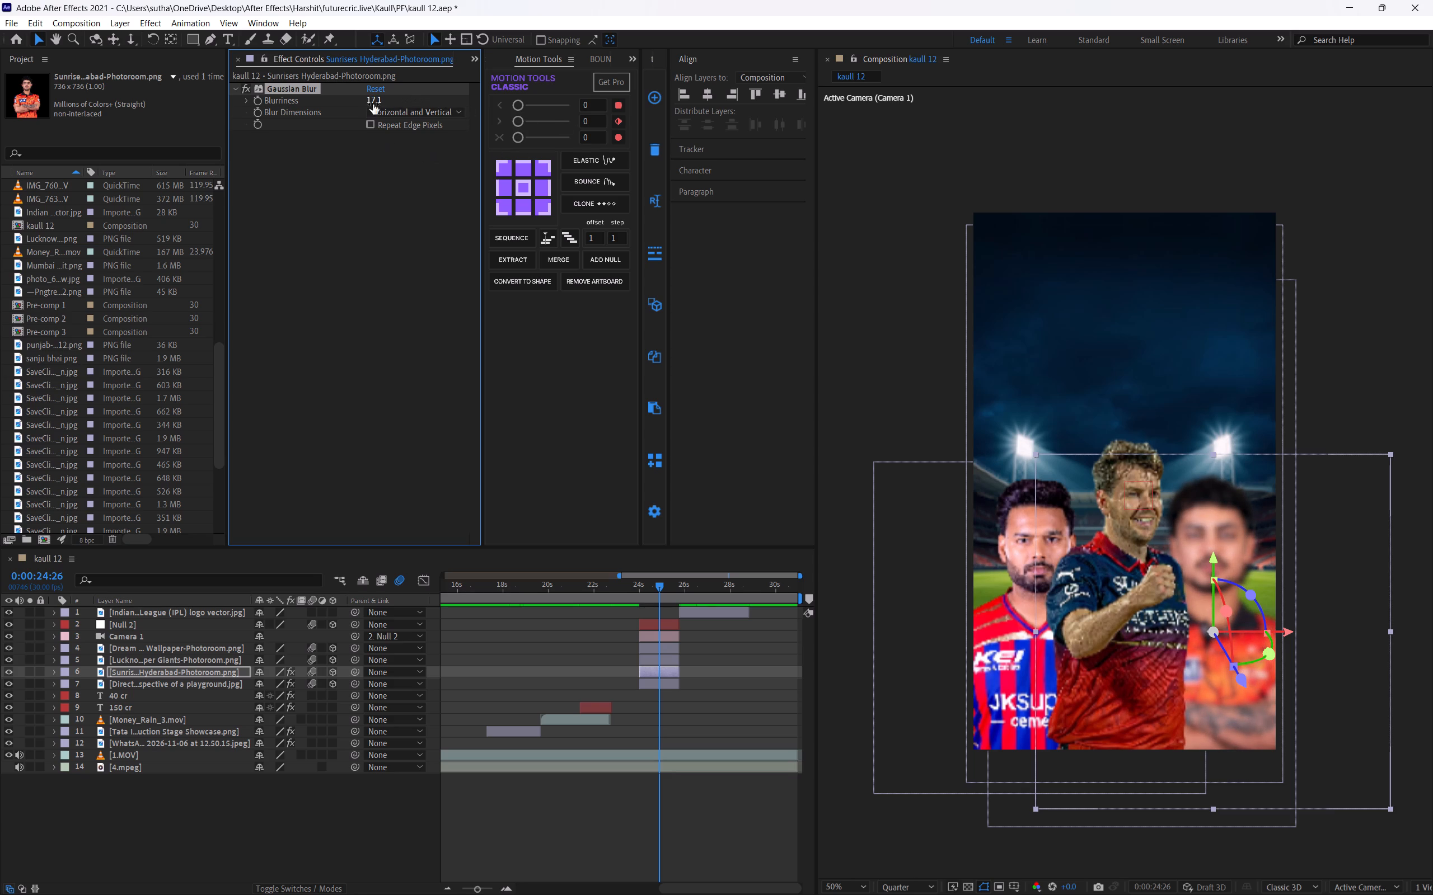
drag(373, 104, 452, 96)
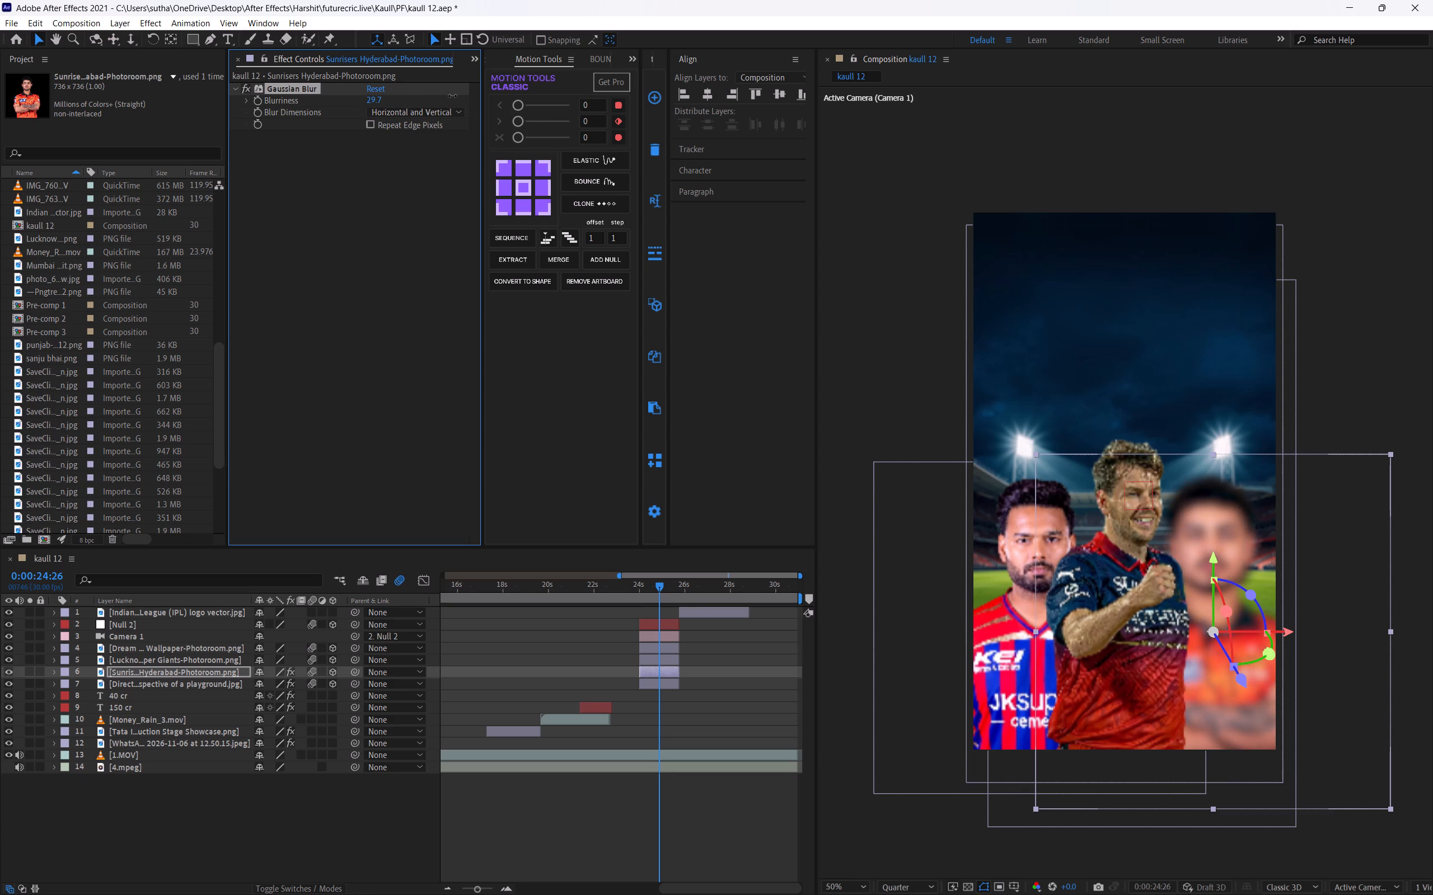
drag(452, 96, 453, 96)
Copy the Gaussian Blur to the Lucknow Super Giants cutout, the Dream Wallpaper cutout and the stadium background.
key(ctrl+c)
click(673, 661)
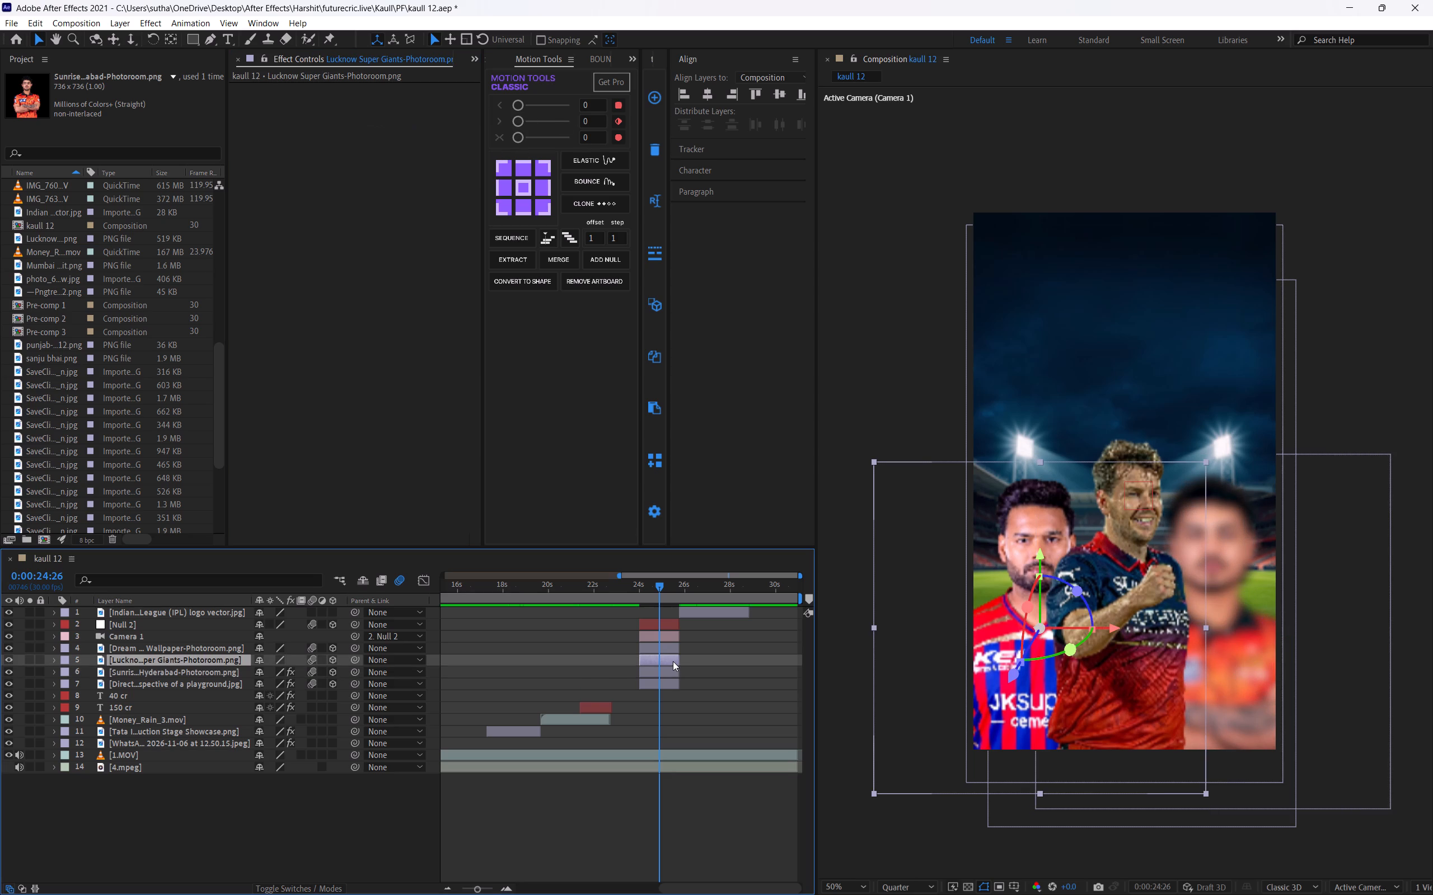
key(ctrl+v)
click(664, 651)
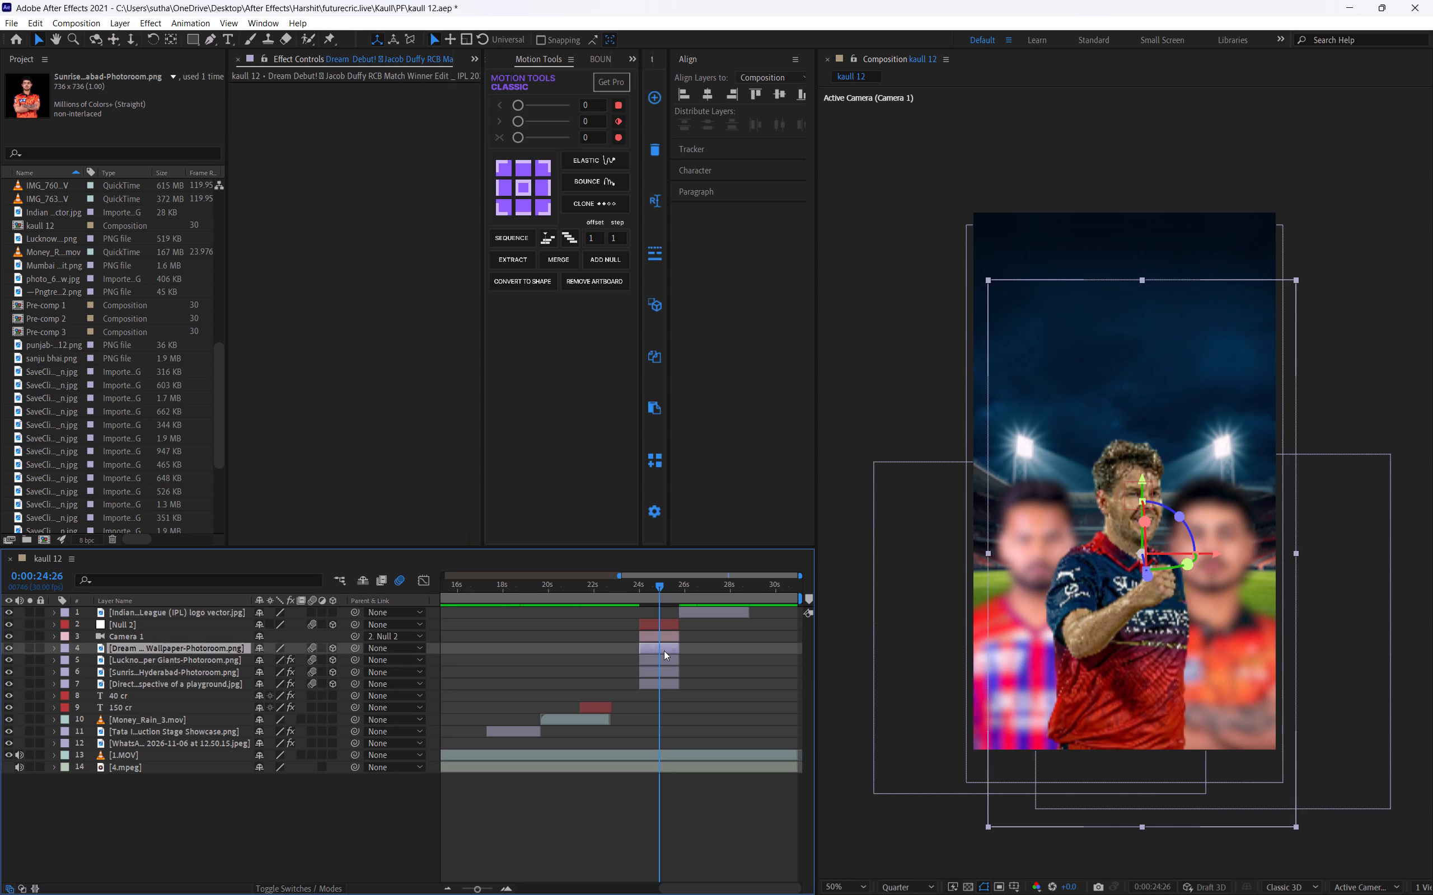
key(ctrl+v)
click(671, 682)
key(ctrl+v)
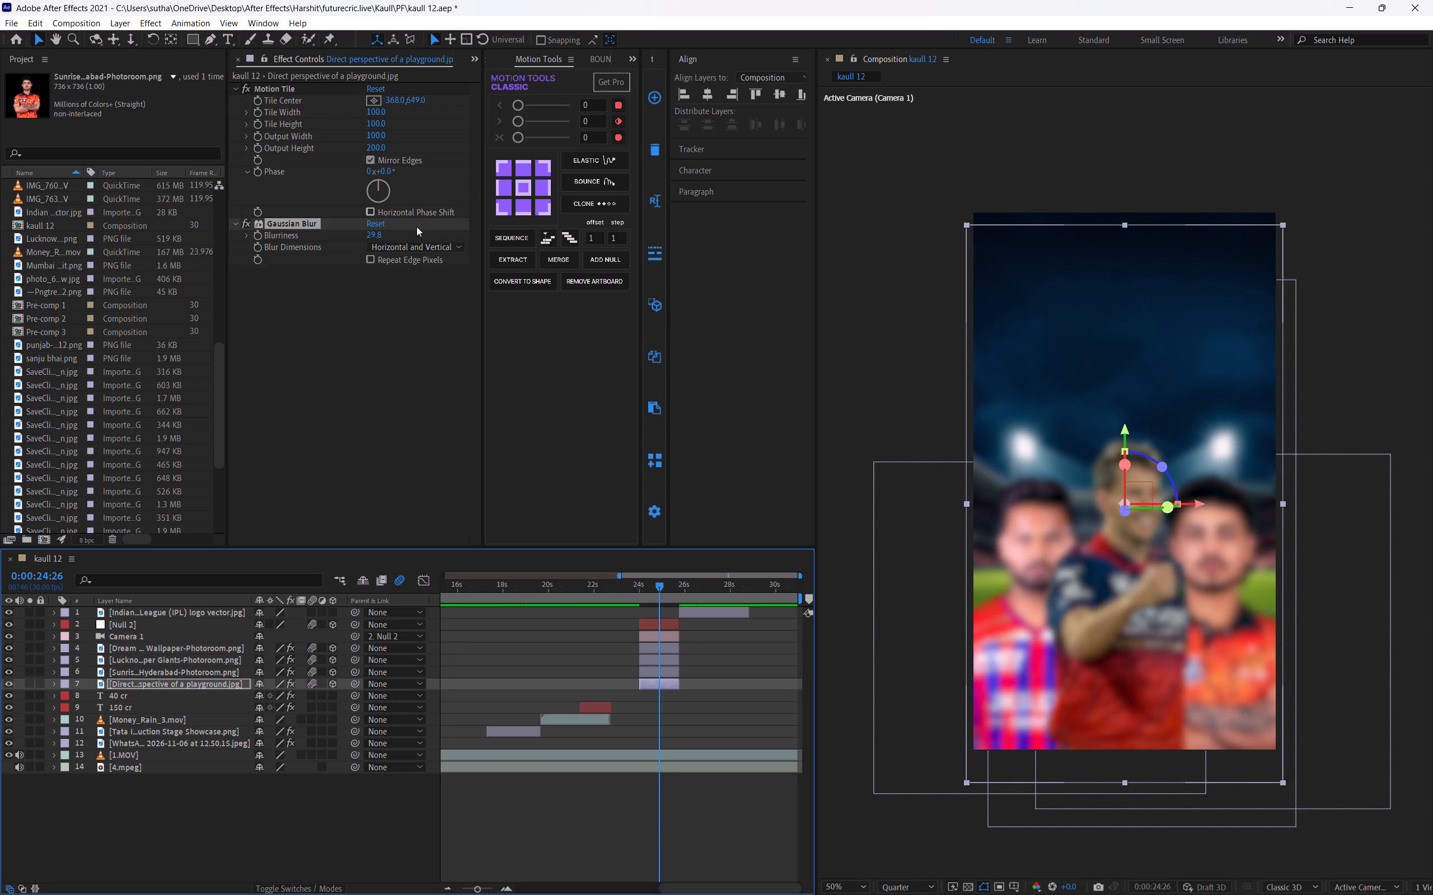
Reduce the stadium background's Gaussian Blur Blurriness to about 9.2 and collapse both of its effects.
drag(376, 237, 336, 330)
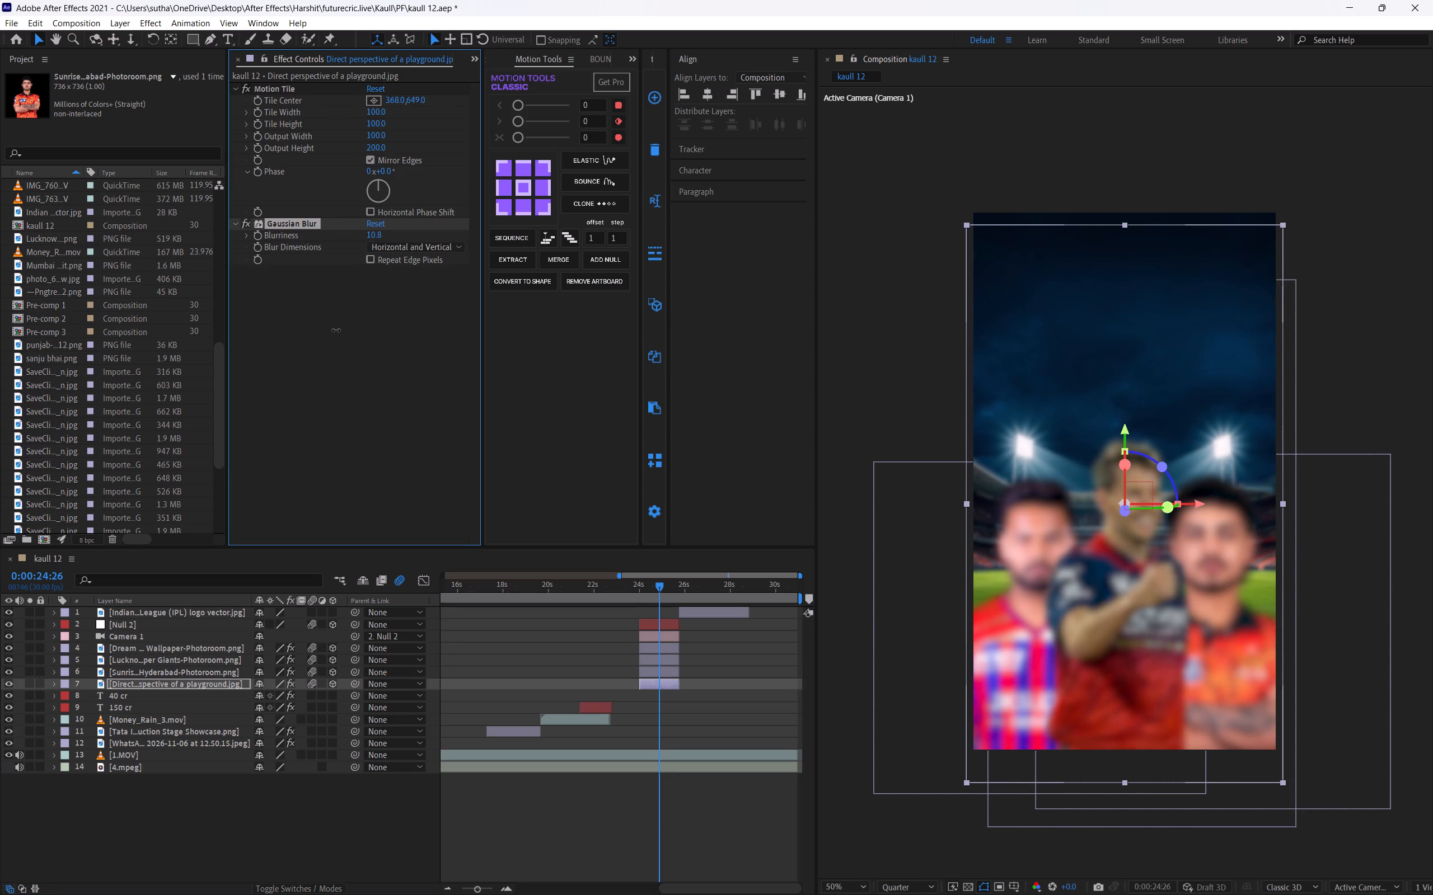
drag(336, 330, 334, 340)
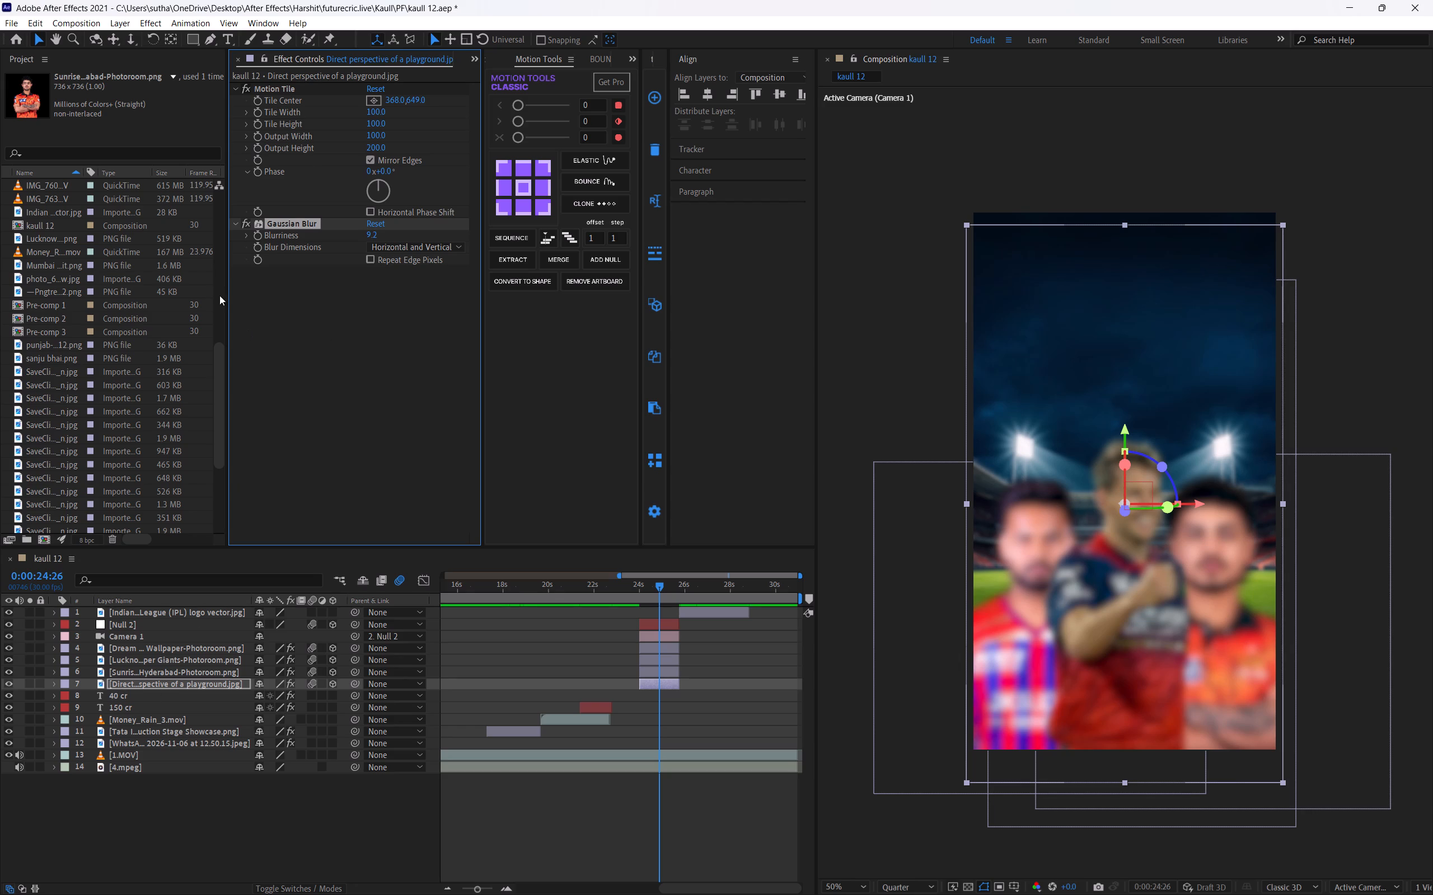
click(237, 86)
click(237, 100)
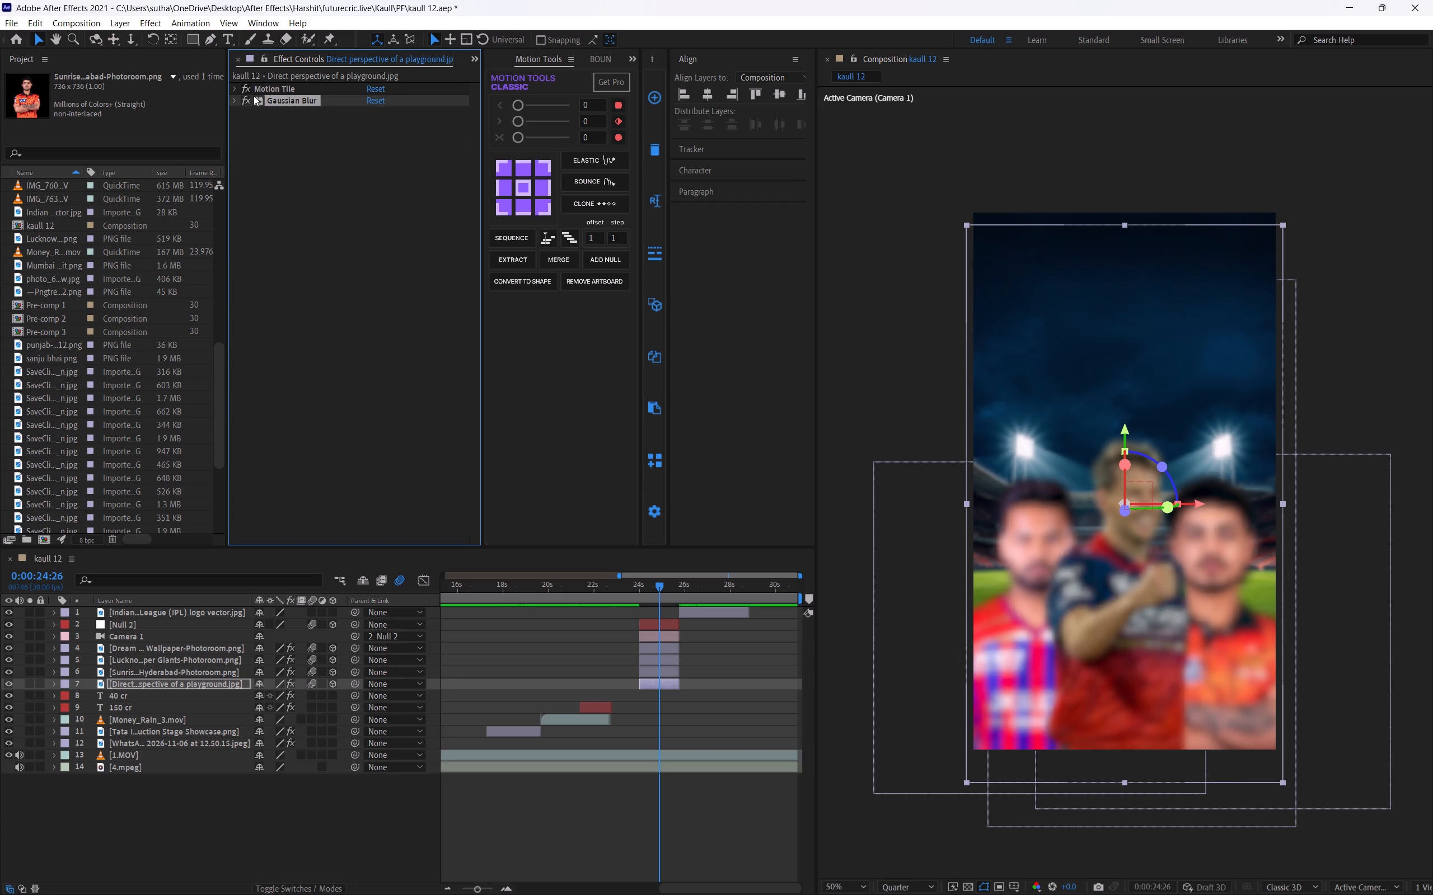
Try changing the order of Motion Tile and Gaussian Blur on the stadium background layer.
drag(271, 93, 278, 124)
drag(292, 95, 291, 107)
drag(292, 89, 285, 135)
Save the project.
key(ctrl+s)
Draw an elliptical mask around the middle player's head on the Dream Wallpaper cutout layer and set the mask to Inverted.
click(668, 648)
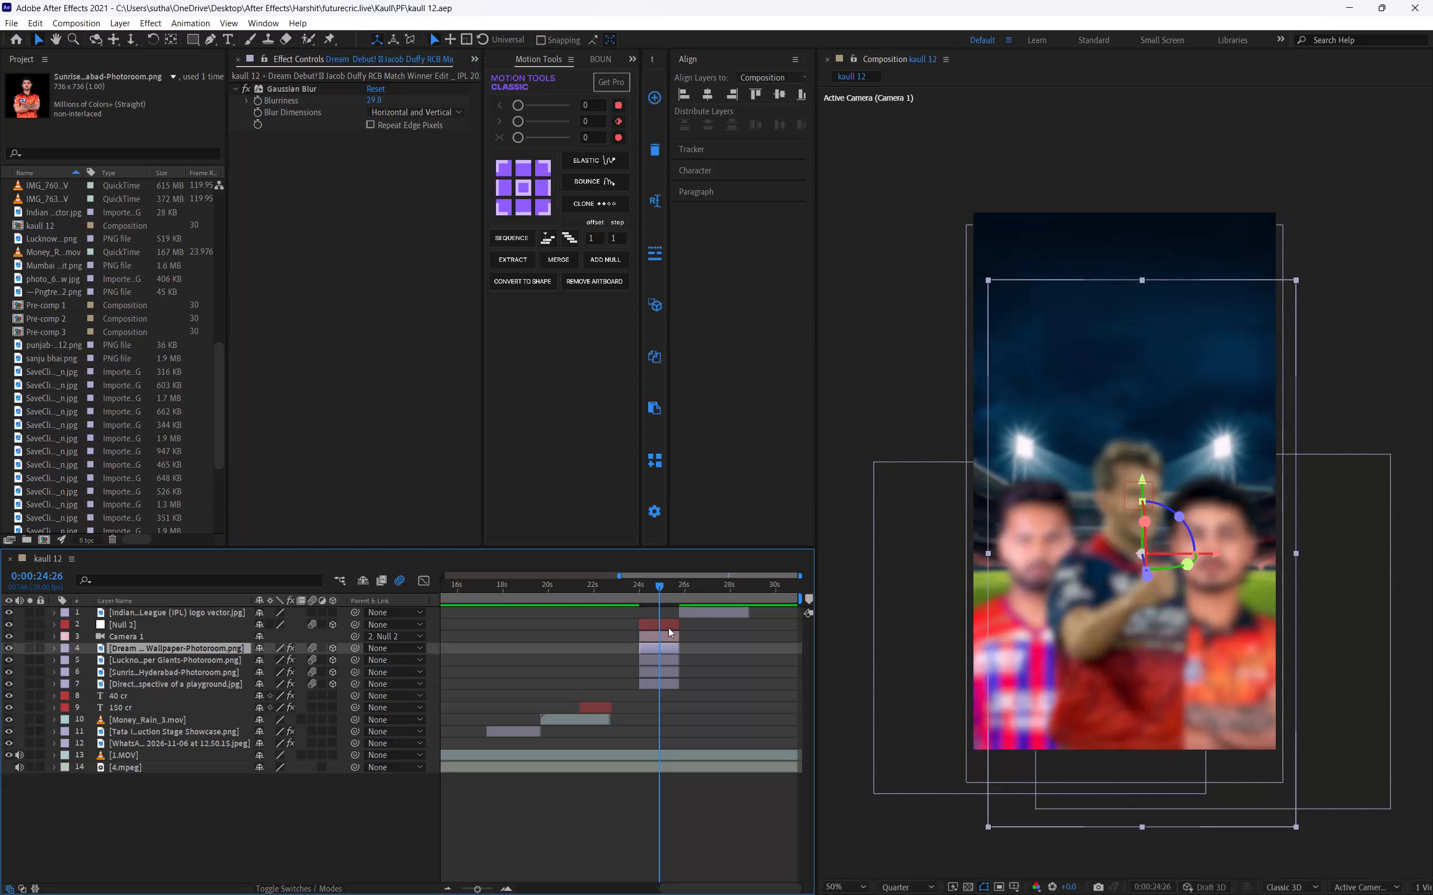
click(191, 36)
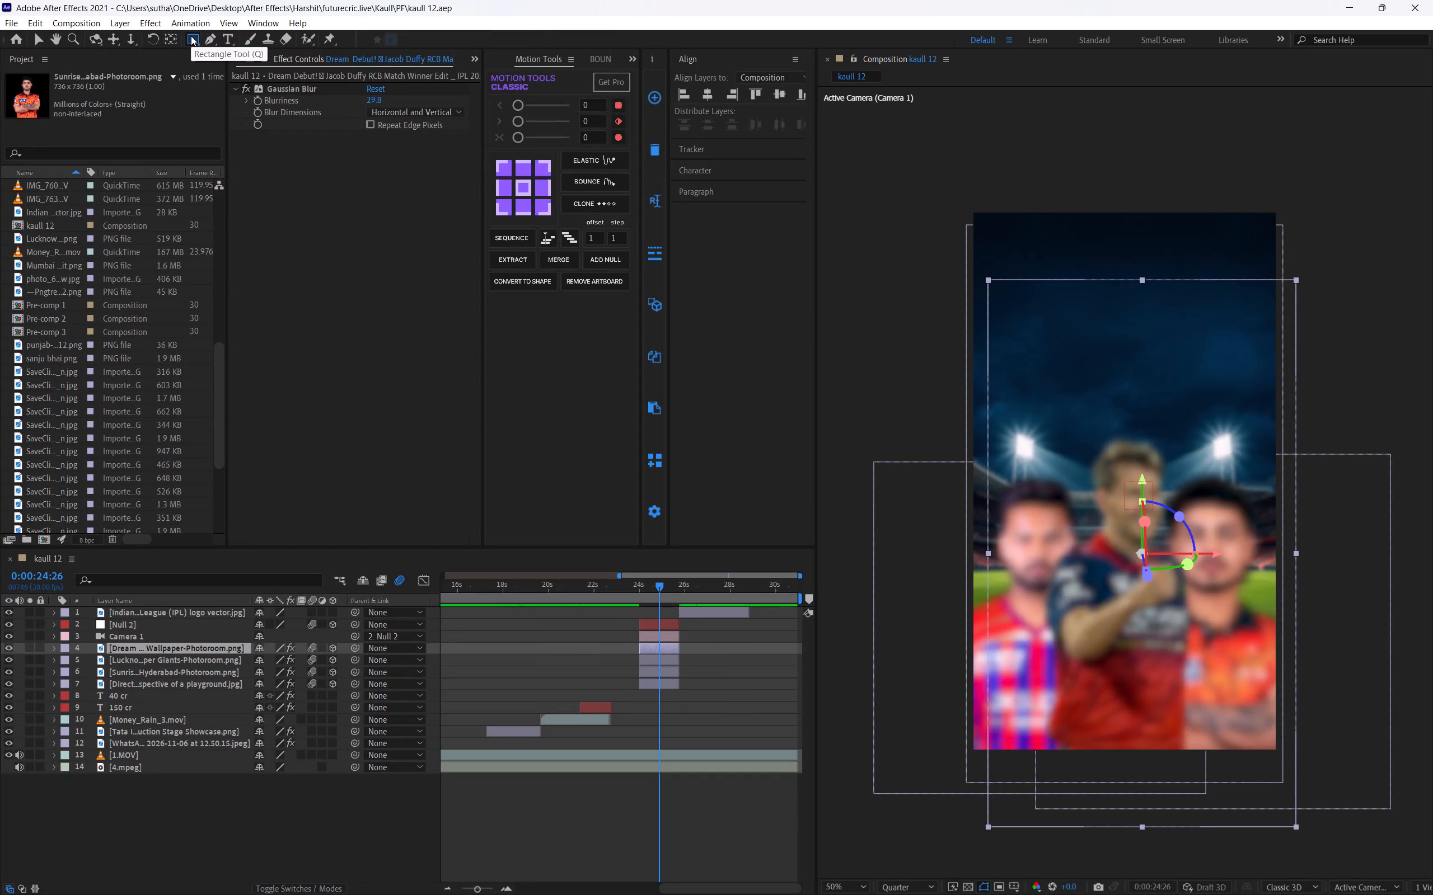
key(q)
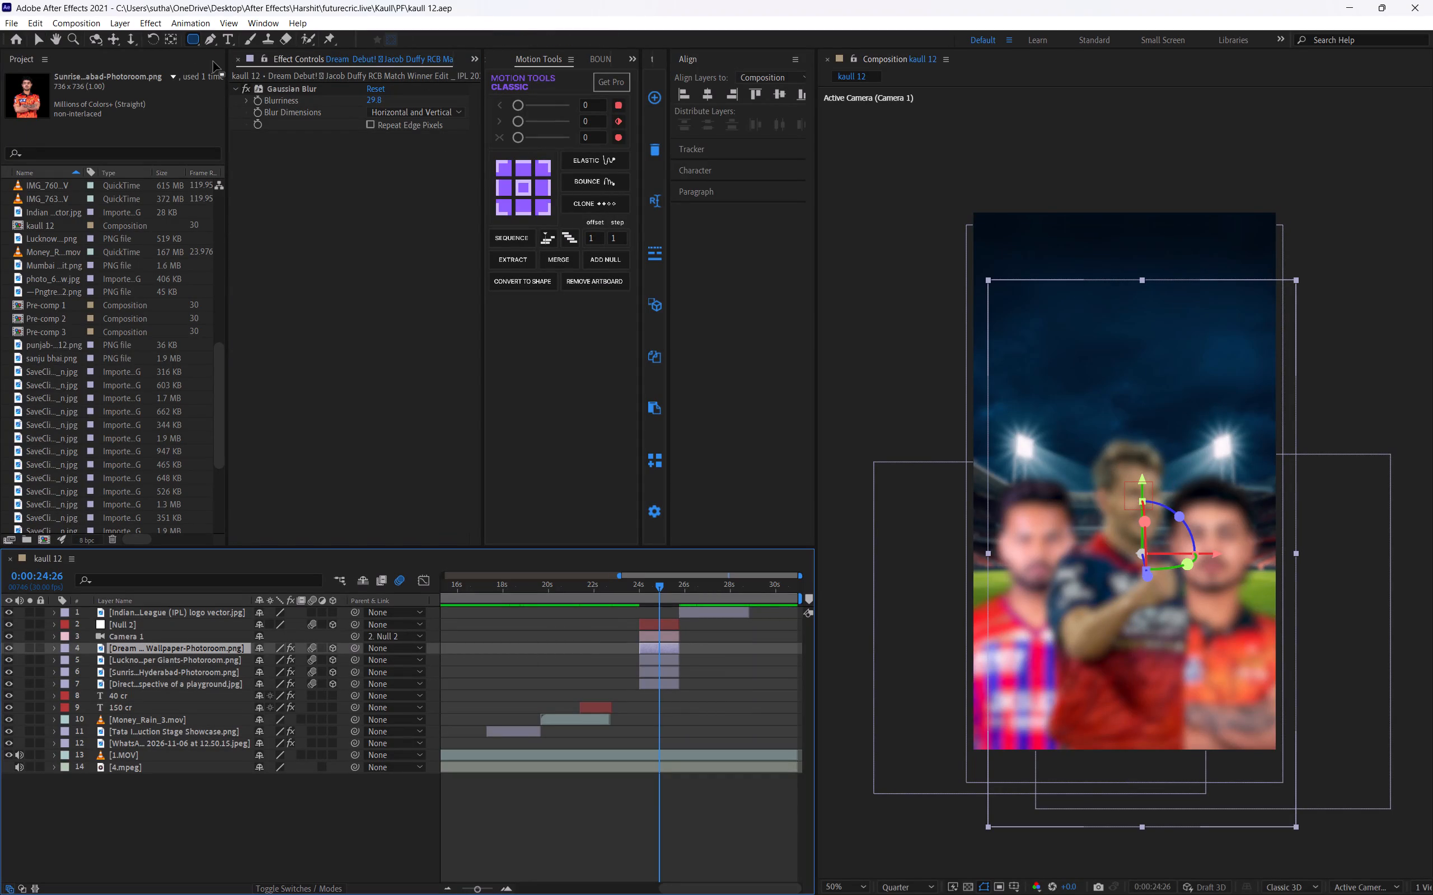
key(q)
drag(1083, 435, 1179, 549)
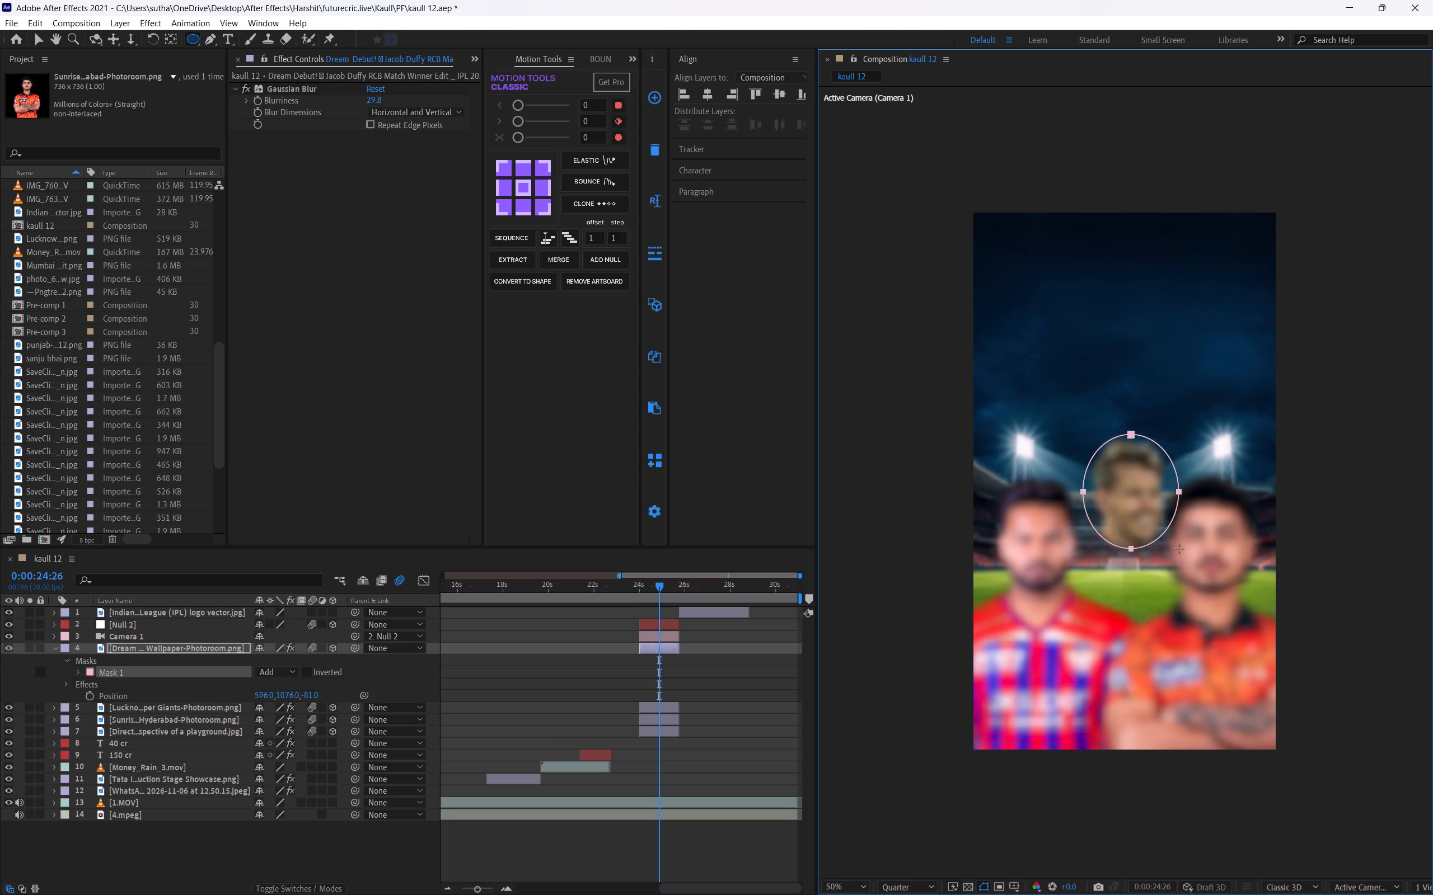
drag(1179, 549, 1179, 543)
click(306, 670)
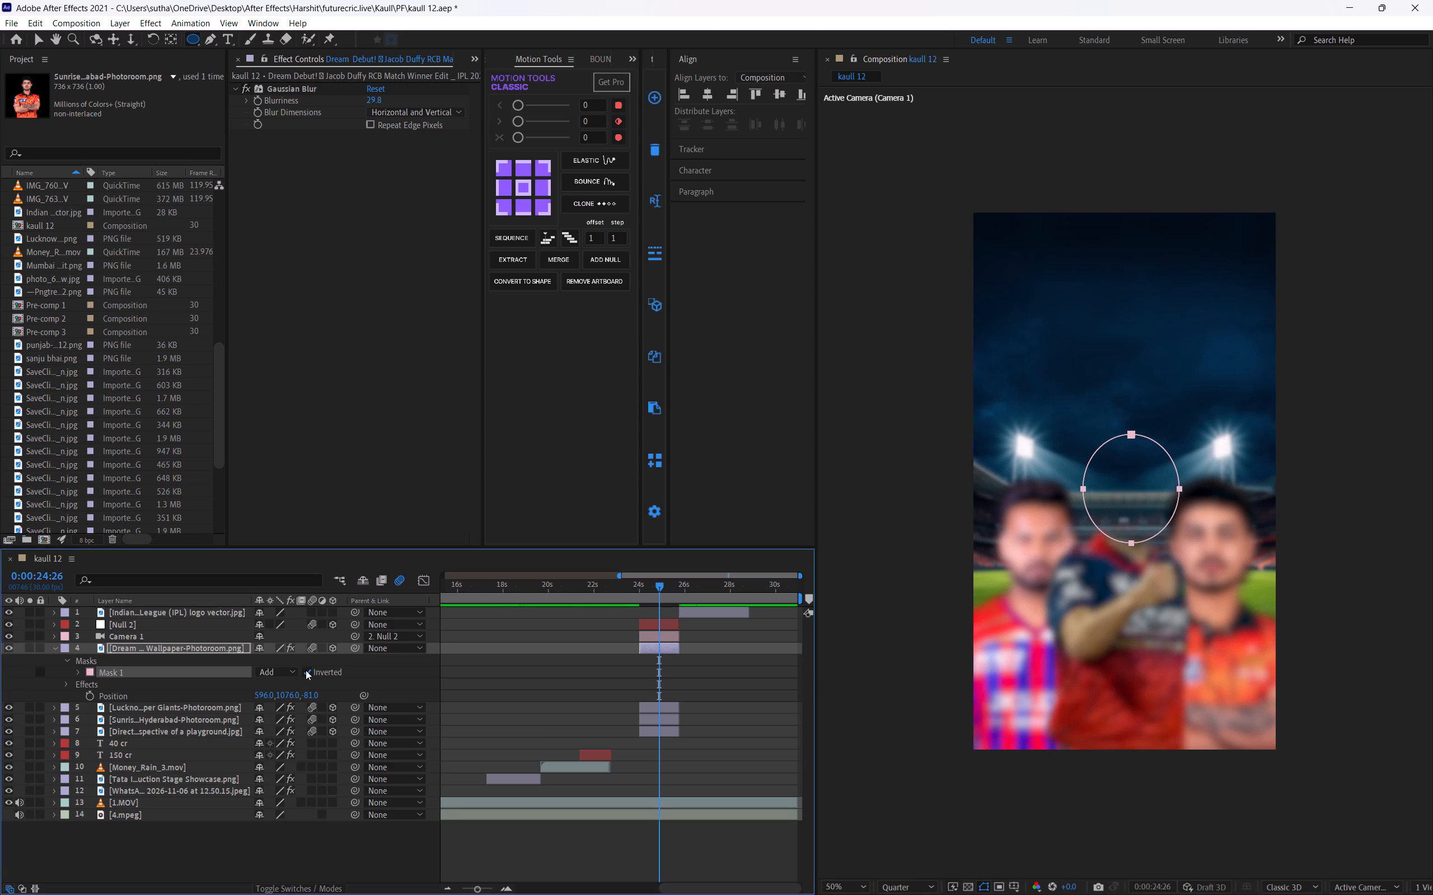
Undo the Inverted setting and the elliptical head mask on the Dream Wallpaper cutout layer.
click(305, 672)
key(ctrl+z)
key(ctrl+z)
key(ctrl+z)
click(701, 719)
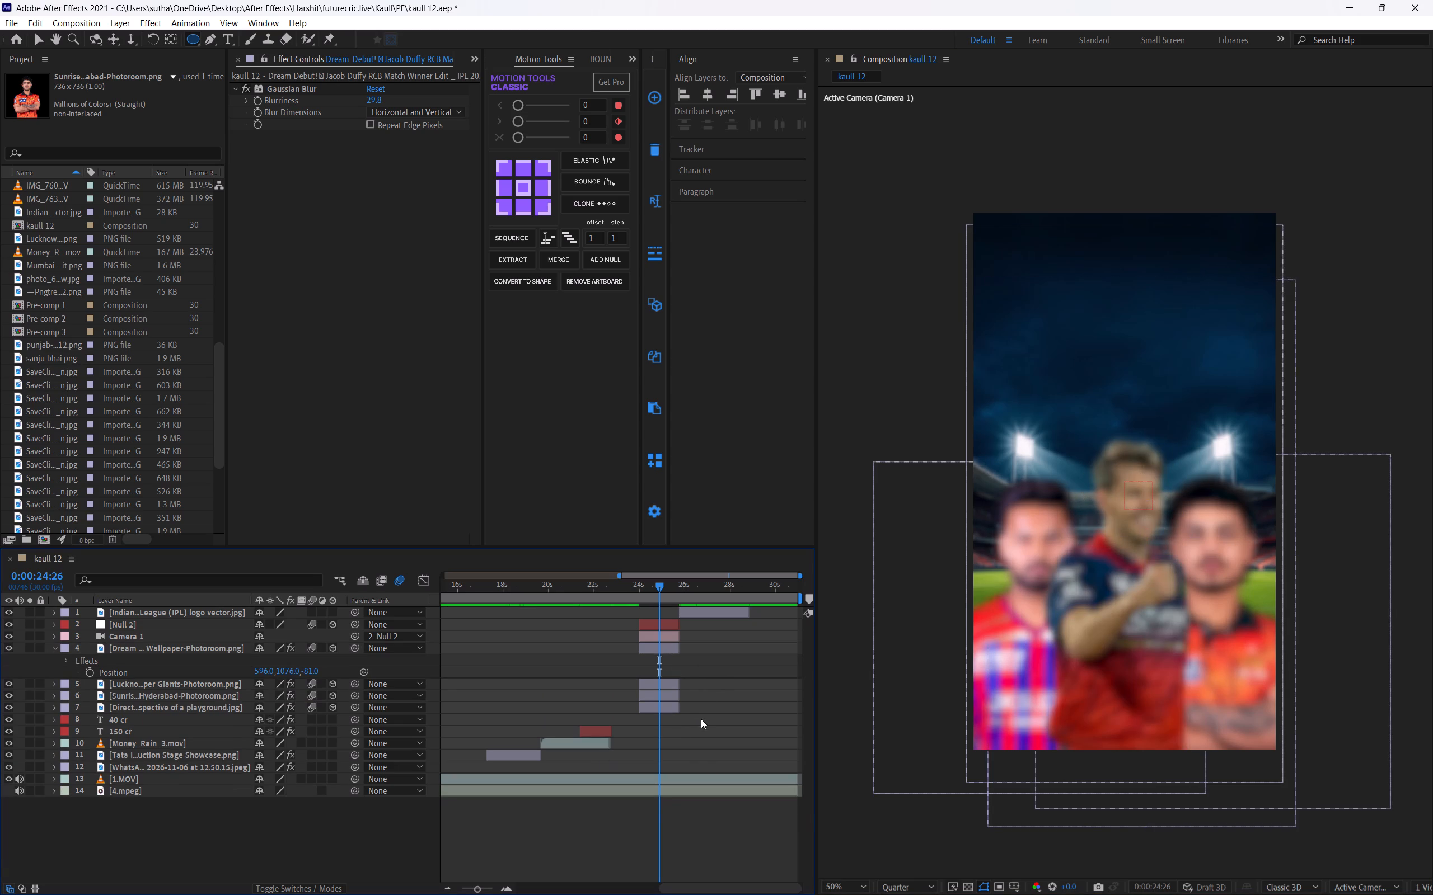
Add a new adjustment layer directly above the Dream Wallpaper cutout layer and make it a 3D layer.
click(664, 645)
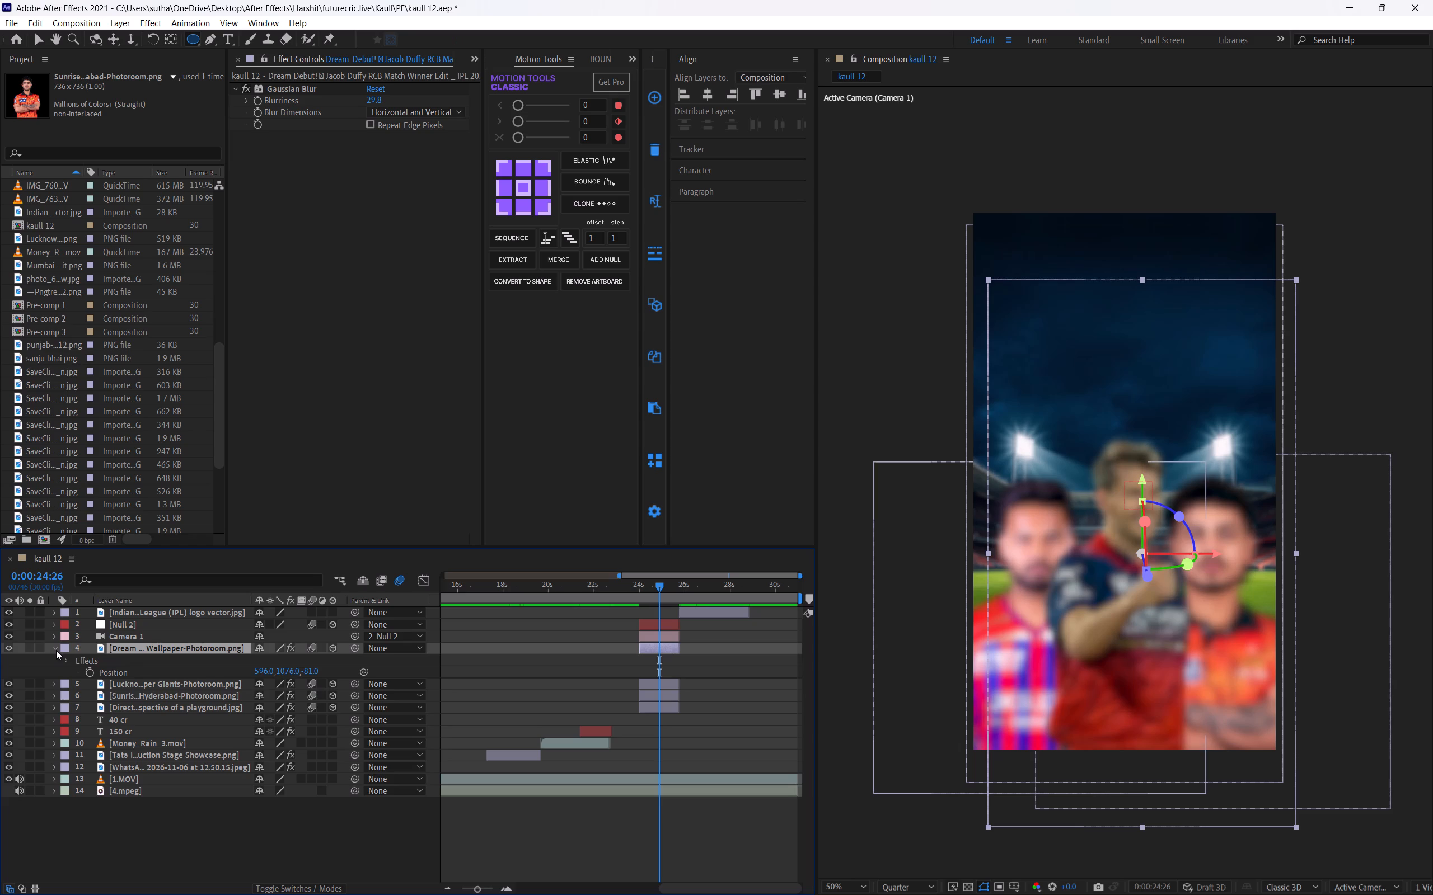
click(56, 650)
key(ctrl+alt+y)
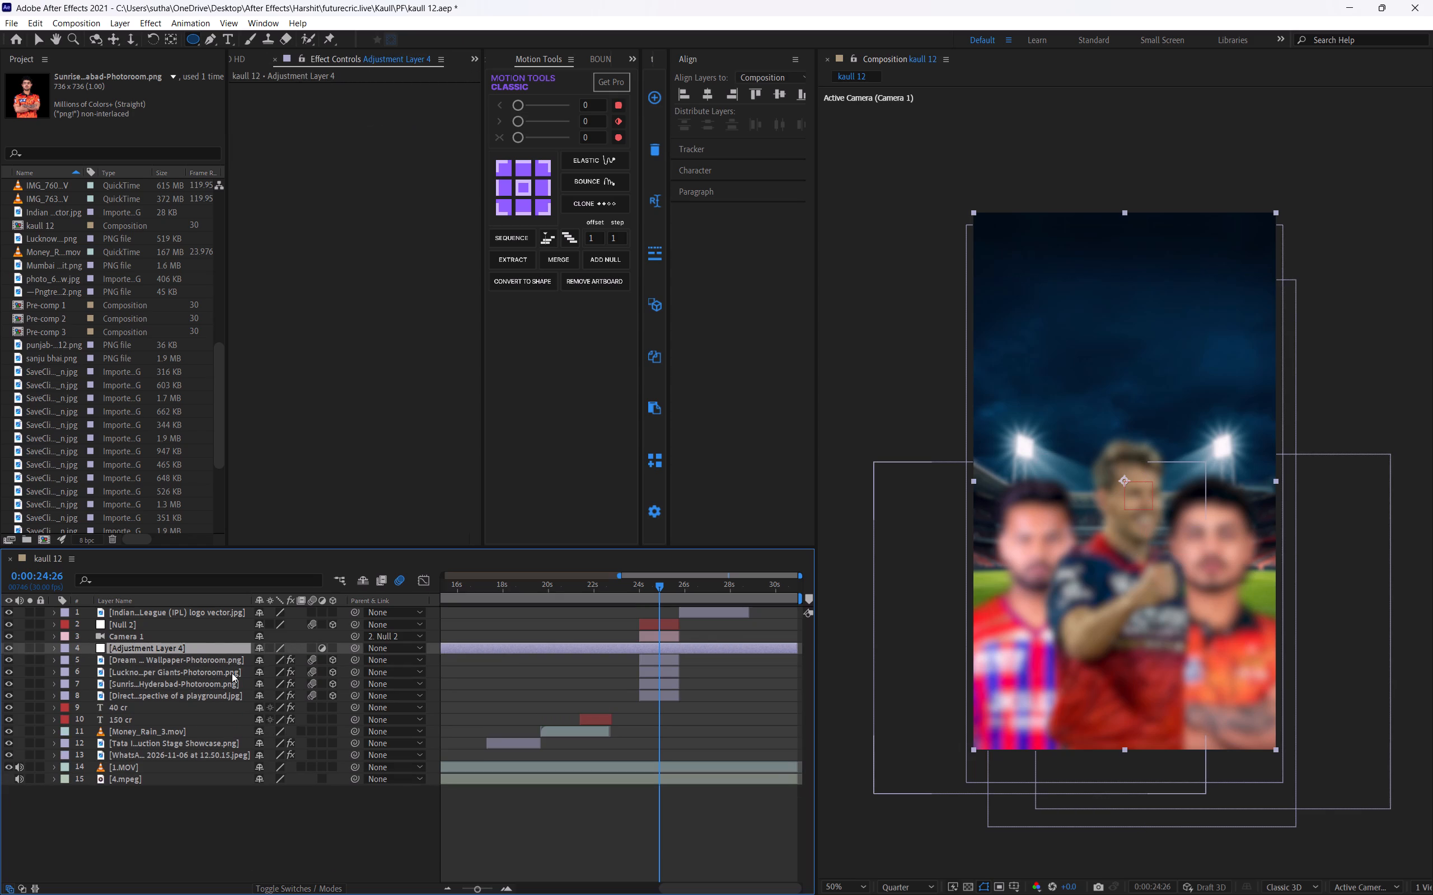
click(329, 647)
Delete the Gaussian Blur effect from the Dream Wallpaper, Lucknow Super Giants and Sunrisers Hyderabad player layers.
click(664, 662)
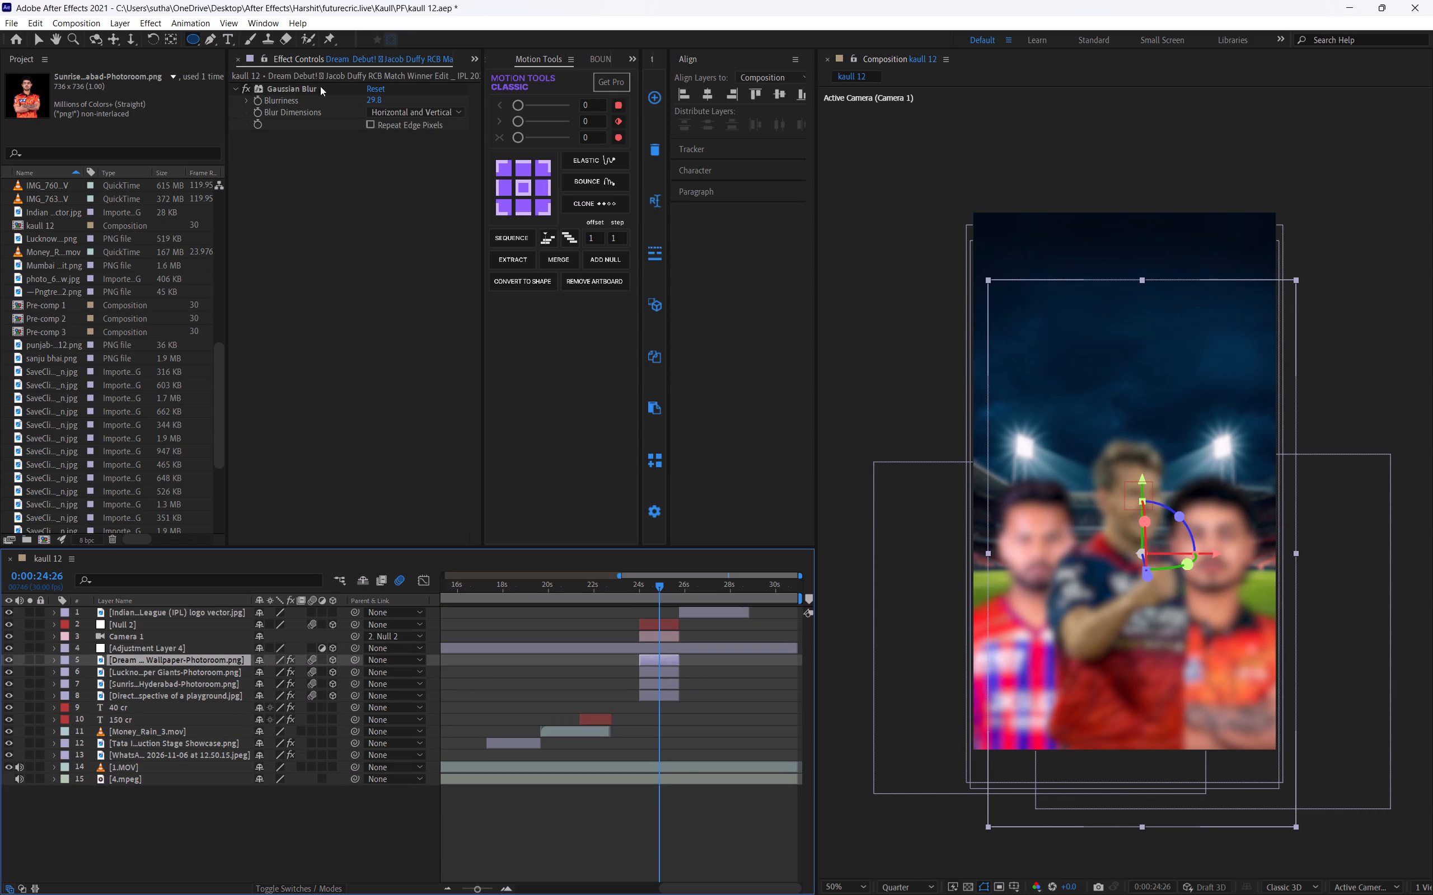
shift+click(648, 682)
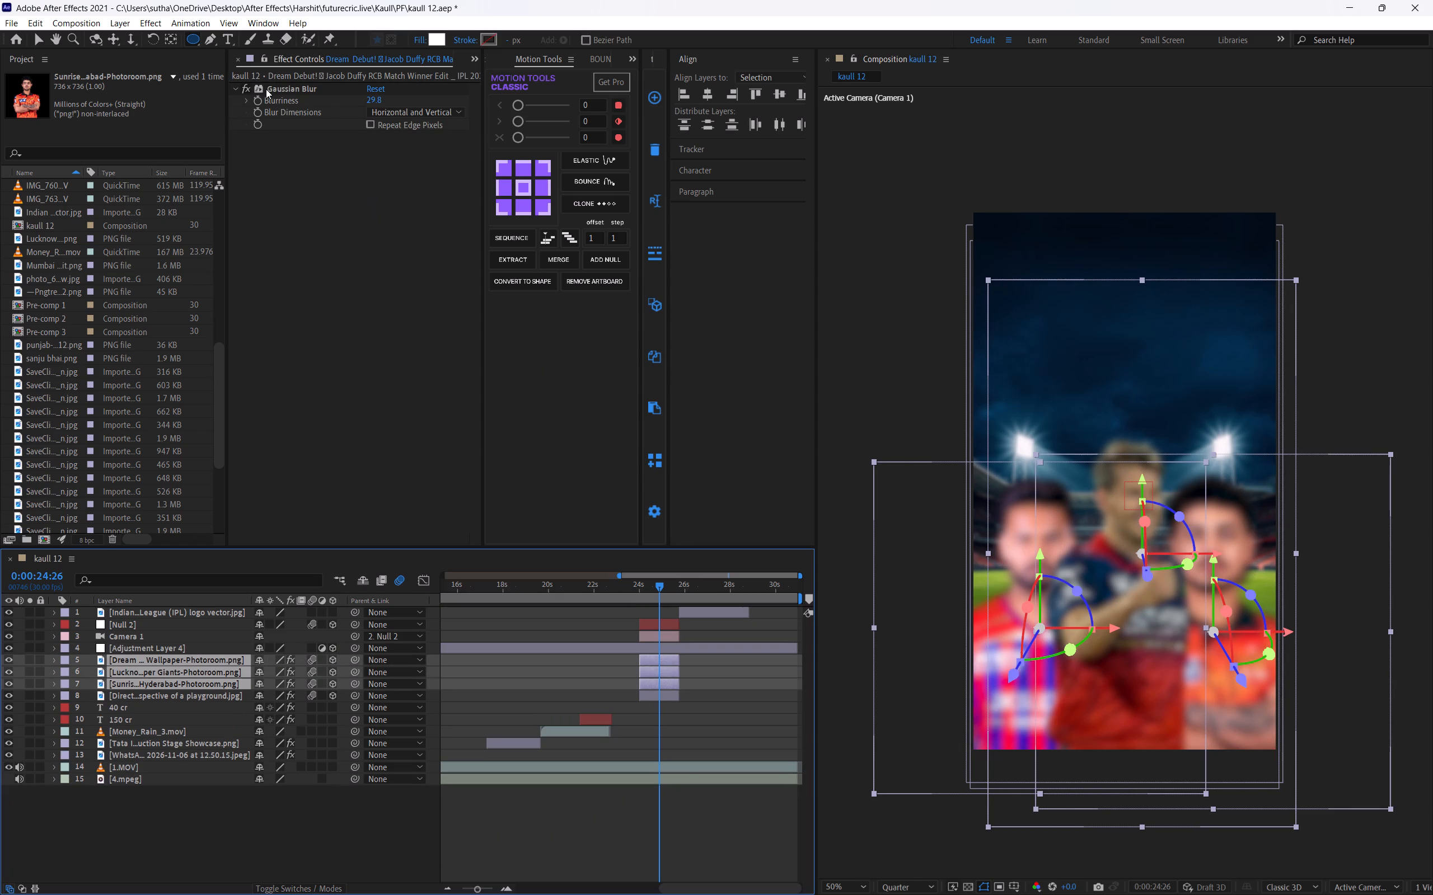
click(266, 89)
key(BackSpace)
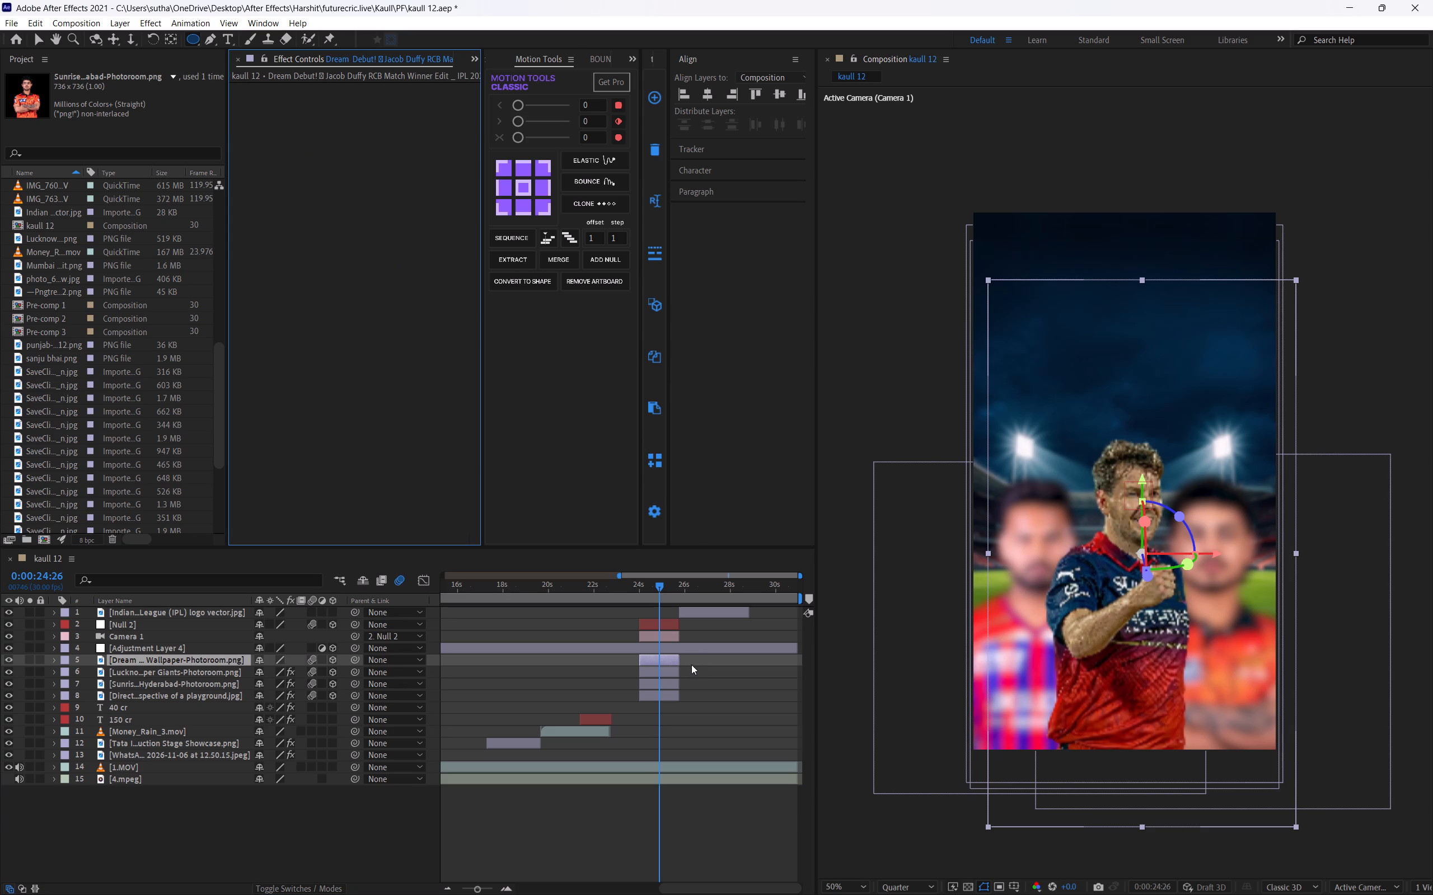
click(692, 666)
click(667, 677)
click(663, 673)
click(288, 88)
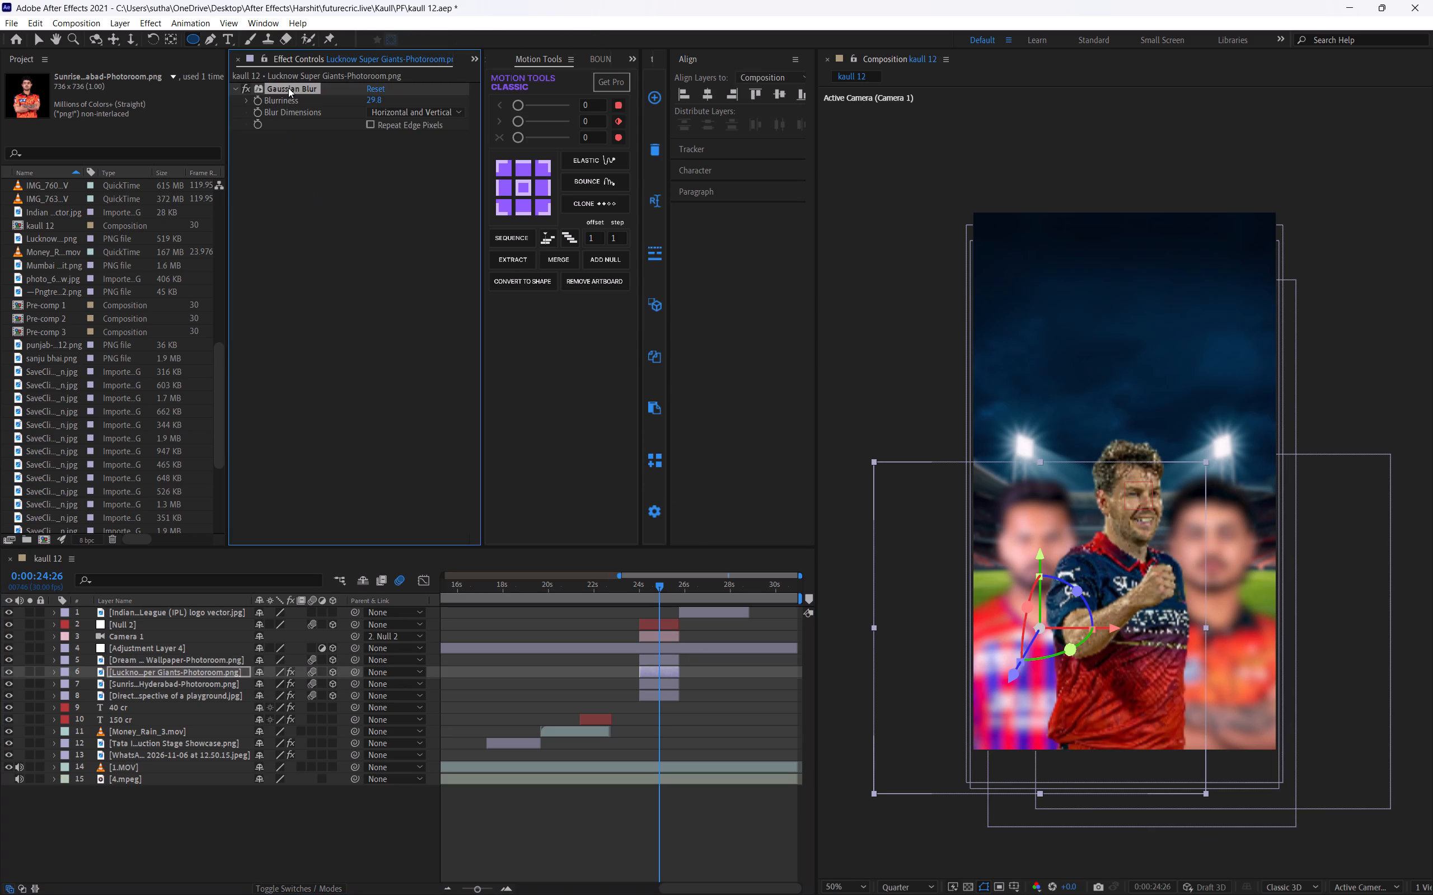
key(BackSpace)
click(658, 681)
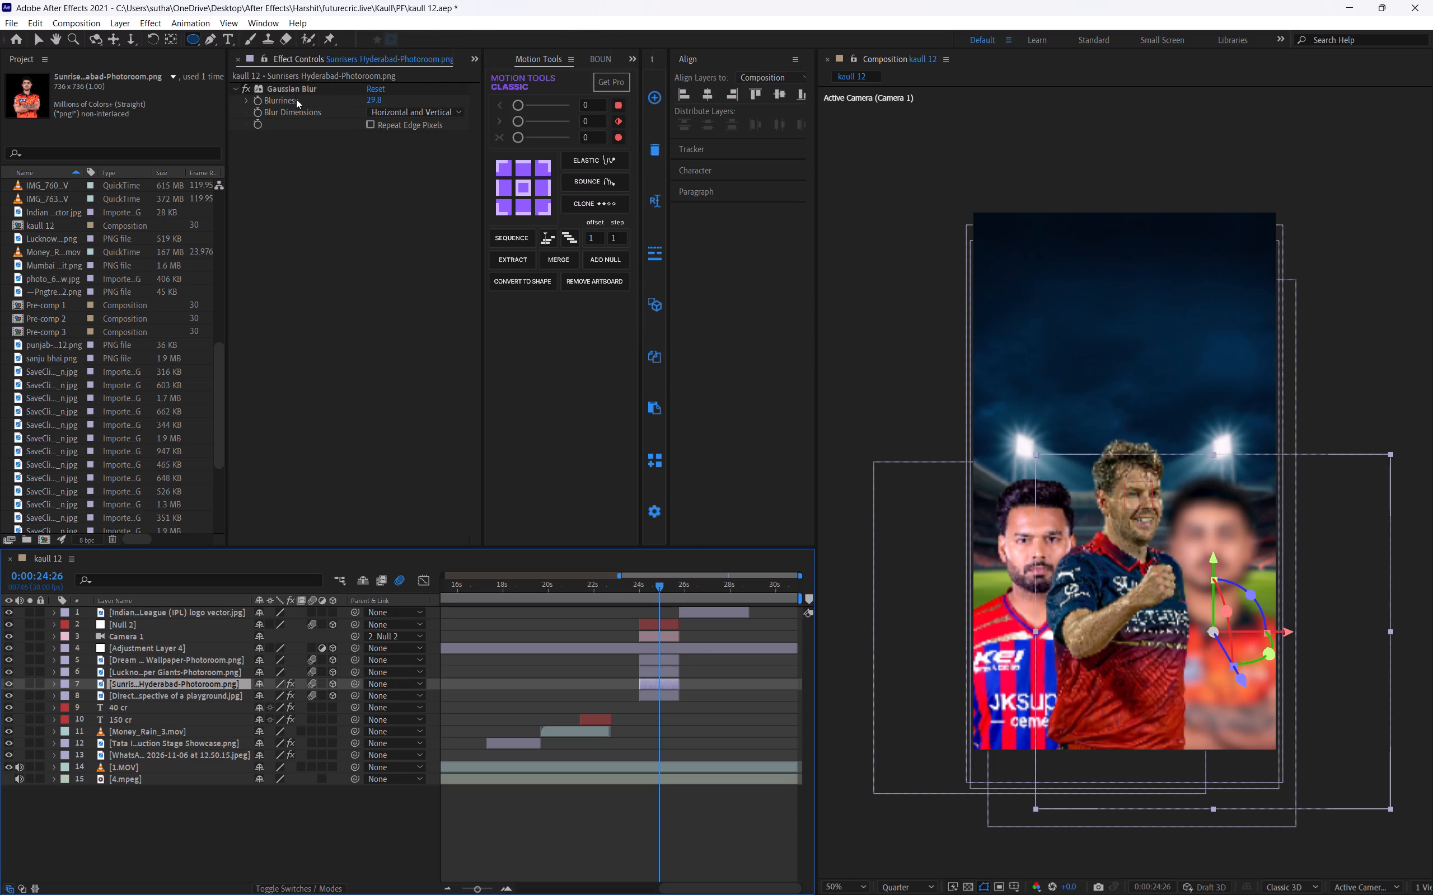
click(294, 91)
key(BackSpace)
Apply Gaussian Blur to Adjustment Layer 4 with Blurriness at about 34.3, save the project and collapse the effect.
click(645, 649)
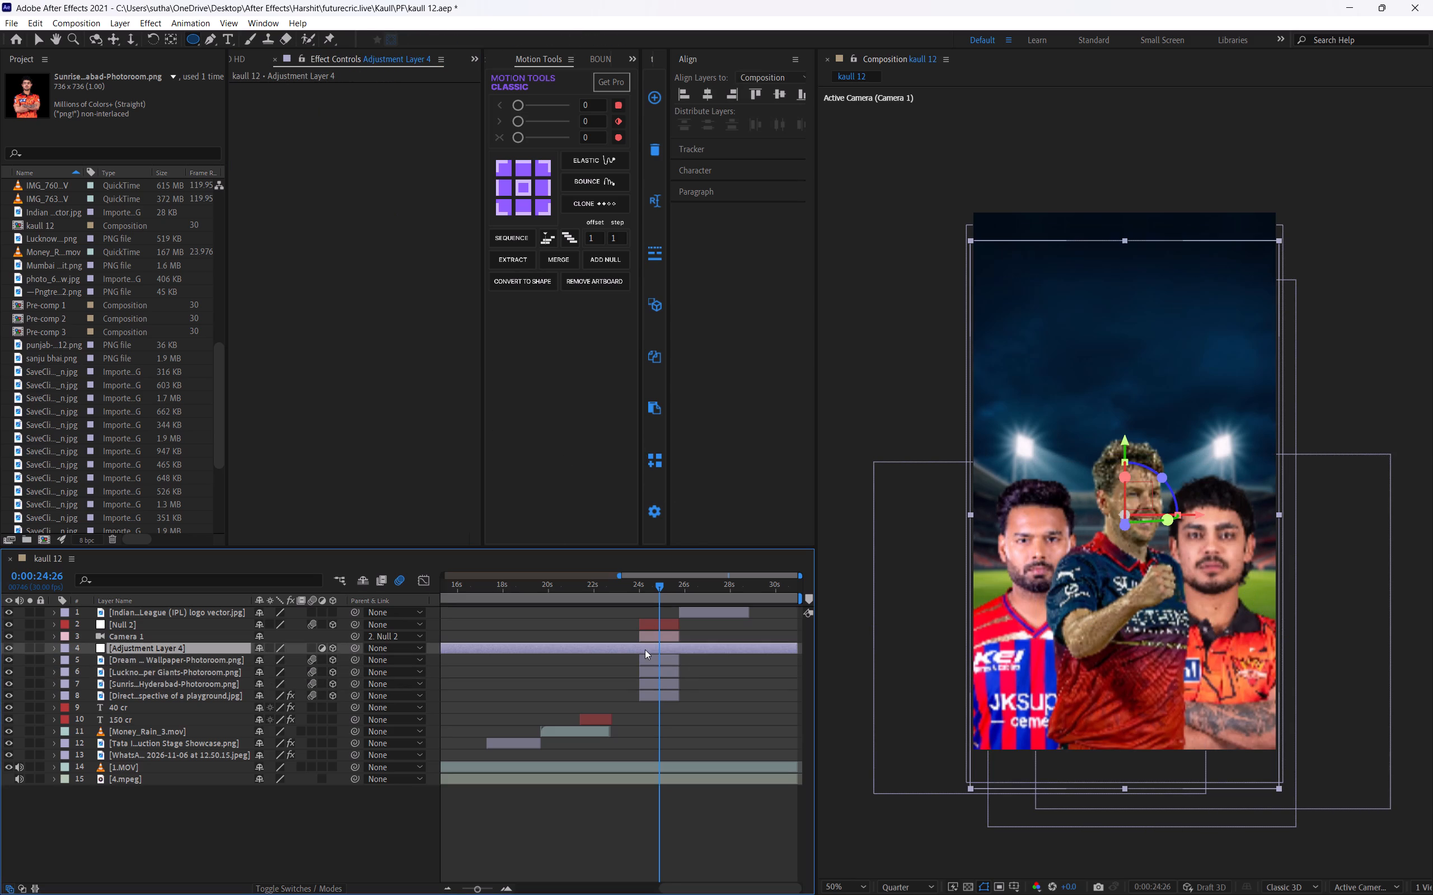
key(ctrl+space)
text(gr)
key(BackSpace)
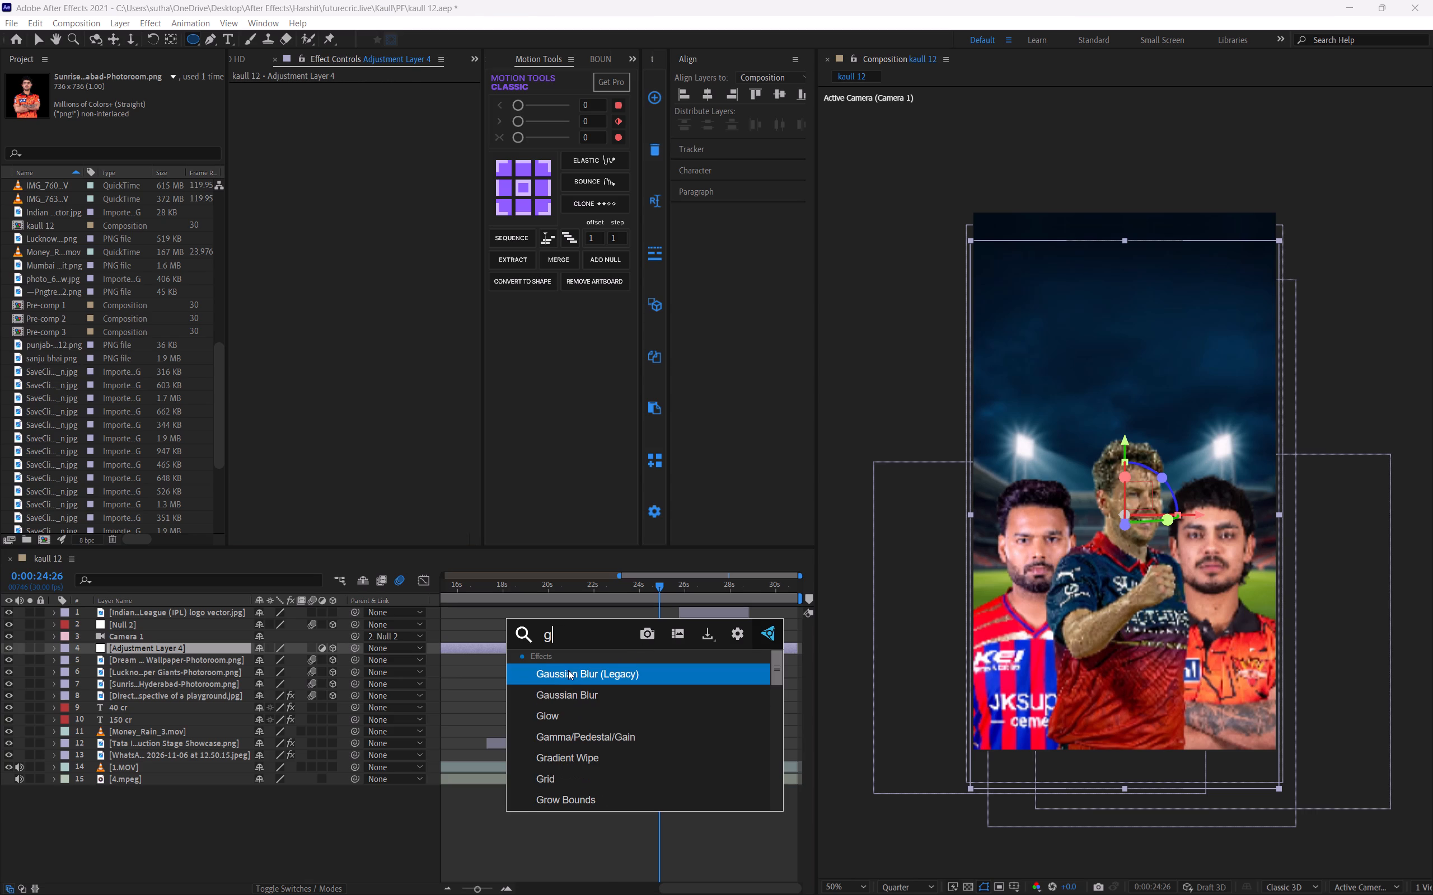
click(573, 687)
drag(371, 99, 382, 98)
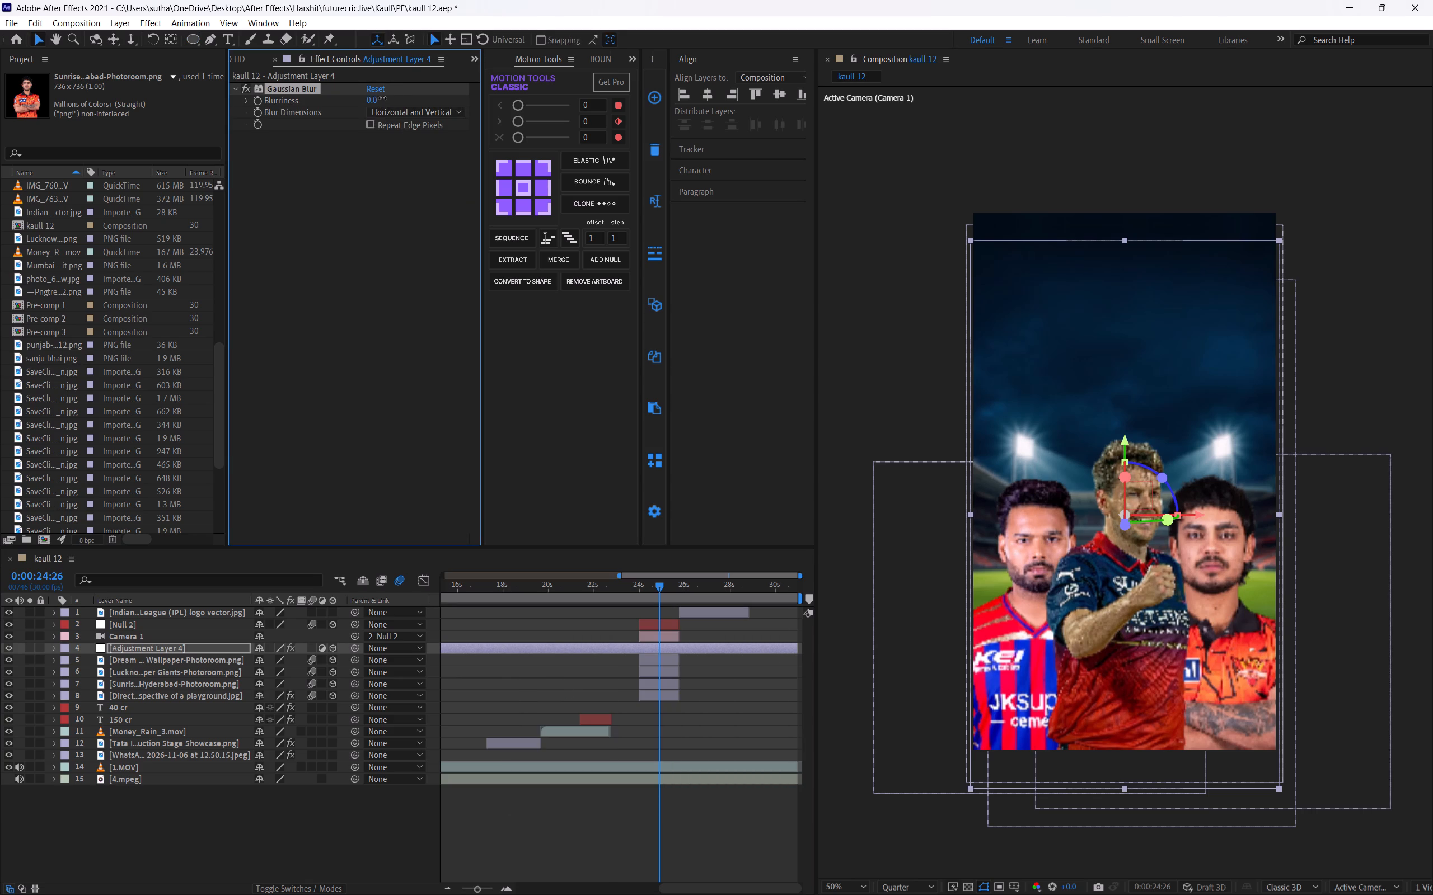
drag(382, 98, 517, 110)
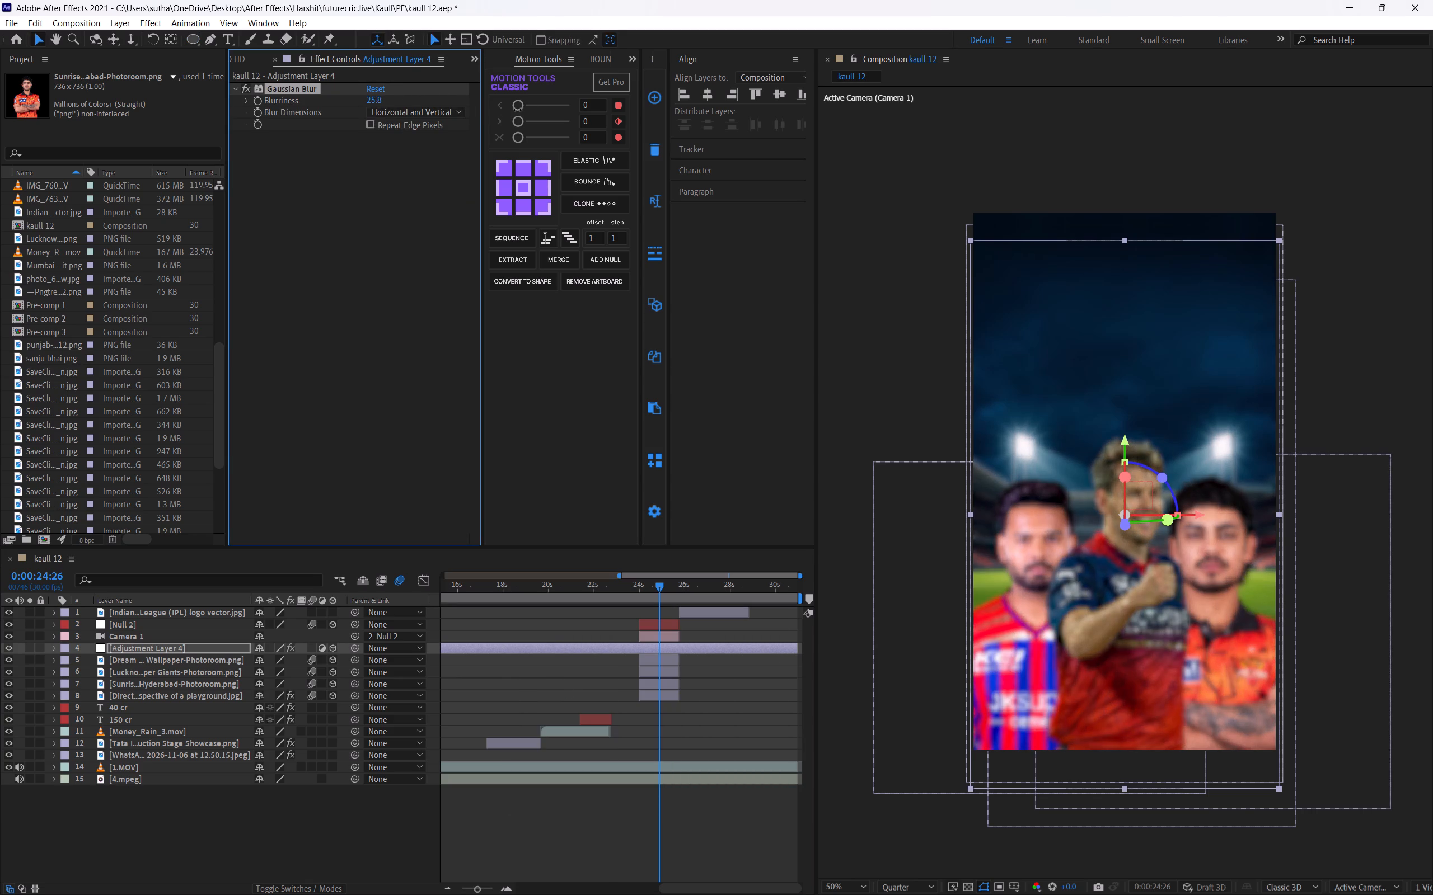
drag(517, 110, 540, 107)
key(ctrl+s)
click(235, 87)
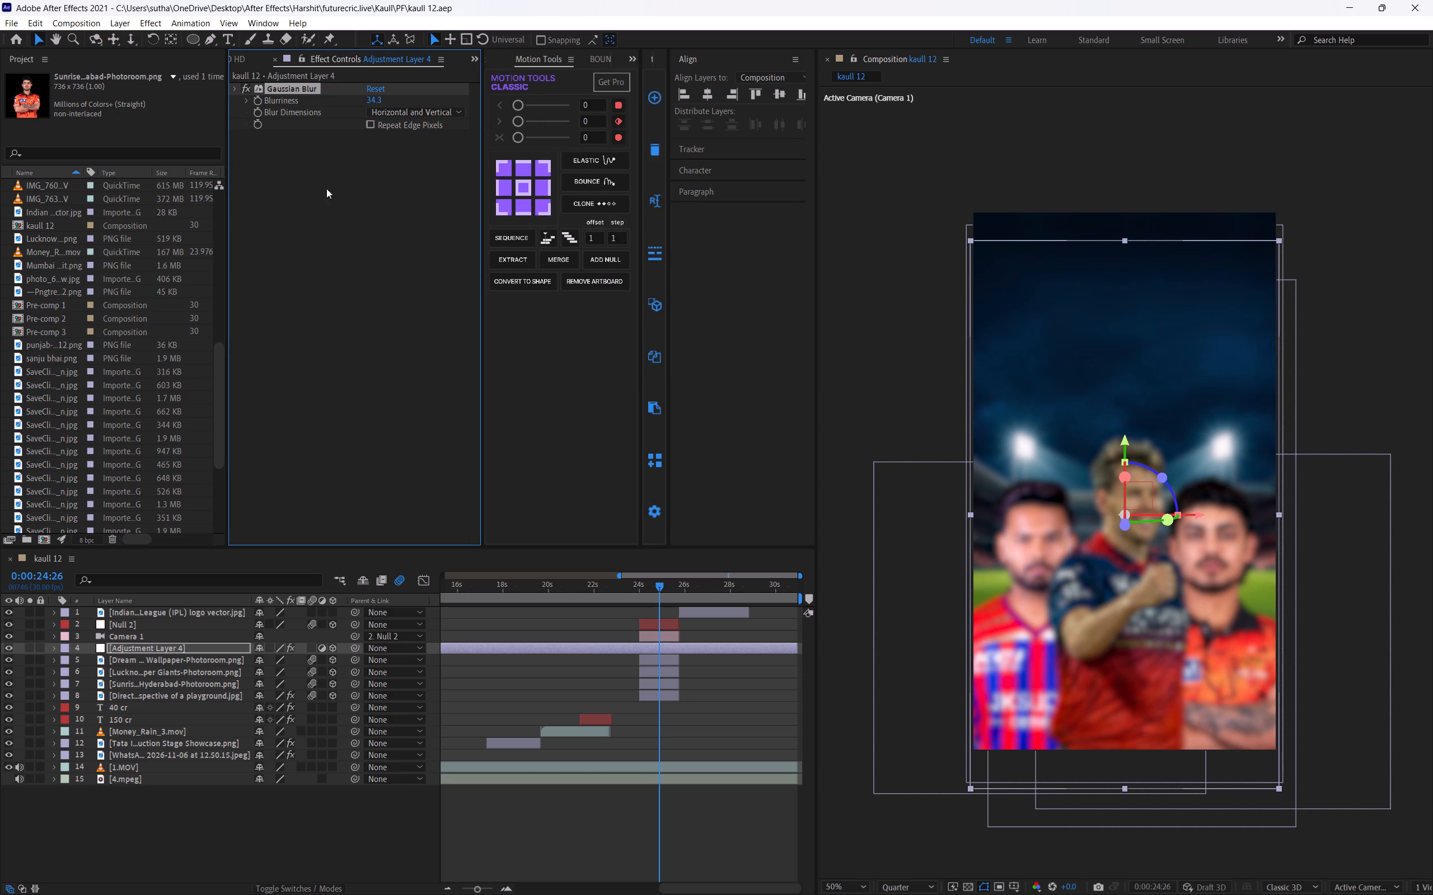
Draw an elliptical mask around the middle player's head on Adjustment Layer 4 and set the mask to Inverted.
click(192, 43)
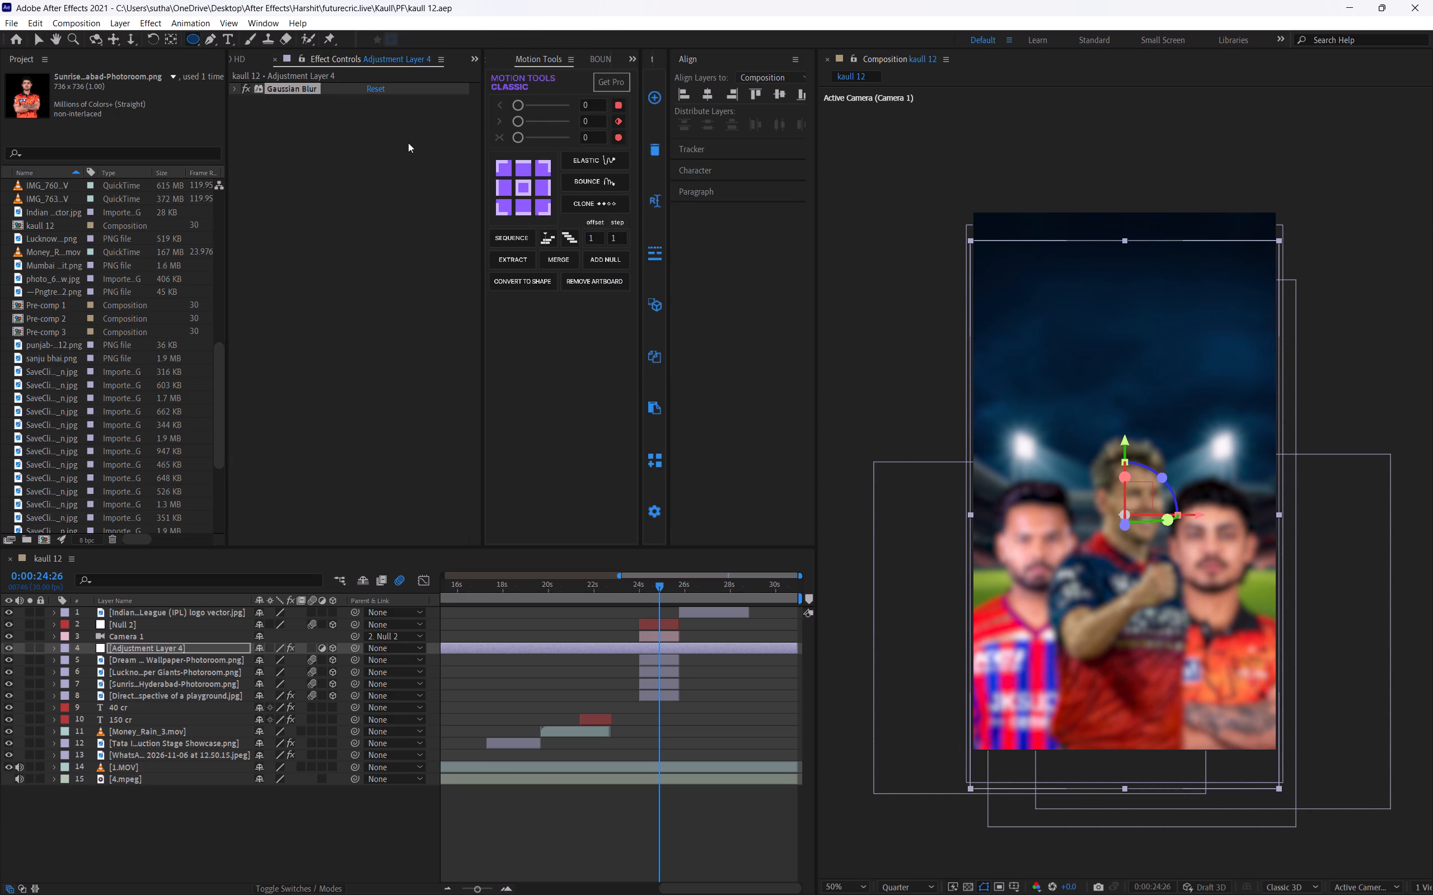
drag(1087, 437, 1176, 545)
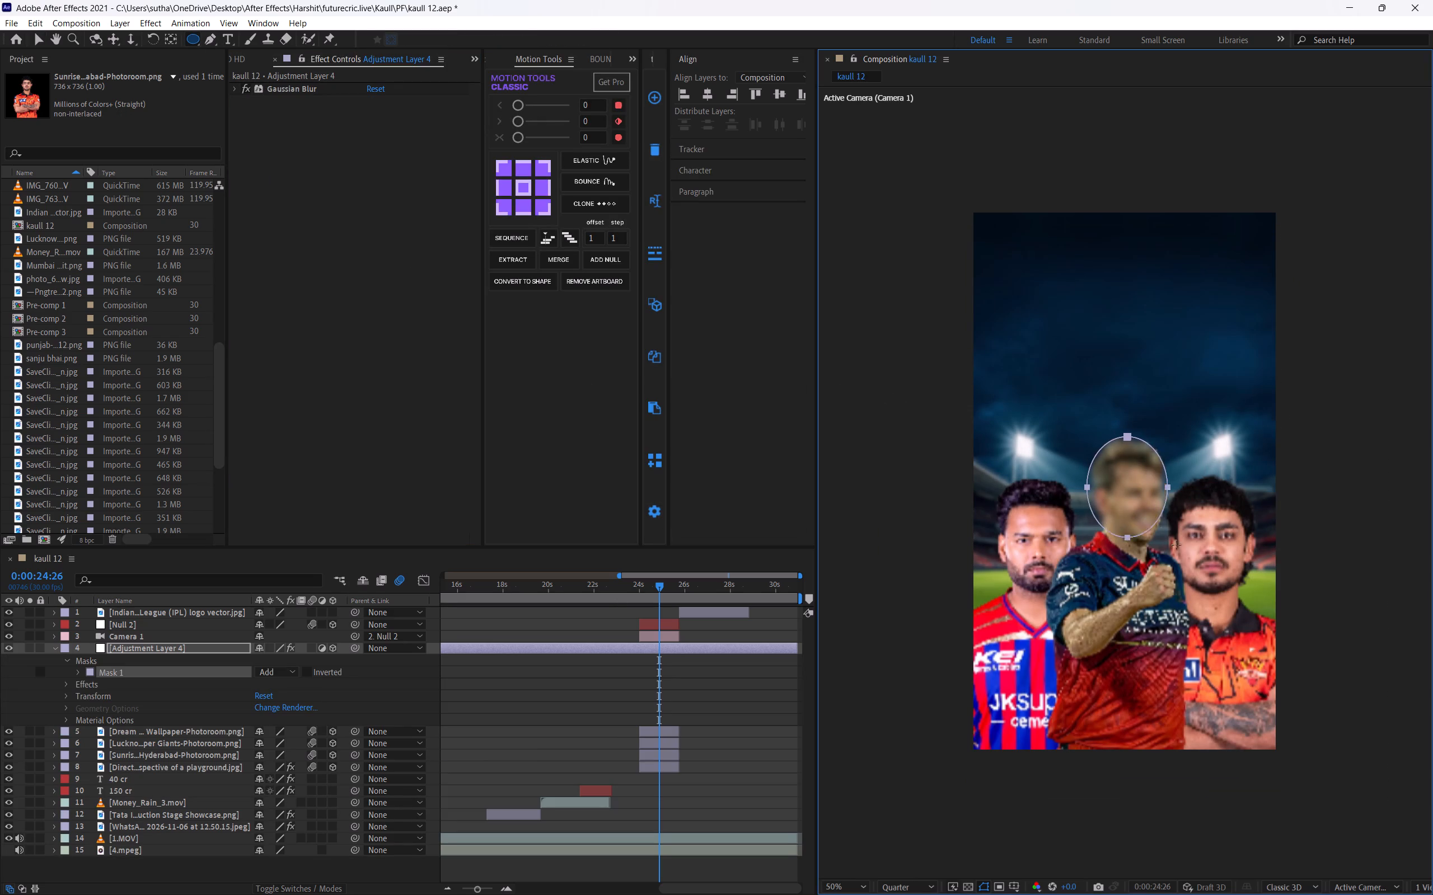
drag(1176, 545, 1178, 551)
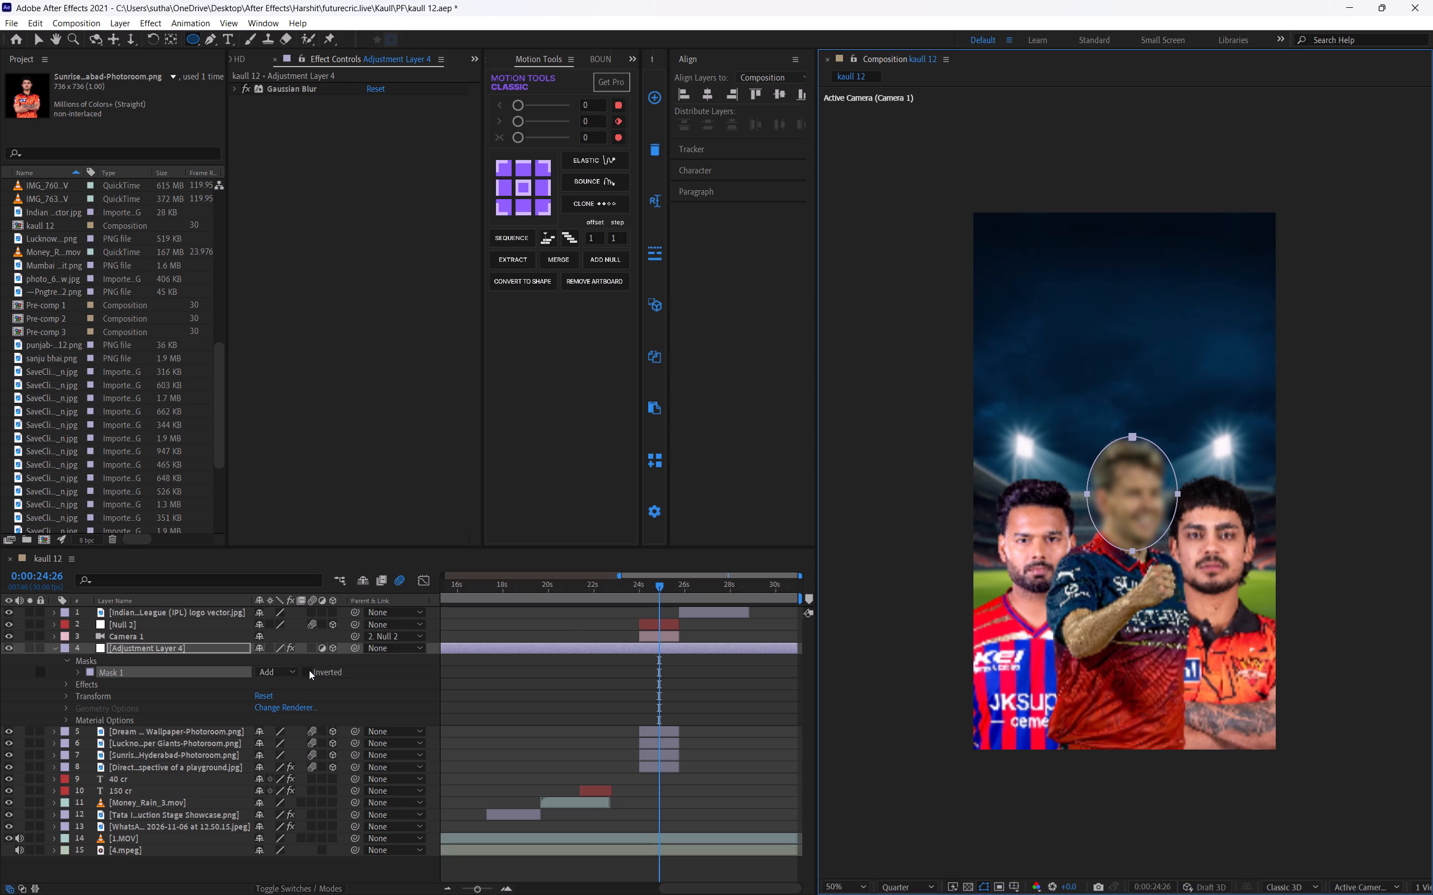
click(309, 670)
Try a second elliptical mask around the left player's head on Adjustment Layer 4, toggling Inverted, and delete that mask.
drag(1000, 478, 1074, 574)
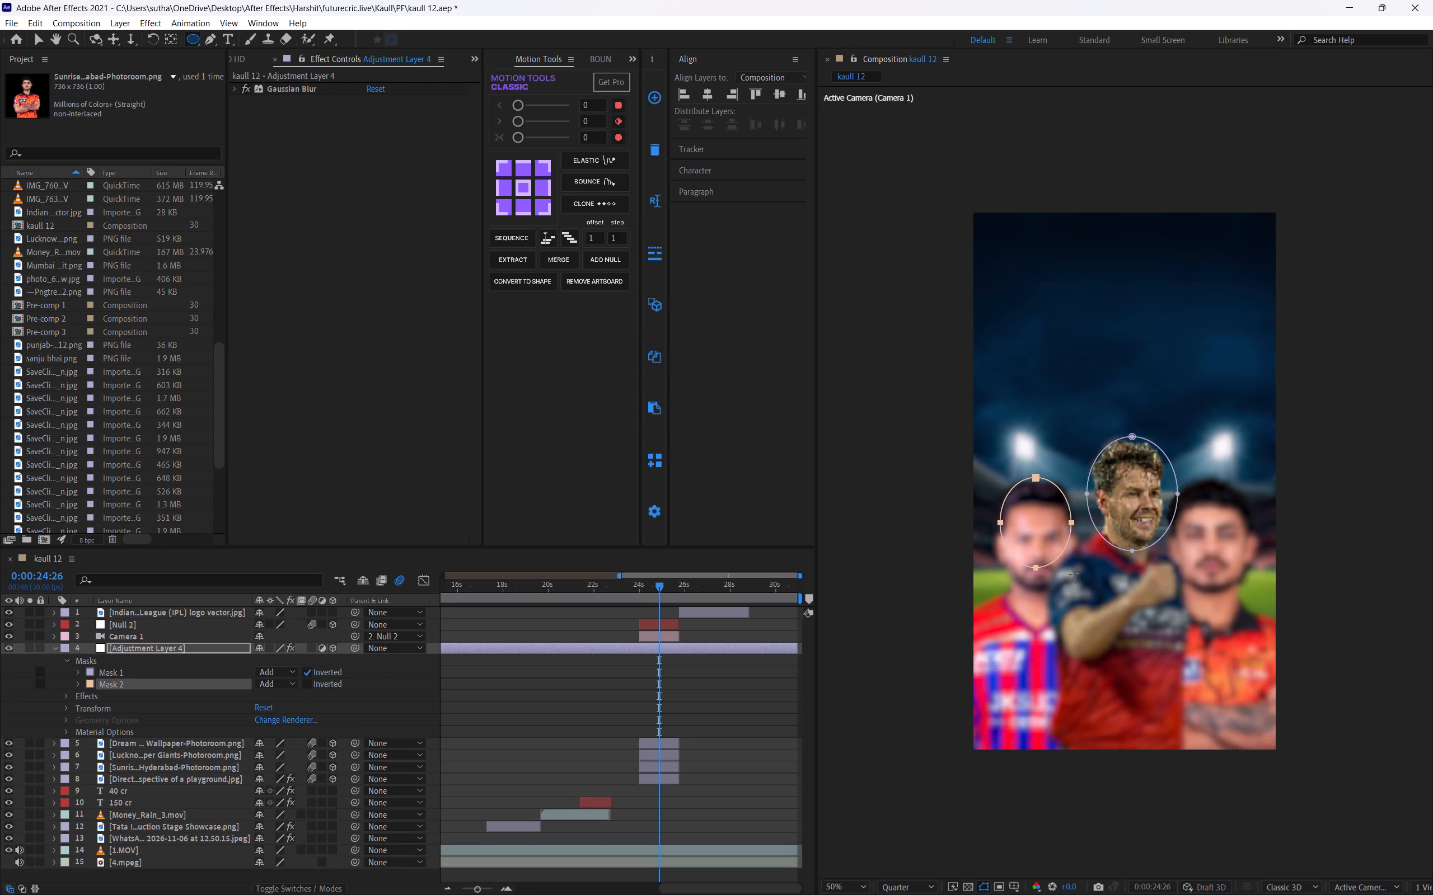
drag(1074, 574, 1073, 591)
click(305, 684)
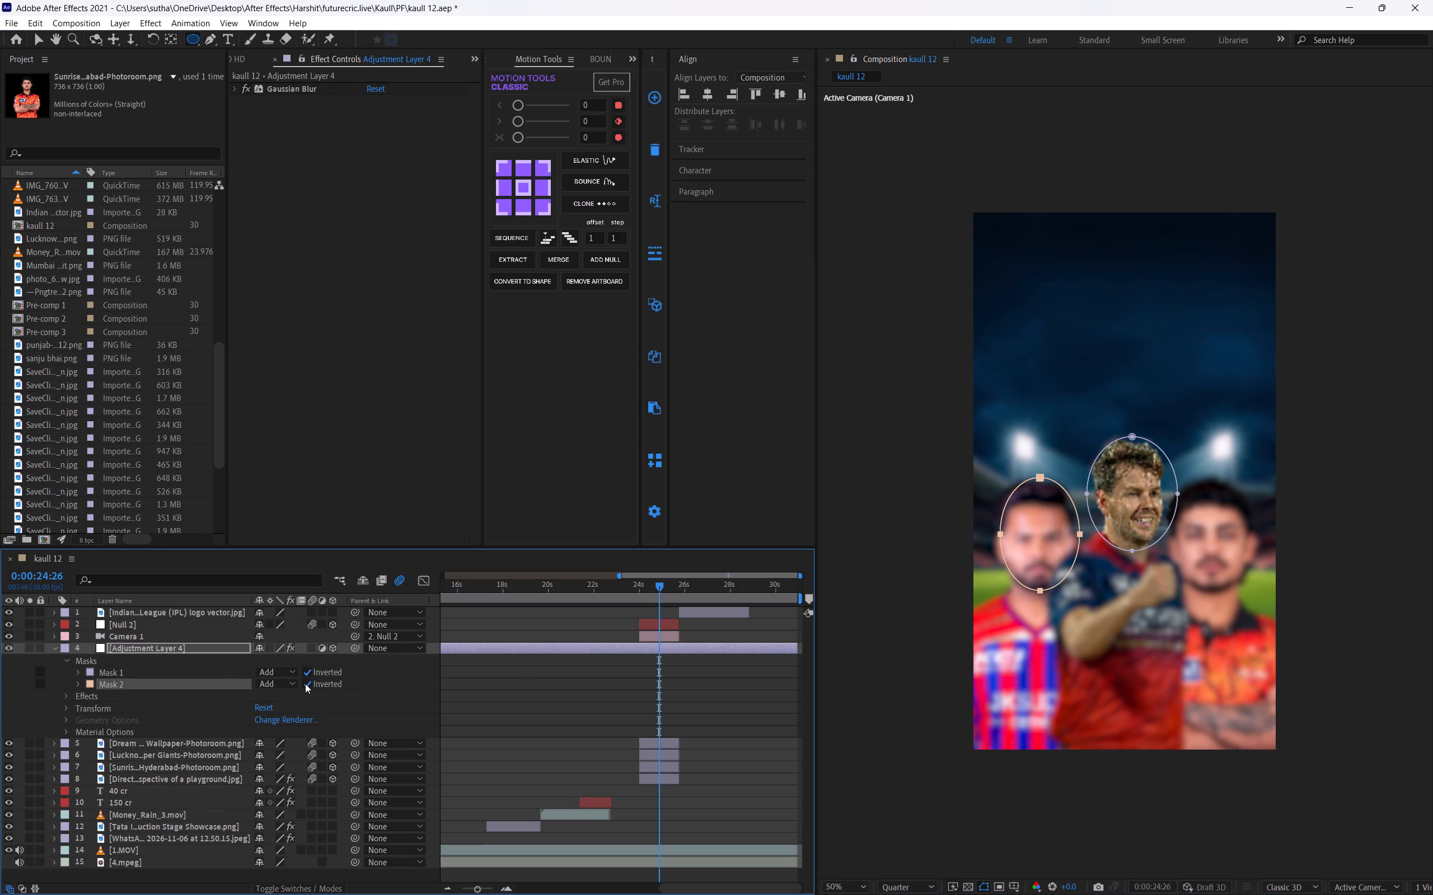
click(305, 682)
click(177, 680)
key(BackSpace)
Turn off Inverted for the middle player's head mask on Adjustment Layer 4.
click(639, 678)
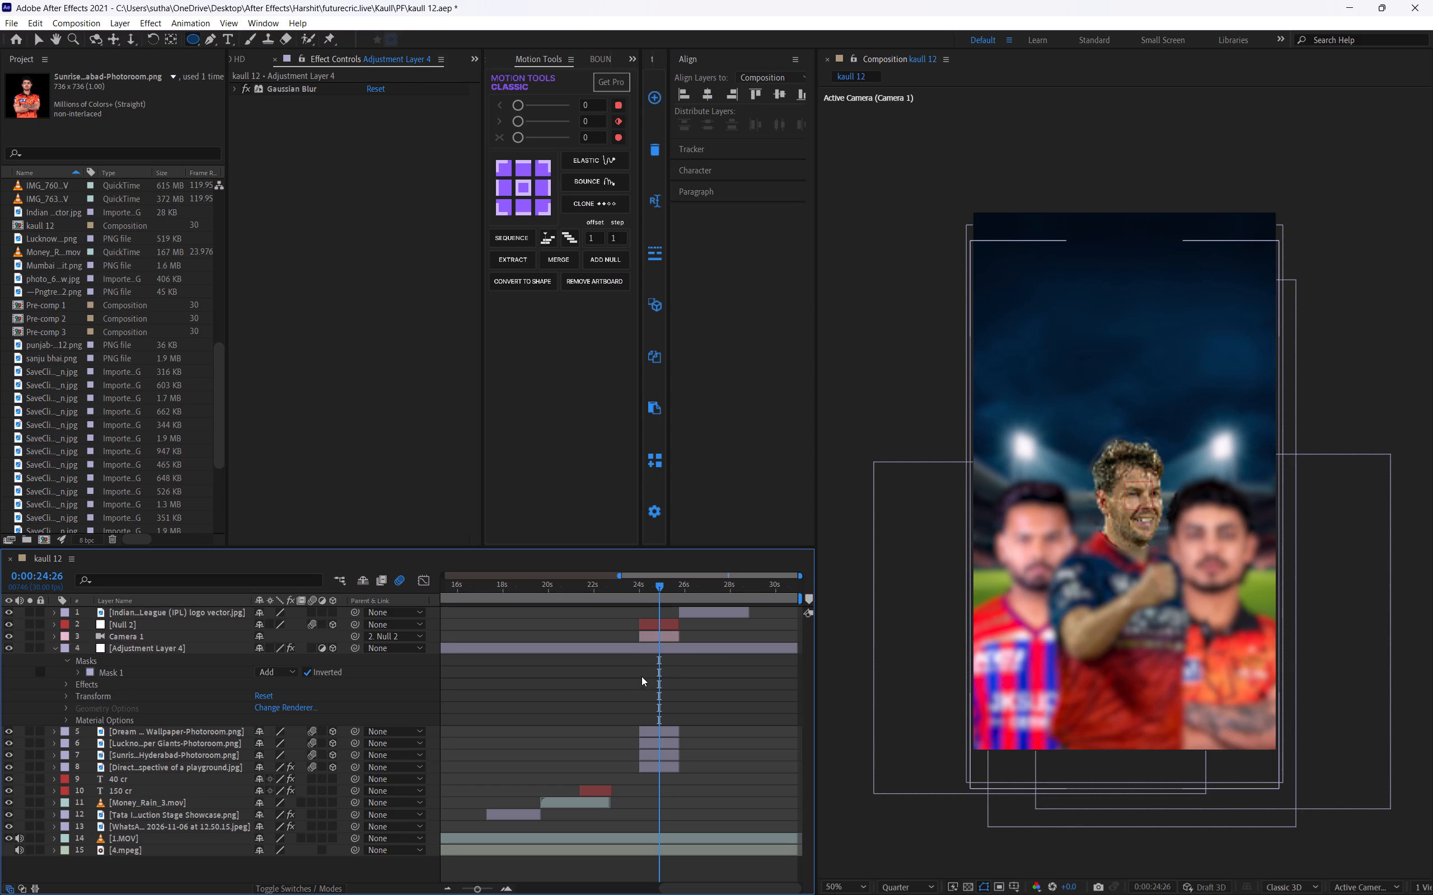
click(656, 652)
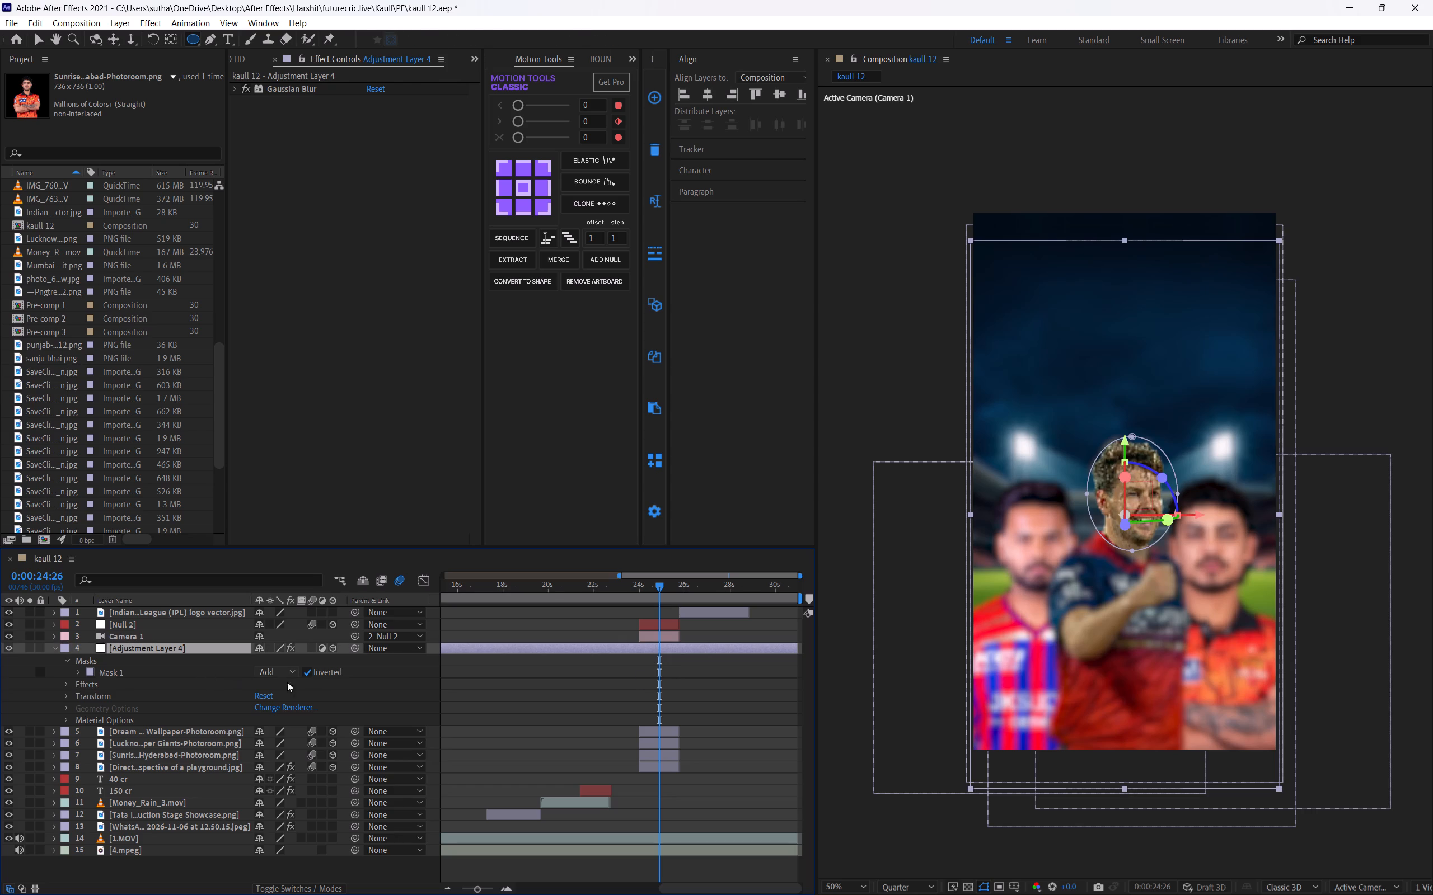
click(305, 671)
click(582, 695)
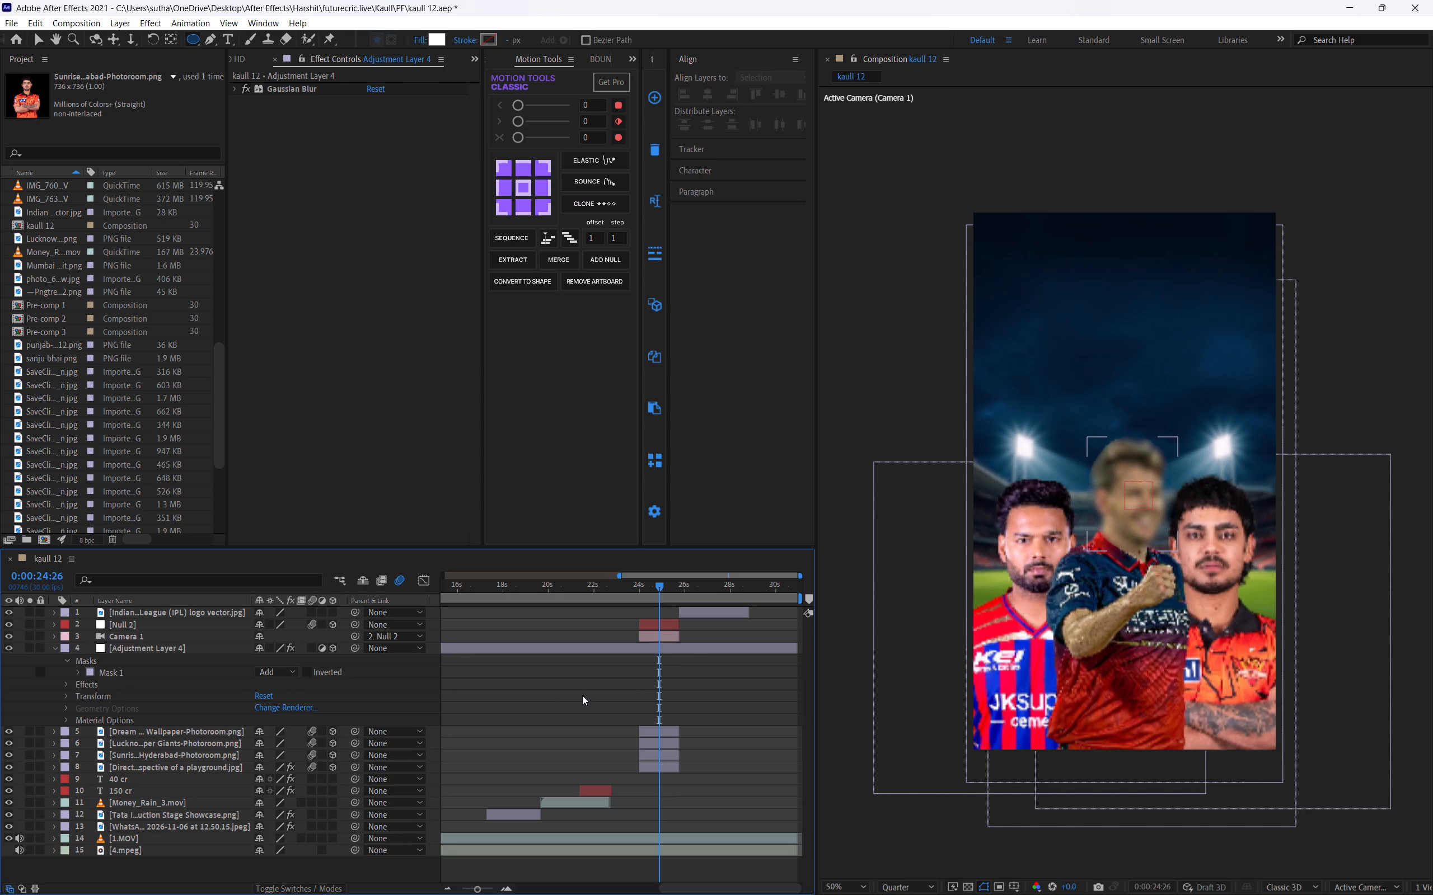
Set the Mask Feather of Adjustment Layer 4's head mask to about 108 pixels.
click(640, 648)
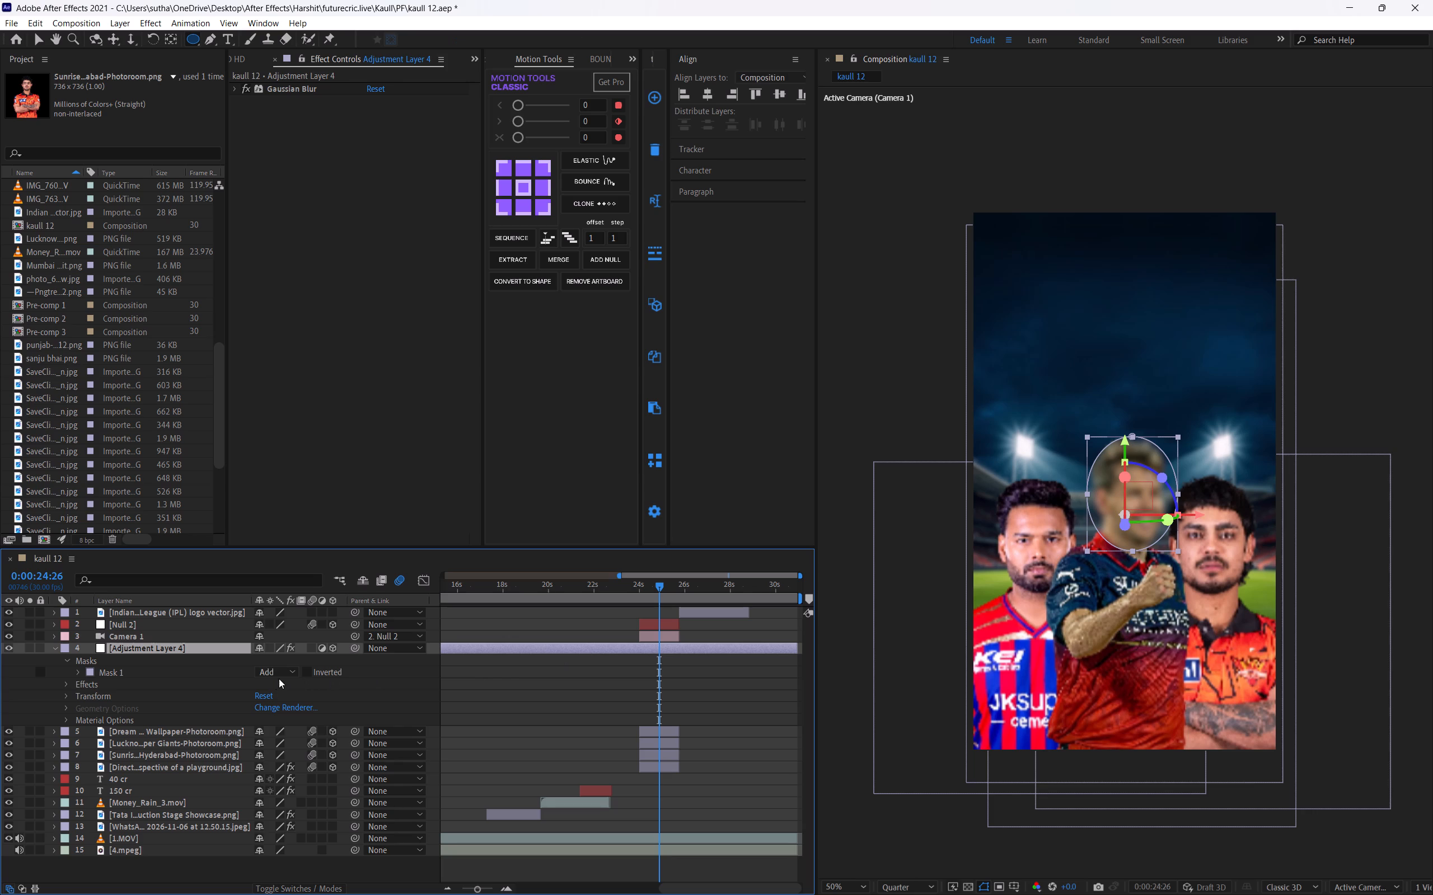
click(81, 670)
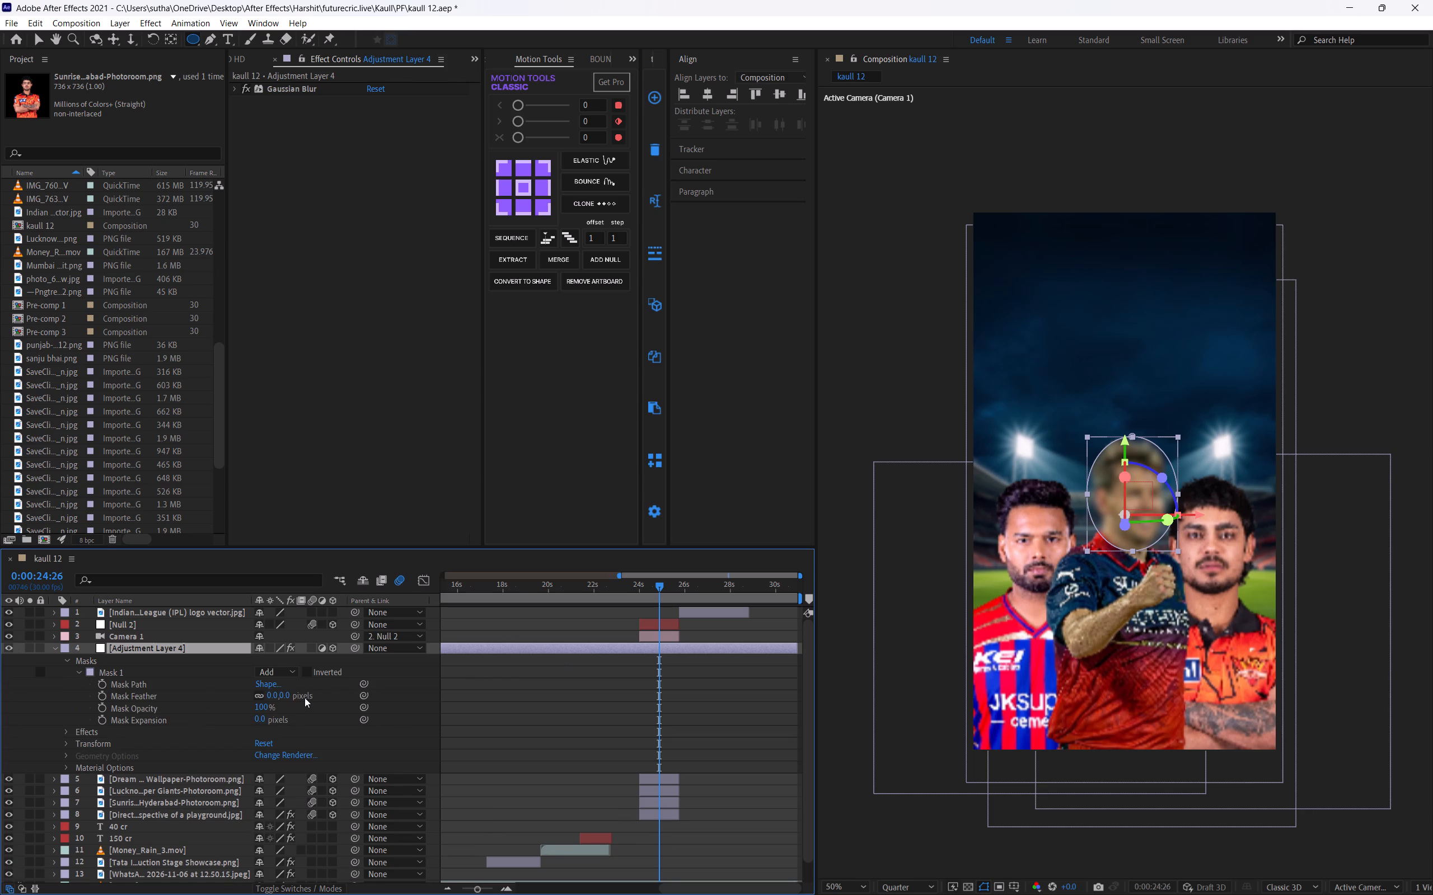
drag(288, 696, 338, 677)
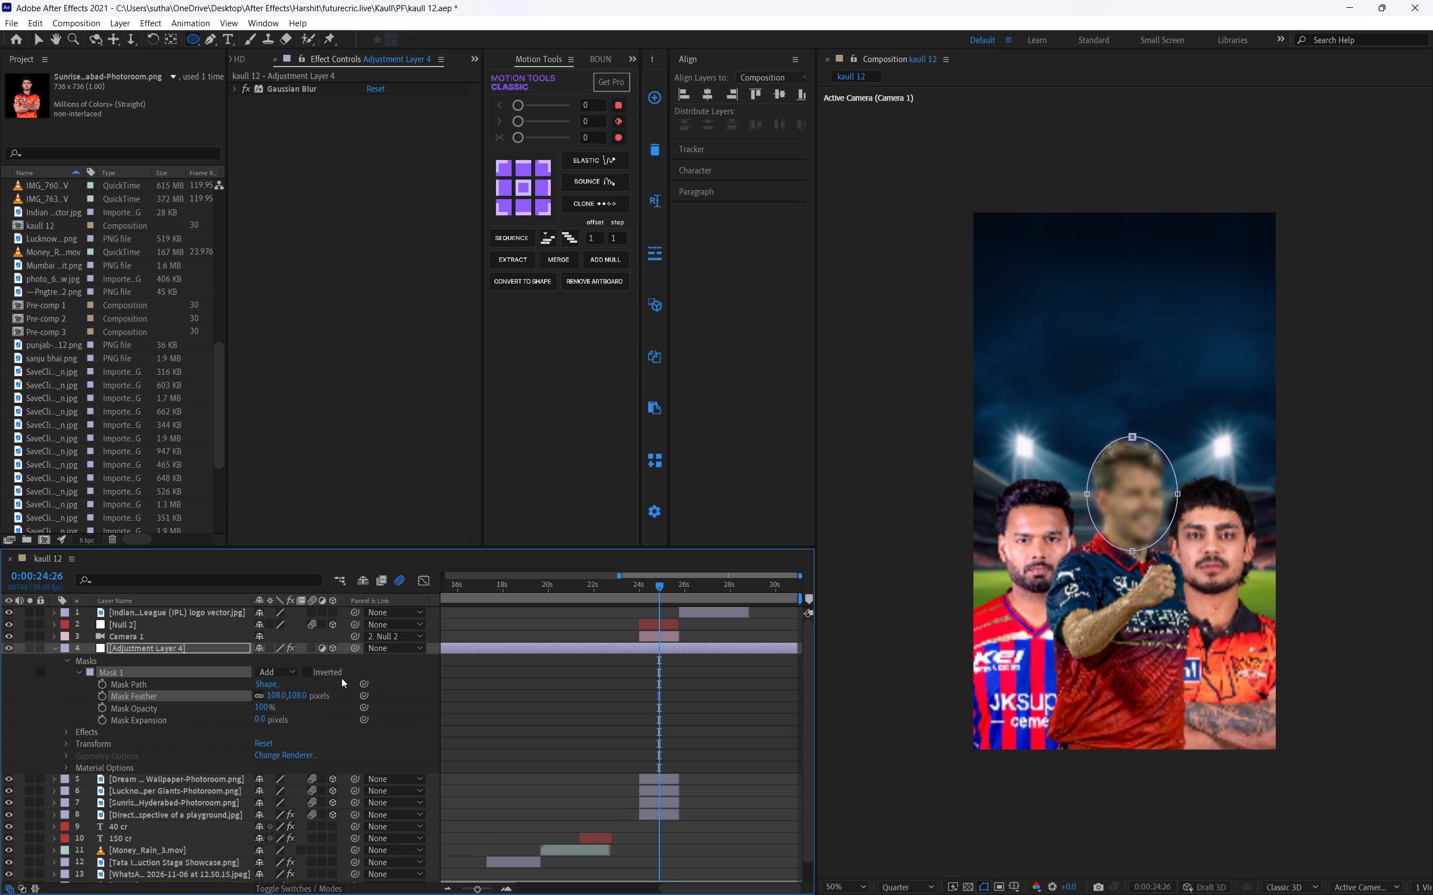
Nudge Adjustment Layer 4 a few pixels up and to the left over the middle player's head, and collapse the layer.
key(Up)
key(Up)
key(Up)
key(Up)
key(Left)
key(Left)
key(Left)
key(Up)
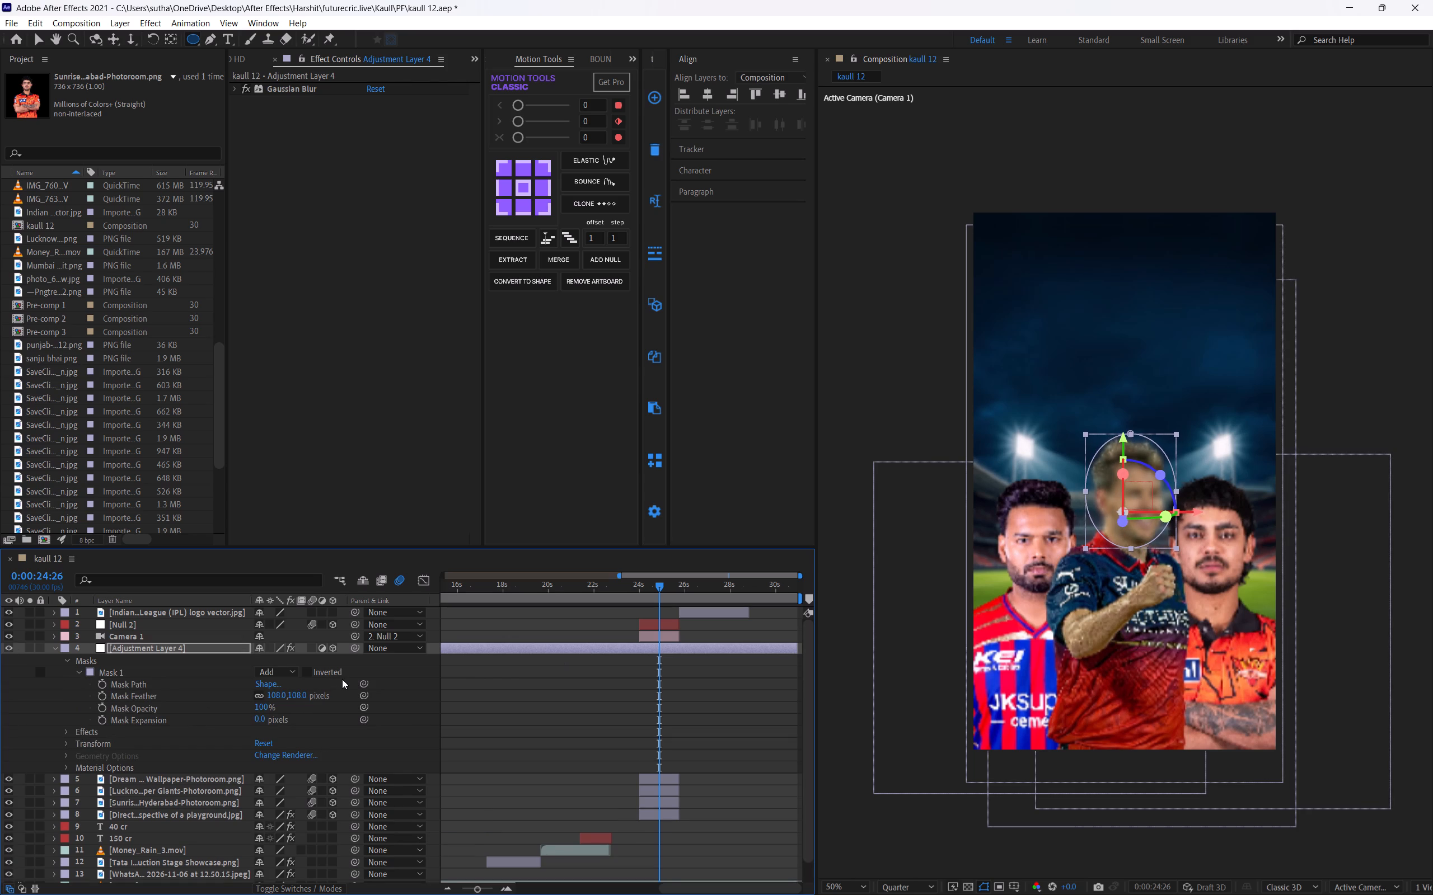
key(Up)
click(51, 646)
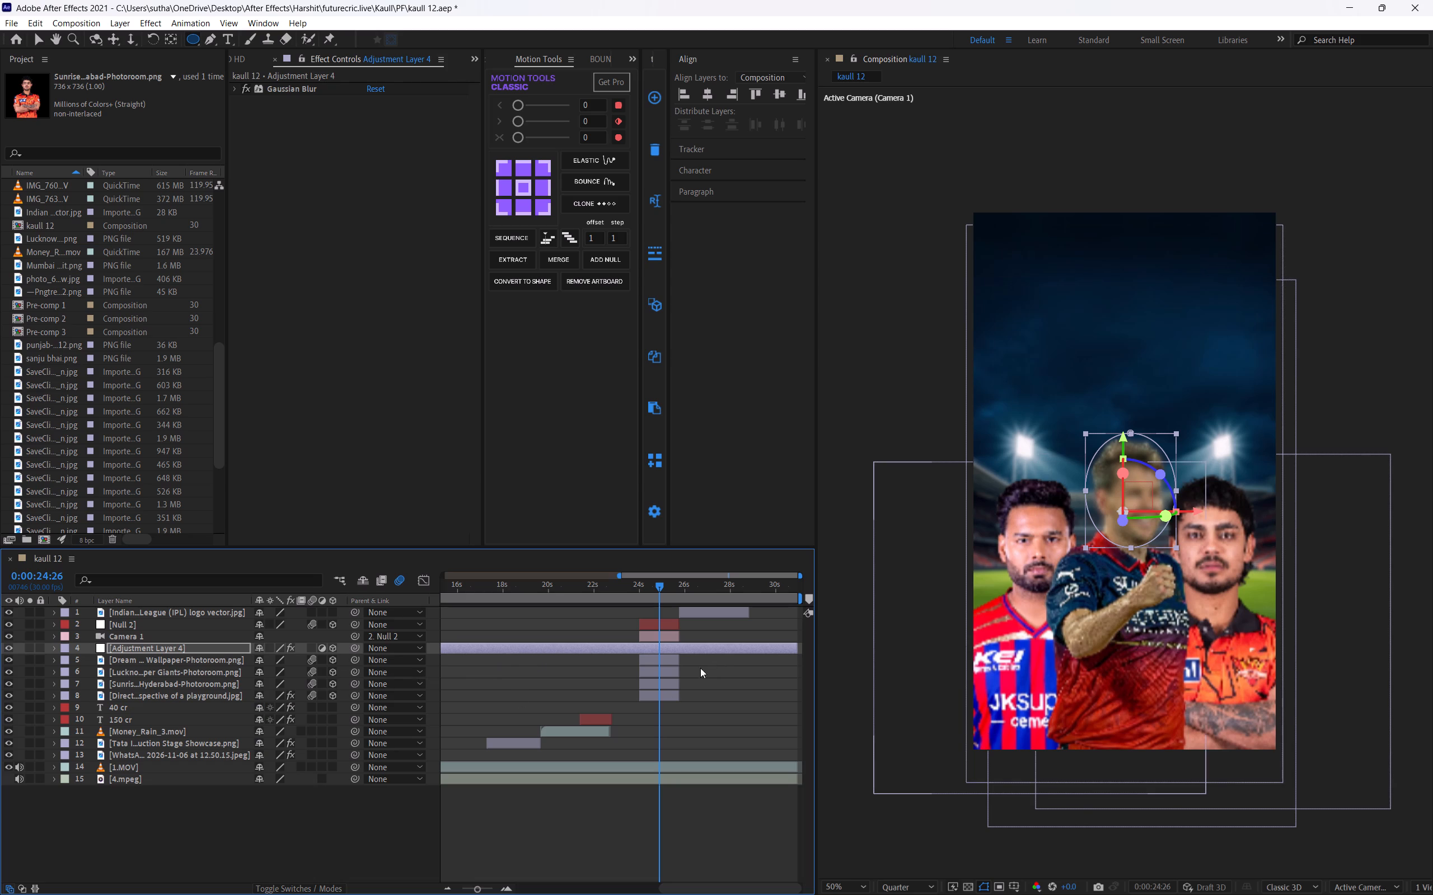
Duplicate Adjustment Layer 4 and delete the head mask from the upper copy.
key(ctrl+d)
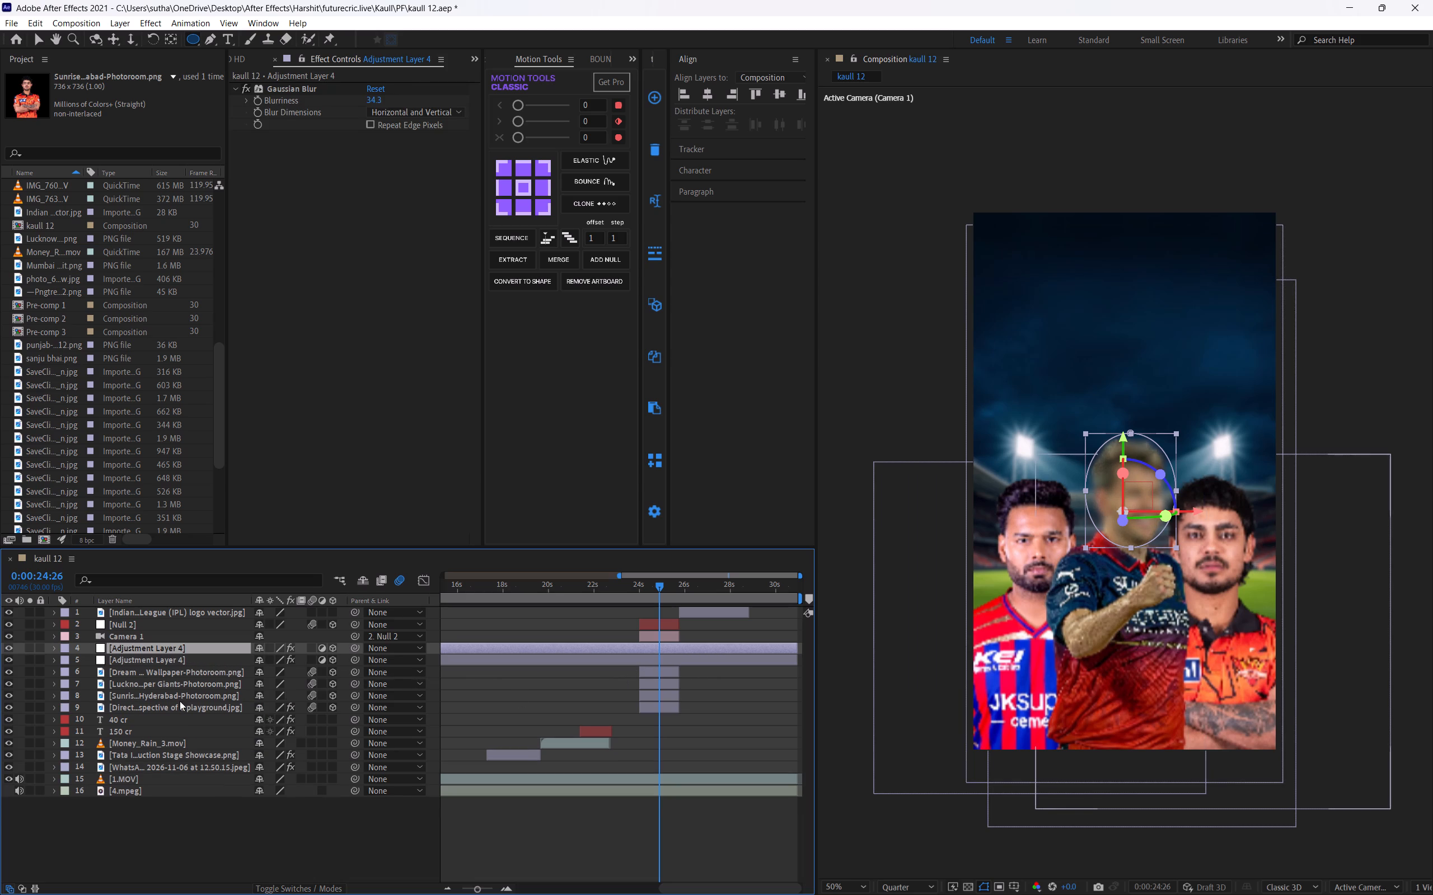
key(u)
click(55, 648)
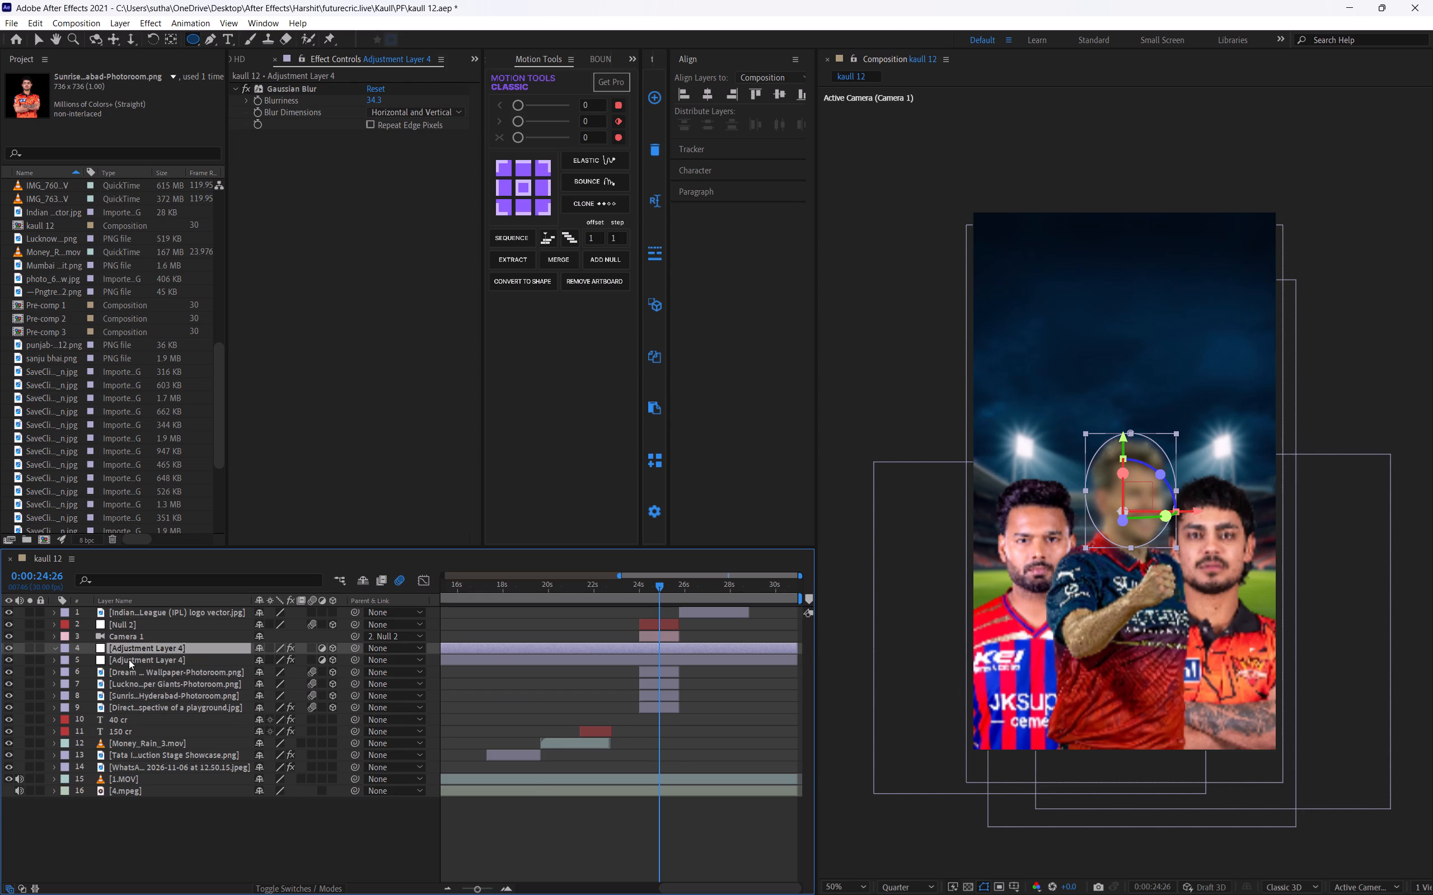
click(129, 660)
key(BackSpace)
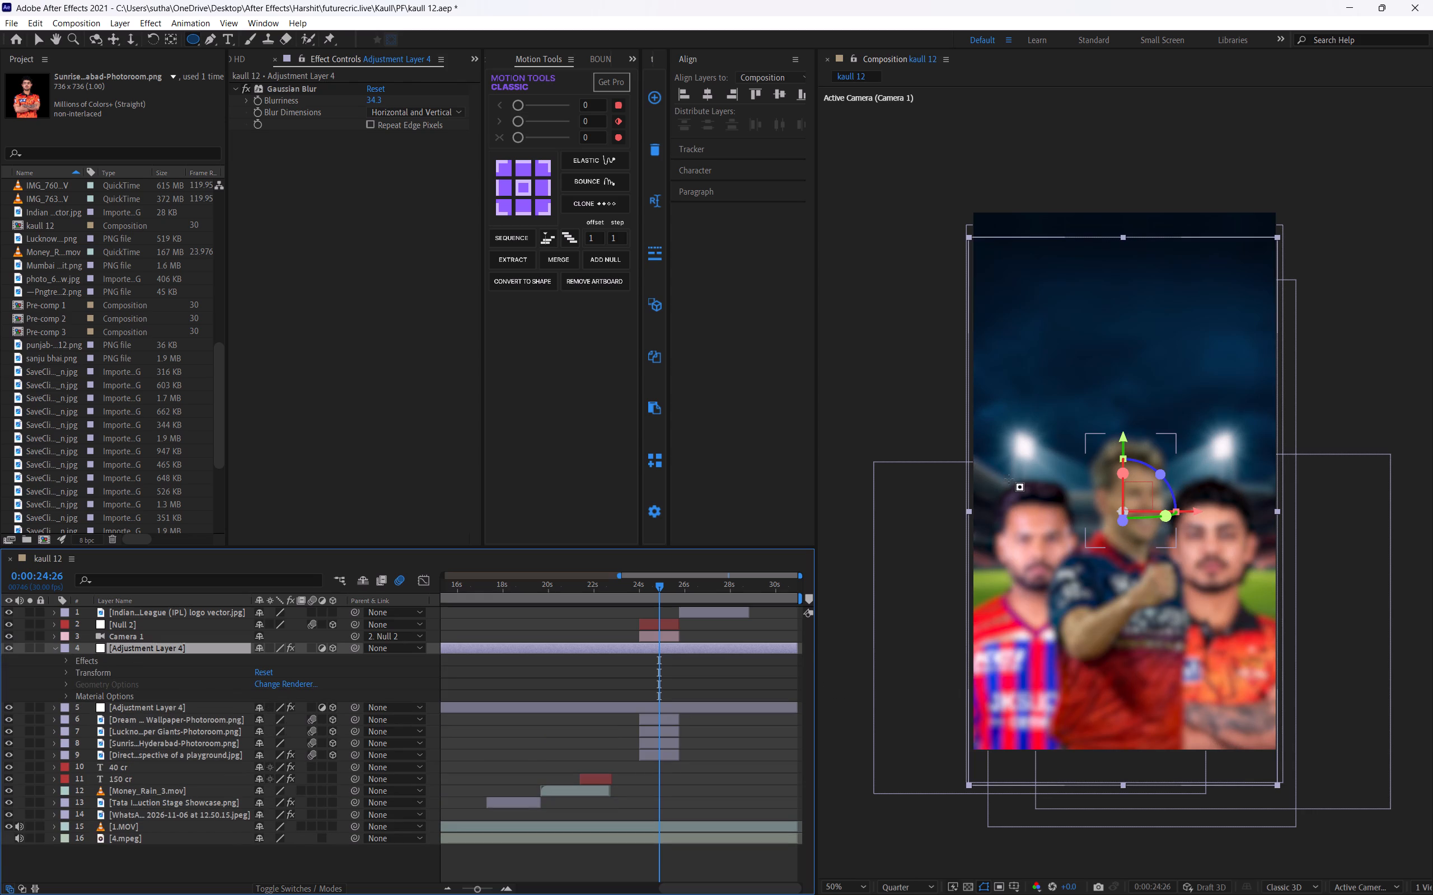
Draw an elliptical mask around the left player's head on the upper copy of the adjustment layer.
drag(985, 473, 1080, 593)
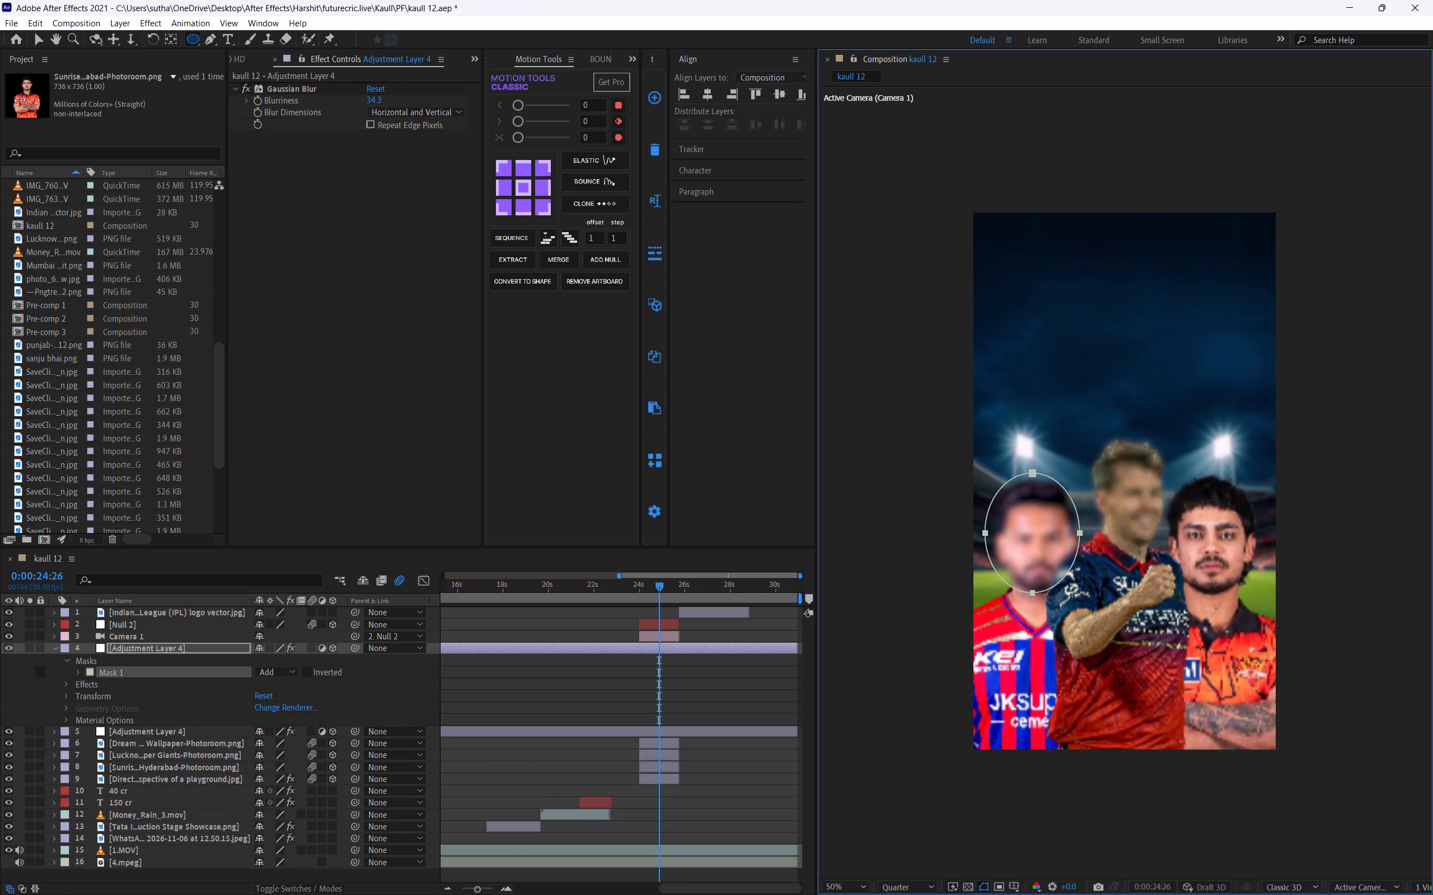
drag(1080, 593, 1080, 595)
Duplicate the left player's adjustment layer and delete the head mask from the upper copy.
click(634, 714)
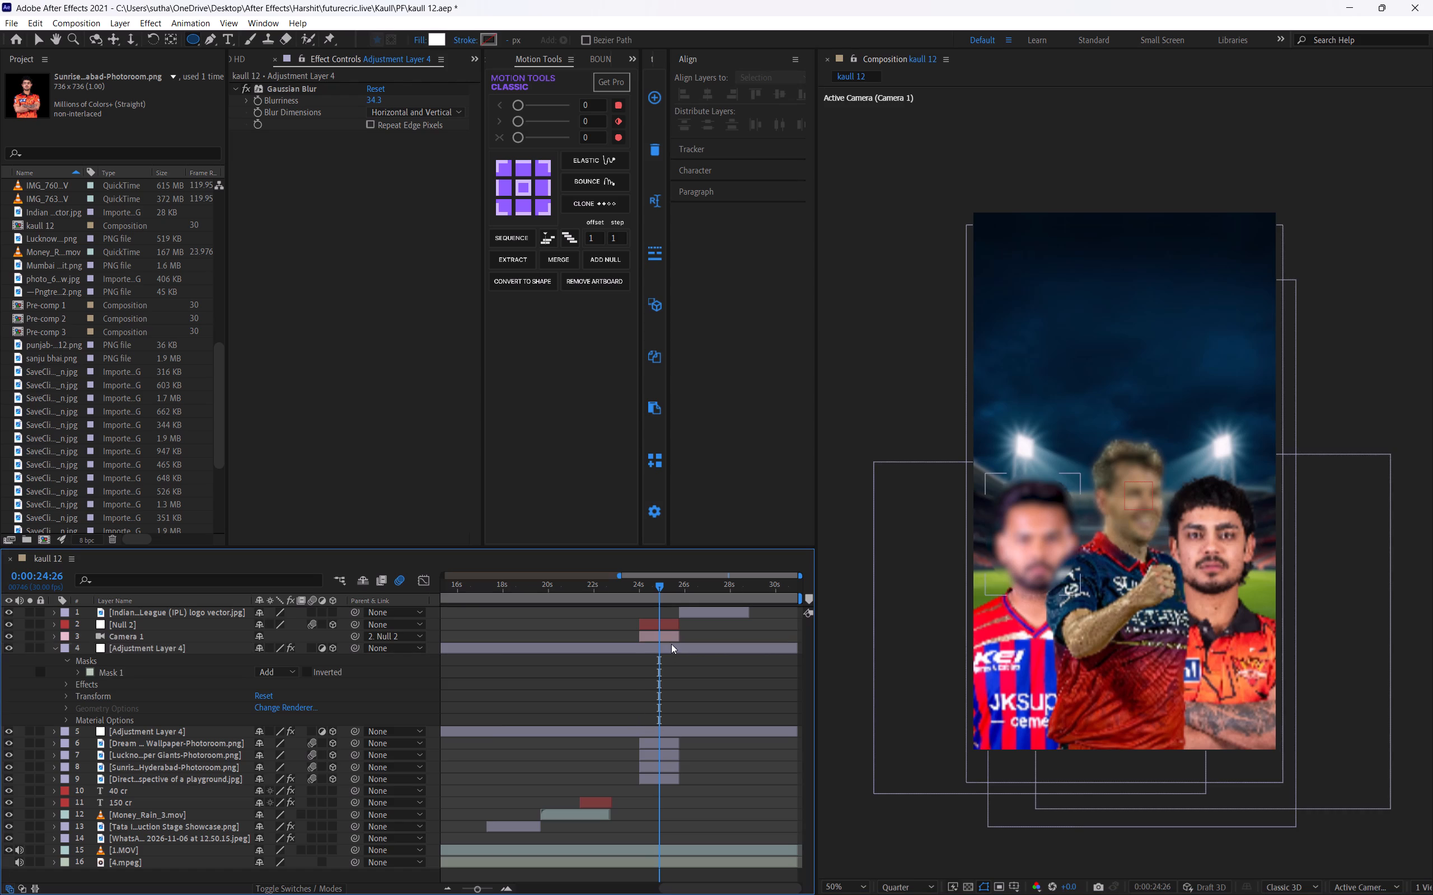
click(671, 644)
key(ctrl+d)
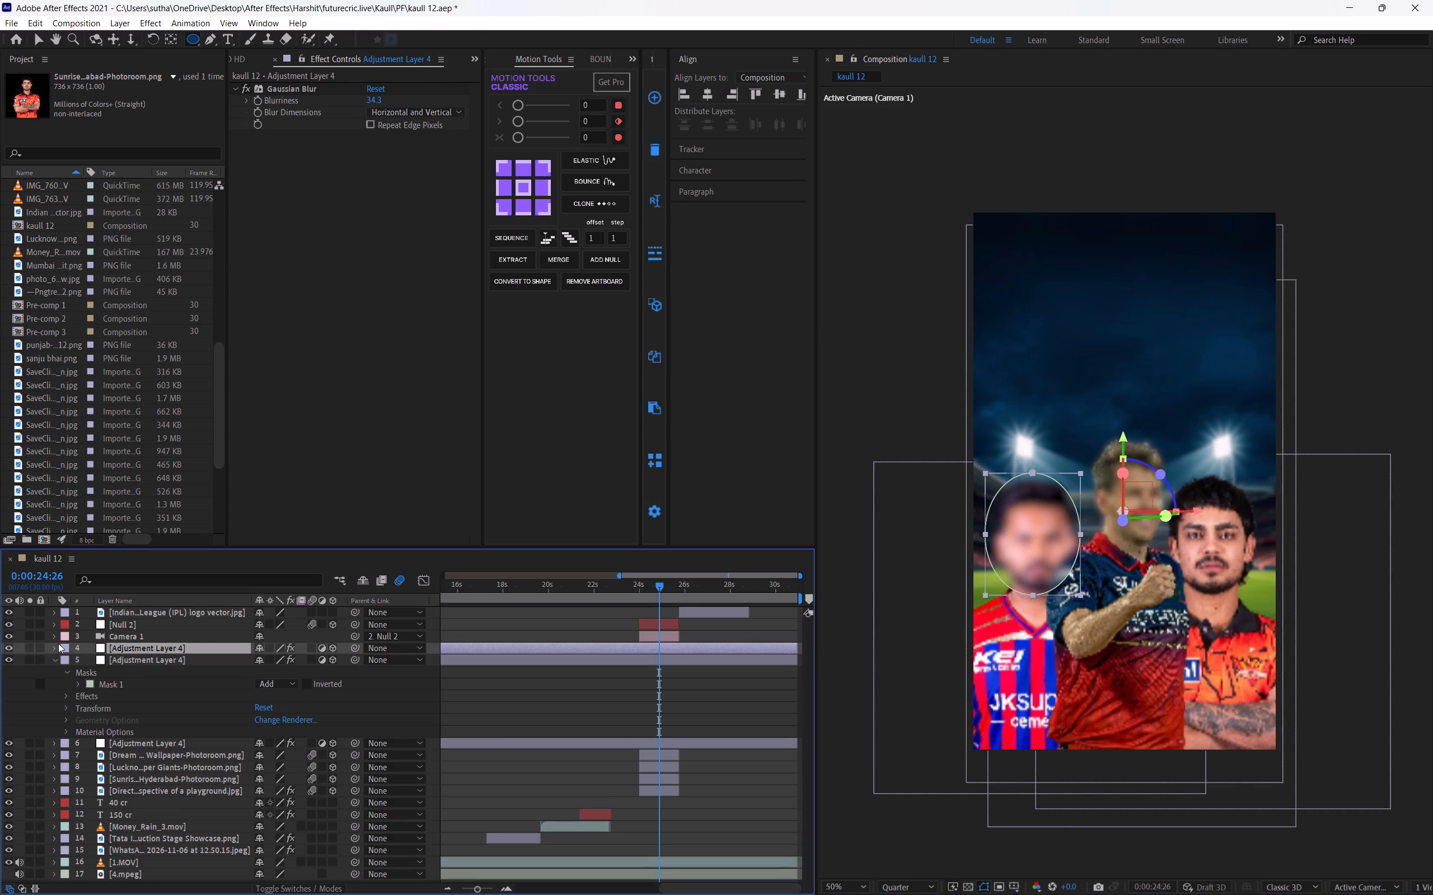
click(57, 646)
click(148, 658)
key(BackSpace)
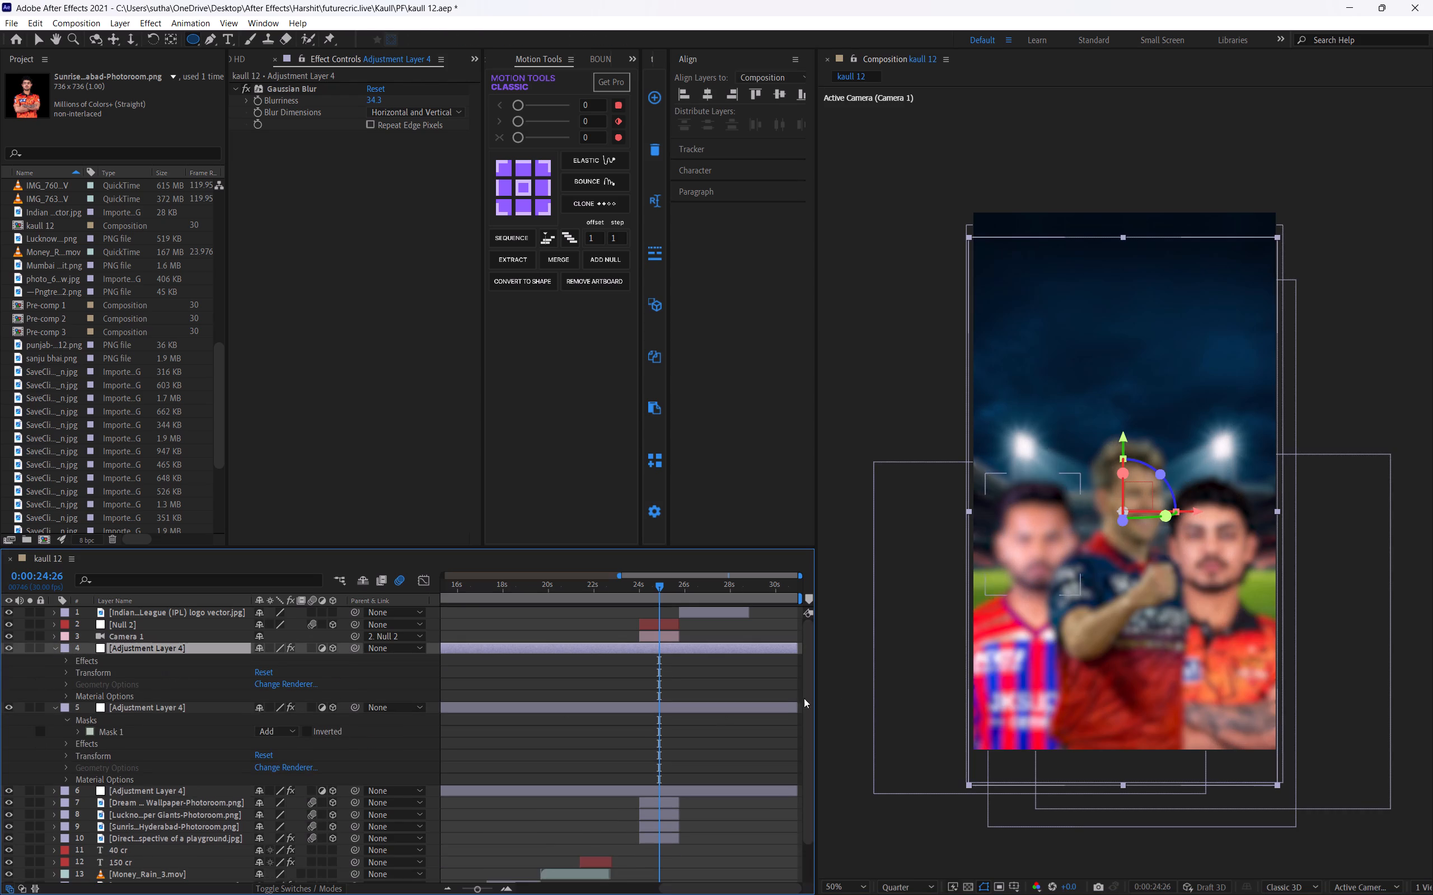
Draw an elliptical mask around the right player's head on the new adjustment layer copy, and collapse the expanded adjustment layers.
drag(1170, 485, 1246, 587)
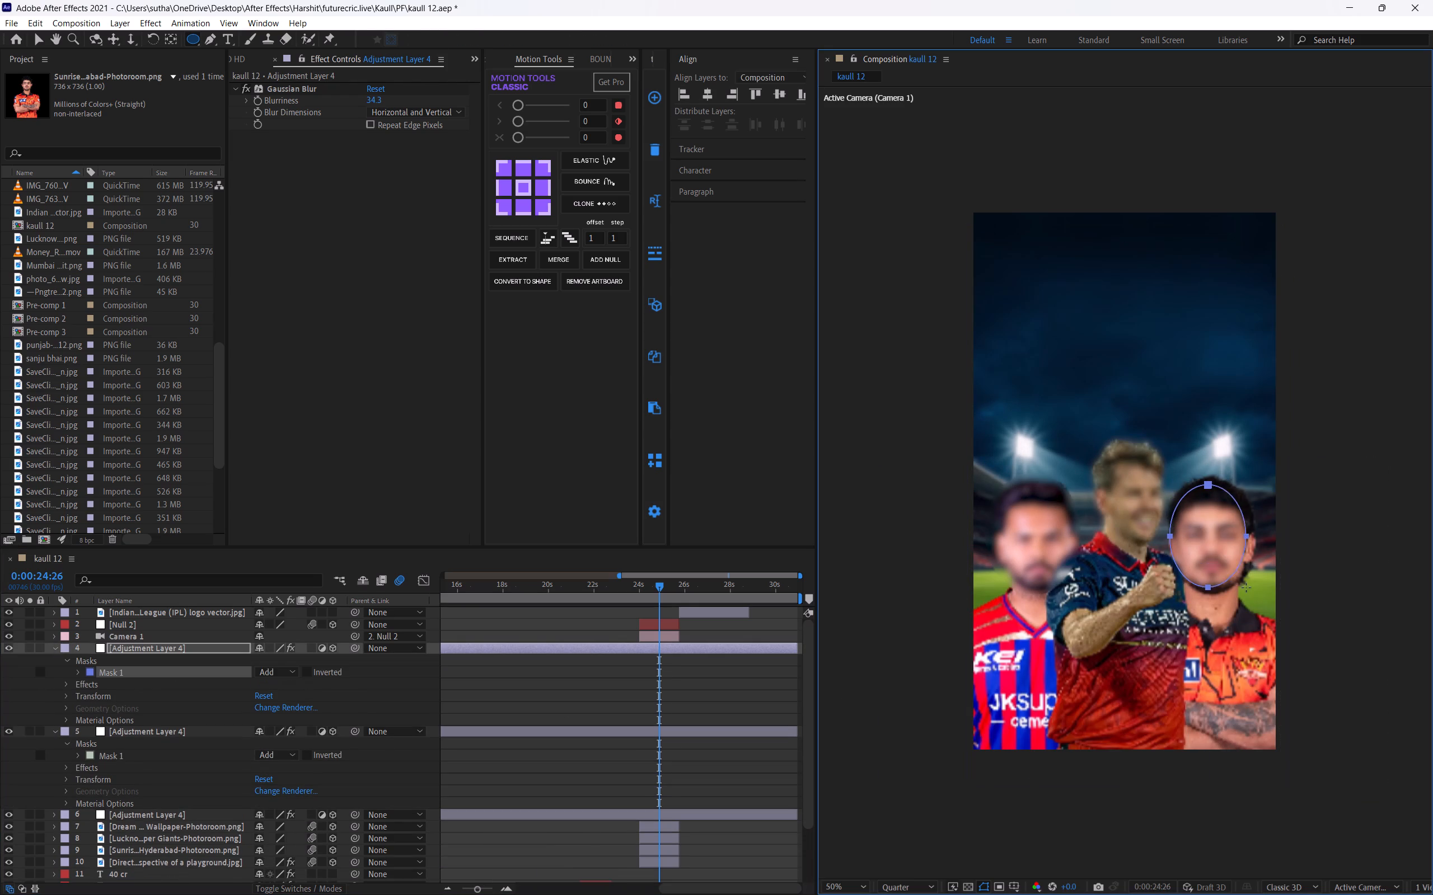
drag(1246, 587, 1256, 591)
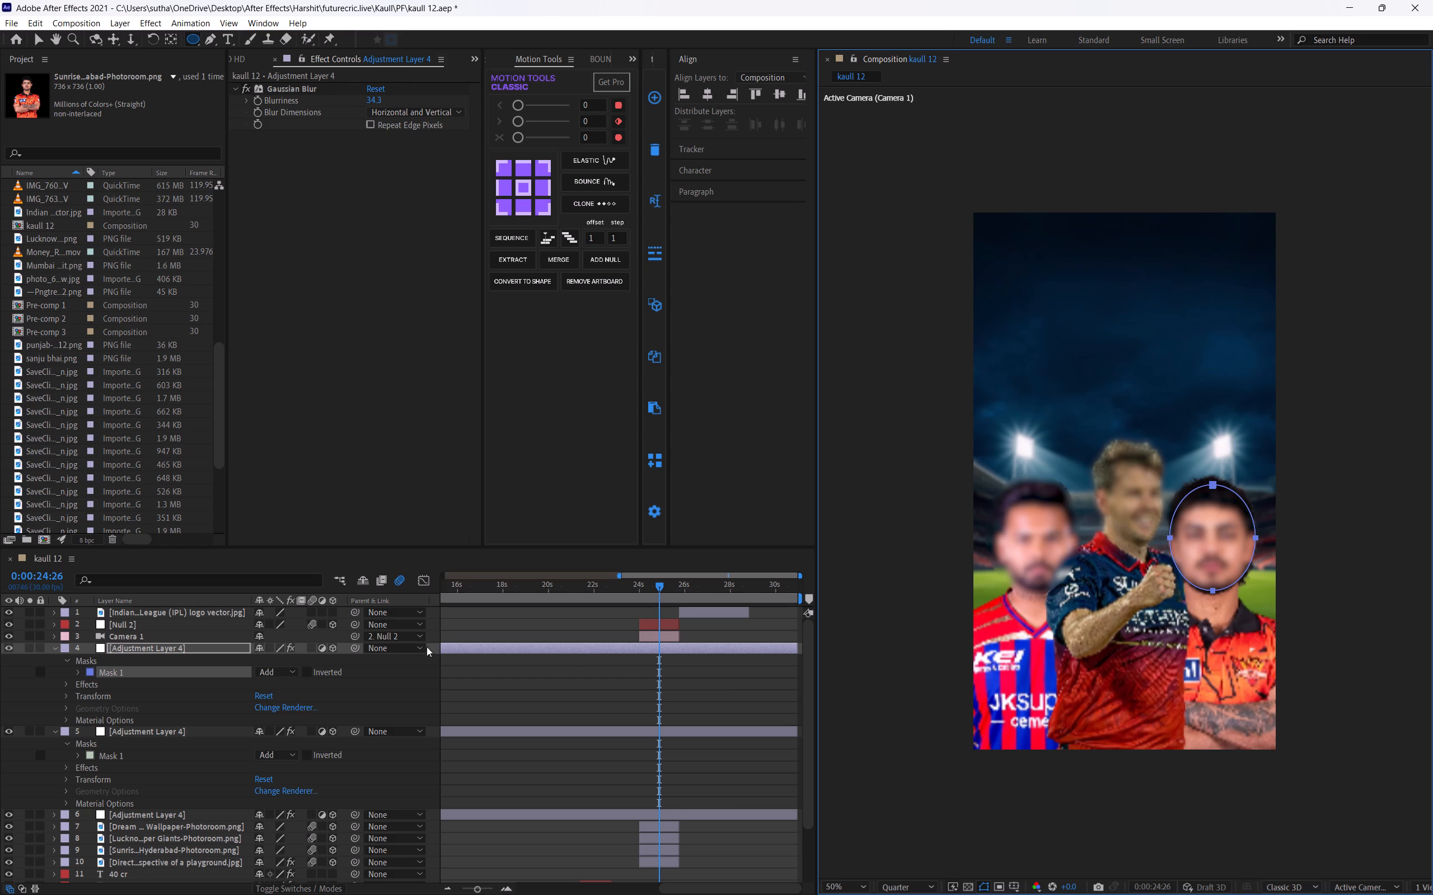
click(50, 651)
click(49, 662)
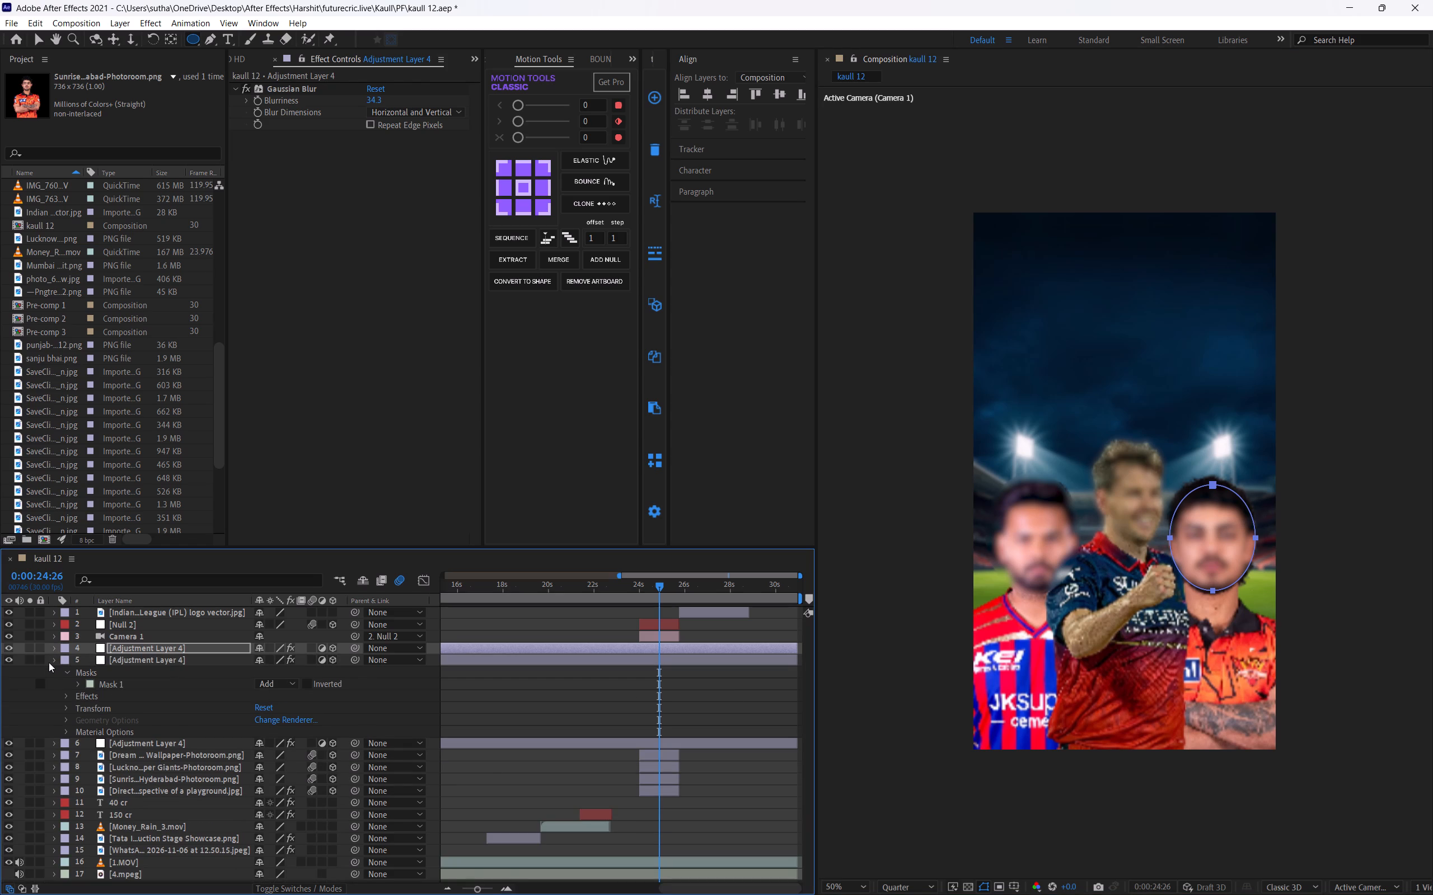
click(681, 719)
Split the three adjustment layers at Camera 1's start, 0:00:24:00, and delete the pieces before it.
click(667, 636)
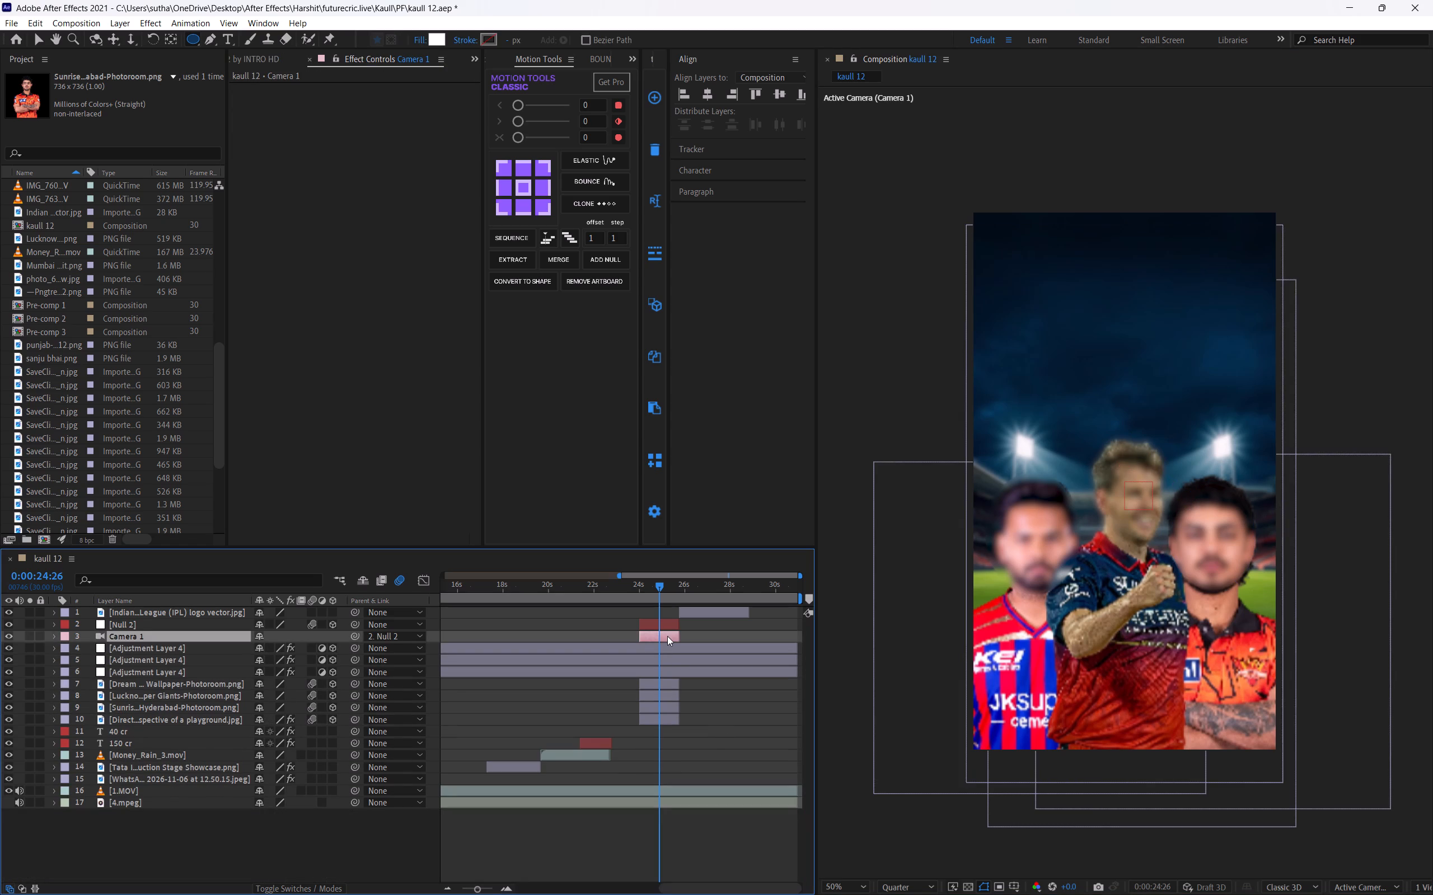
key(i)
click(667, 648)
shift+click(655, 668)
key(ctrl+shift+d)
click(624, 652)
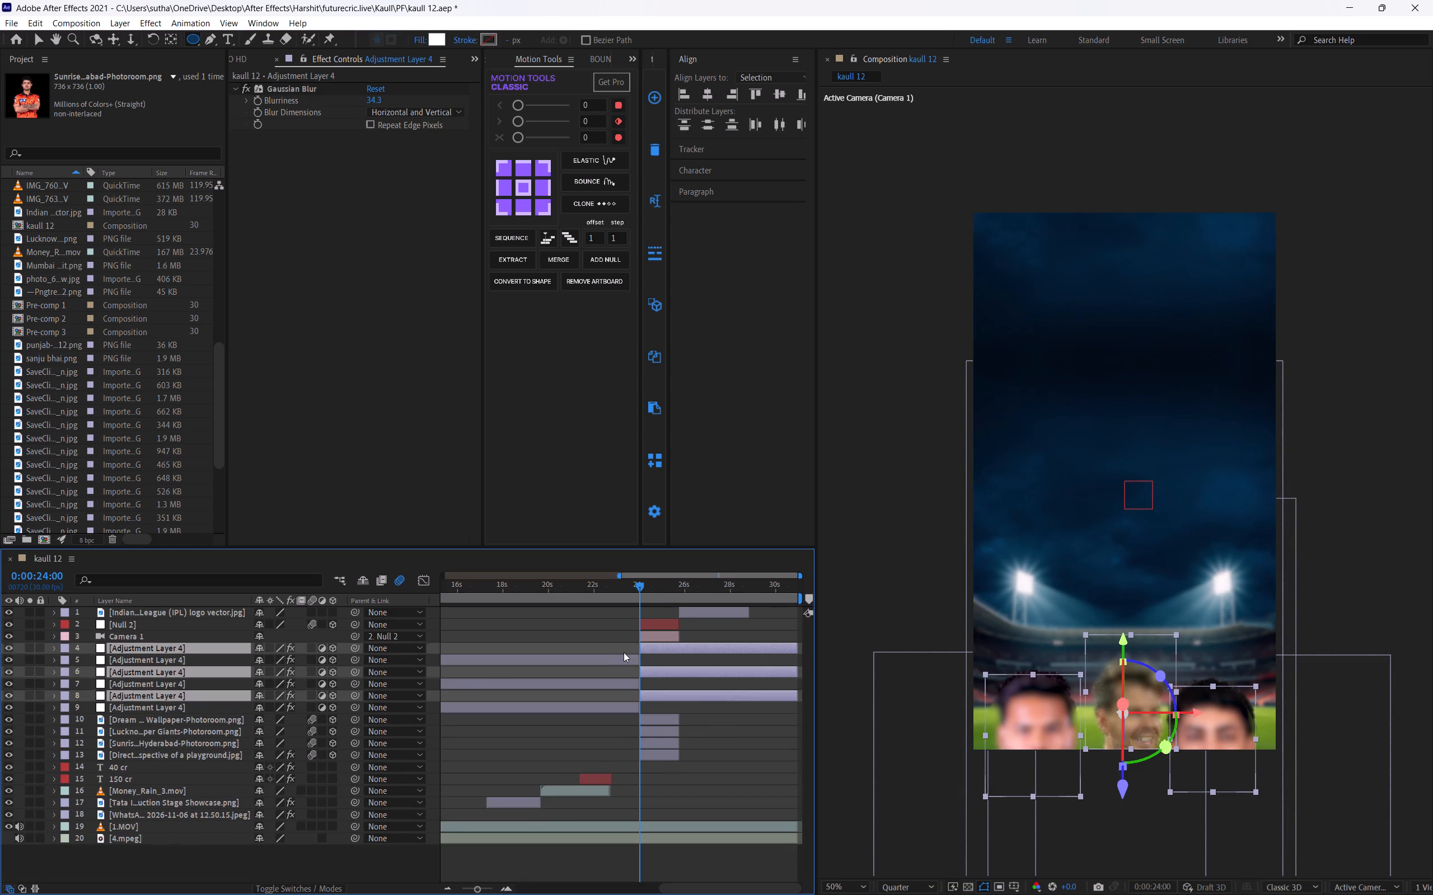
click(622, 658)
ctrl+click(618, 685)
ctrl+click(620, 703)
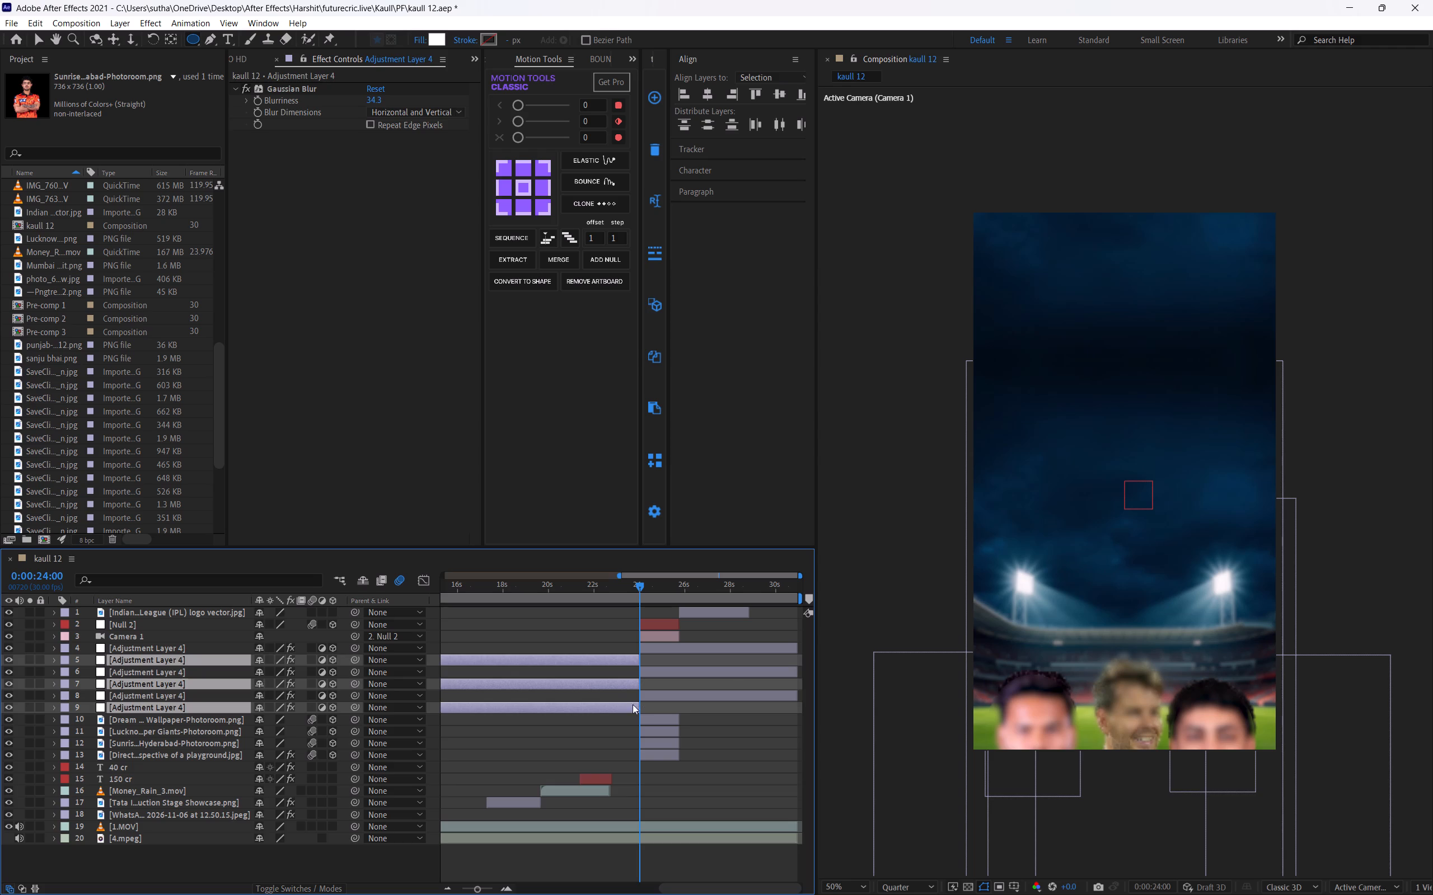
key(BackSpace)
Split the three adjustment layers at the IPL logo layer's start, 0:00:25:23, and delete the pieces after it.
click(716, 614)
key(i)
click(703, 652)
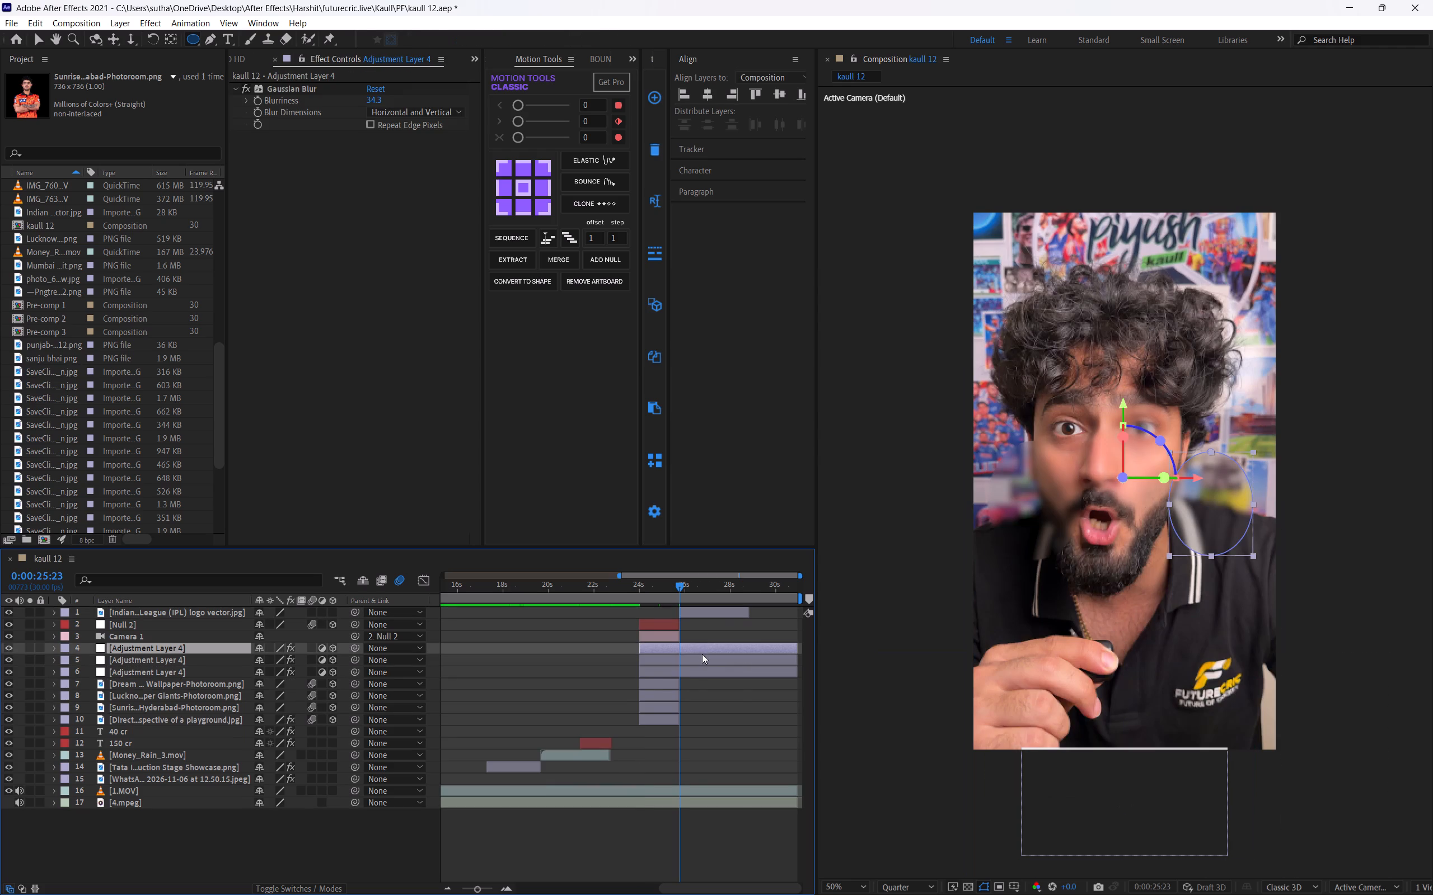
shift+click(696, 668)
key(ctrl+shift+d)
key(BackSpace)
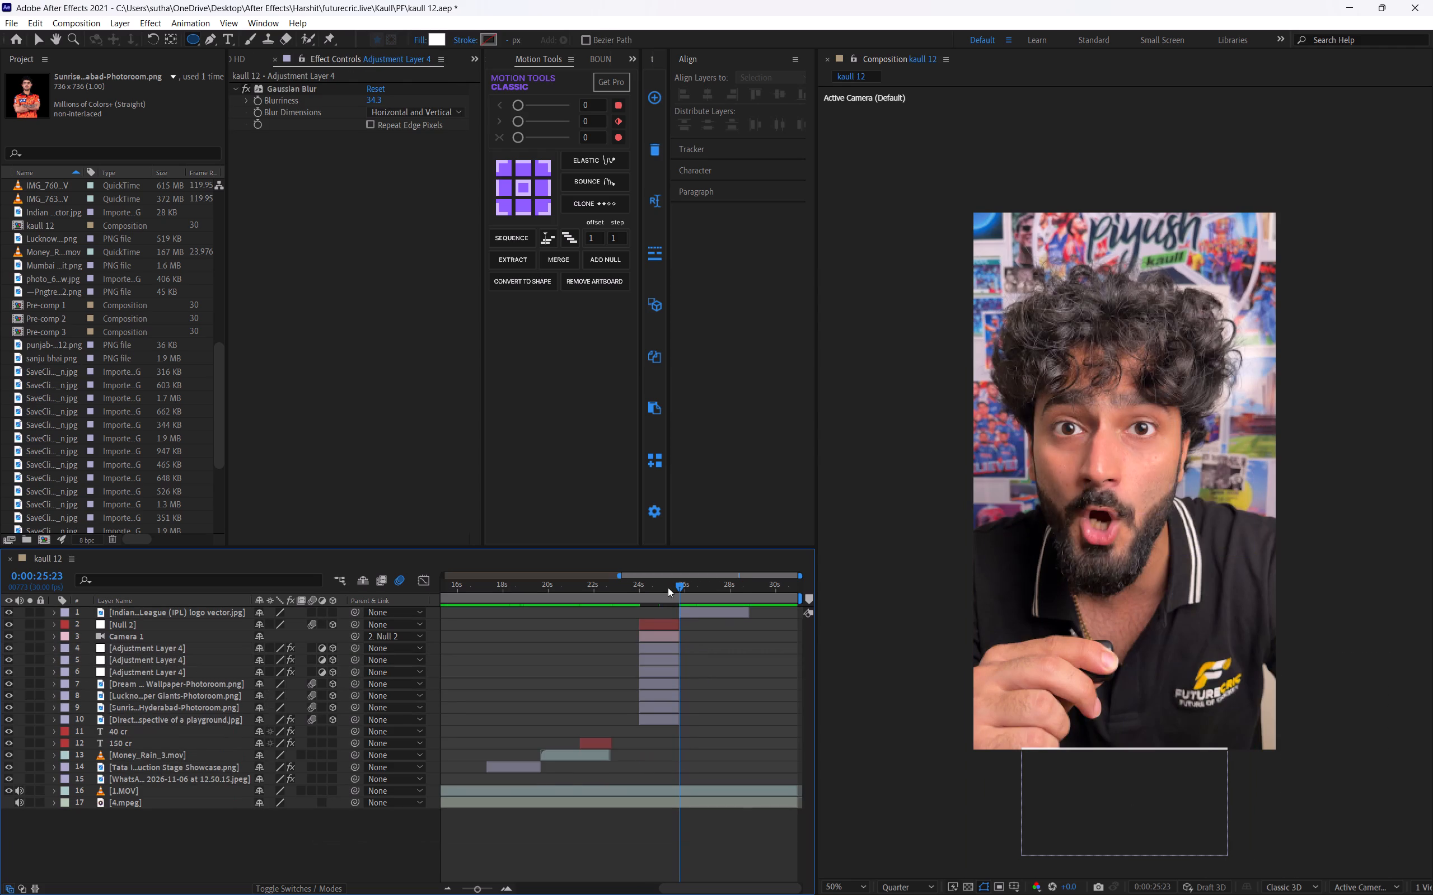
Preview the stadium scene from about 0:00:23:10 to check the blurred heads, saving the project.
drag(668, 587, 649, 592)
key(ctrl+s)
drag(641, 593, 624, 594)
key(space)
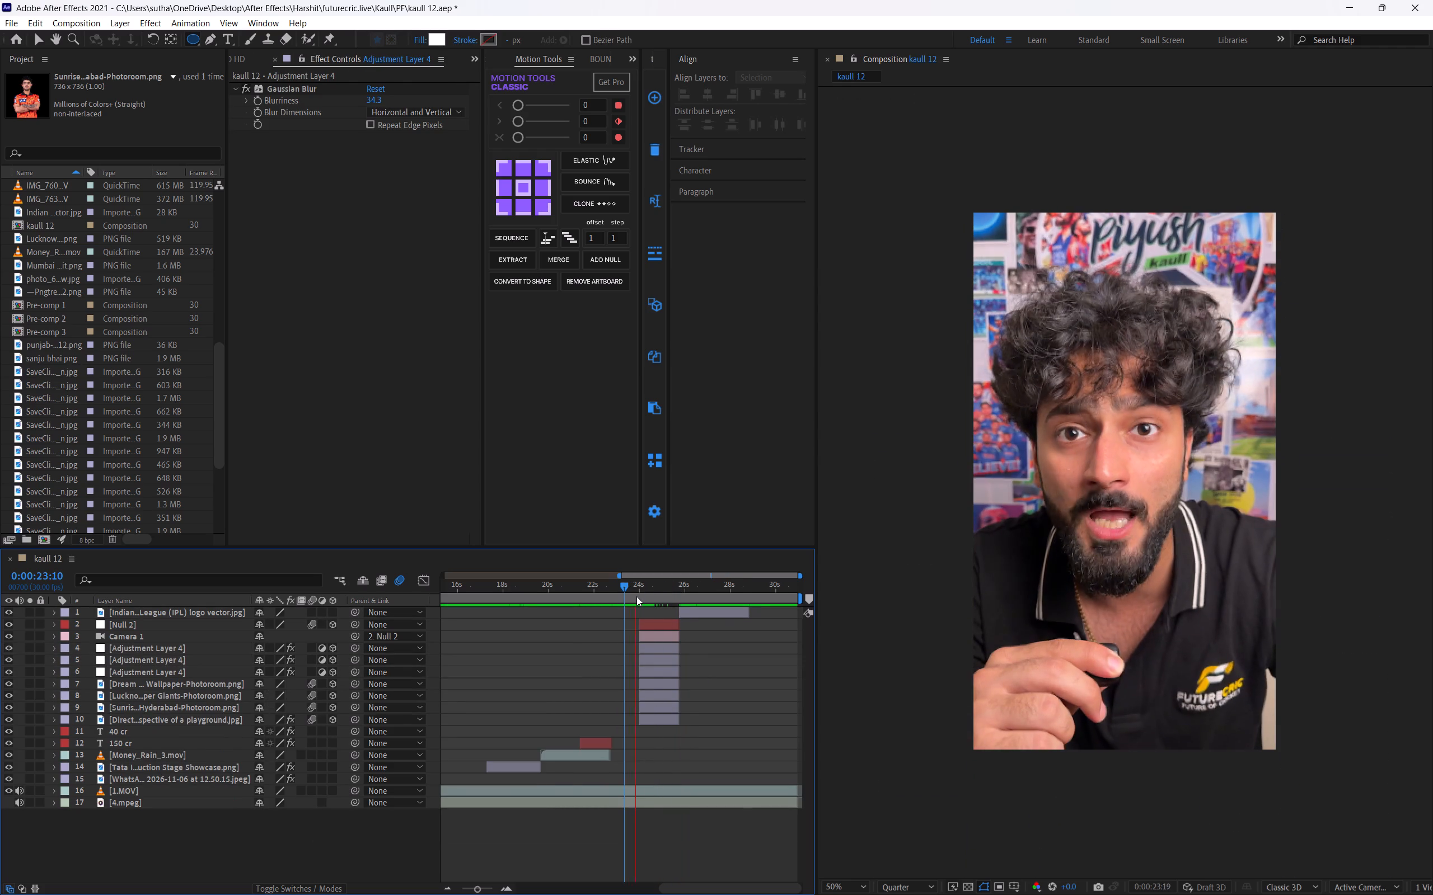
click(636, 596)
key(space)
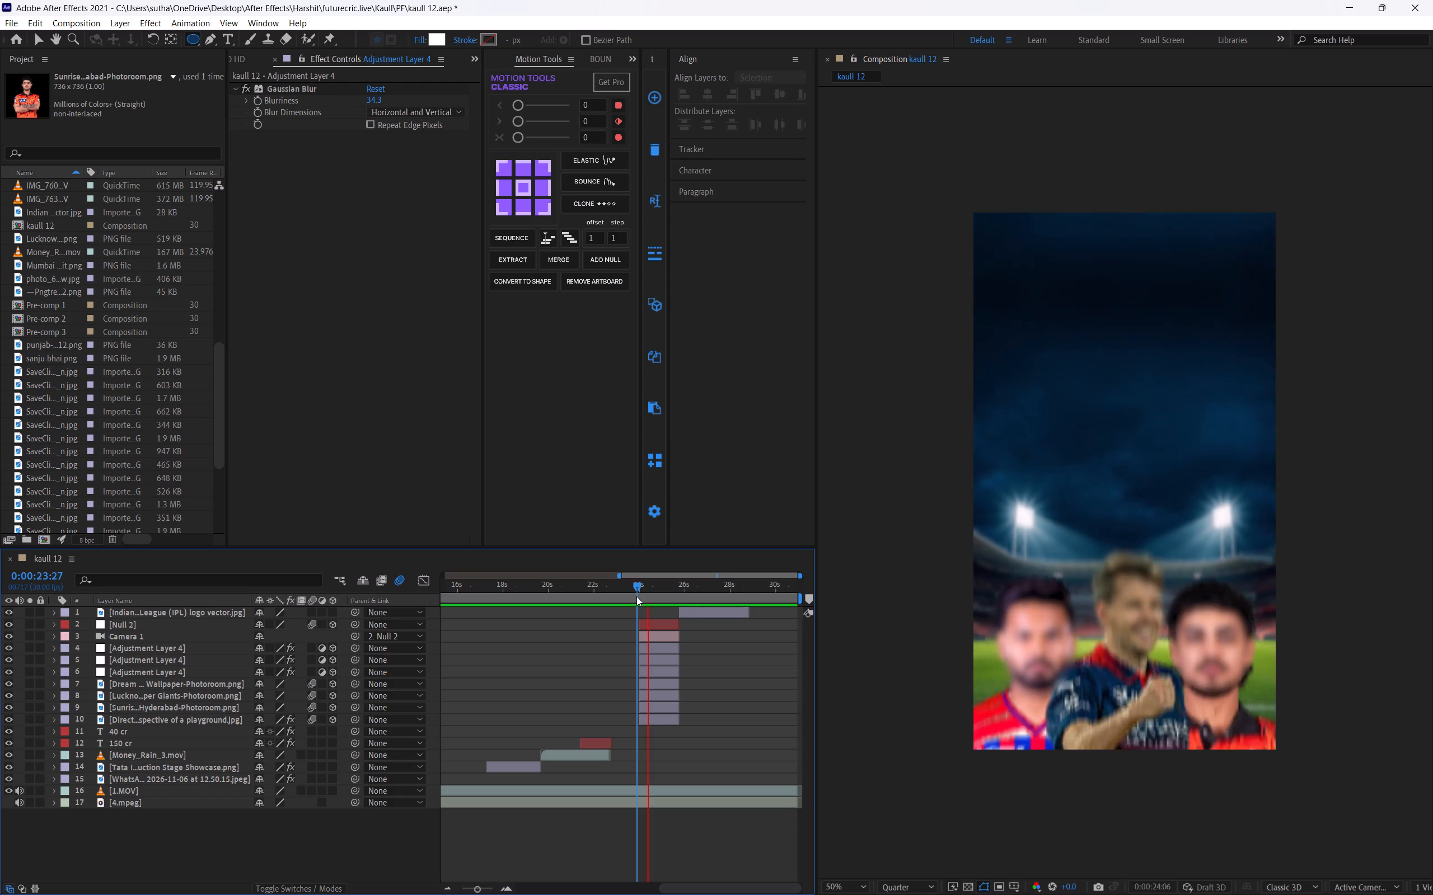
drag(636, 596, 653, 588)
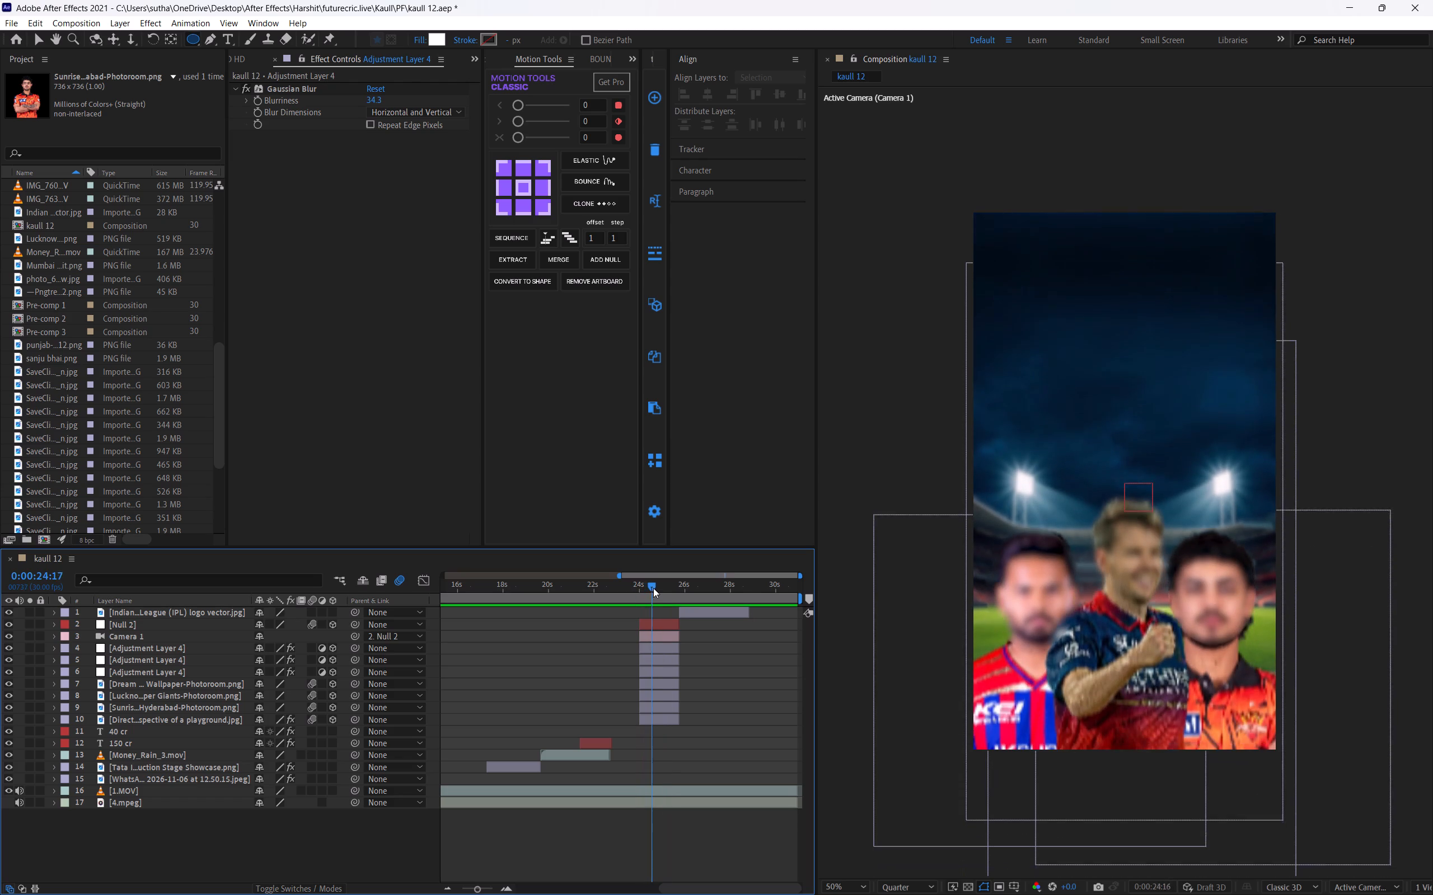
drag(653, 588, 672, 580)
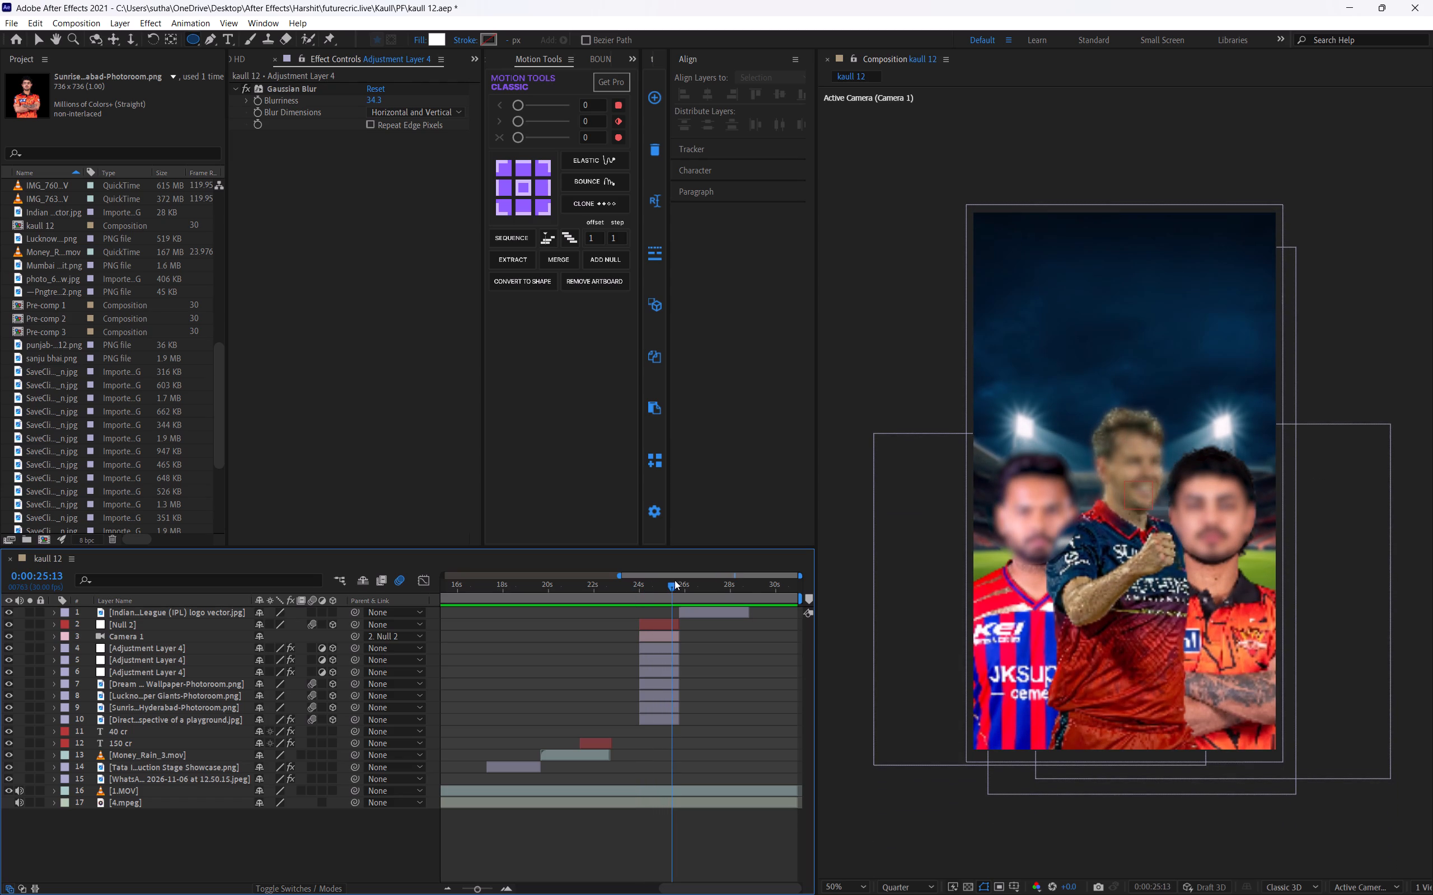
key(ctrl+s)
Select the three adjustment layers and set the Gaussian Blur Blurriness on the right player's layer to about 74.
click(654, 647)
ctrl+click(656, 660)
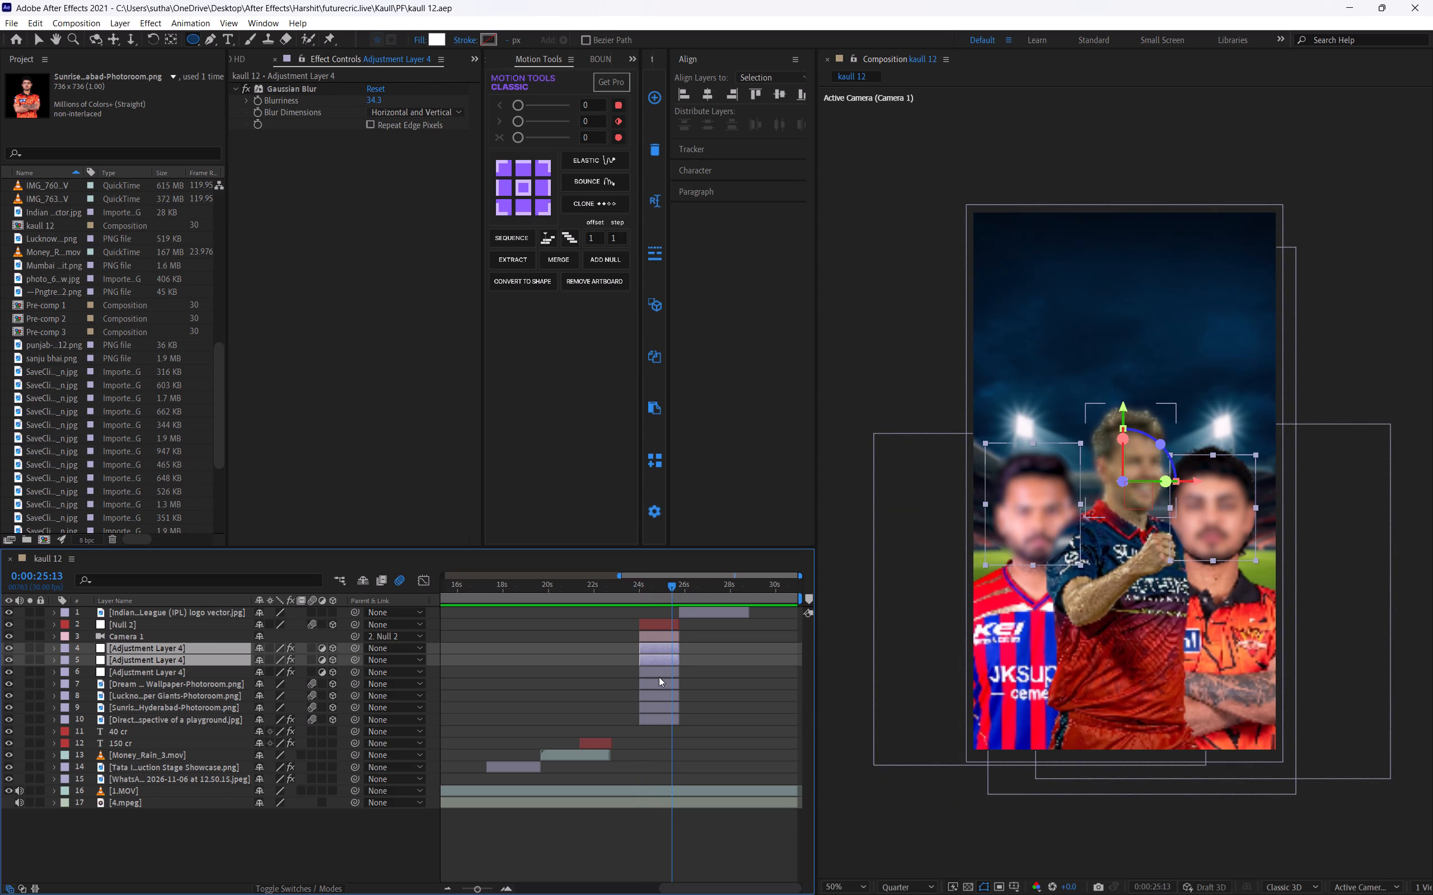
ctrl+click(659, 676)
drag(377, 98, 394, 96)
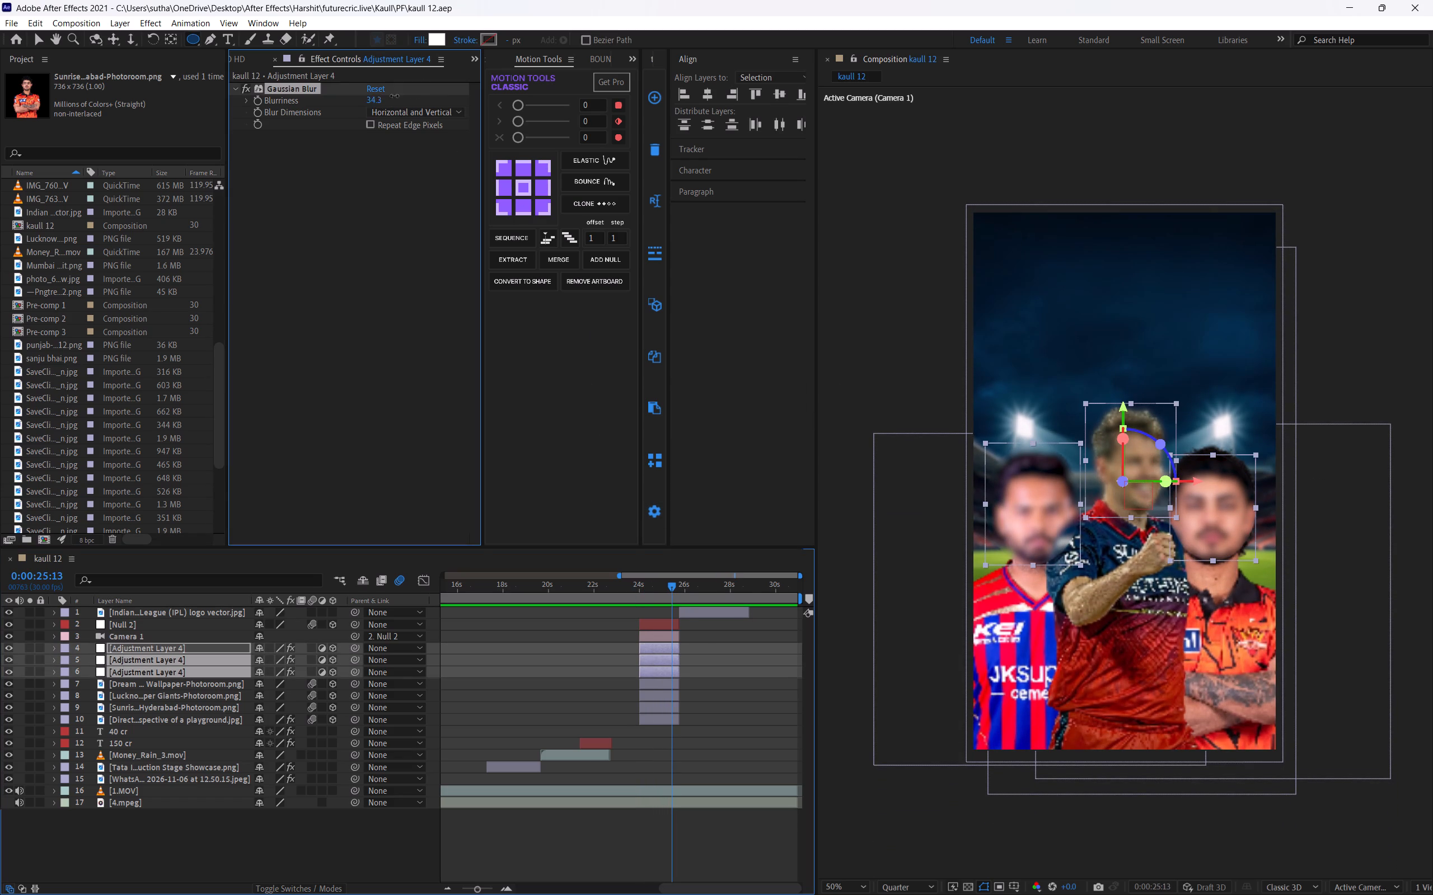
drag(394, 96, 711, 145)
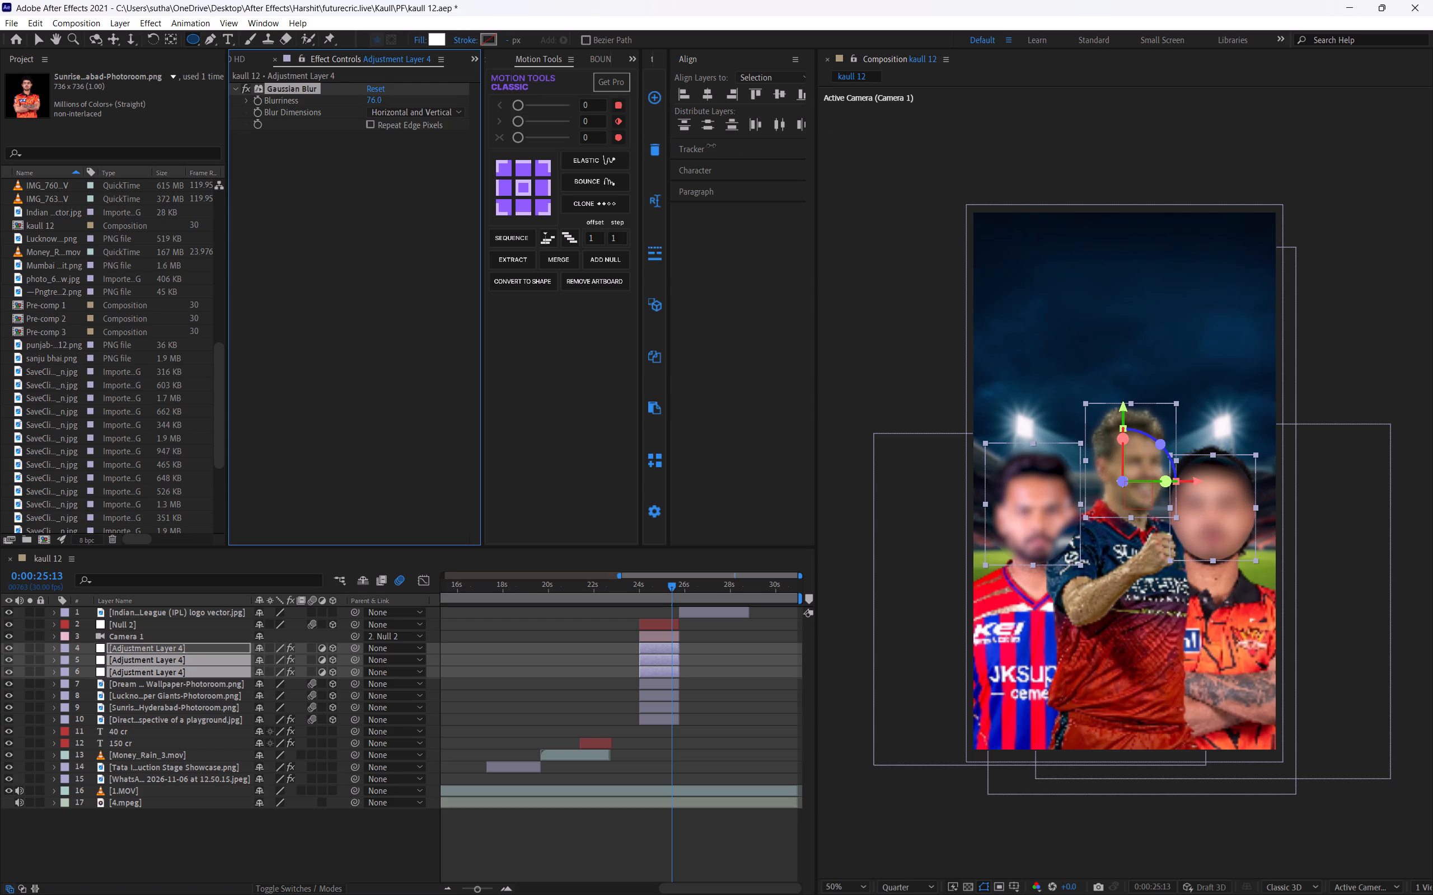
drag(711, 145, 703, 145)
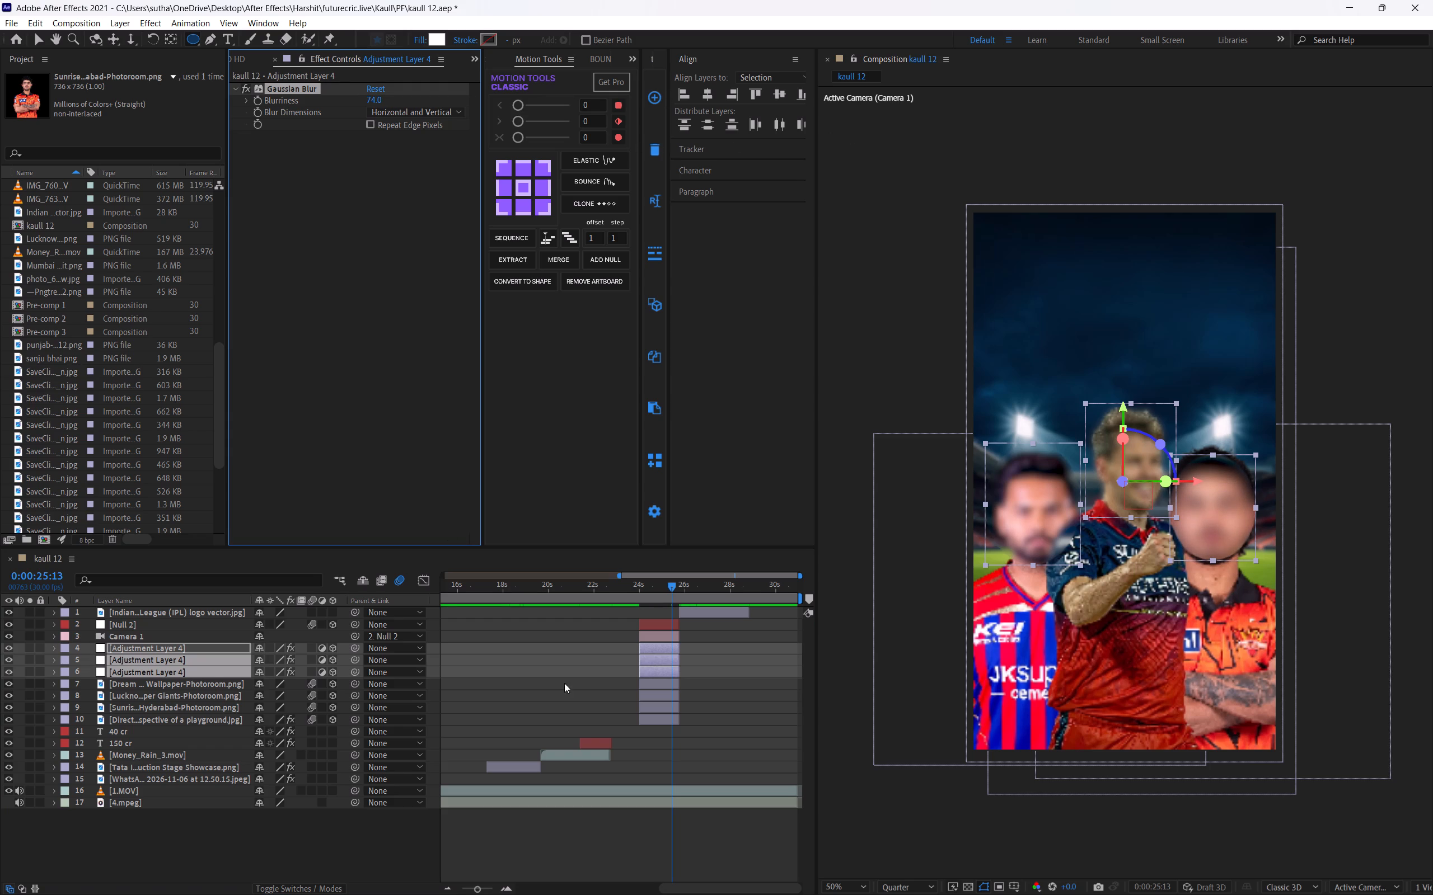
Set the Gaussian Blur Blurriness of the left player's adjustment layer to about 71.
click(598, 658)
click(655, 658)
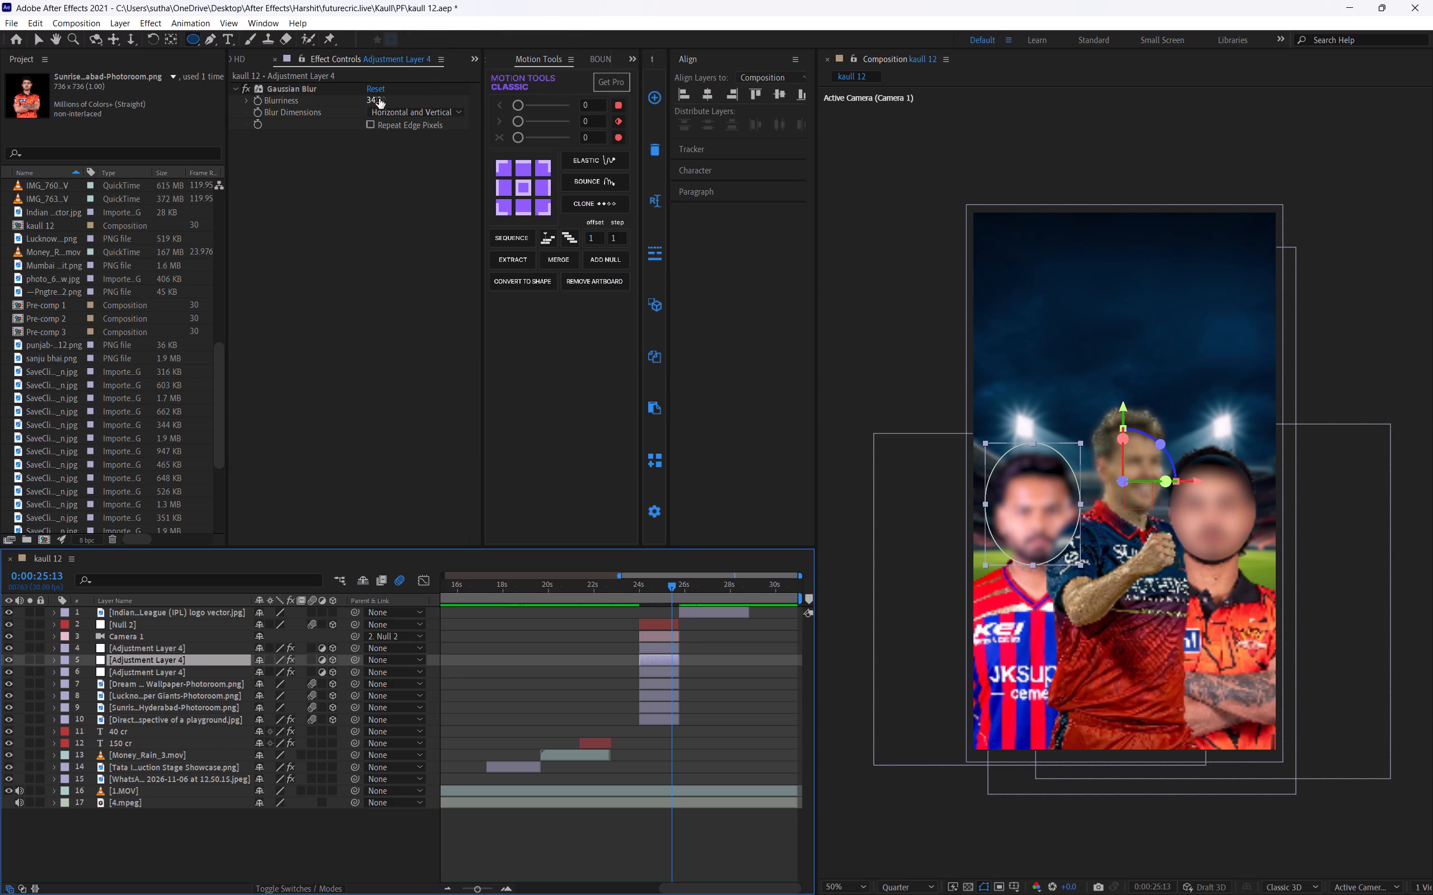
drag(379, 98, 661, 123)
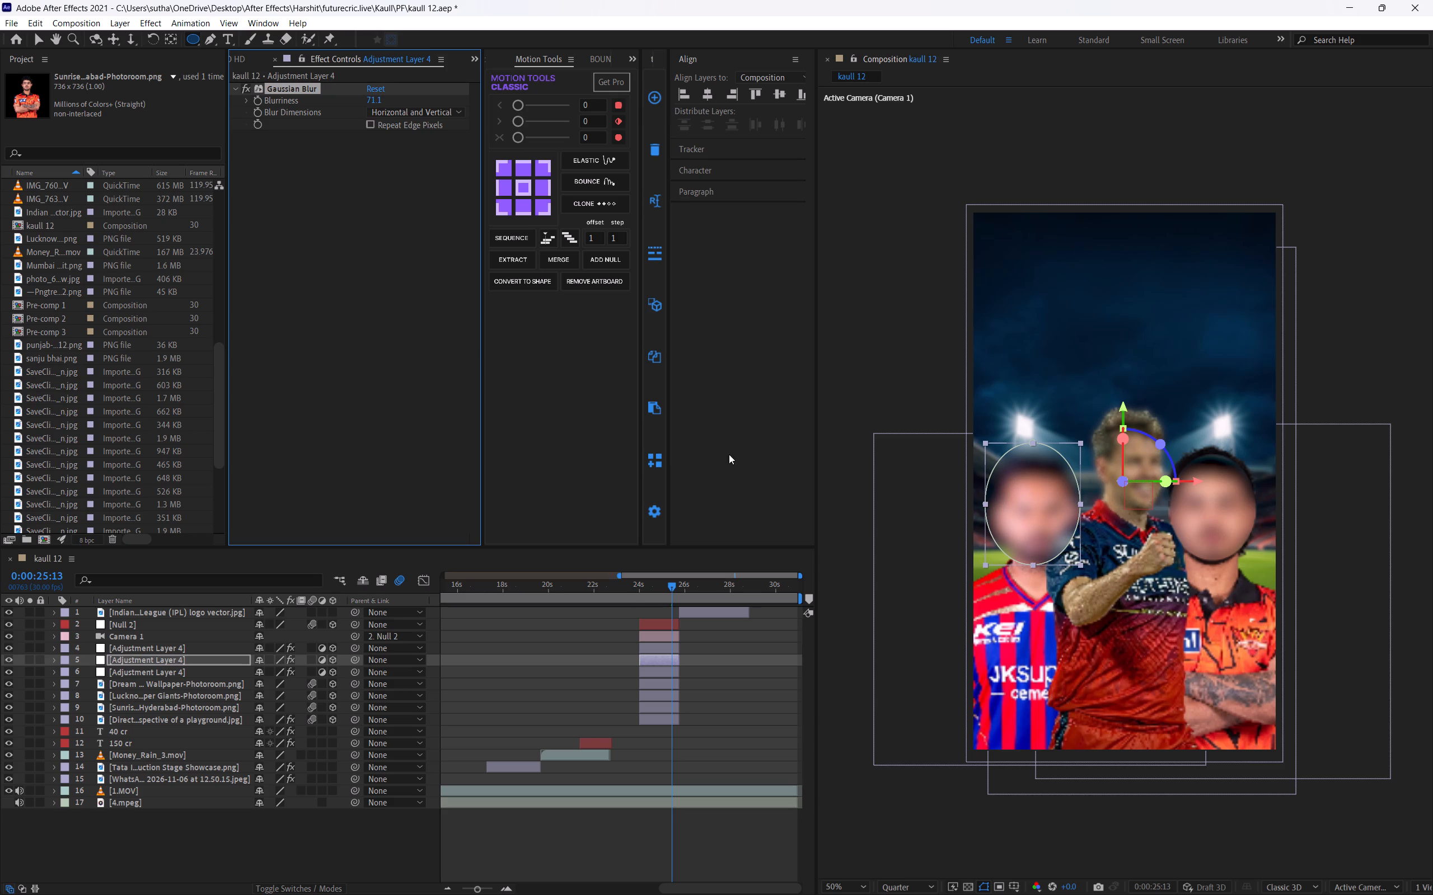
Set the Gaussian Blur Blurriness of the middle player's adjustment layer to about 47.
click(666, 676)
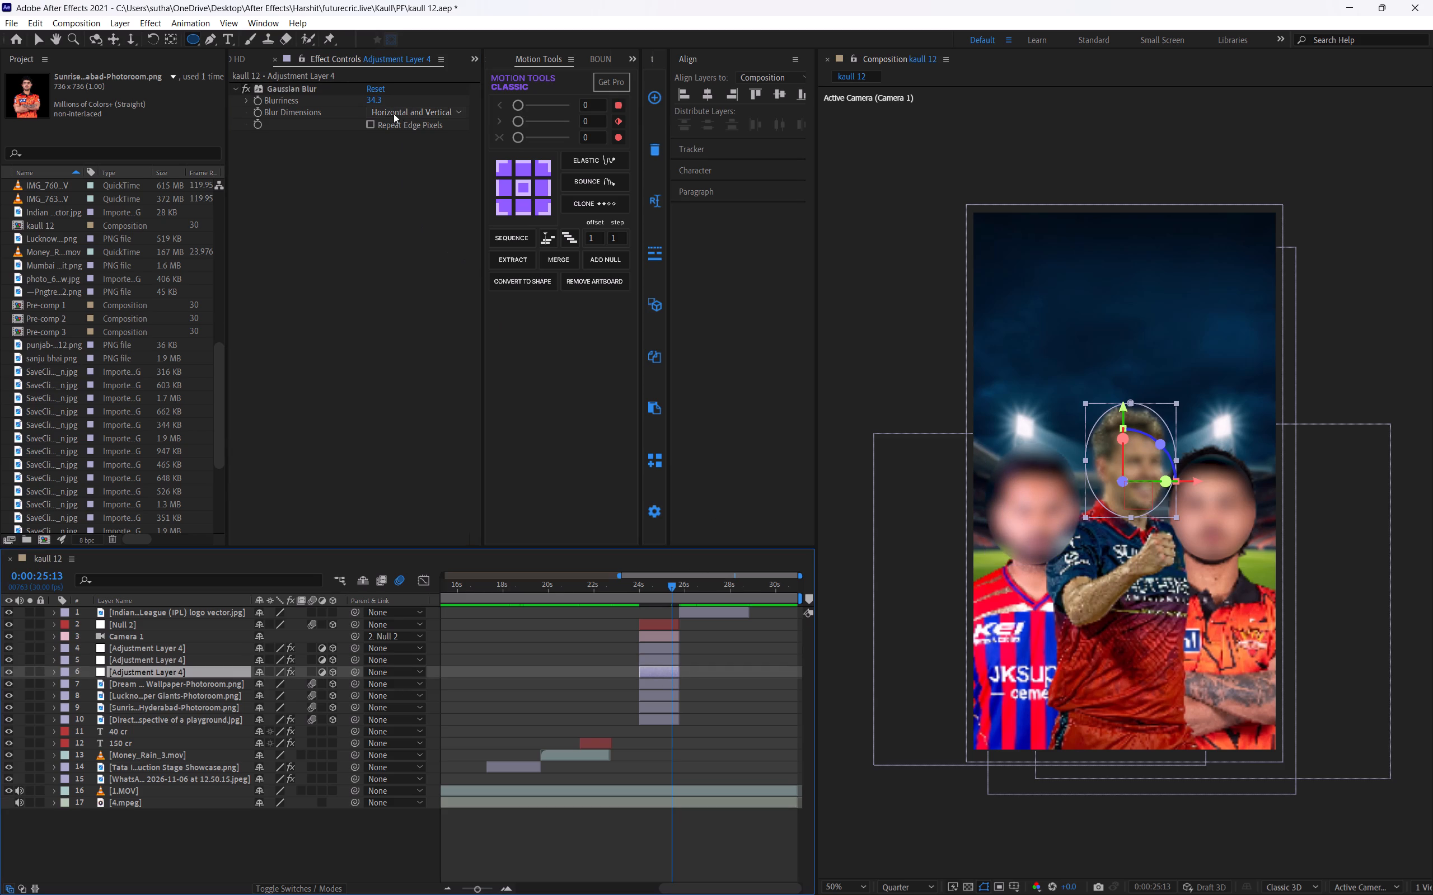
drag(368, 98, 468, 108)
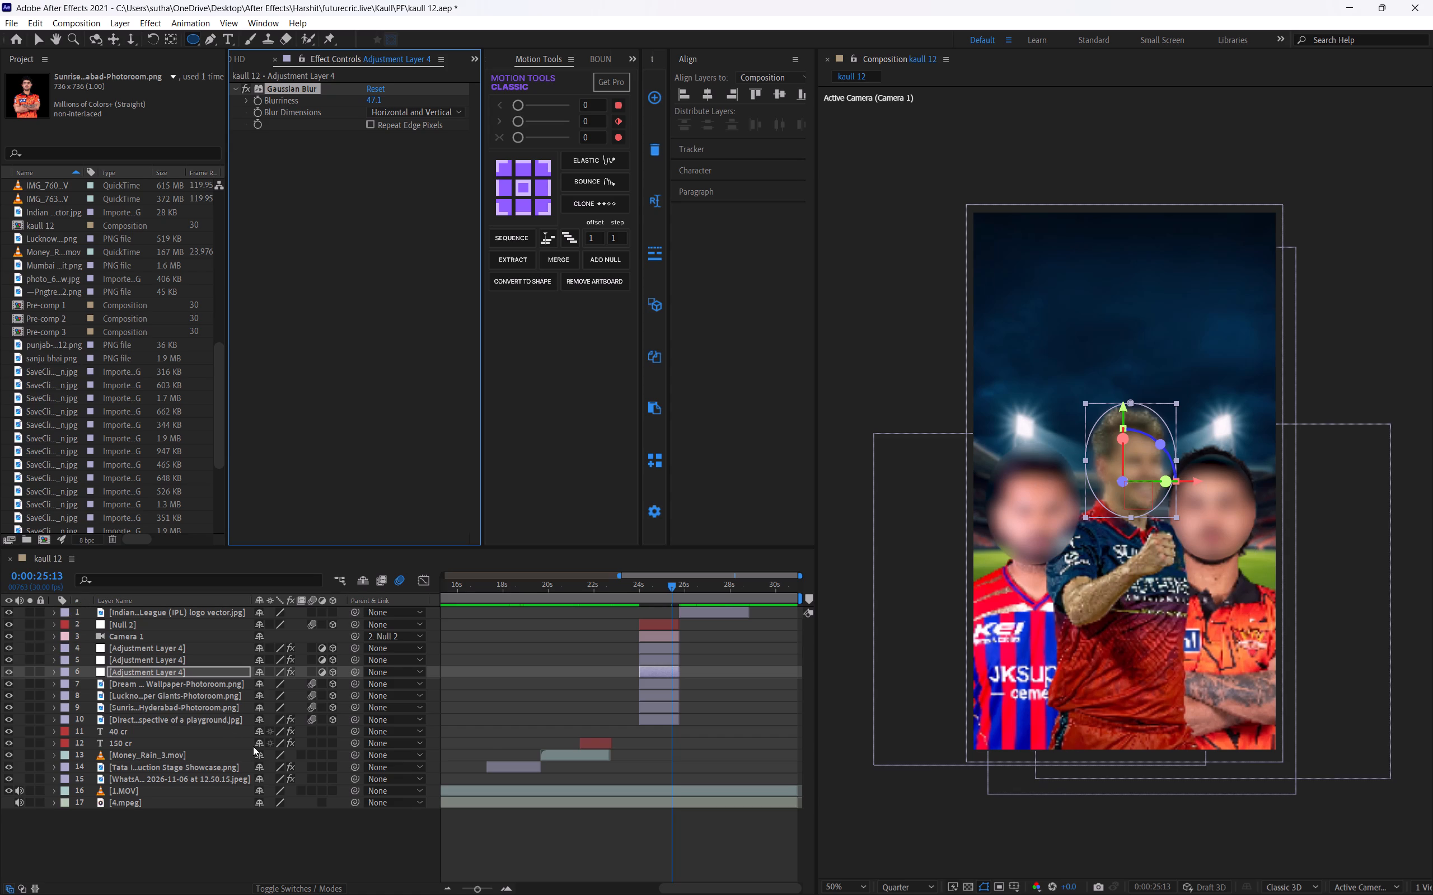
Reveal the Mask 1 properties of all three adjustment layers.
click(48, 669)
click(55, 661)
click(51, 646)
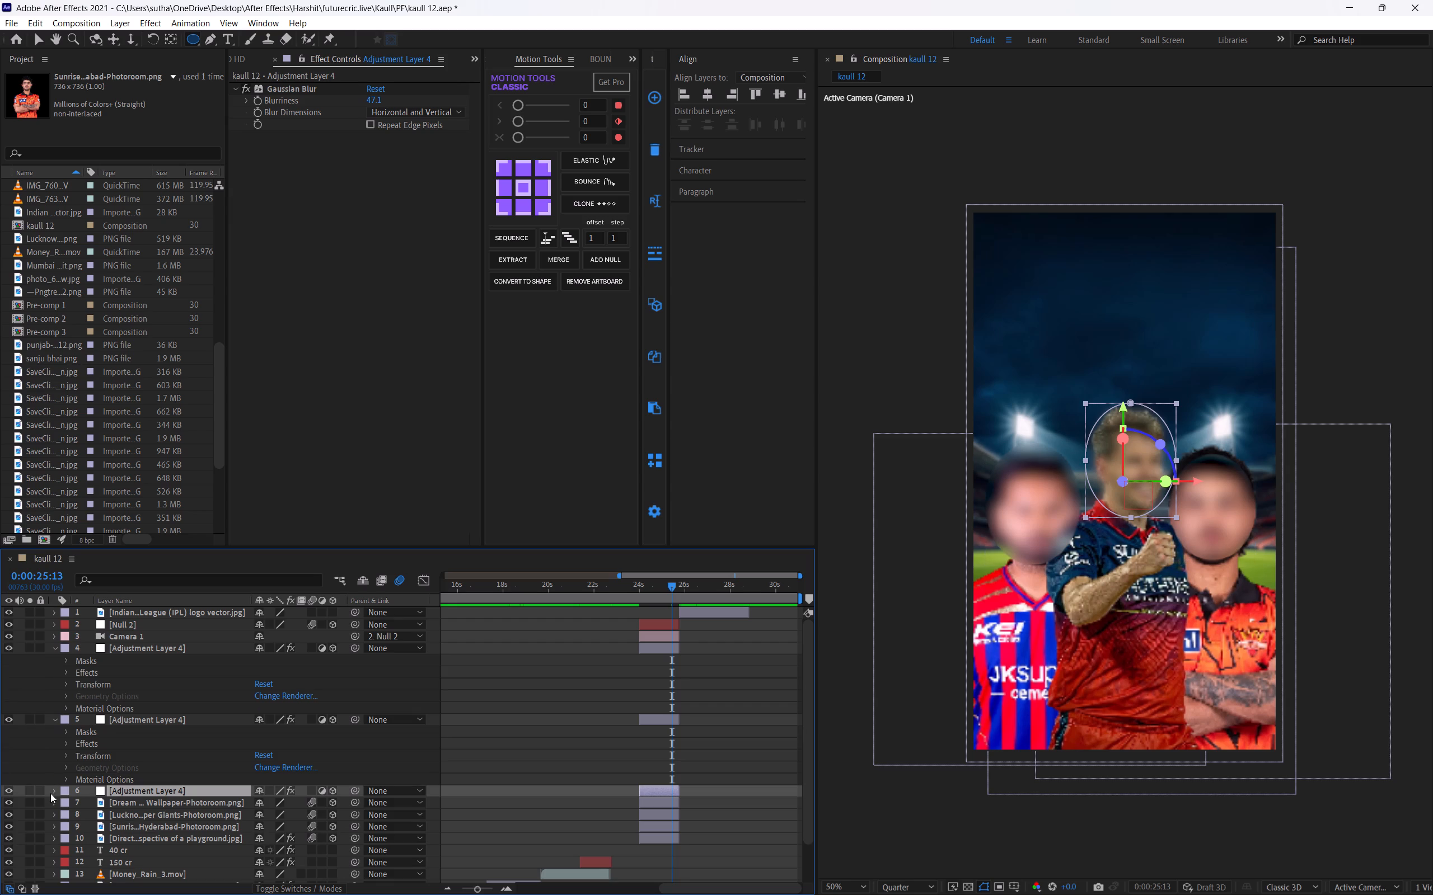
click(50, 793)
click(60, 805)
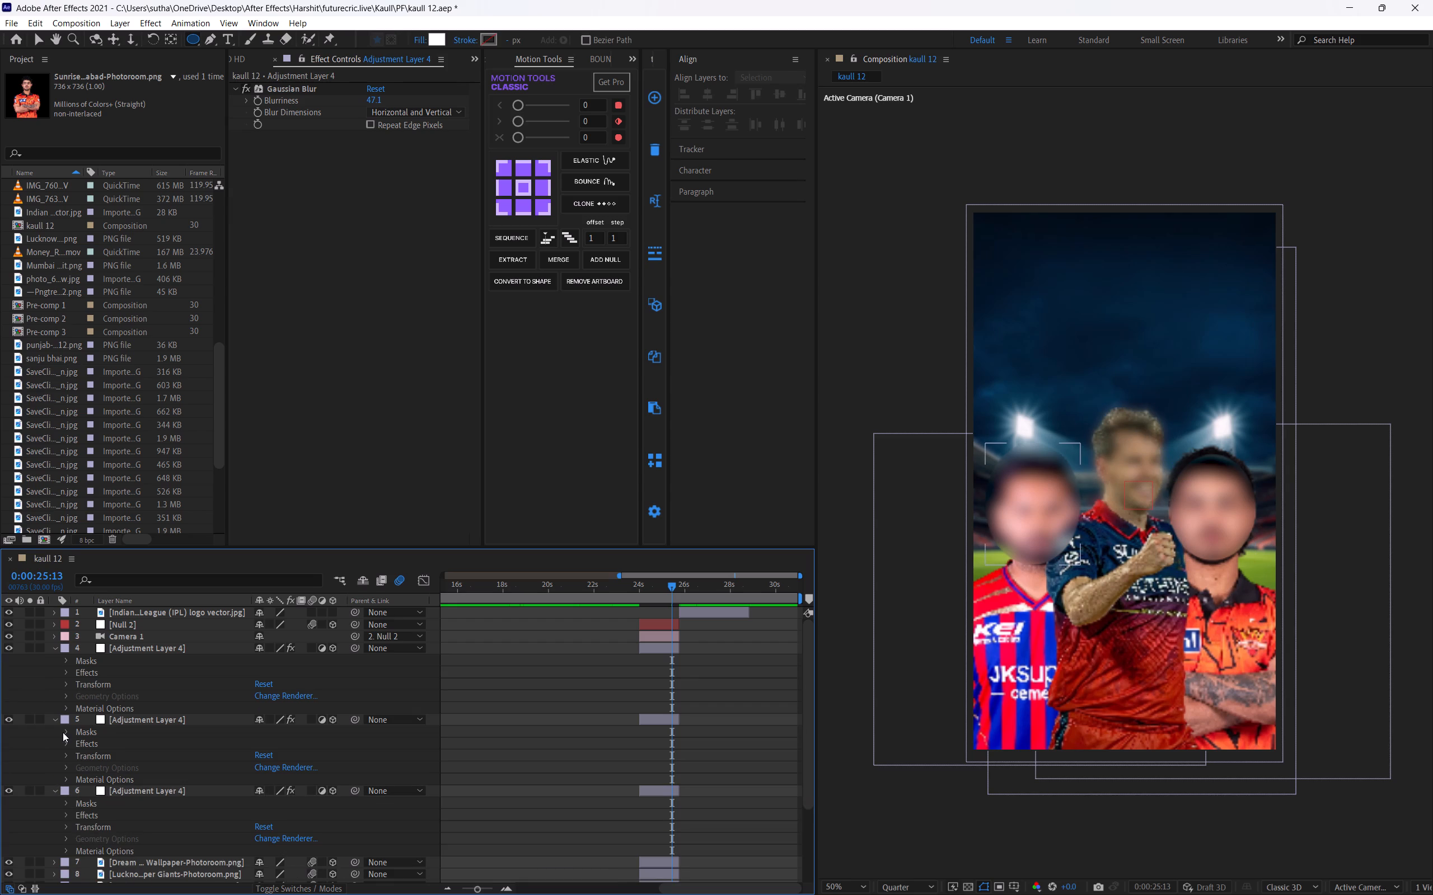
click(63, 732)
click(60, 657)
click(75, 744)
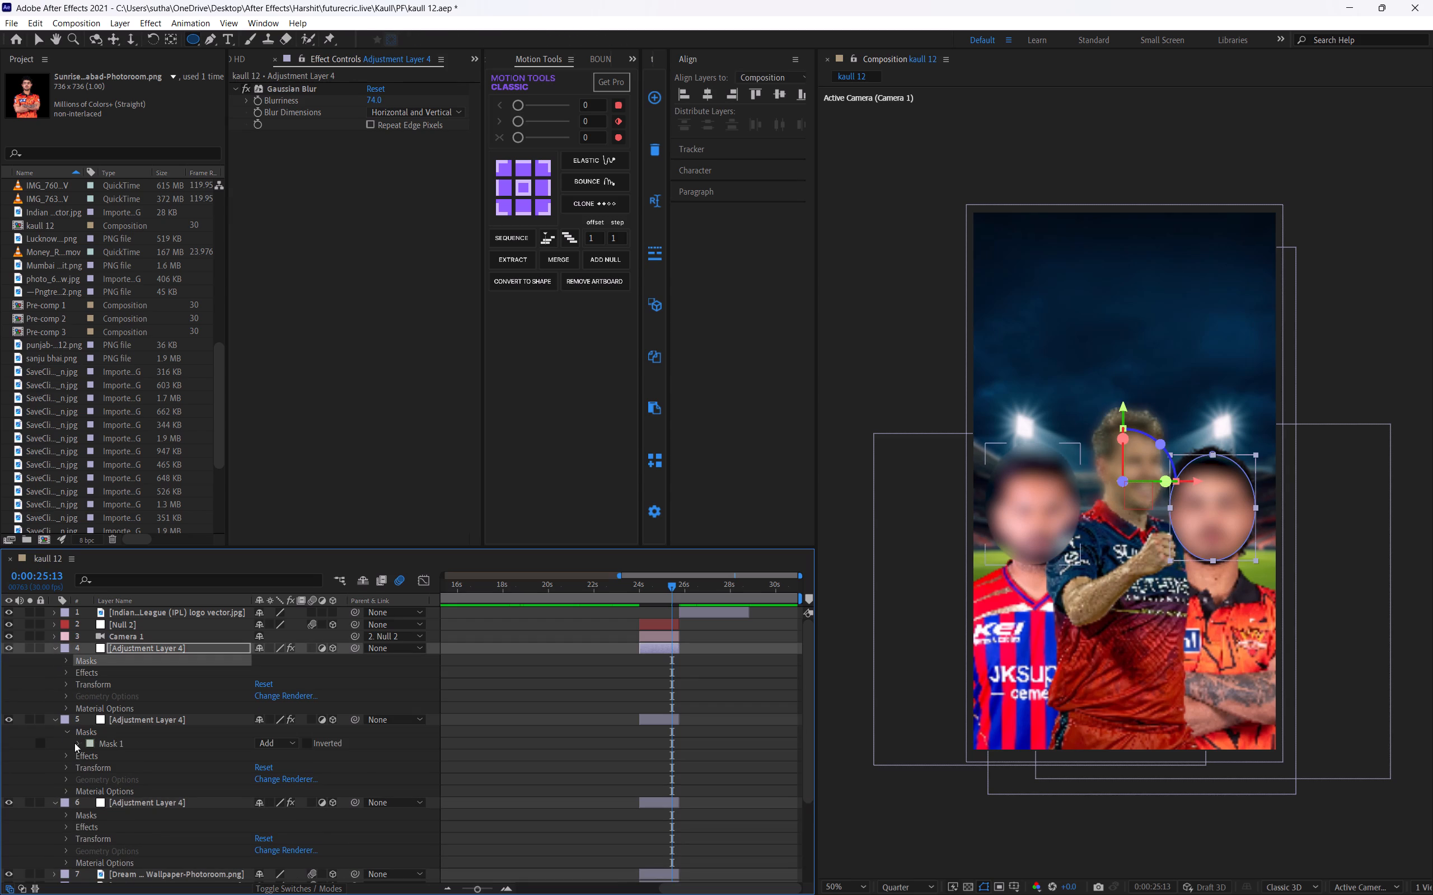
click(67, 663)
click(74, 672)
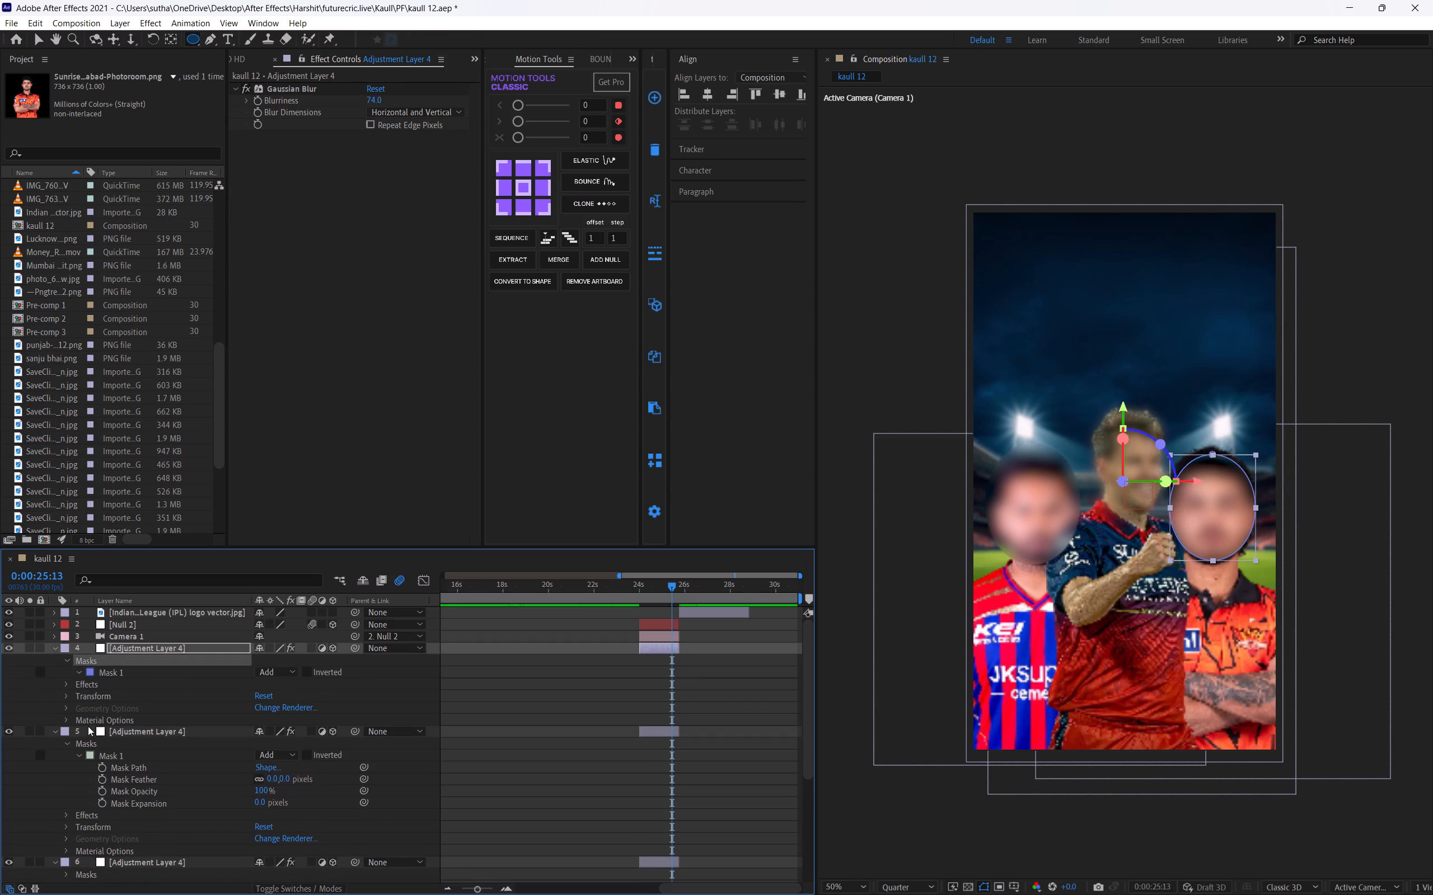
scroll(88, 726, down, 2)
click(65, 855)
click(79, 864)
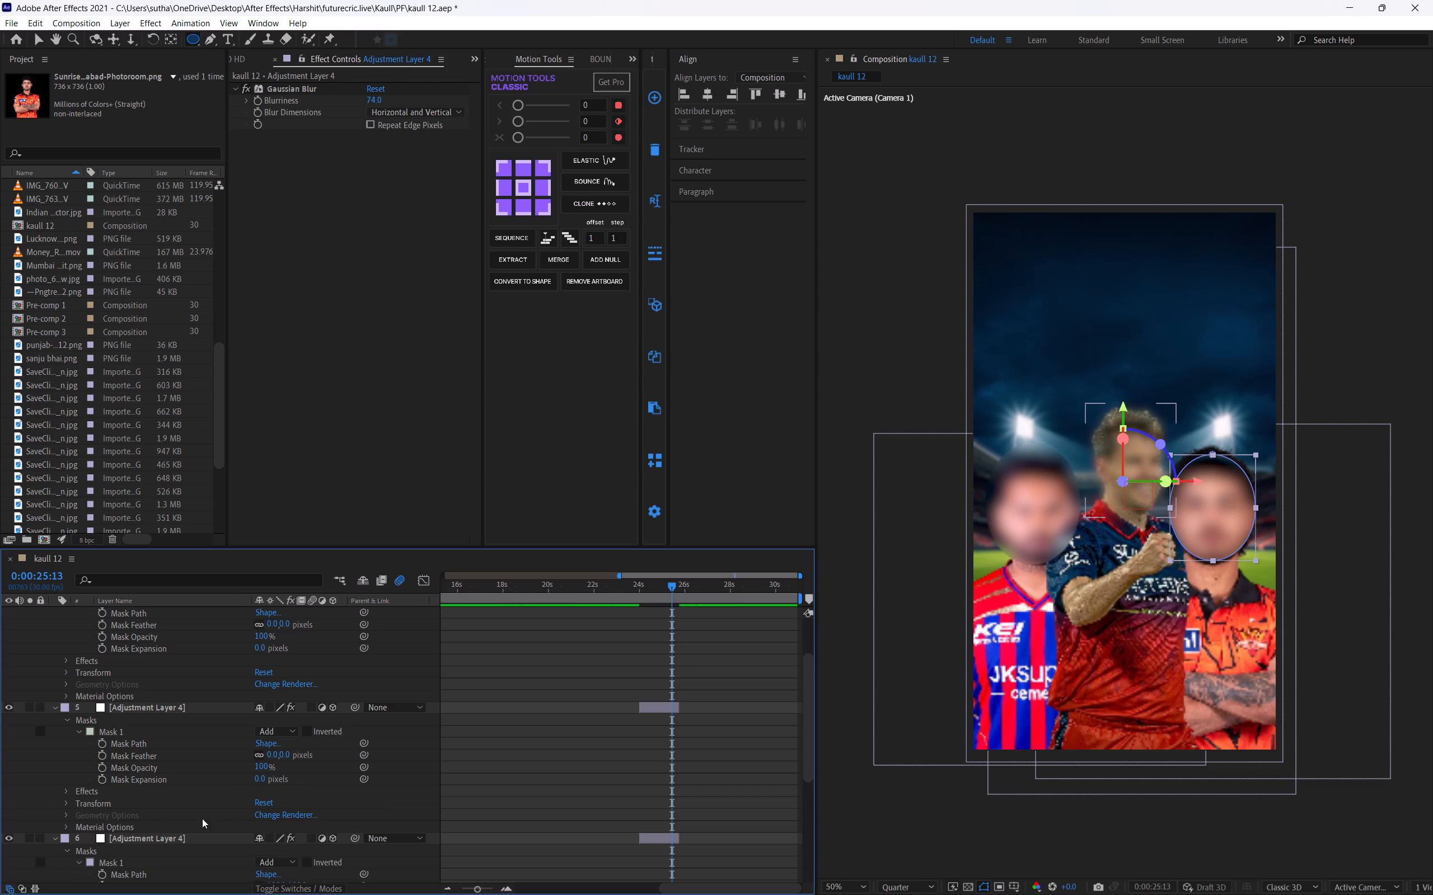
Set the Mask Feather of the middle player's head mask to about 99 pixels.
drag(282, 852, 269, 855)
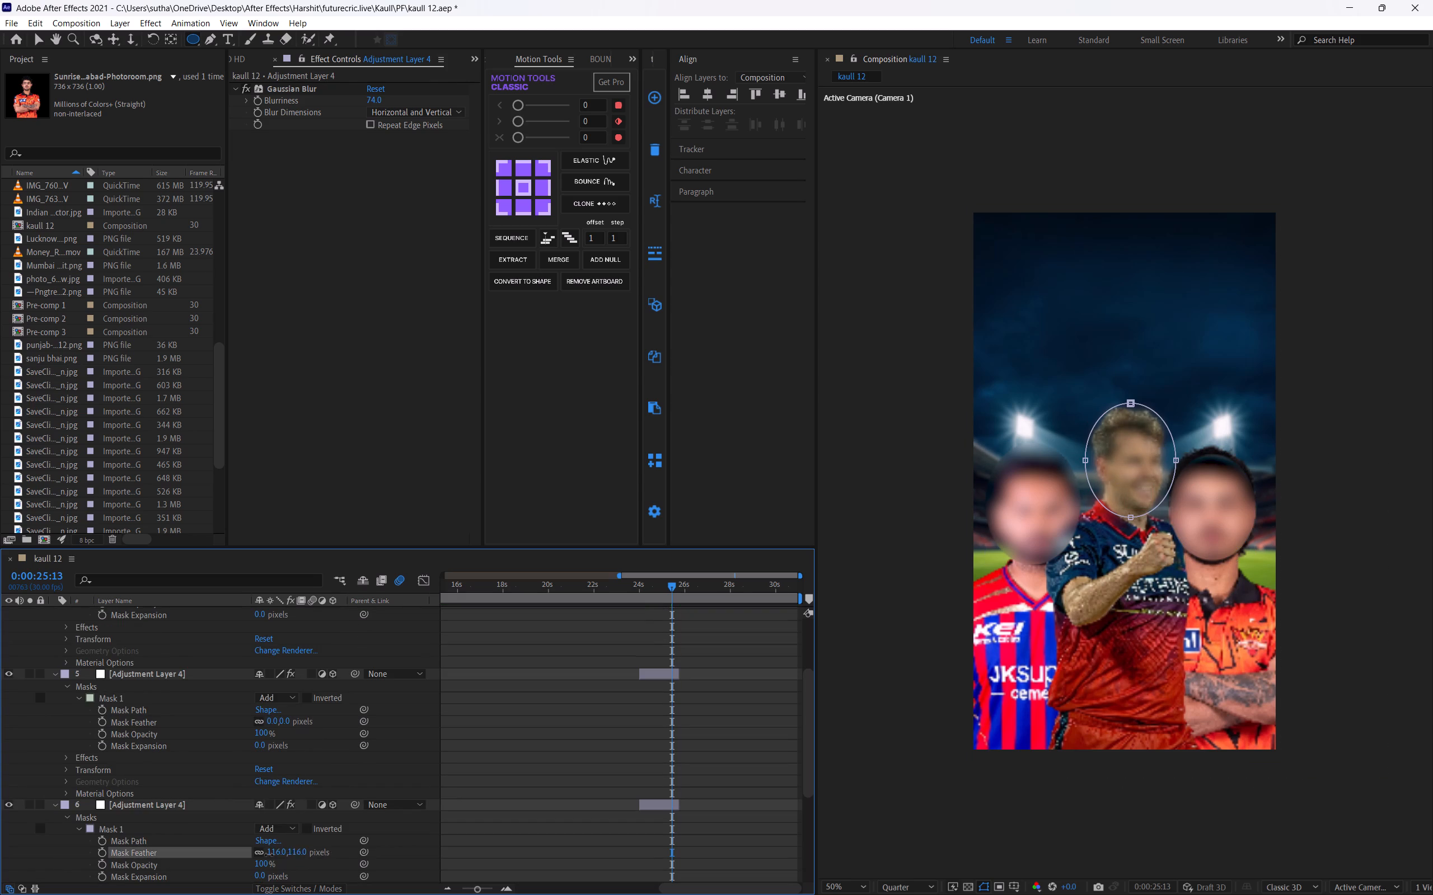
drag(269, 855, 250, 839)
drag(250, 839, 259, 836)
Set the Mask Feather of the left player's head mask to about 43 pixels.
drag(274, 725, 281, 727)
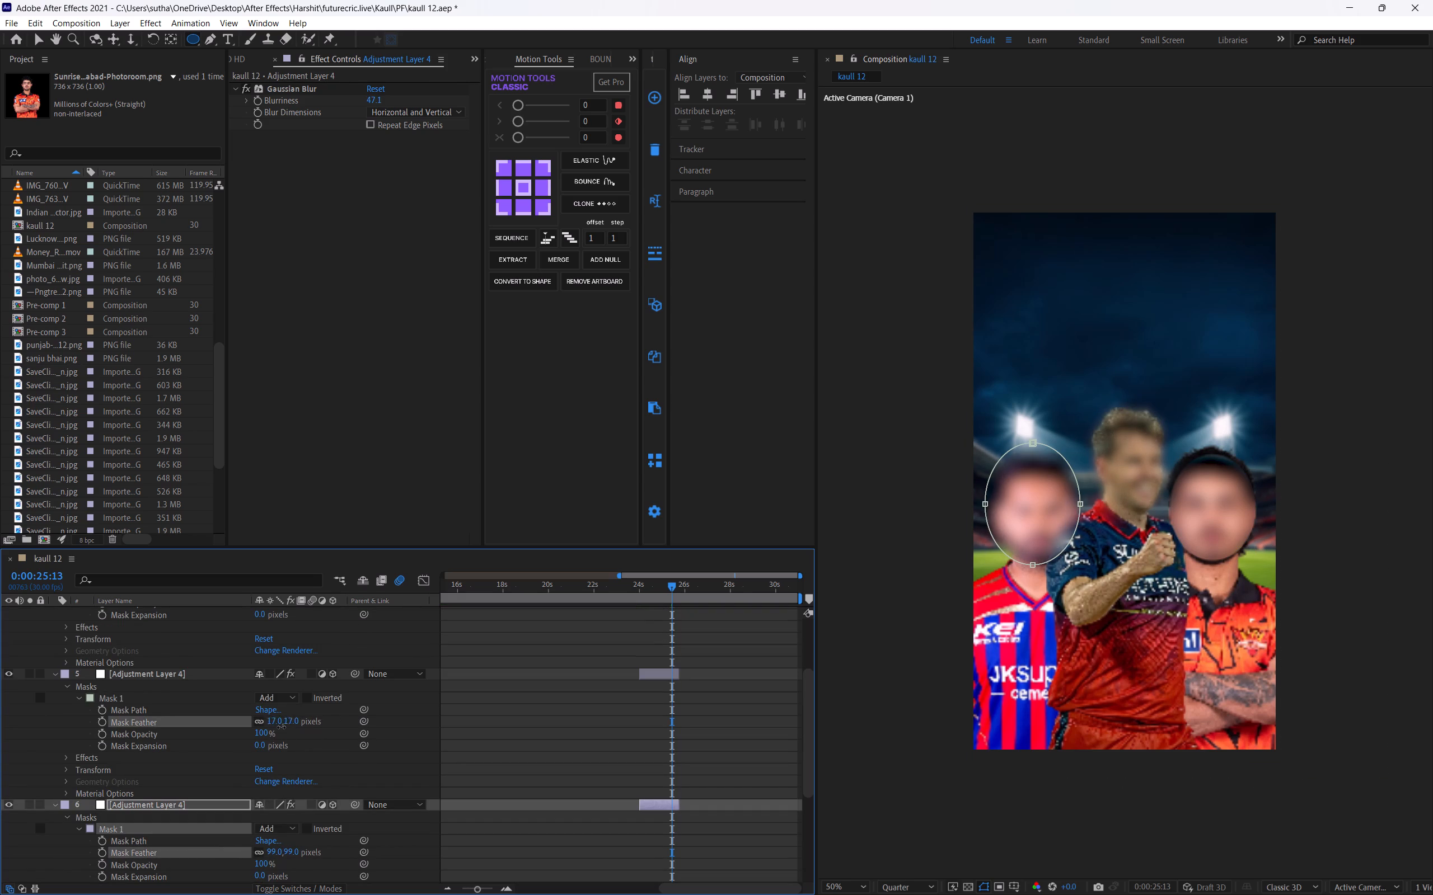
drag(281, 727, 298, 719)
Set the Mask Feather of the right player's head mask to about 65 pixels and save the project.
scroll(264, 624, up, 4)
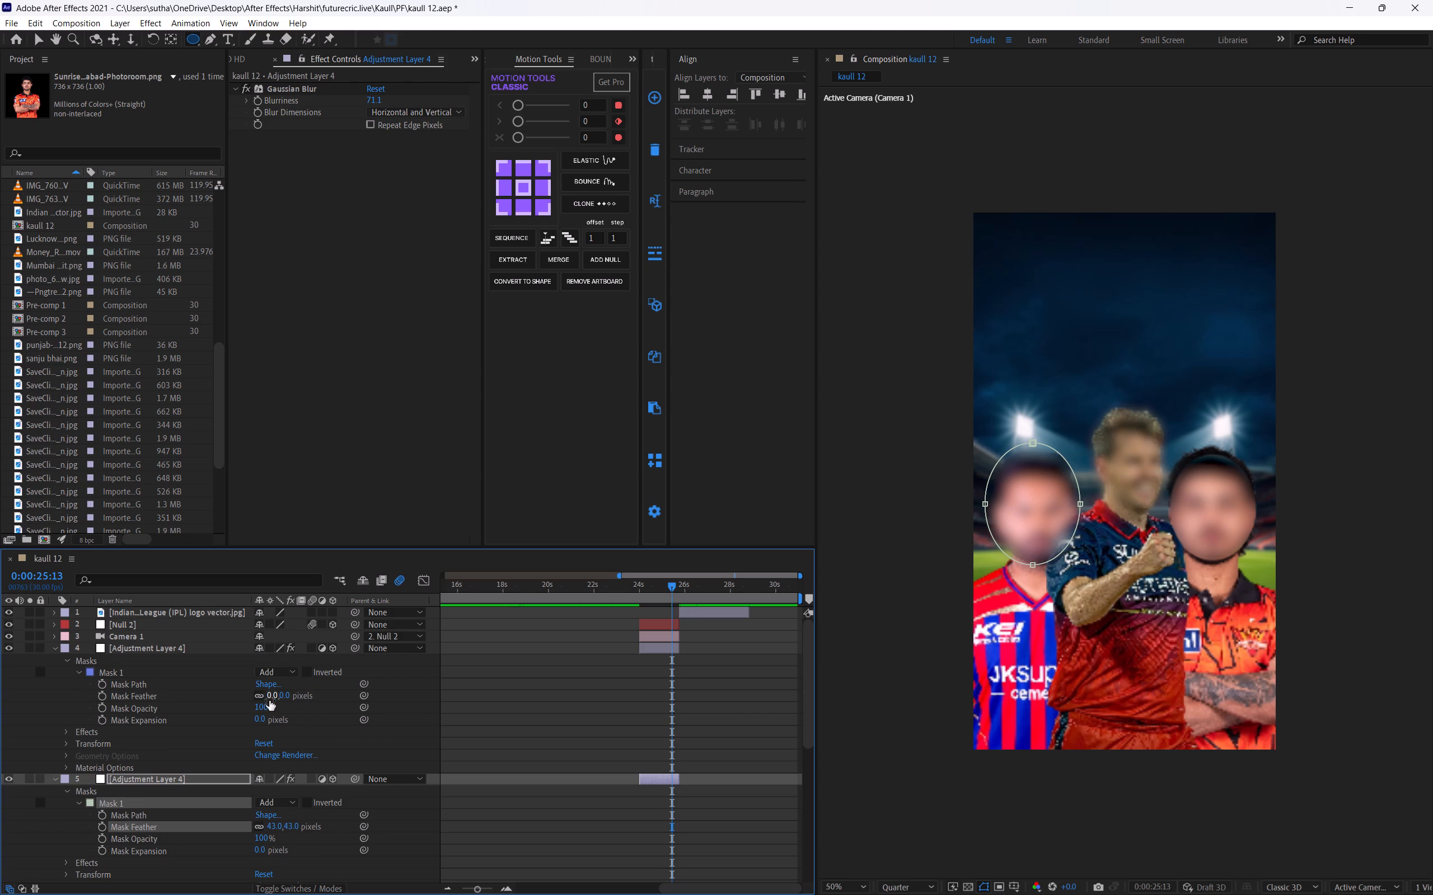
drag(270, 699, 314, 698)
key(ctrl+s)
Collapse the expanded properties of the three adjustment layers.
click(492, 734)
key(u)
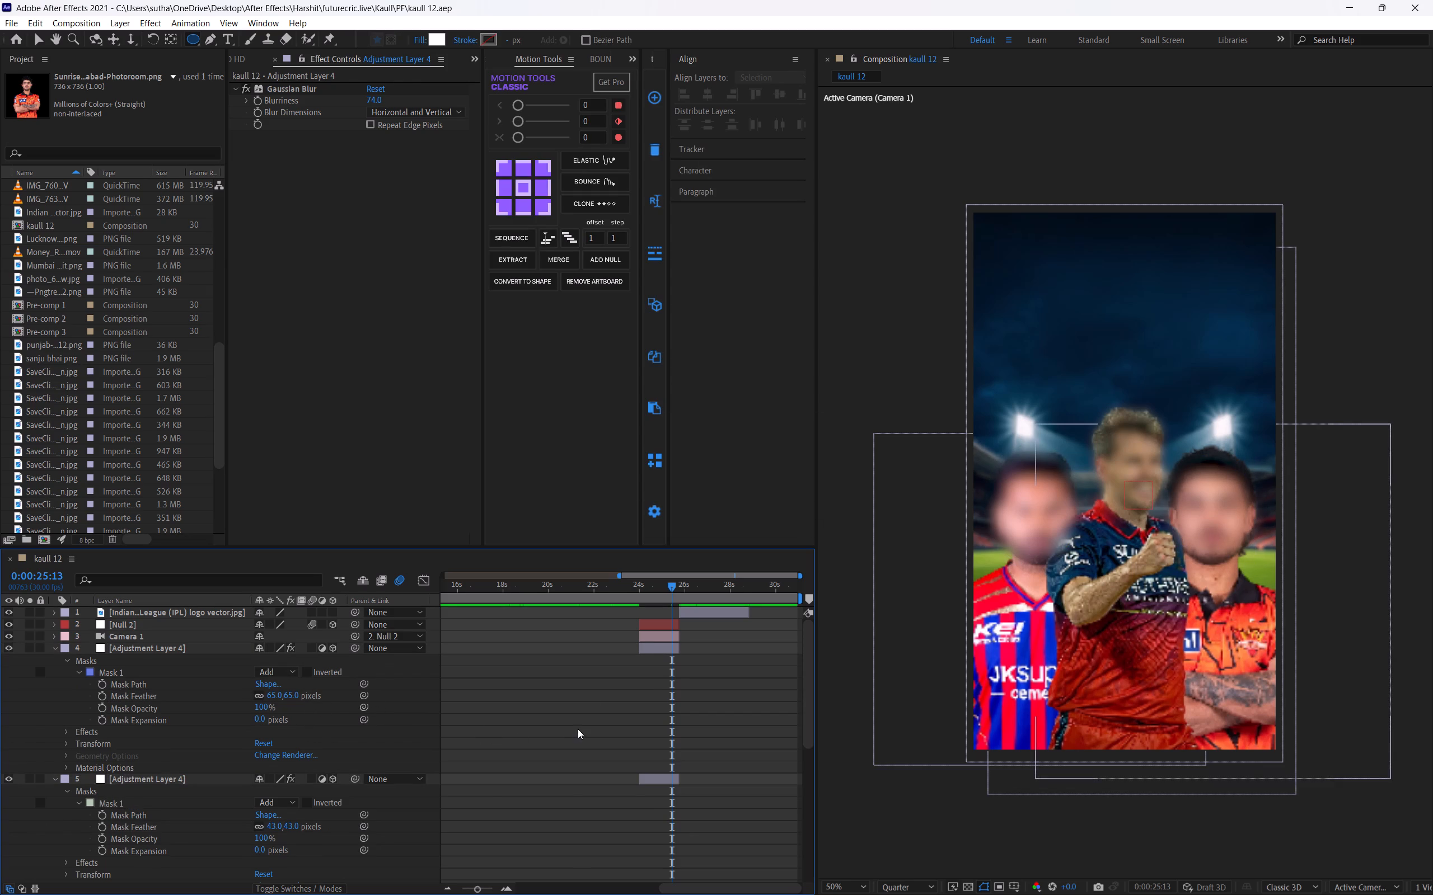
key(u)
Play back the stadium scene and the IPL logo section from 0:00:23:15, saving the project.
drag(635, 580, 627, 585)
key(space)
key(ctrl+s)
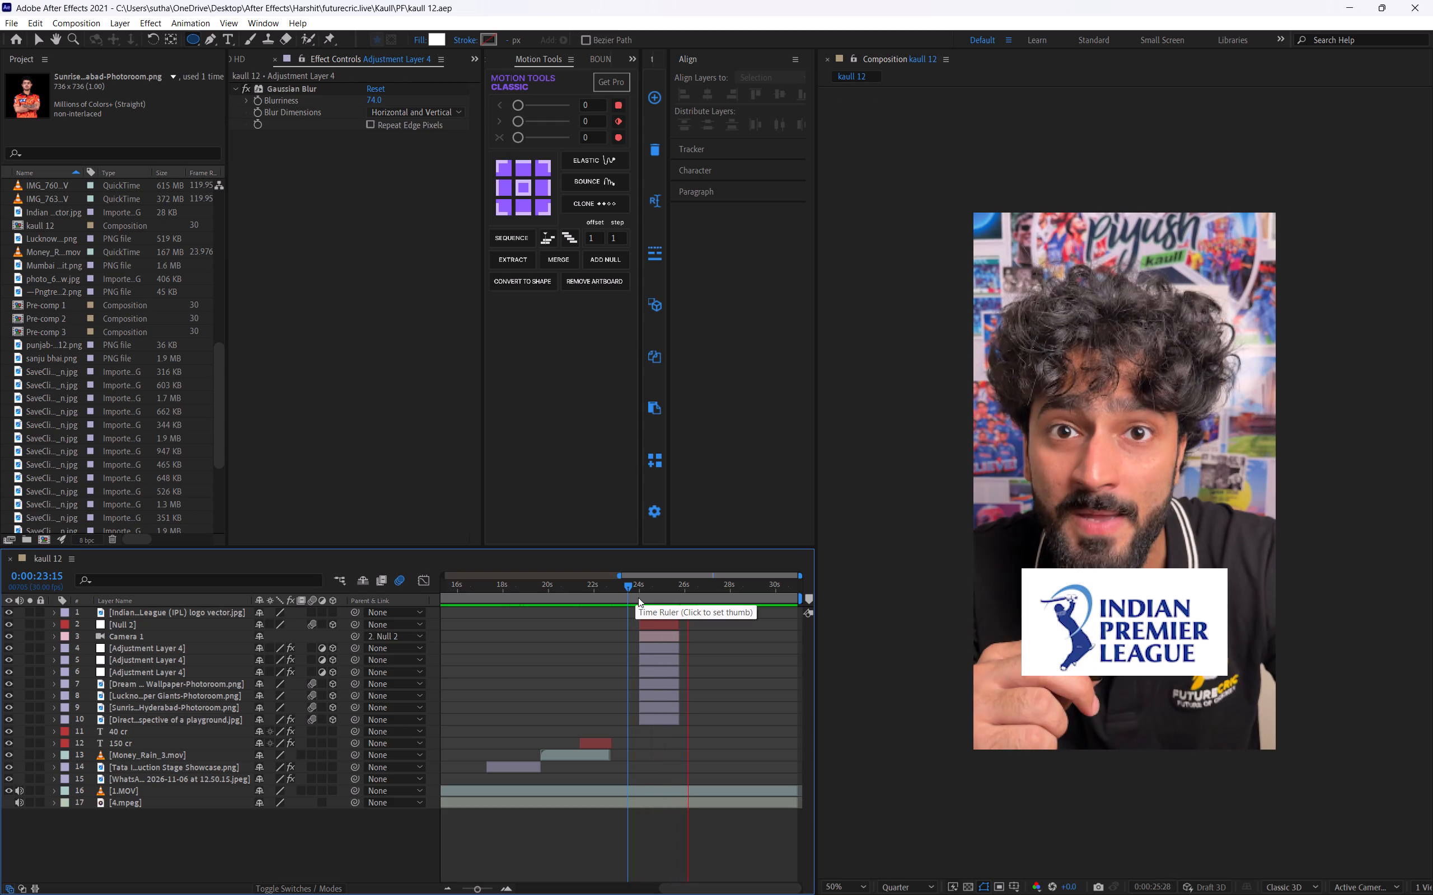
alt+scroll(687, 646, down, 2)
key(ctrl+s)
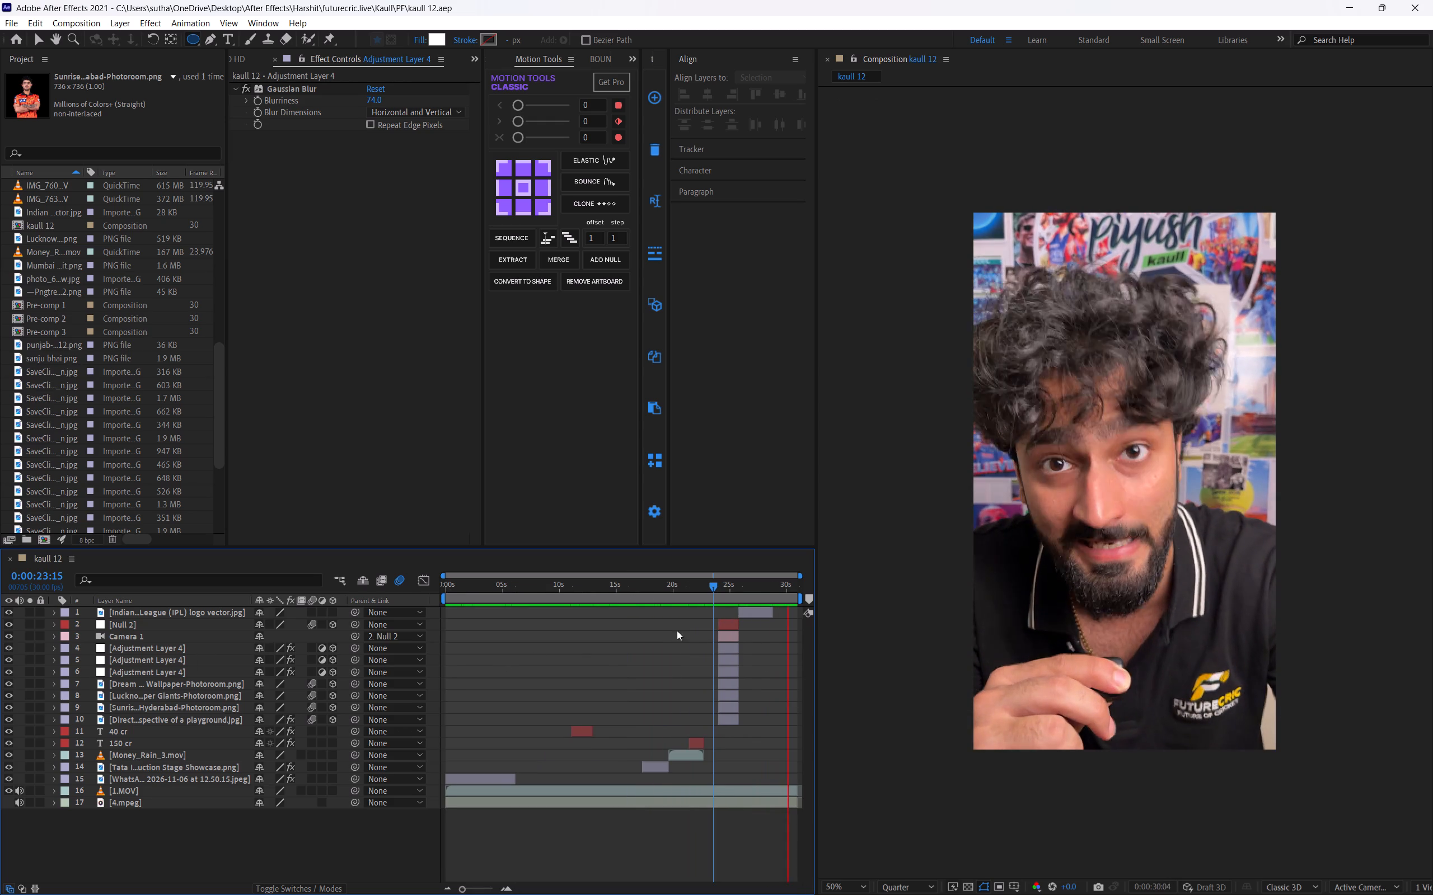
Save the project and play back the presenter footage from 0:00:06:07 to about 0:00:08:27.
drag(566, 591, 516, 610)
key(ctrl+s)
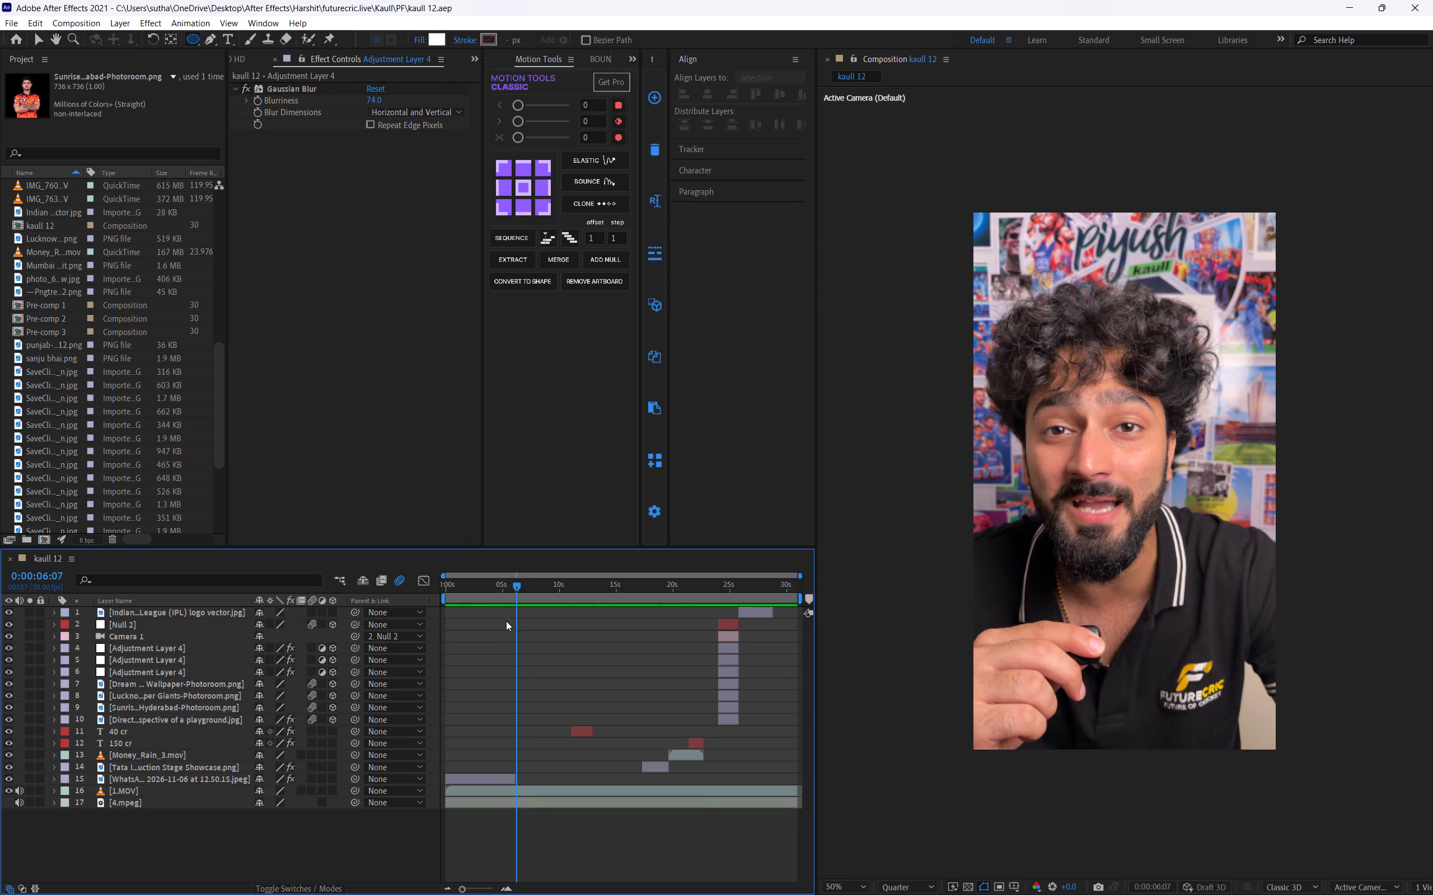
key(space)
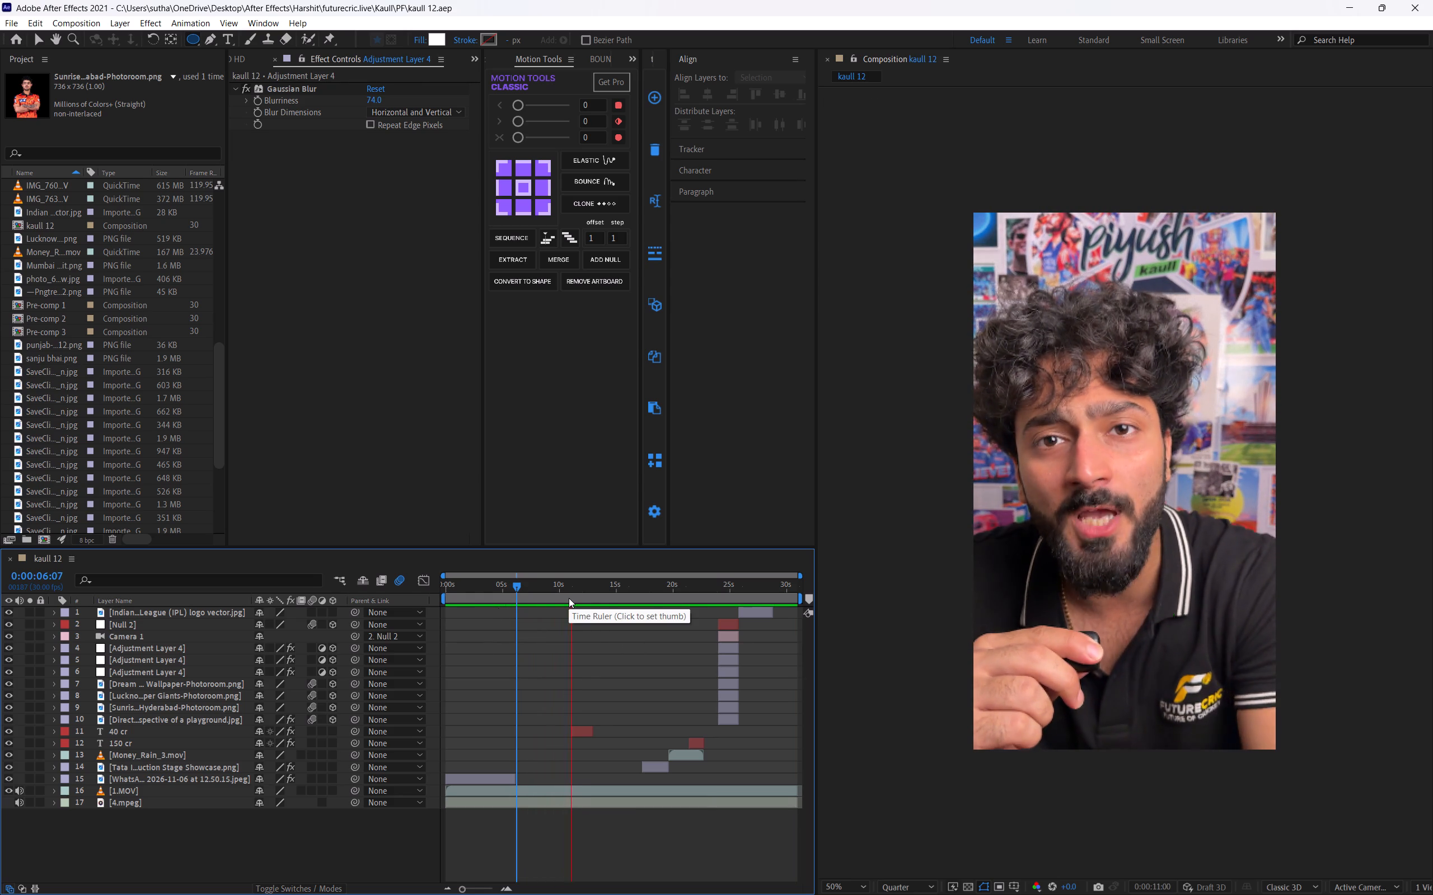
click(544, 598)
key(space)
key(space)
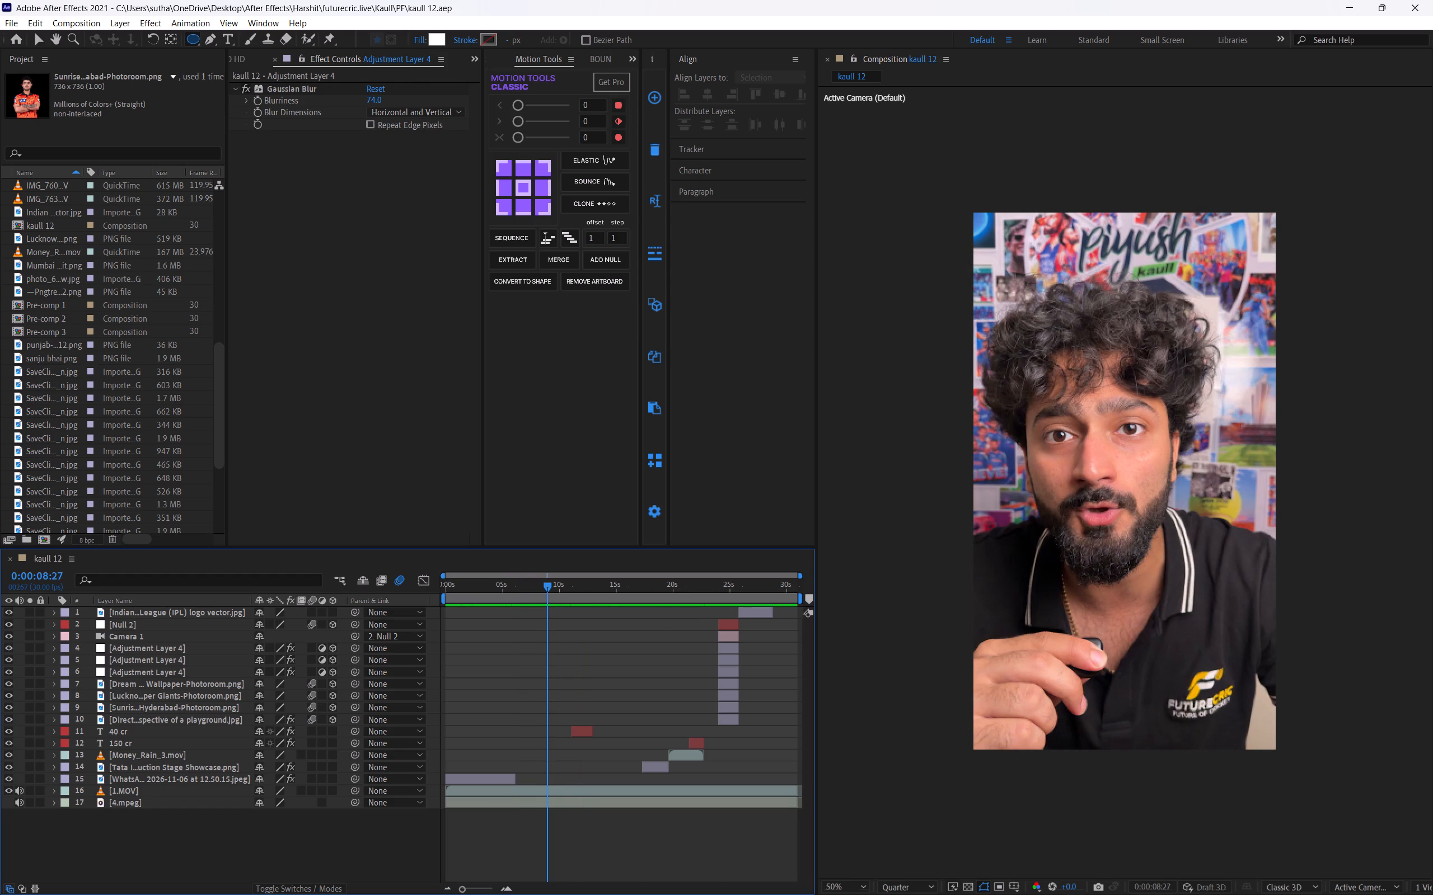
Switch to Chrome and search Pinterest for "ipl teams".
click(772, 880)
click(139, 15)
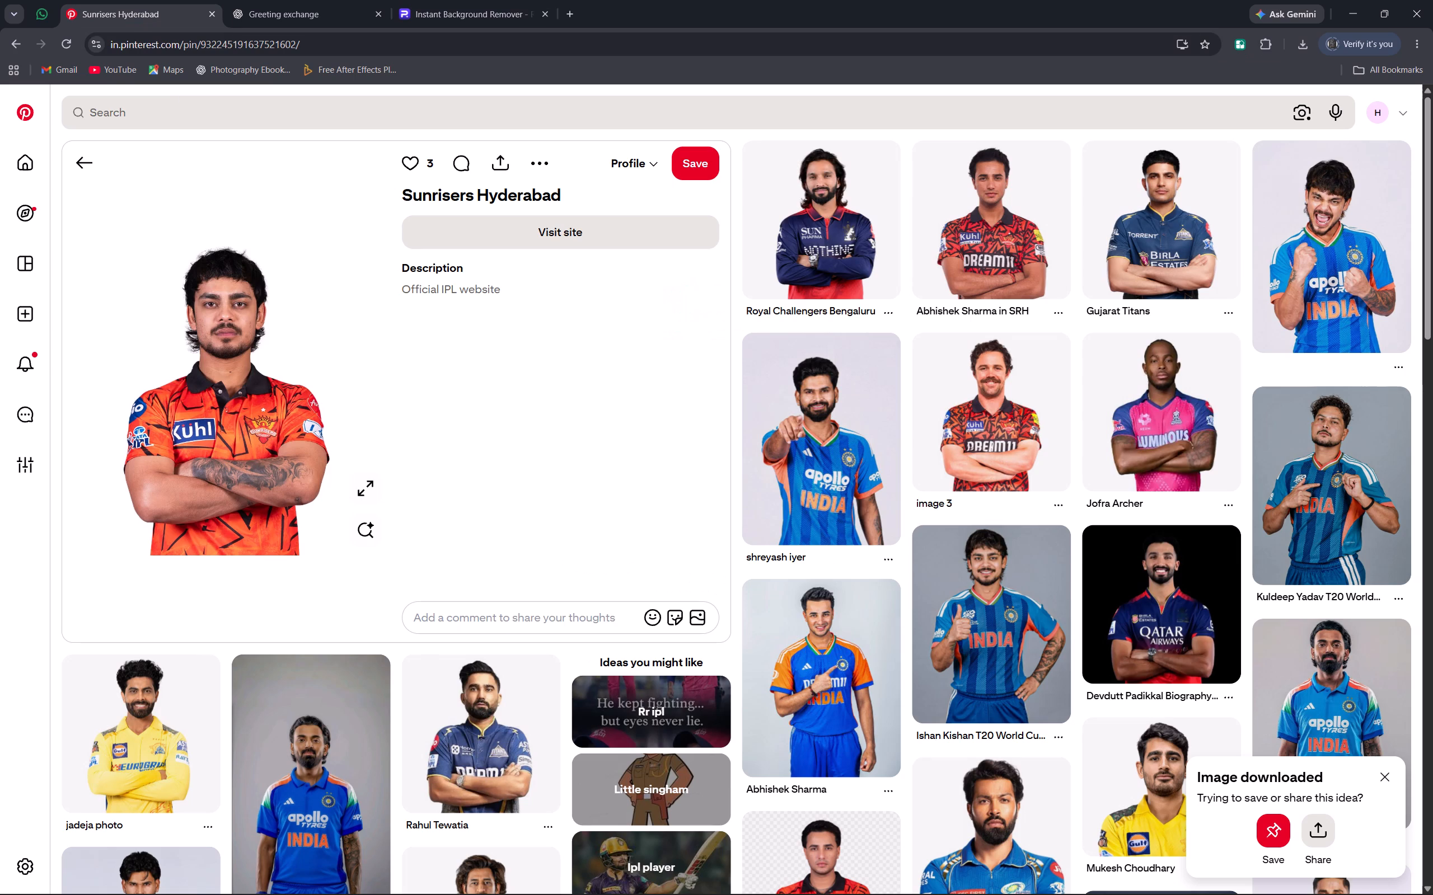
click(157, 114)
text(ipl ts)
key(BackSpace)
text(ea,s)
key(BackSpace)
key(BackSpace)
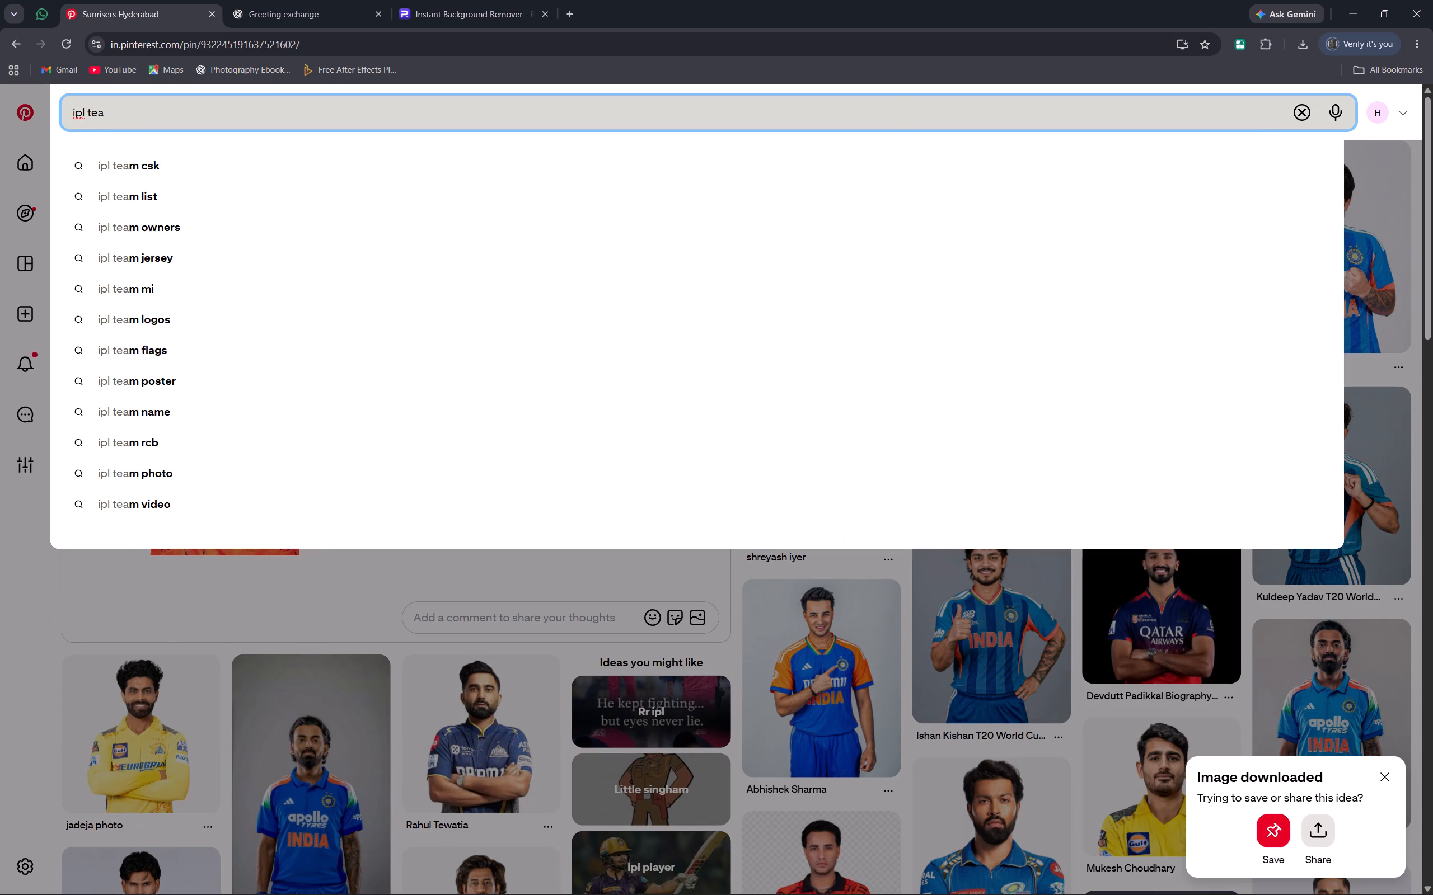
text(ms)
key(Return)
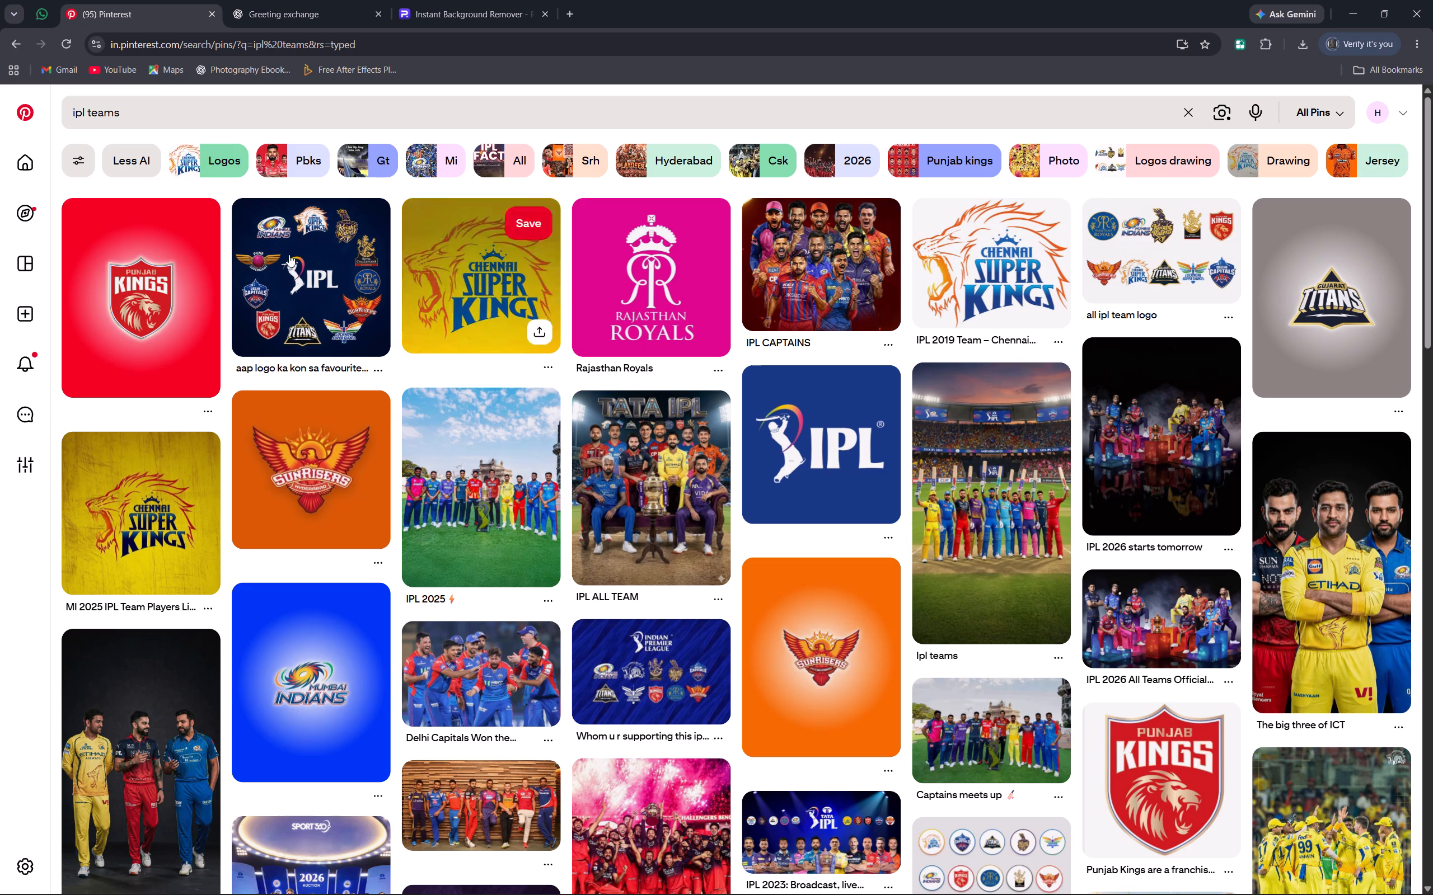
Find the 2025 IPL Jersey pin with ten round team logos and download its image into the Assets folder.
click(320, 271)
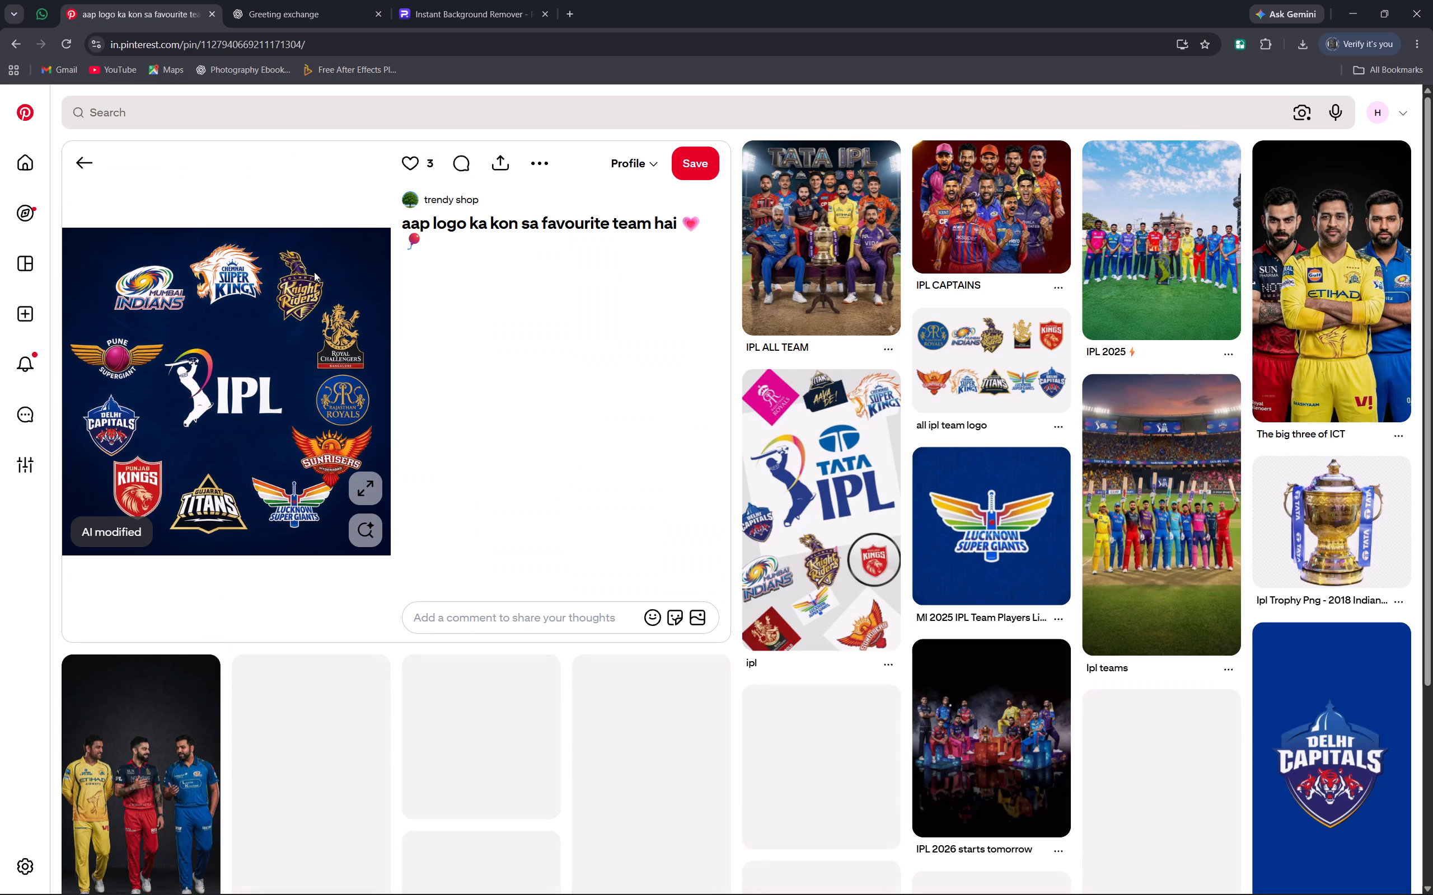
click(78, 161)
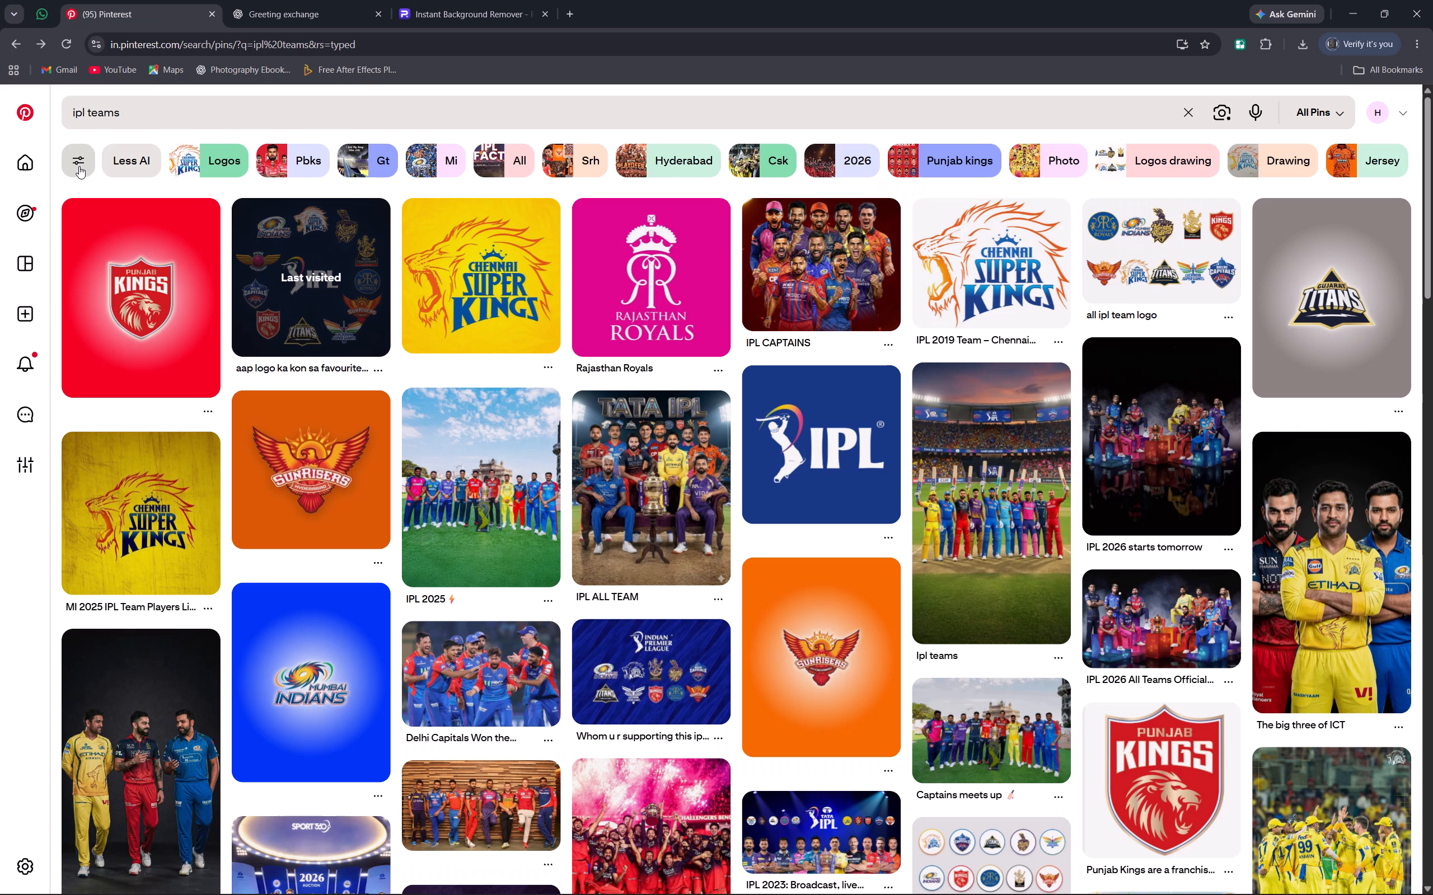
scroll(402, 460, down, 3)
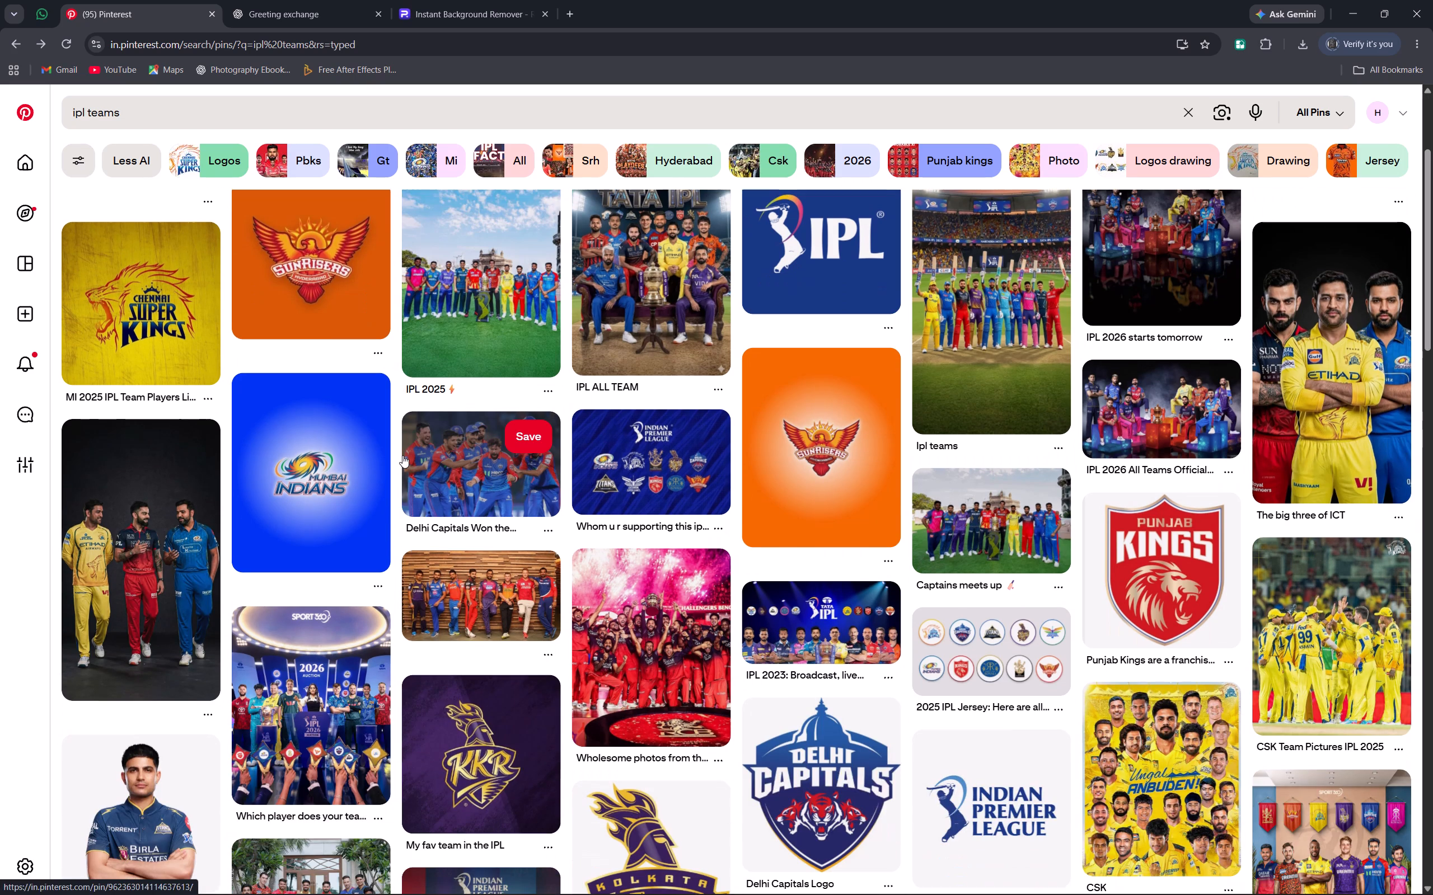
click(973, 650)
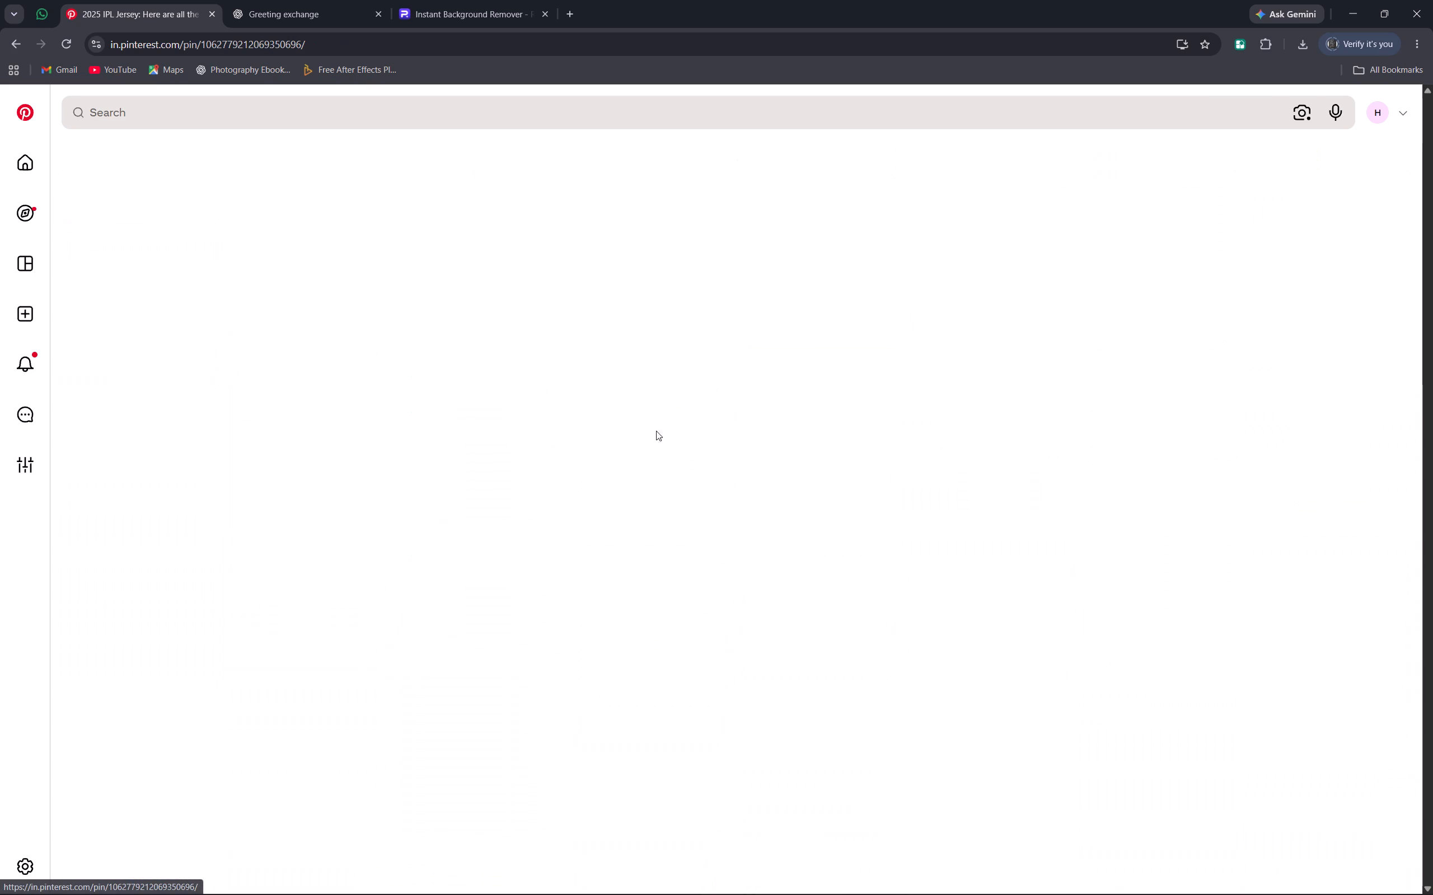
click(531, 170)
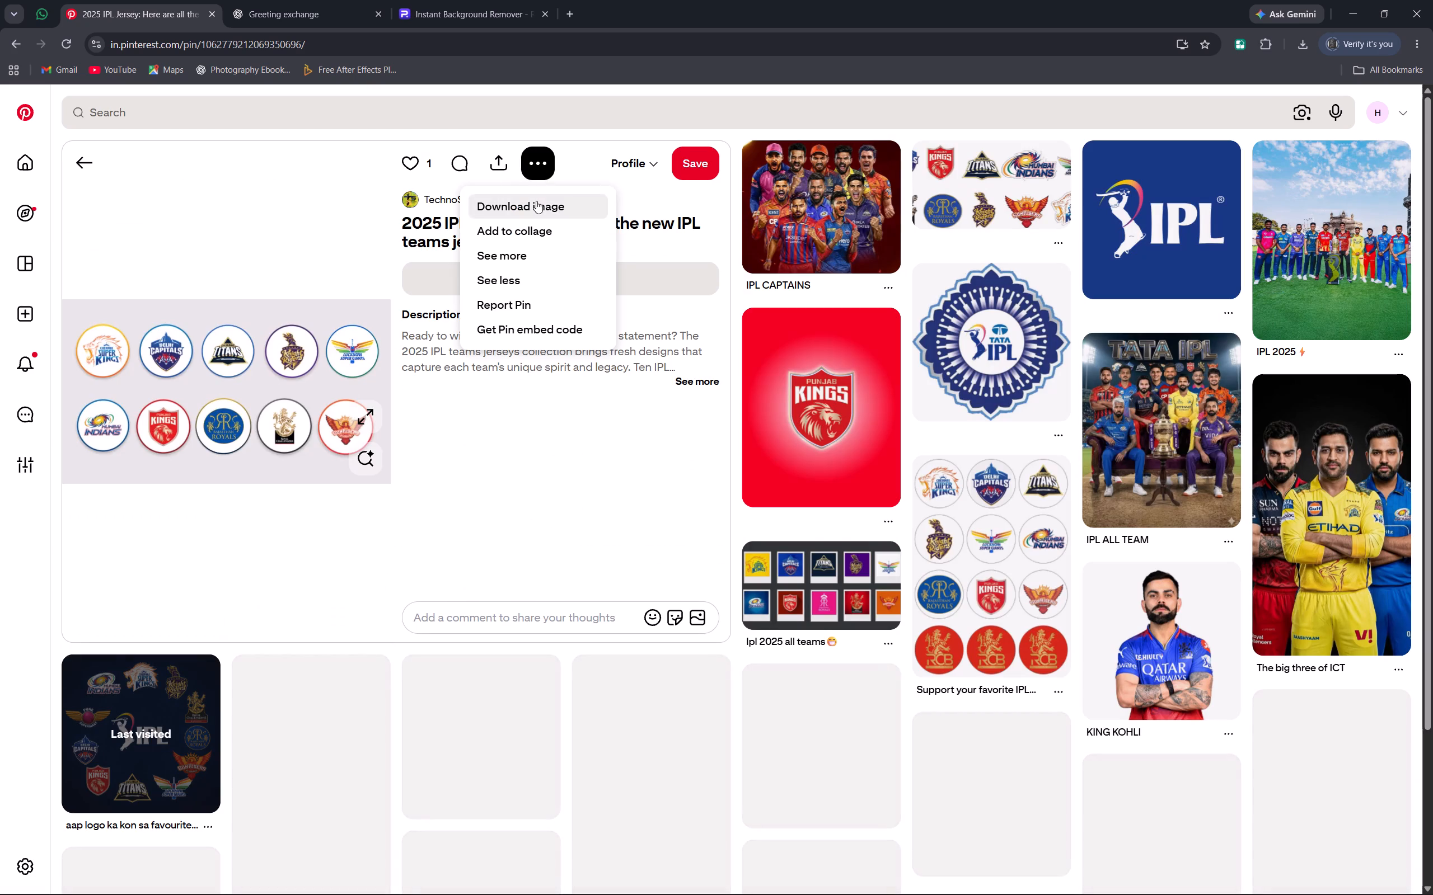
click(536, 201)
click(978, 805)
click(974, 793)
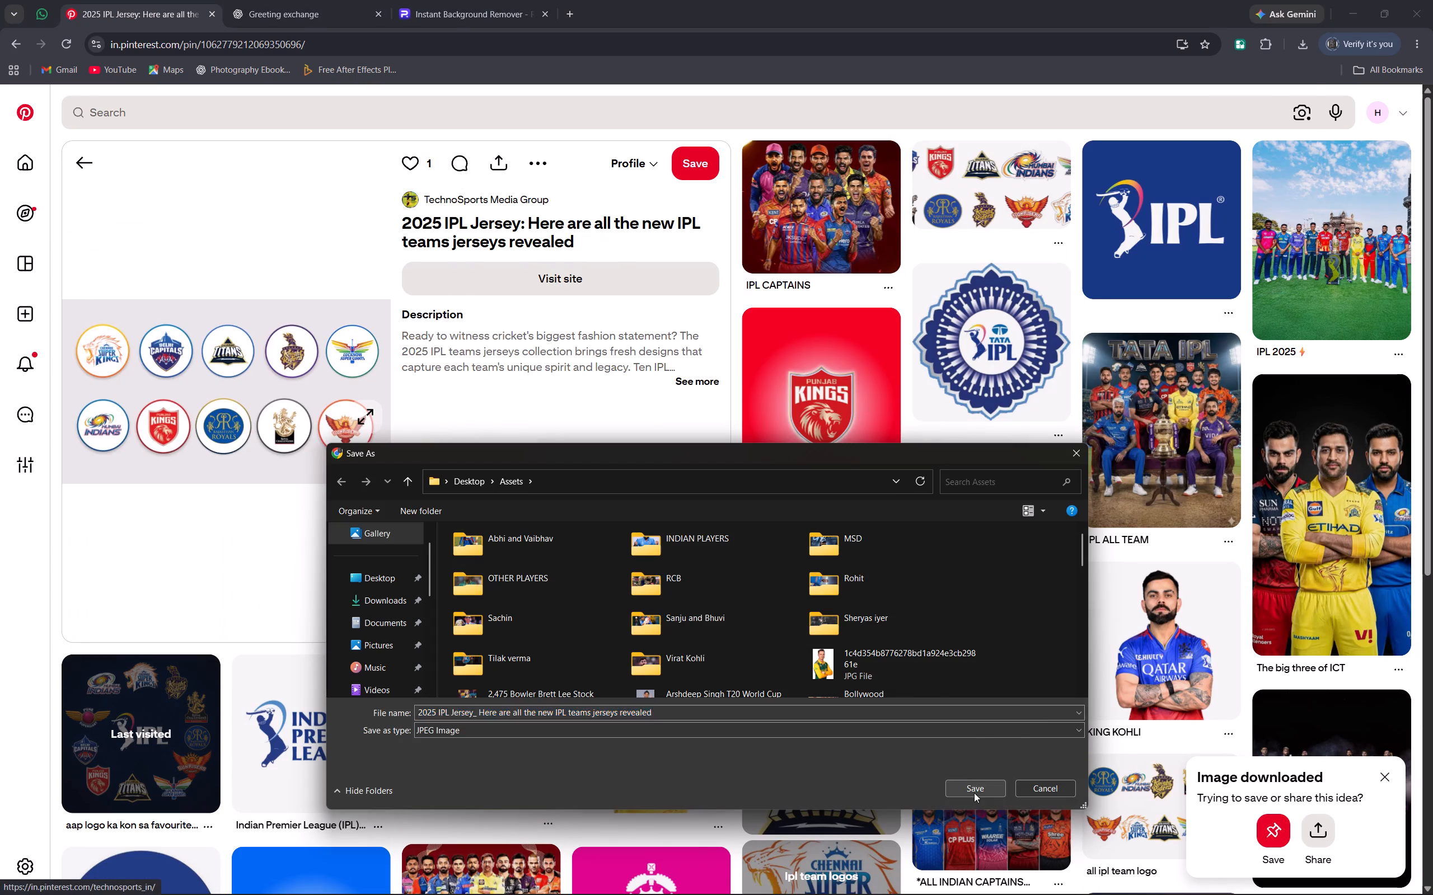
Import the downloaded team logos image into the kaull 12 composition in After Effects and place its layer directly below the auction stage image.
drag(1184, 89, 814, 878)
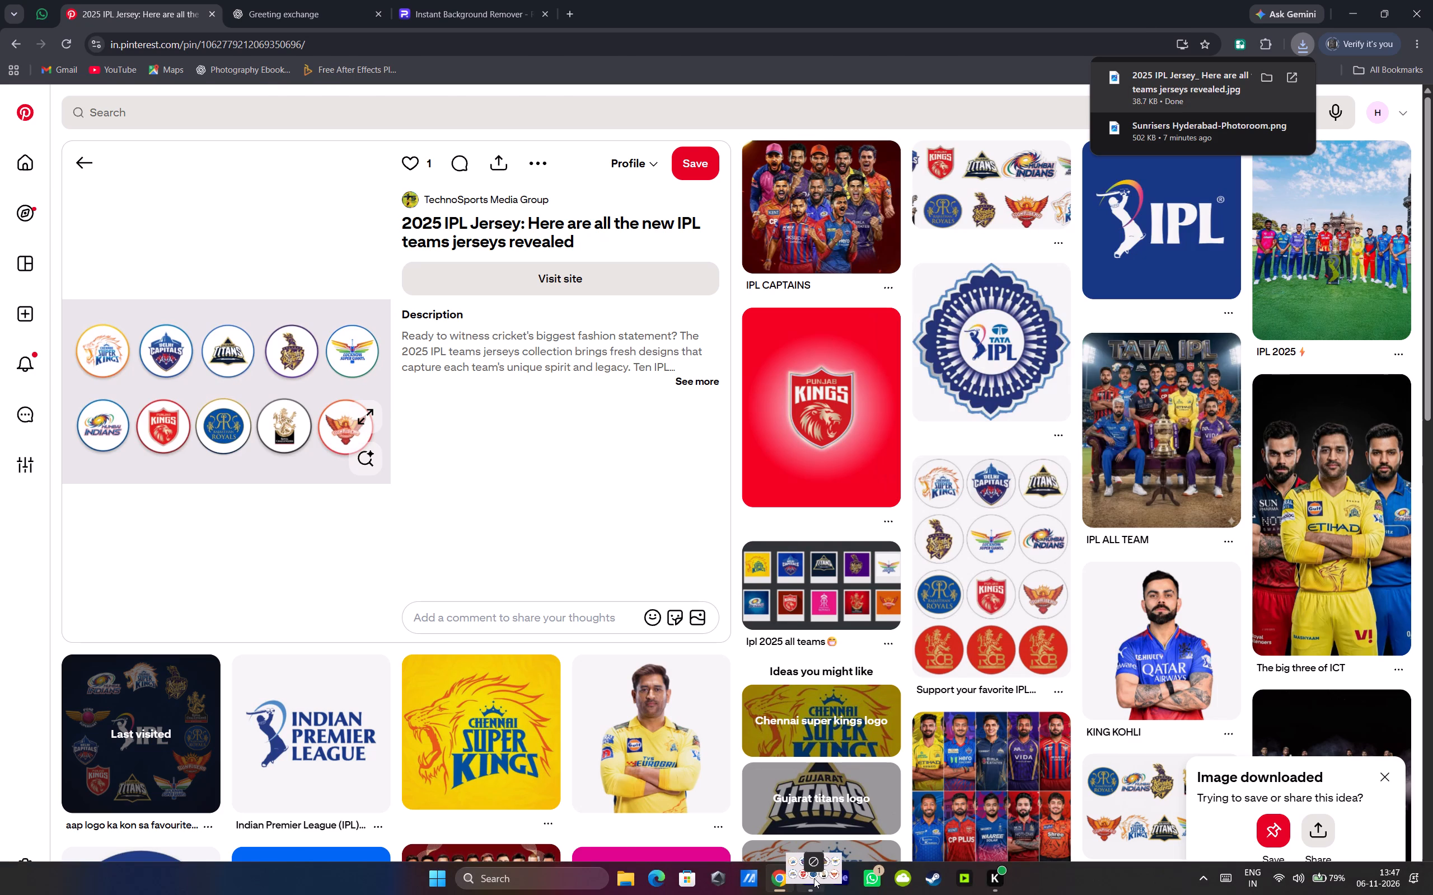
drag(814, 878, 802, 865)
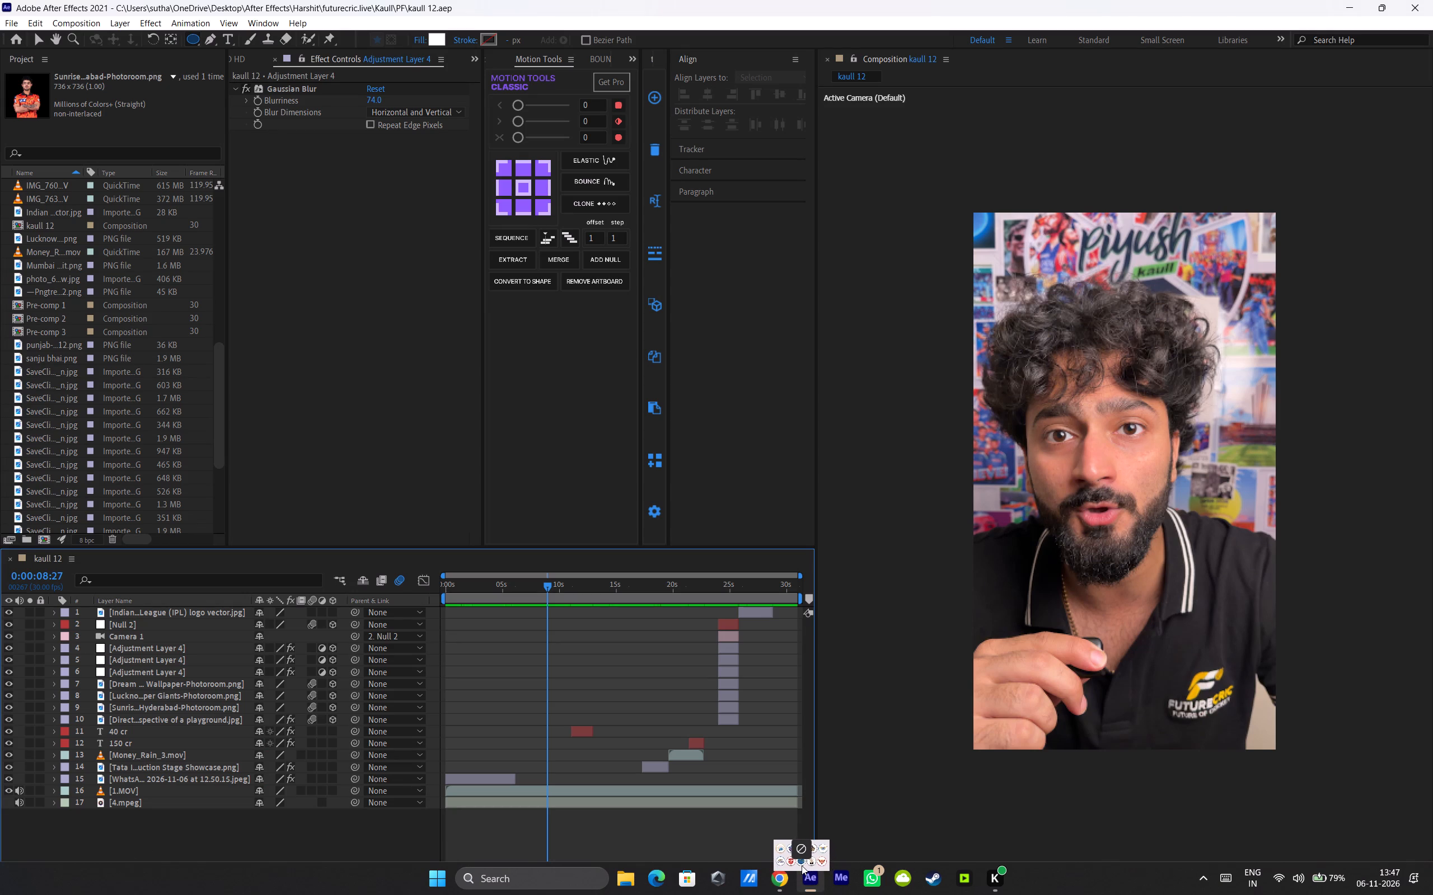
drag(802, 865, 519, 673)
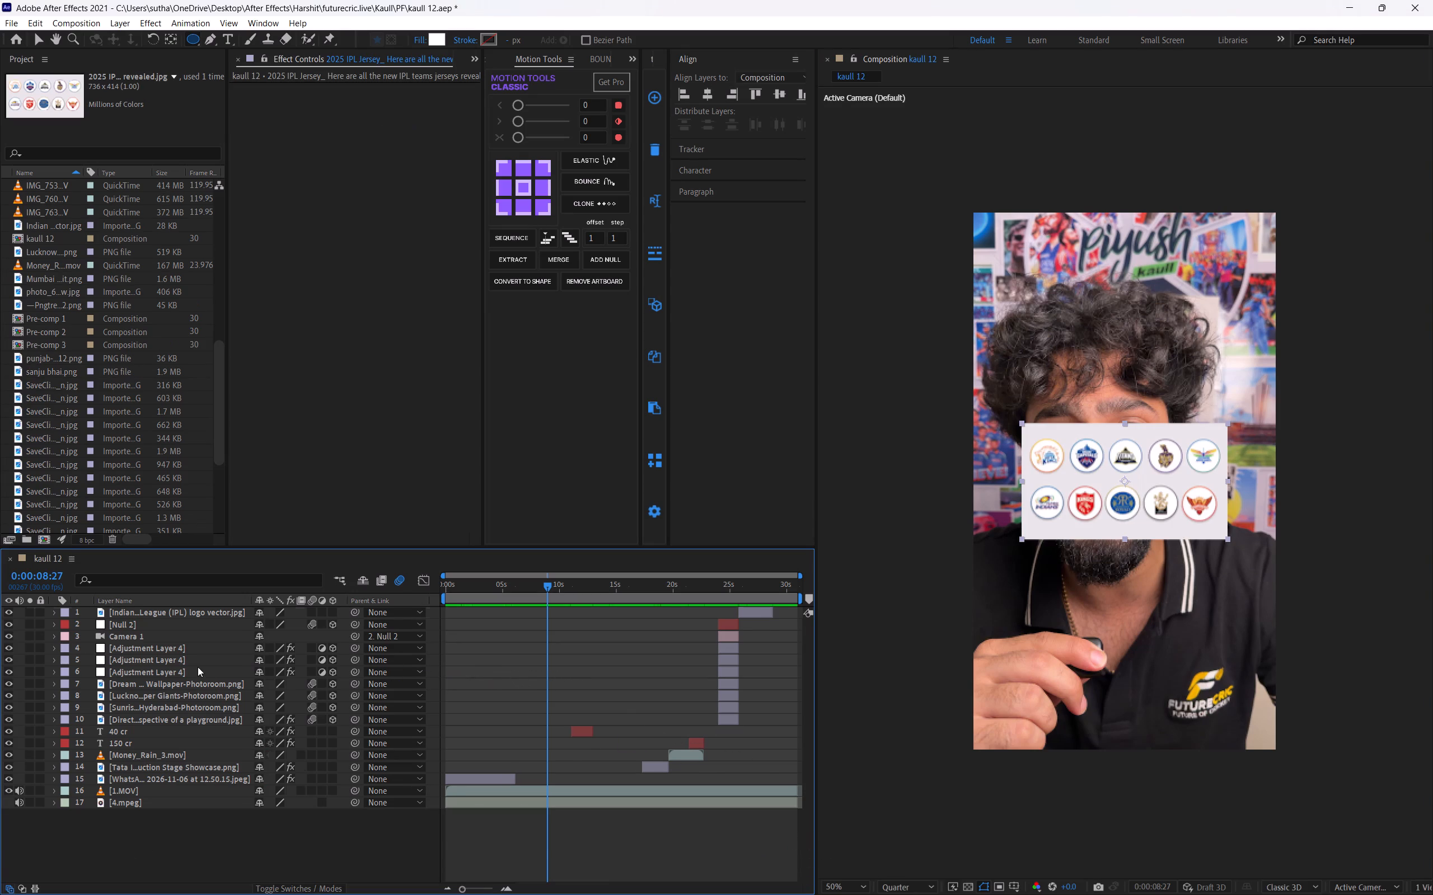
drag(117, 611, 110, 776)
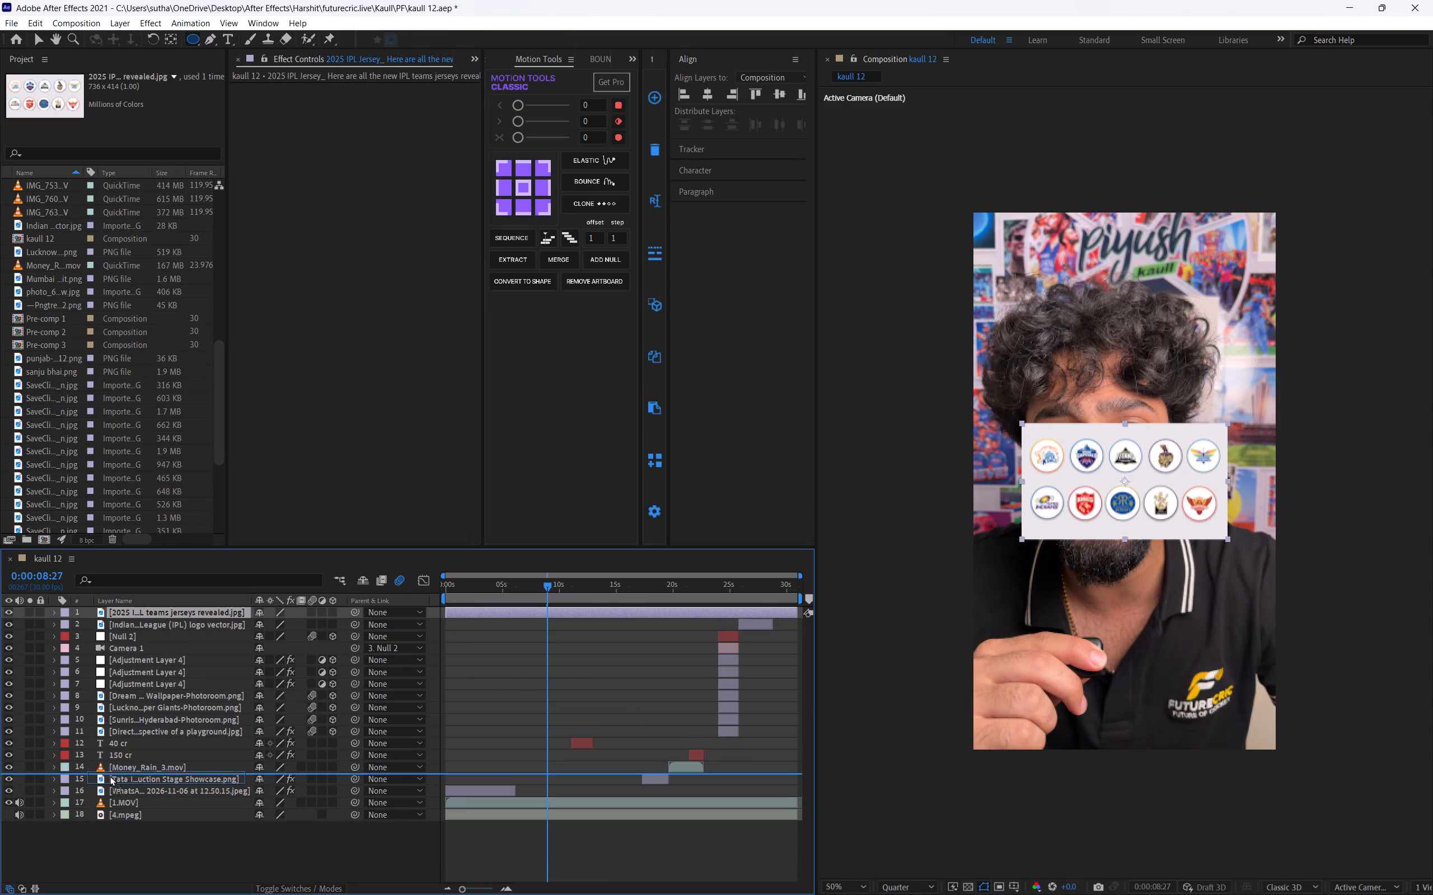
drag(110, 776, 111, 786)
Play back from about 0:00:05:13 to find the cue and move the team logos layer to start at 0:00:09:21.
click(490, 577)
key(space)
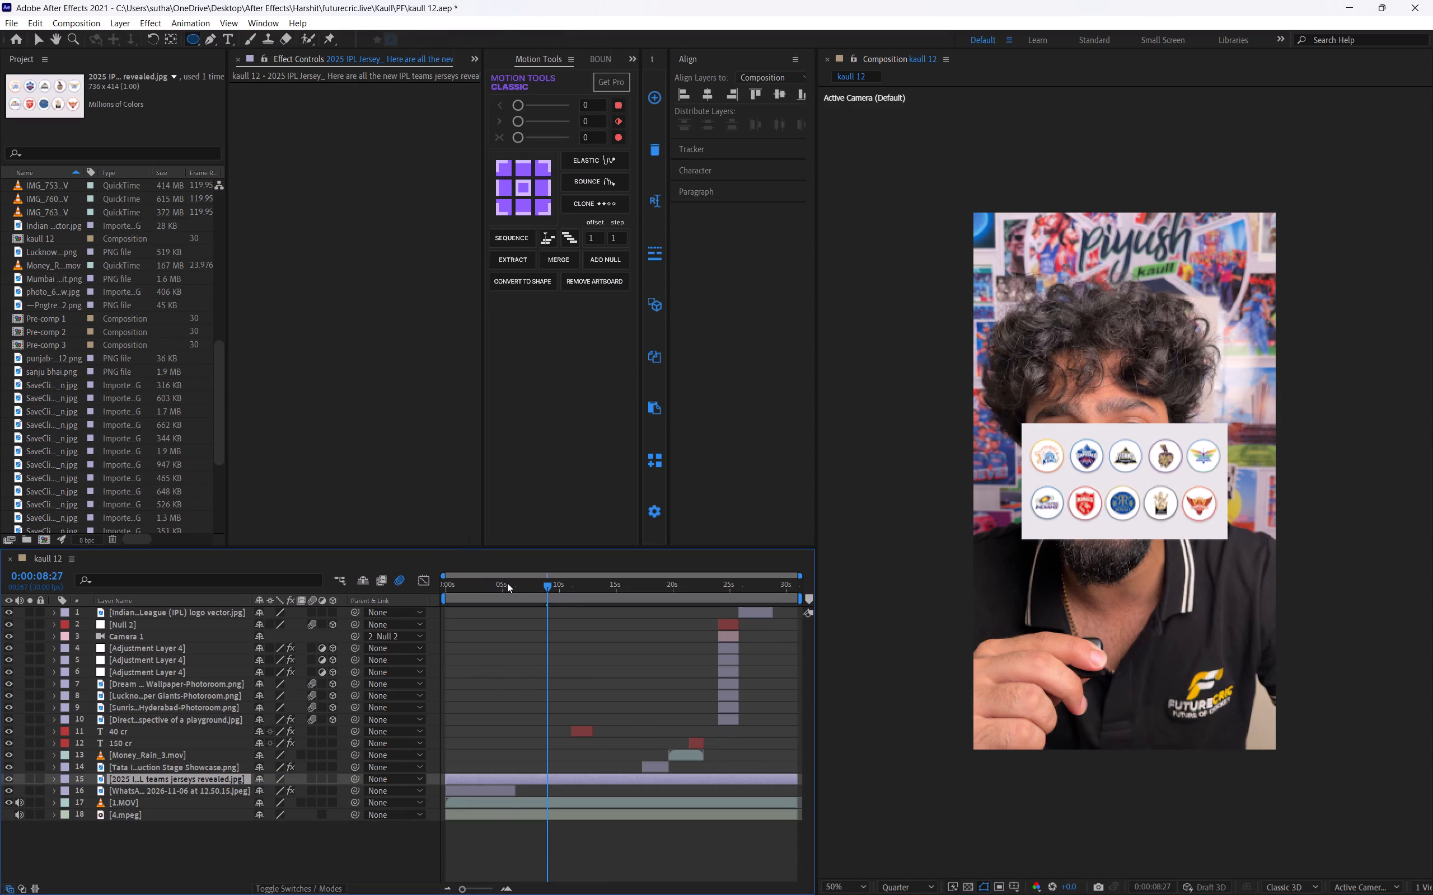
click(507, 583)
key(space)
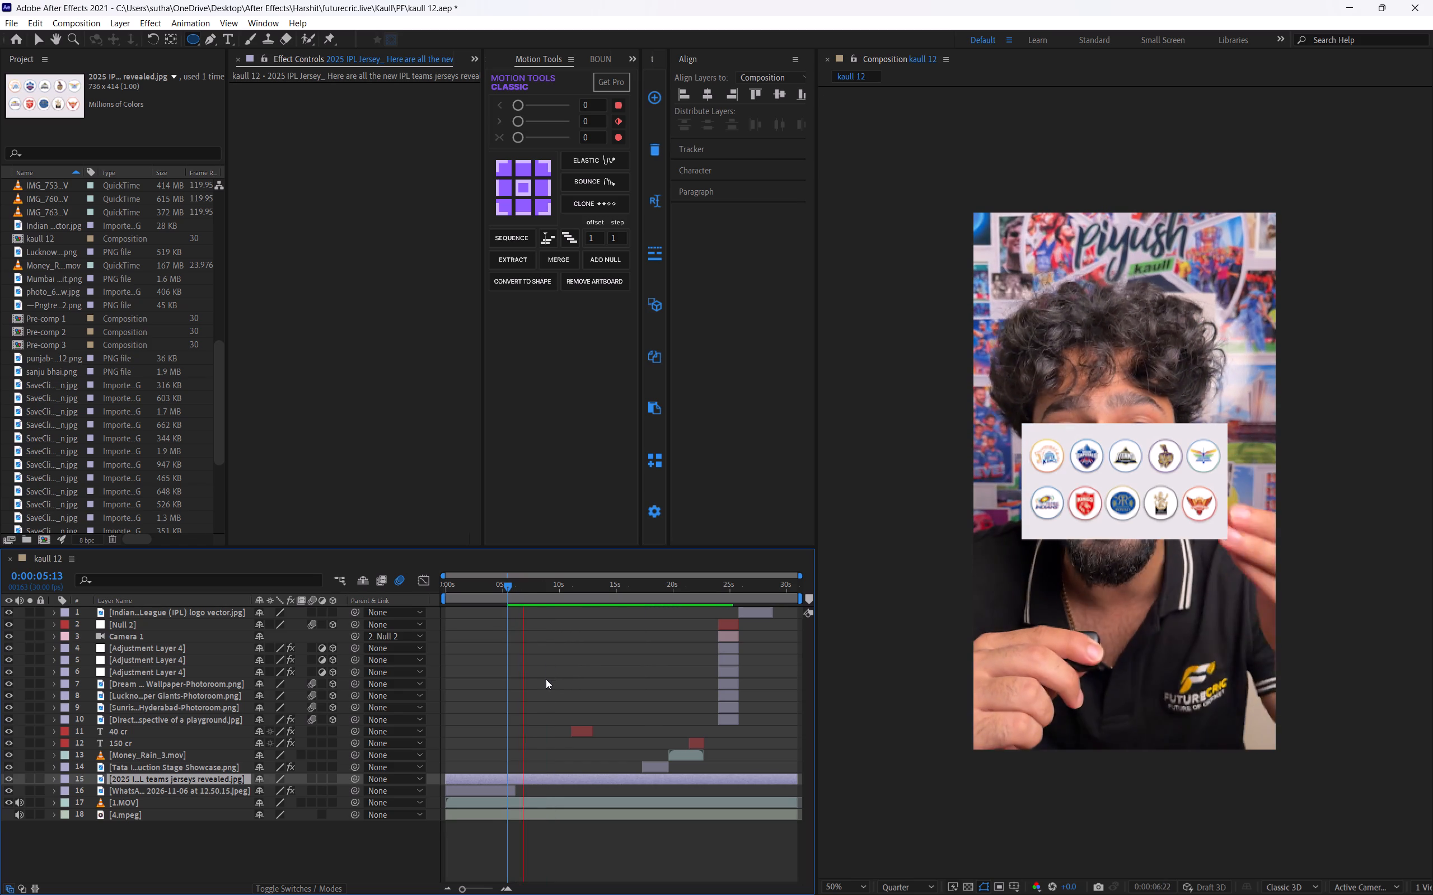
key(space)
key(space)
key(space)
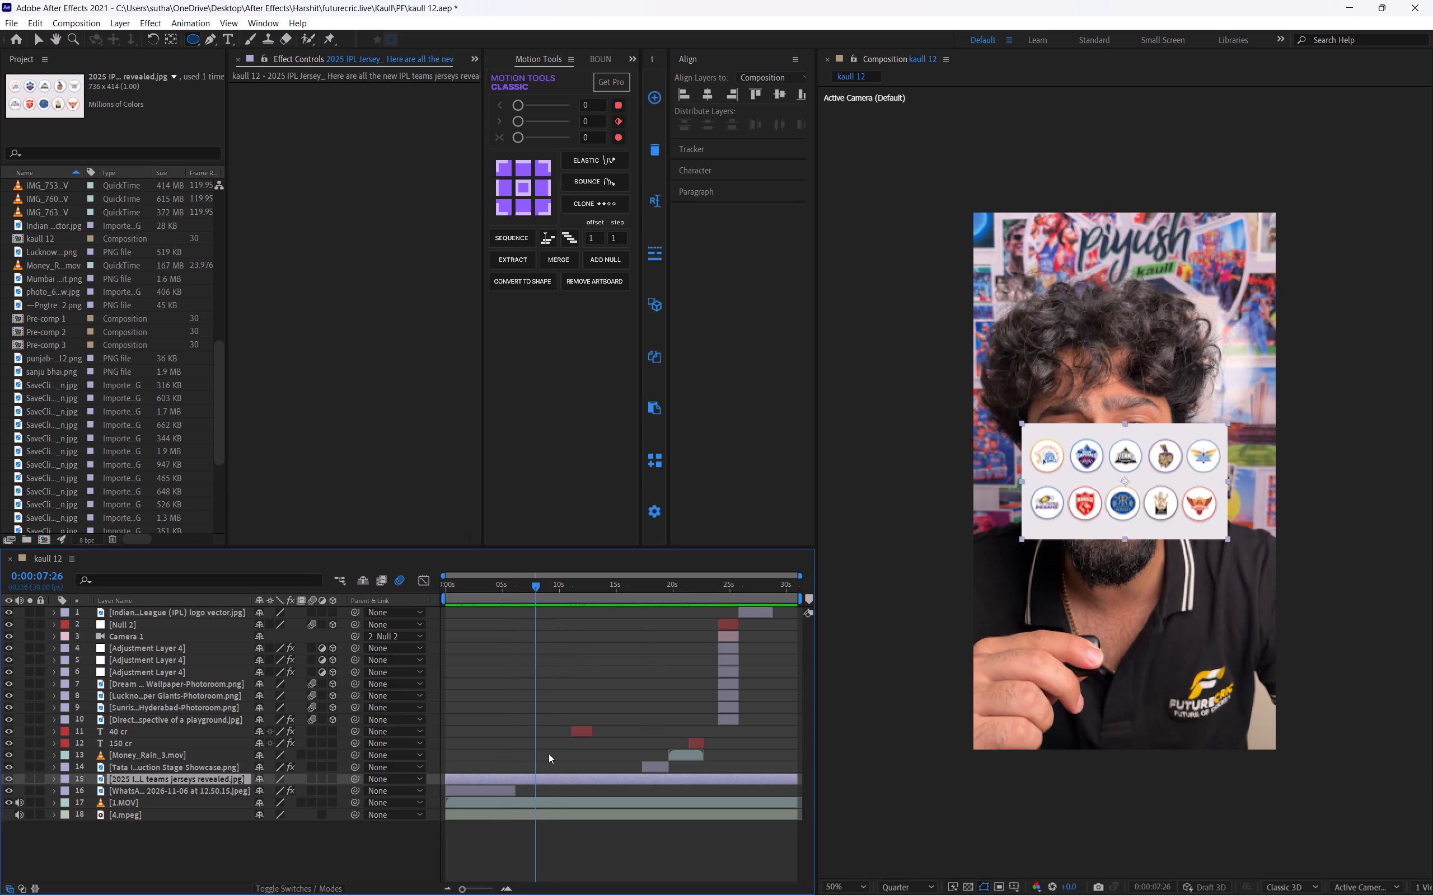
key(space)
key(space)
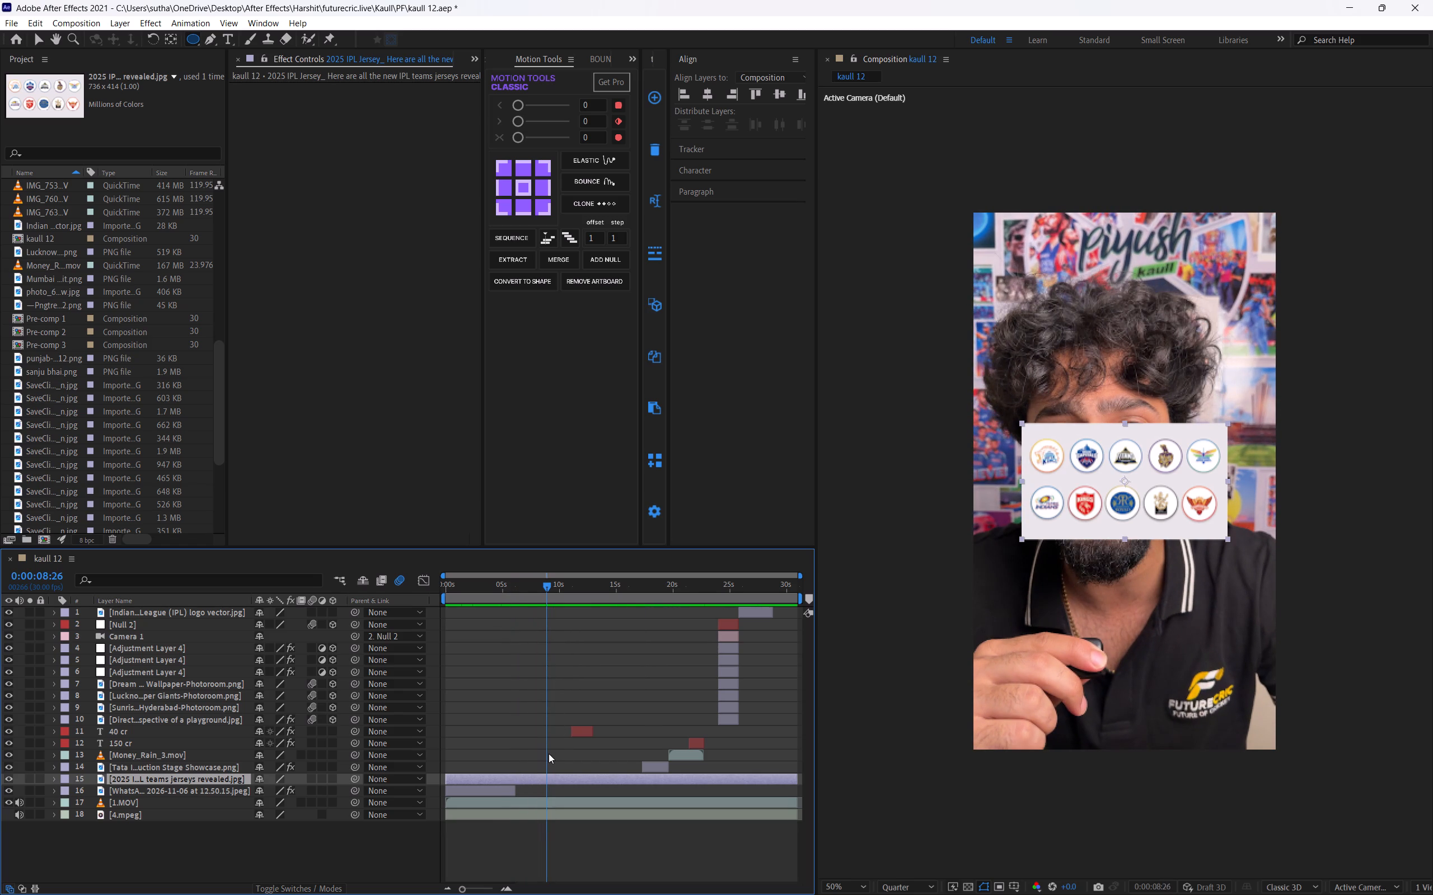
key(space)
key(space)
text([)
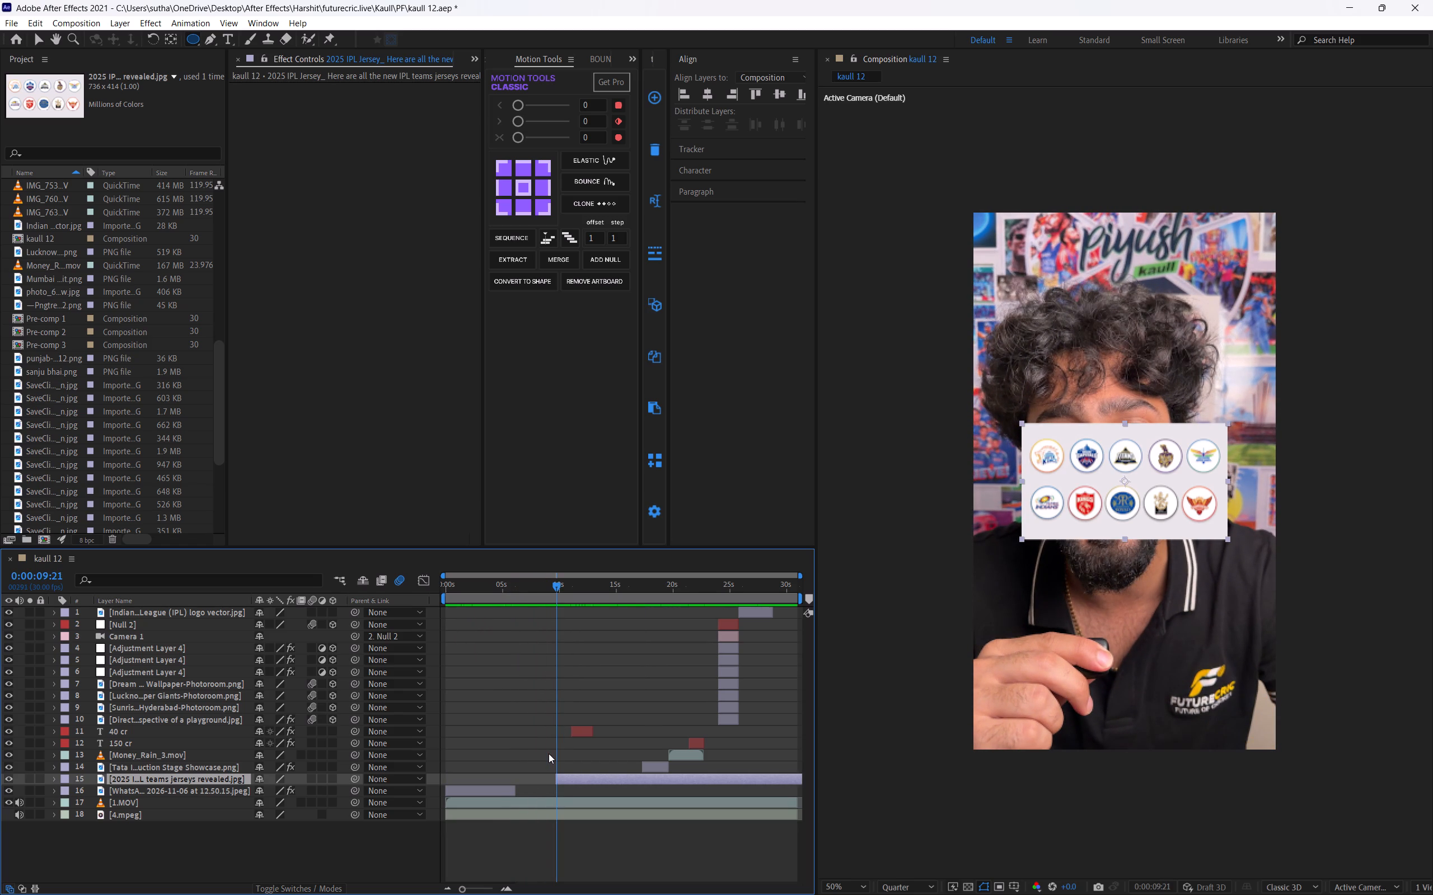
Play on to the 40 CR cue and move the 40 cr text layer to start at 0:00:11:11.
key(space)
key(space)
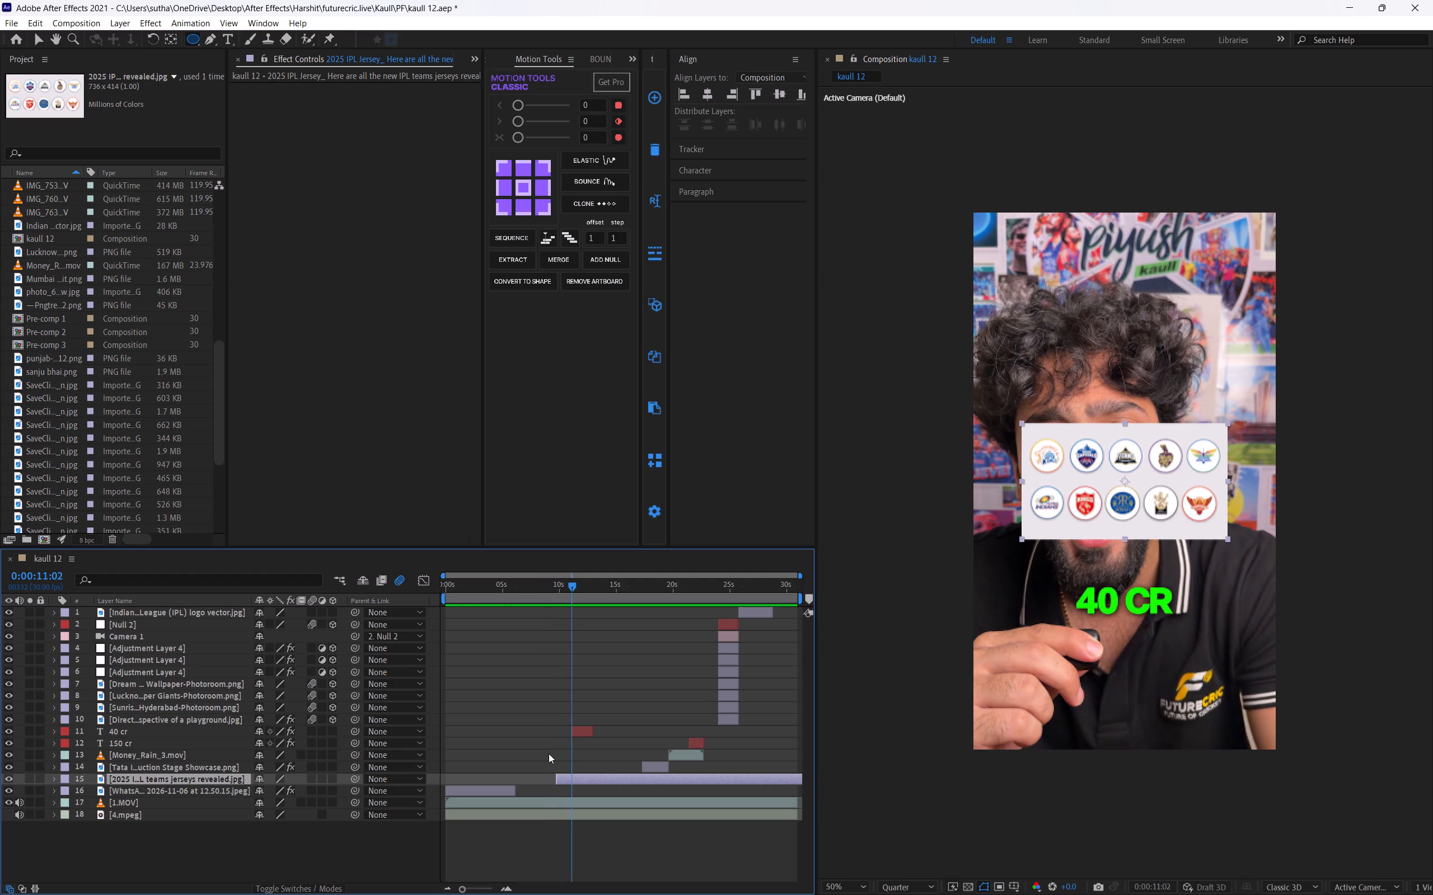
key(space)
key(space)
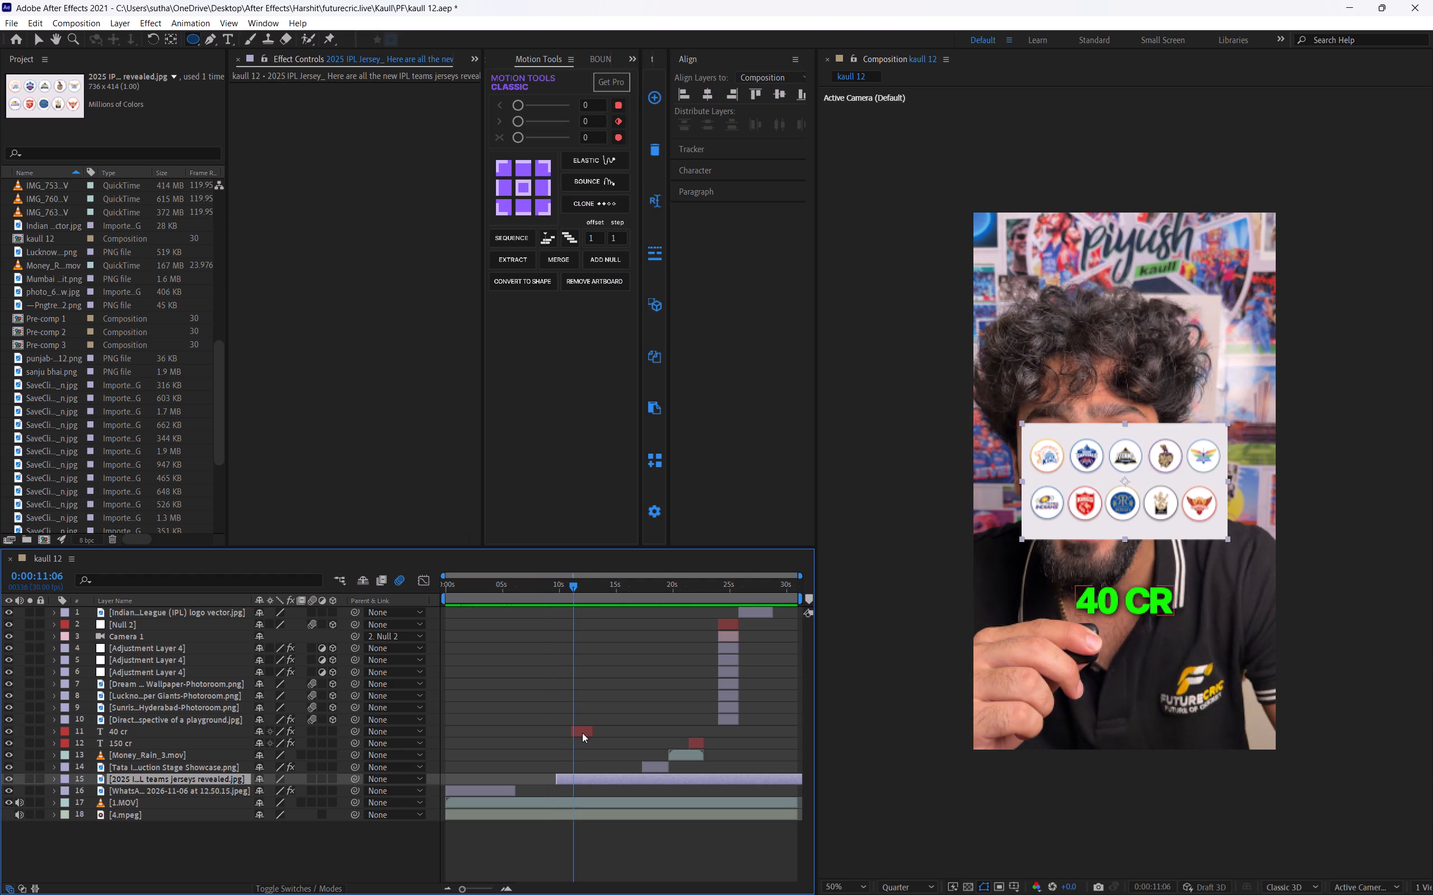
key(space)
key(space)
click(582, 733)
key(bracketleft)
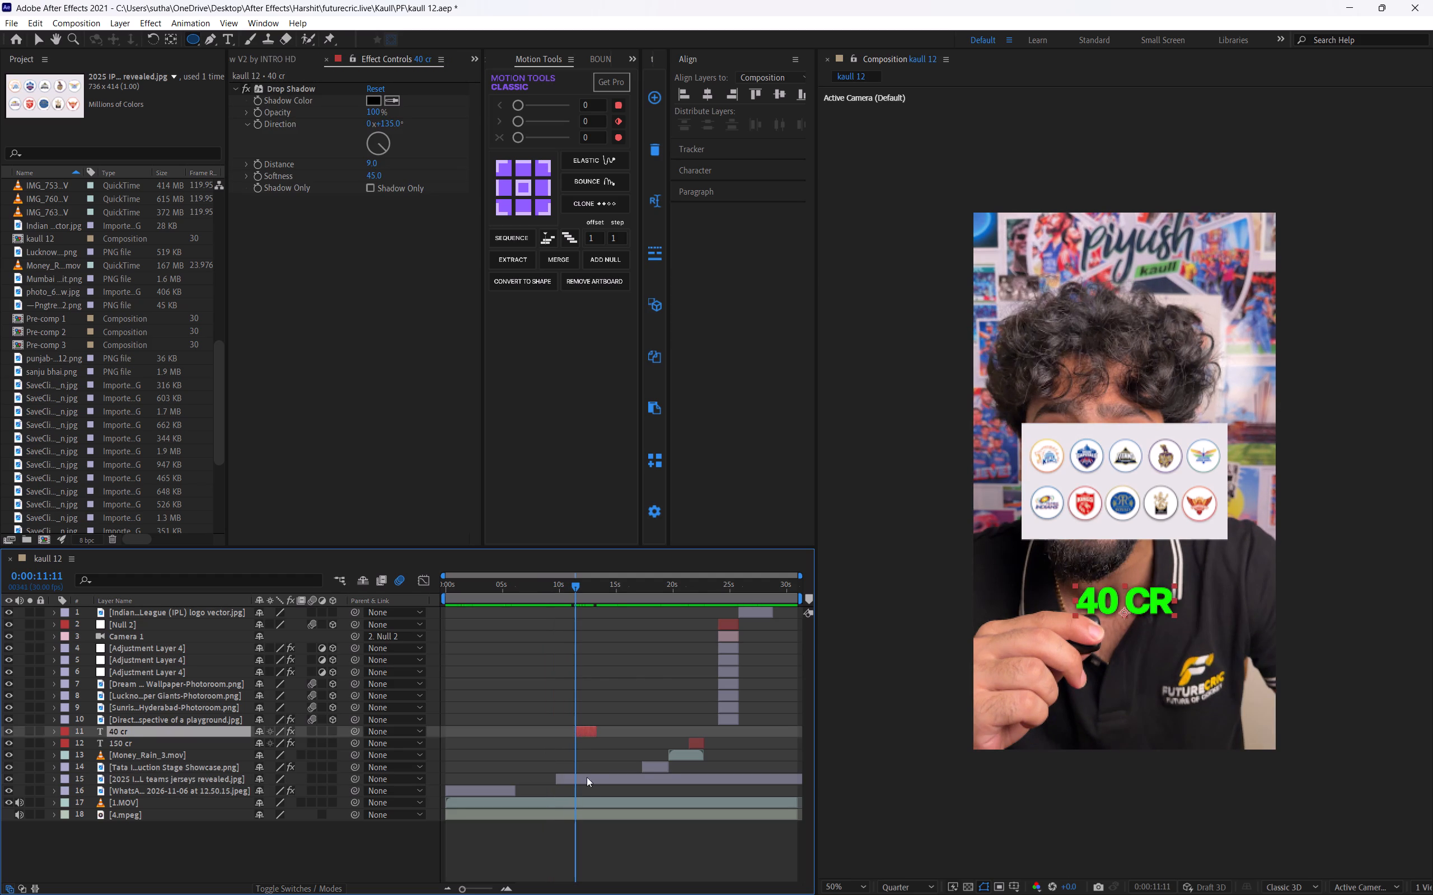
Split the team logos layer at 0:00:11:11 and delete the part after it.
click(588, 782)
key(ctrl+shift+d)
key(BackSpace)
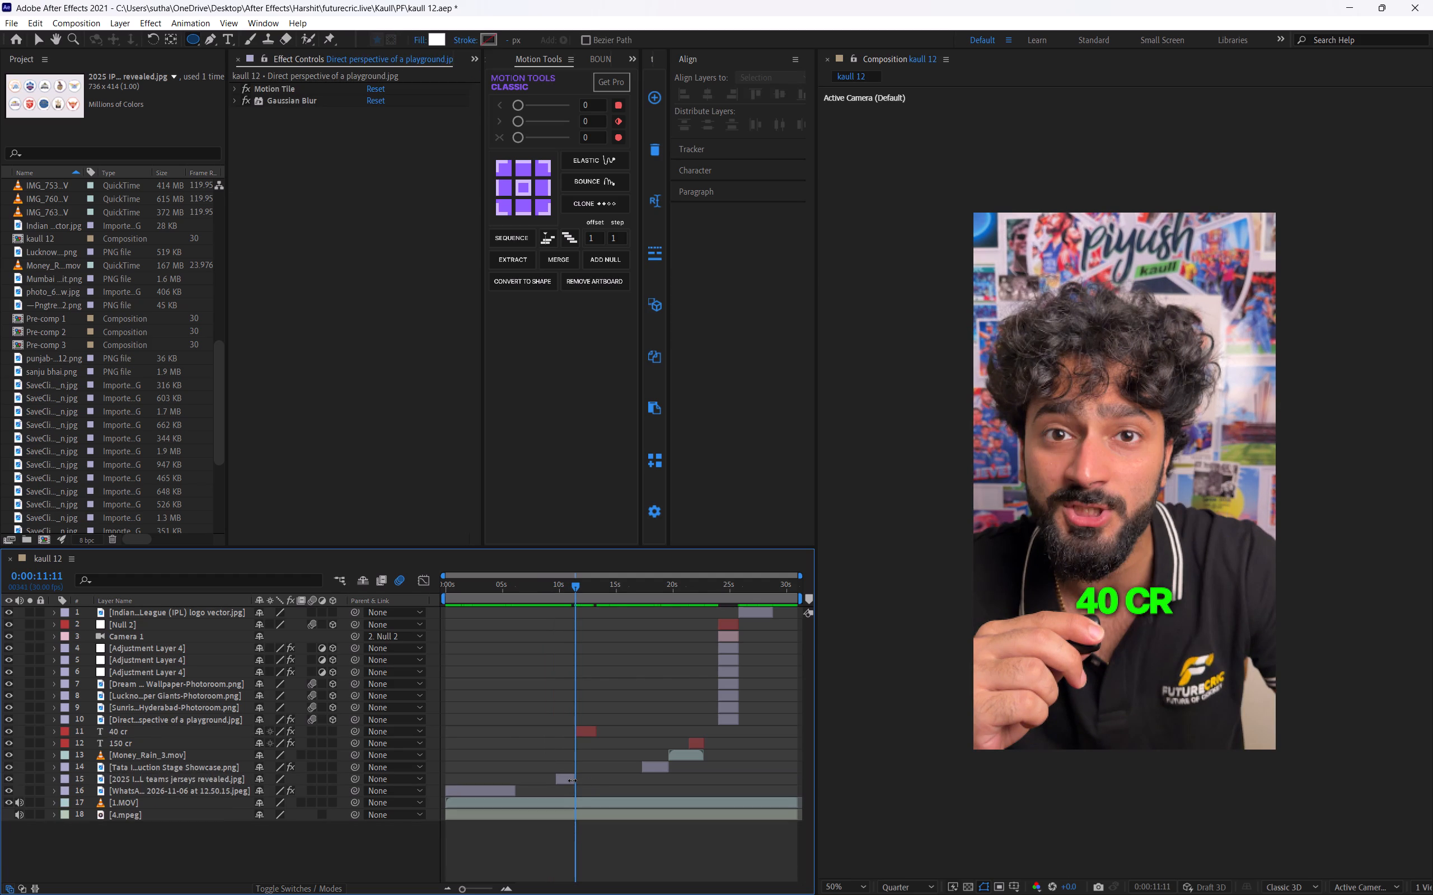
Set the team logos layer's Position to 540, 1446 below the presenter's face and save the project.
click(572, 780)
key(i)
key(p)
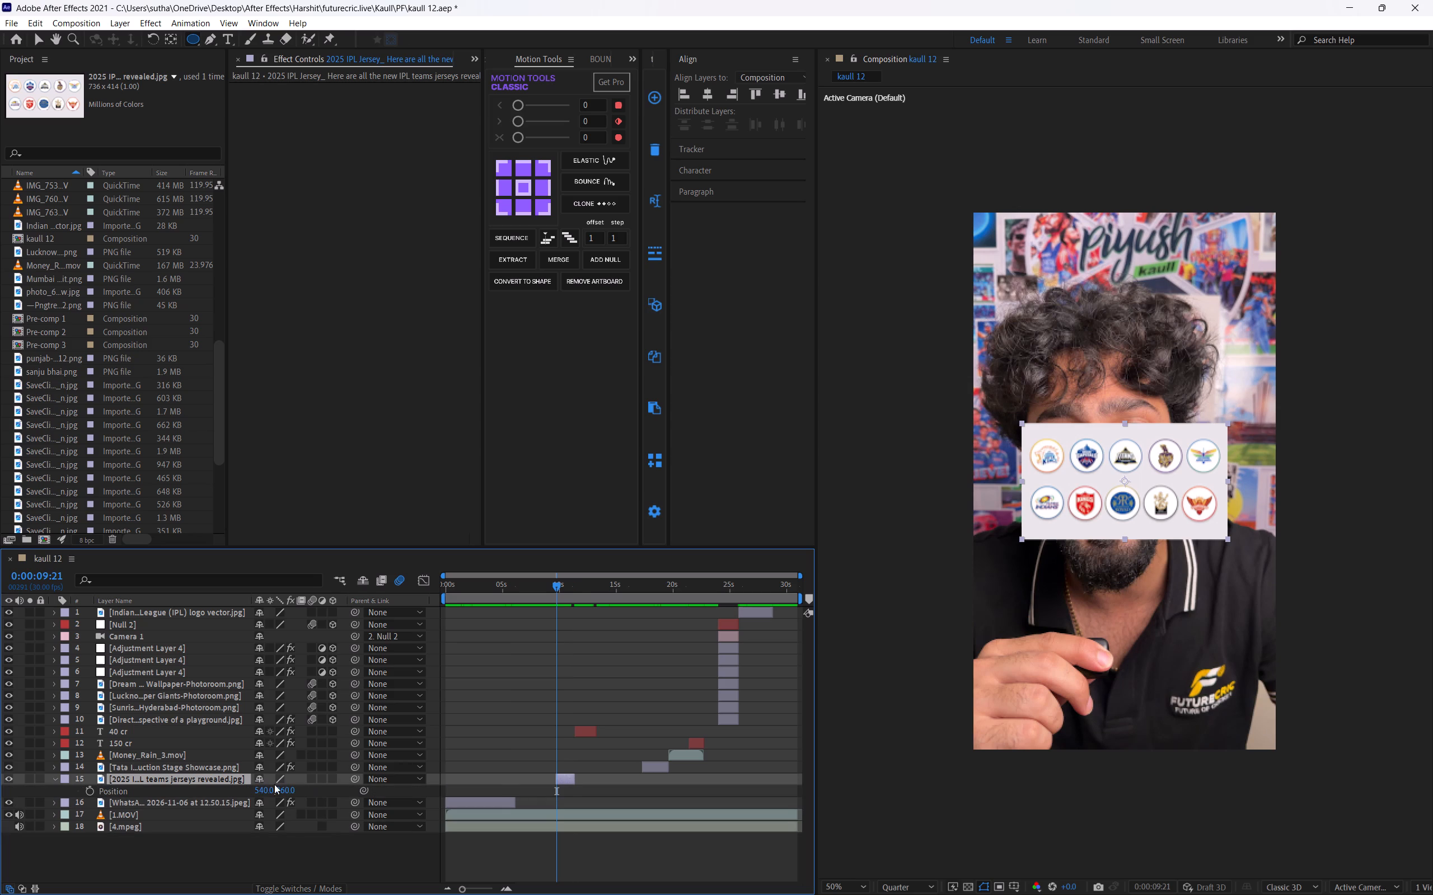
drag(280, 787, 635, 773)
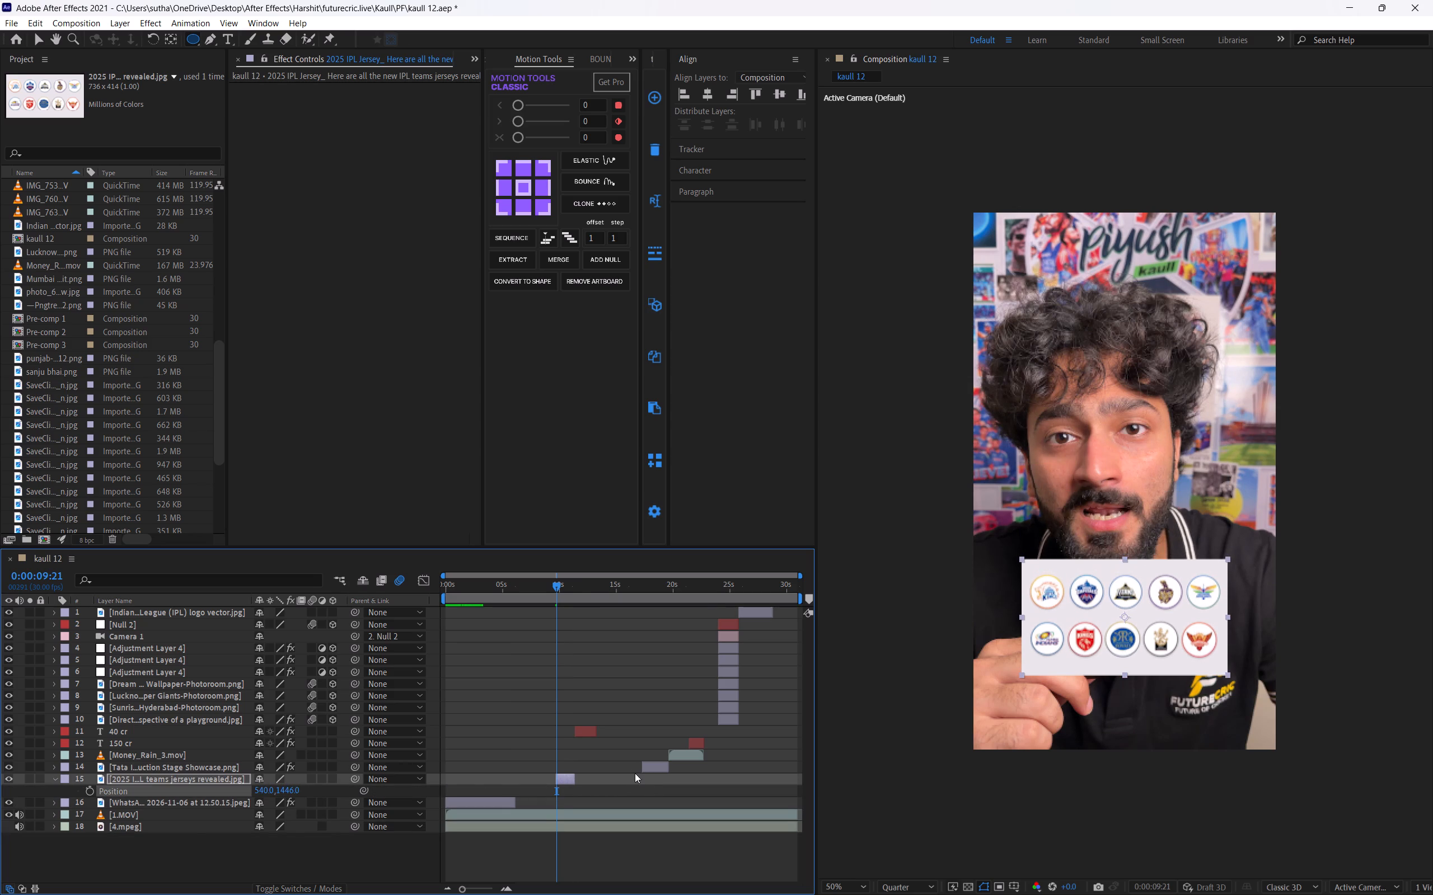
key(ctrl+s)
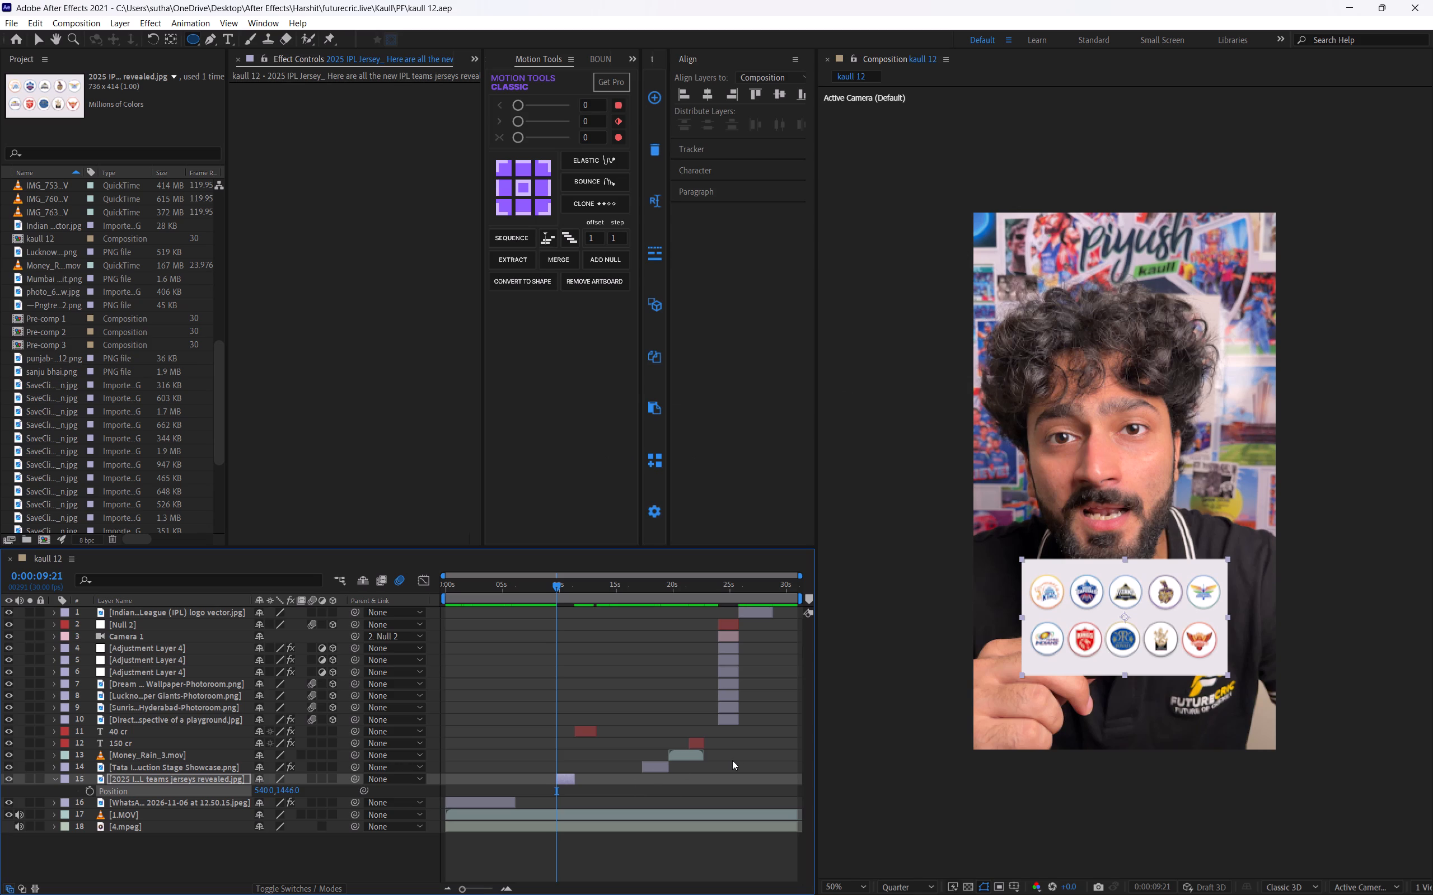
Keyframe the team logos' Position to rise from 540, 2127 below the frame at 0:00:09:21 to 540, 1446 at about 0:00:10:14.
click(91, 785)
alt+scroll(559, 802, up, 4)
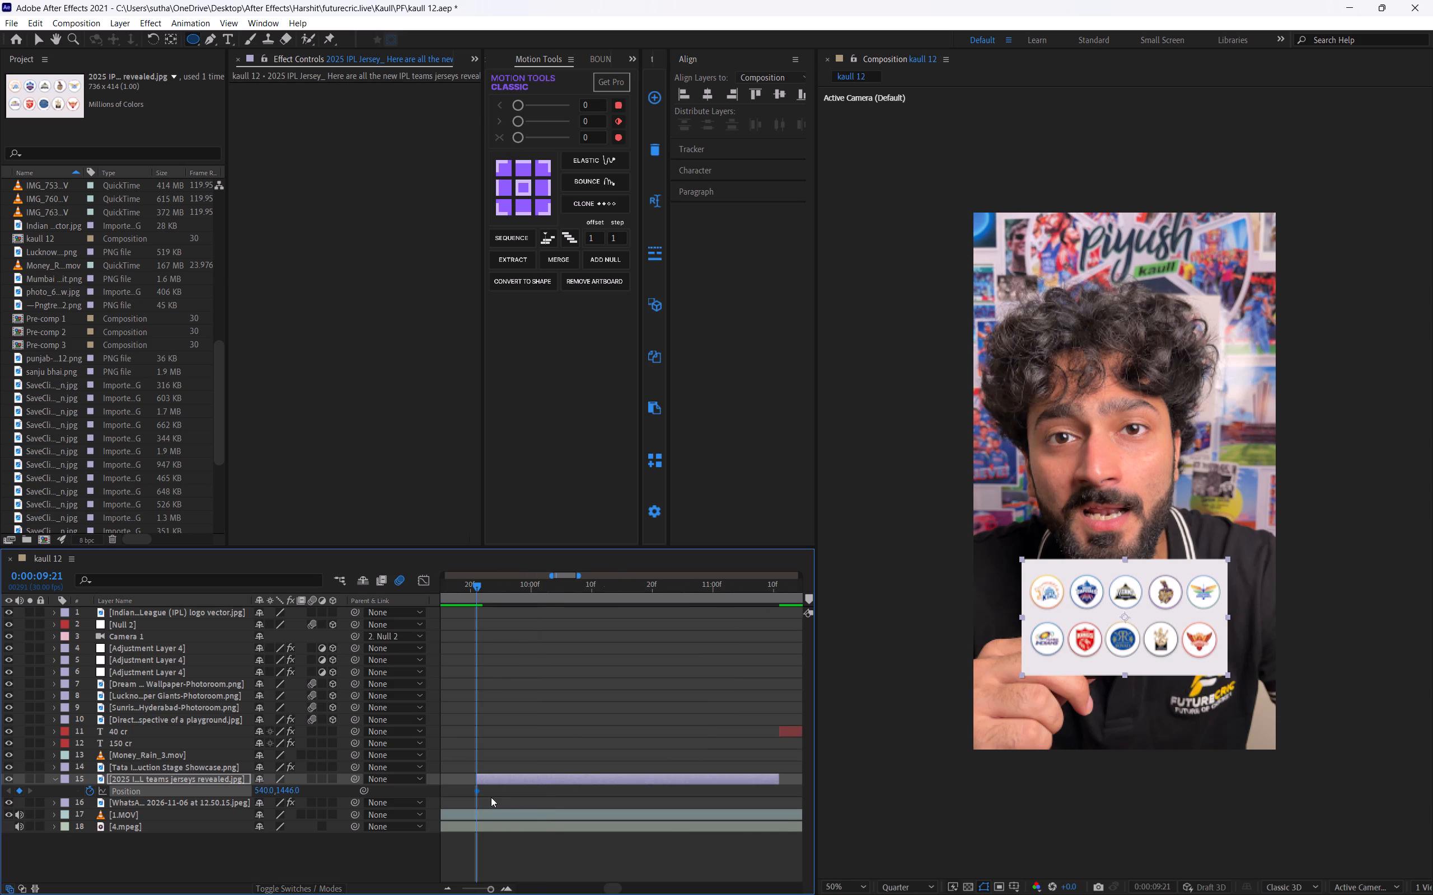
drag(475, 791, 591, 810)
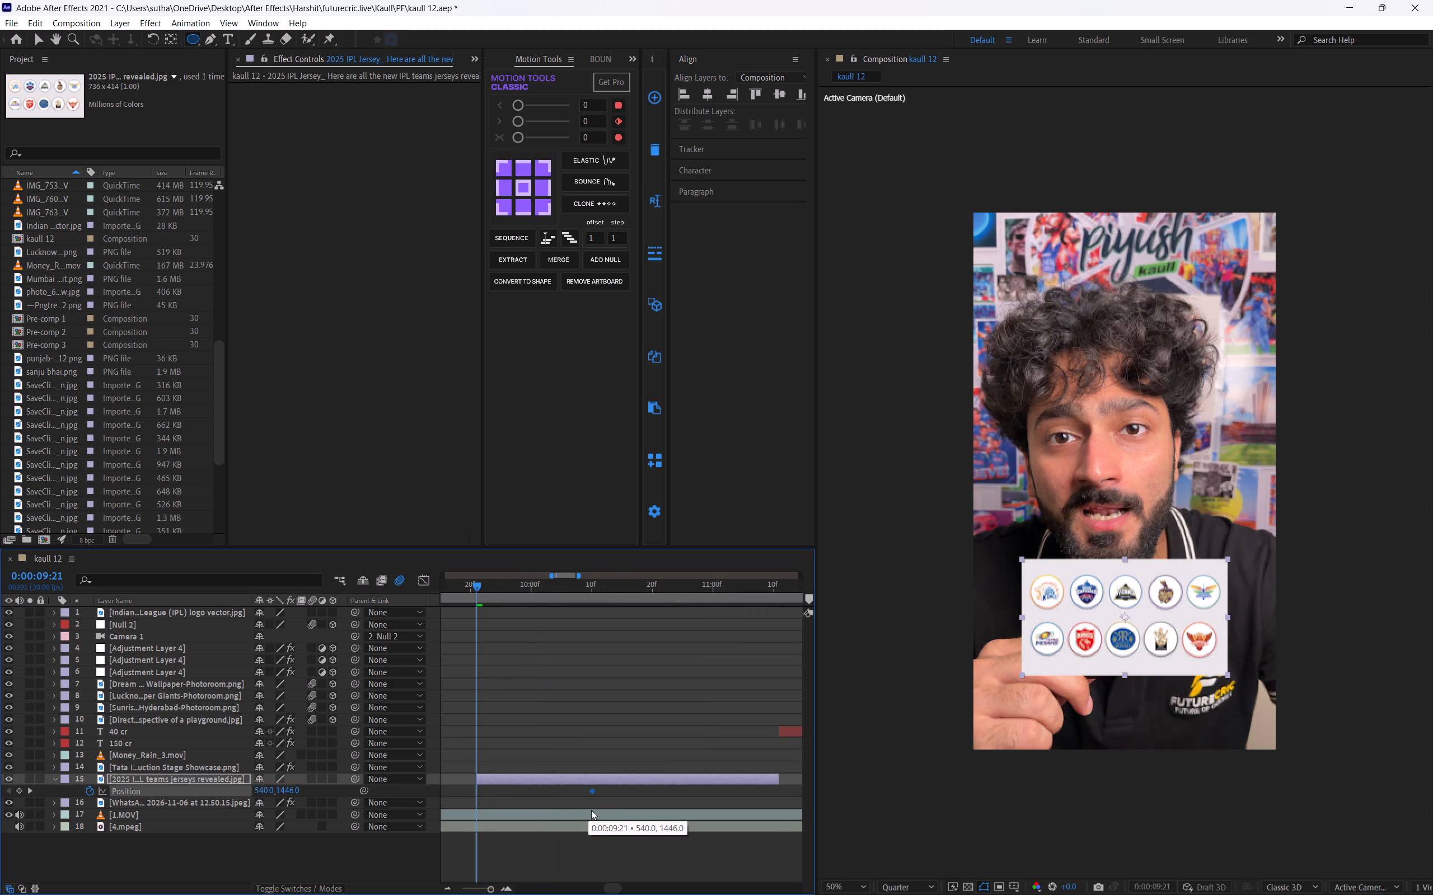
drag(591, 810, 615, 802)
drag(282, 793, 617, 817)
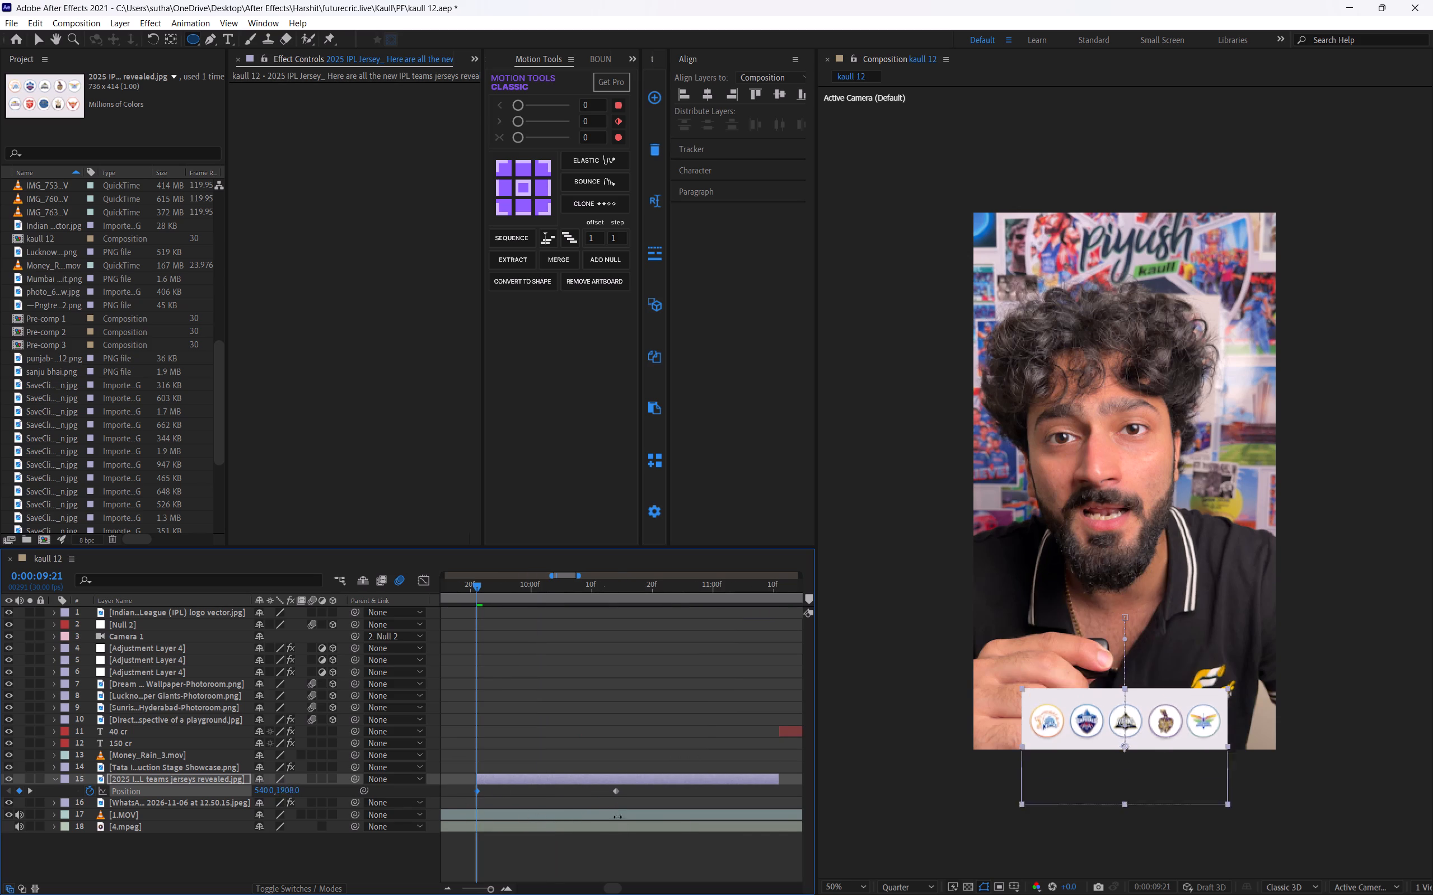
drag(617, 817, 737, 812)
Apply Easy Ease to both Position keyframes of the team logos layer and the JerryFlow fast-start, slow-finish curve preset.
drag(633, 787, 465, 797)
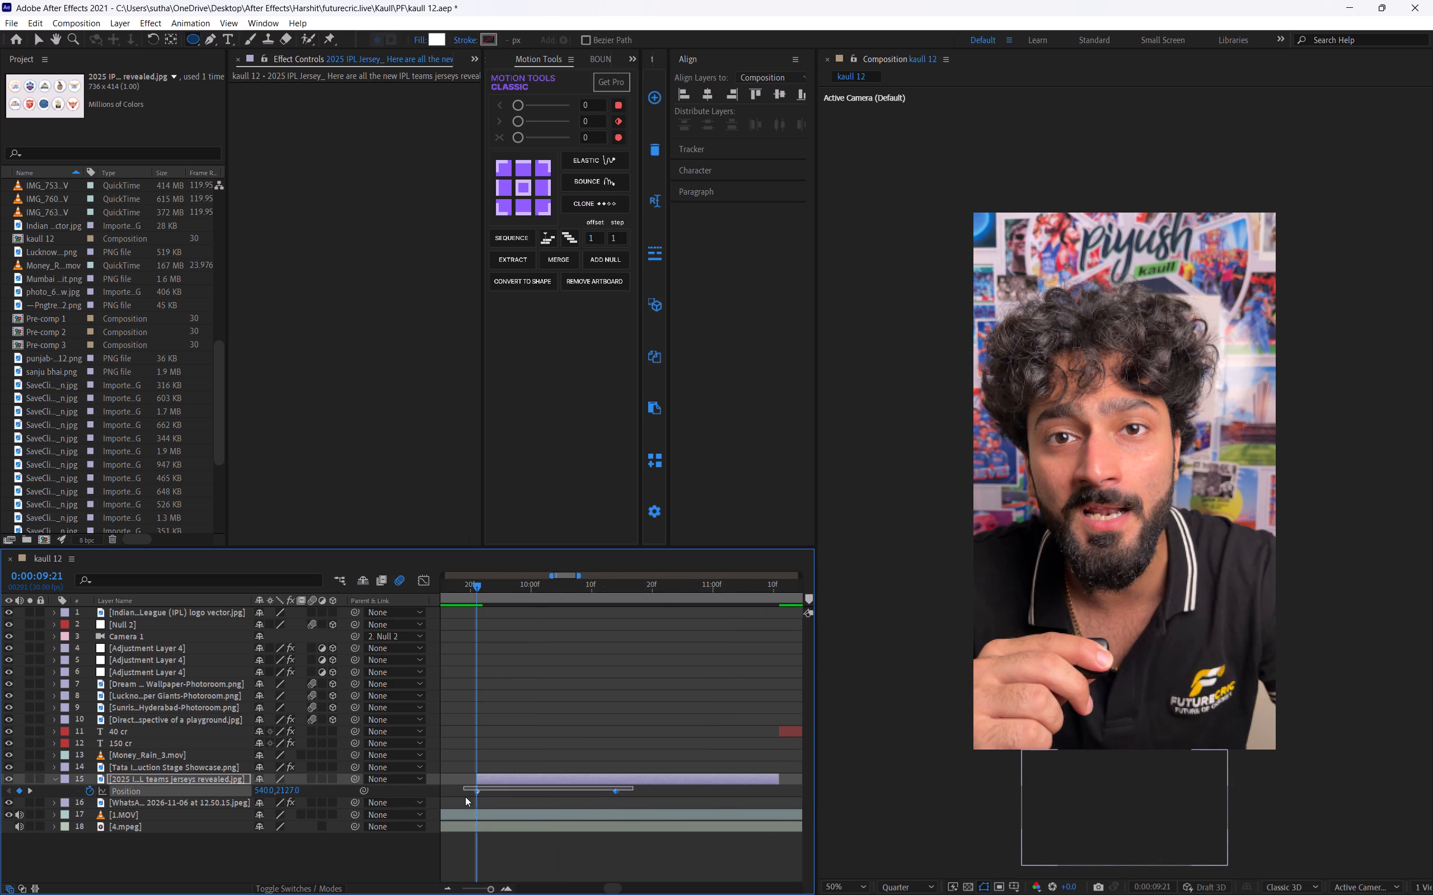
drag(465, 797, 466, 798)
key(F9)
click(469, 59)
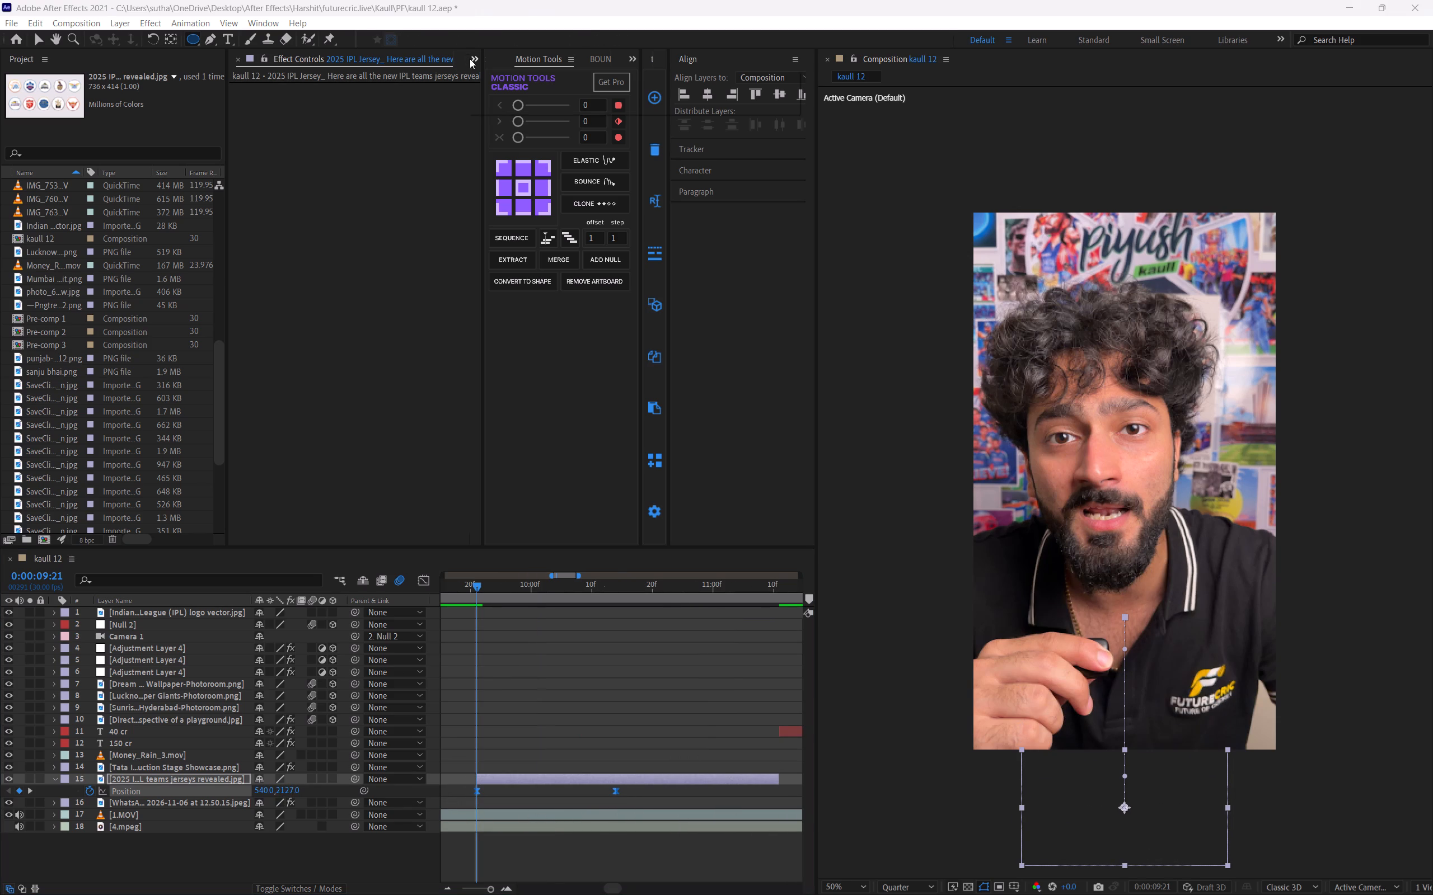
click(498, 86)
click(299, 387)
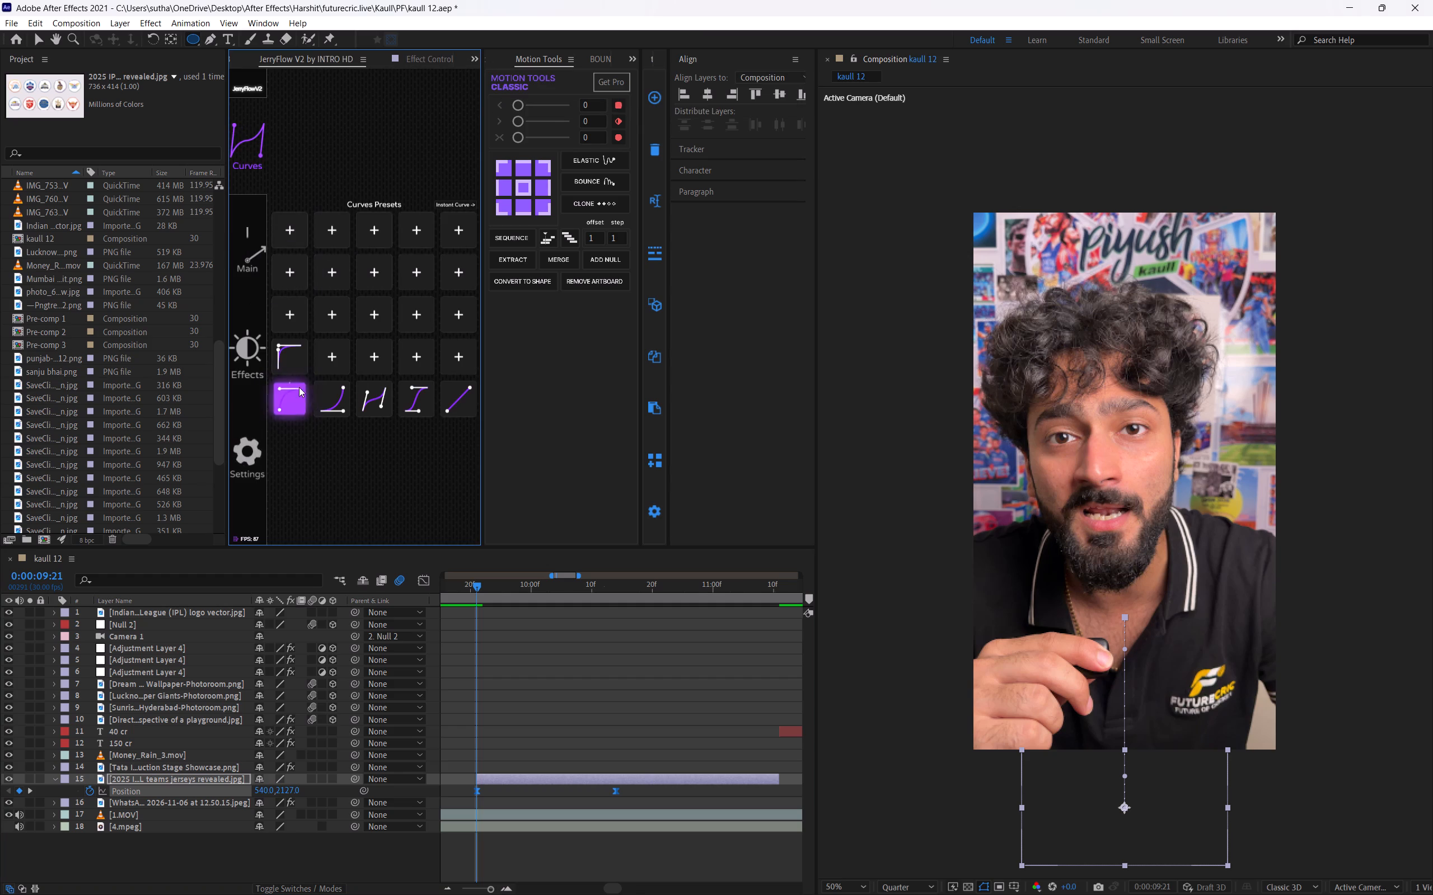
Play back the team logos' rising entrance and save the project.
key(space)
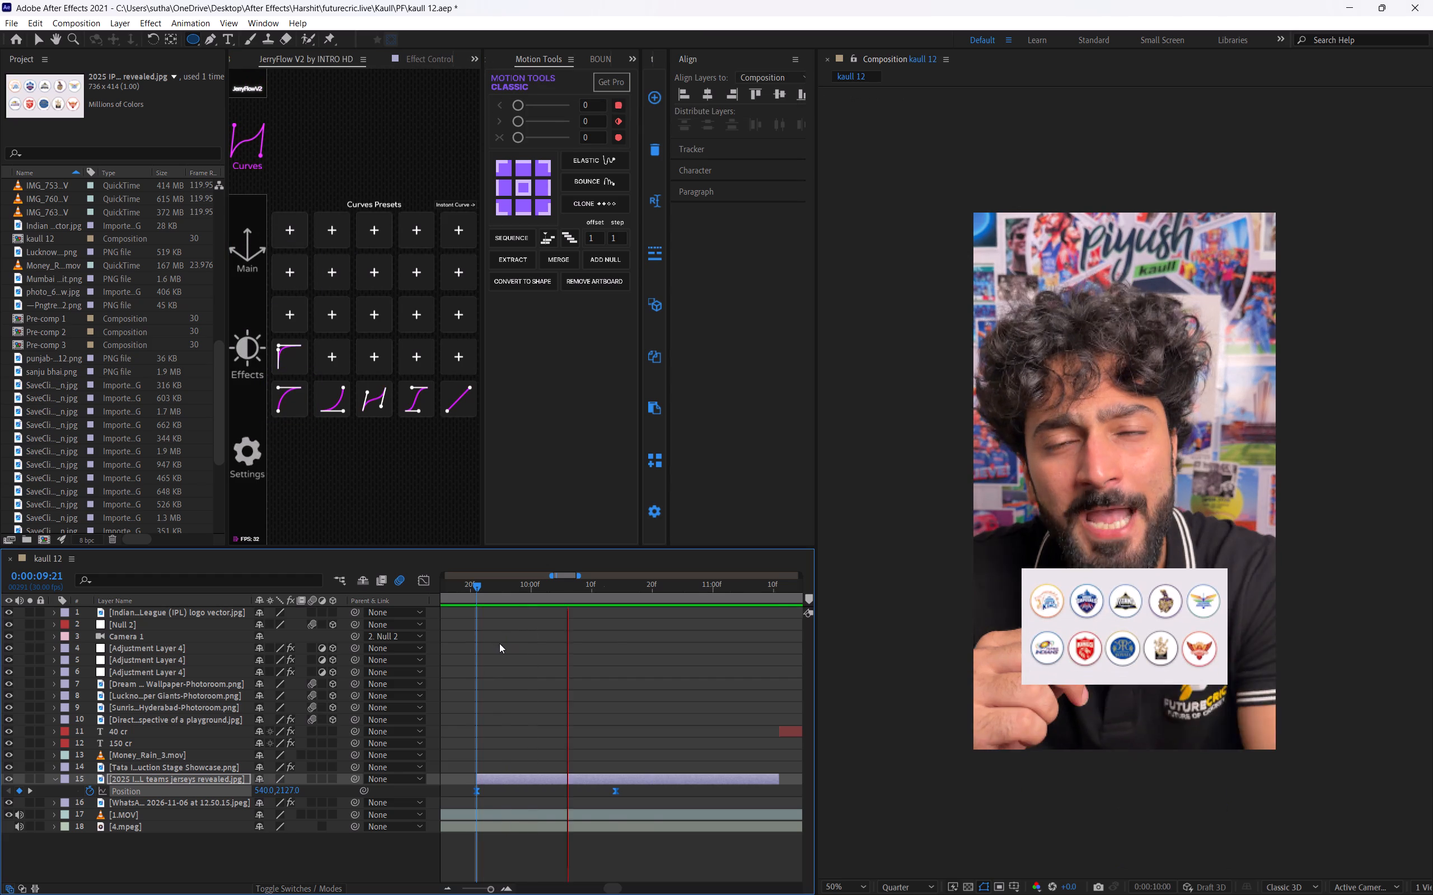
key(space)
key(ctrl+s)
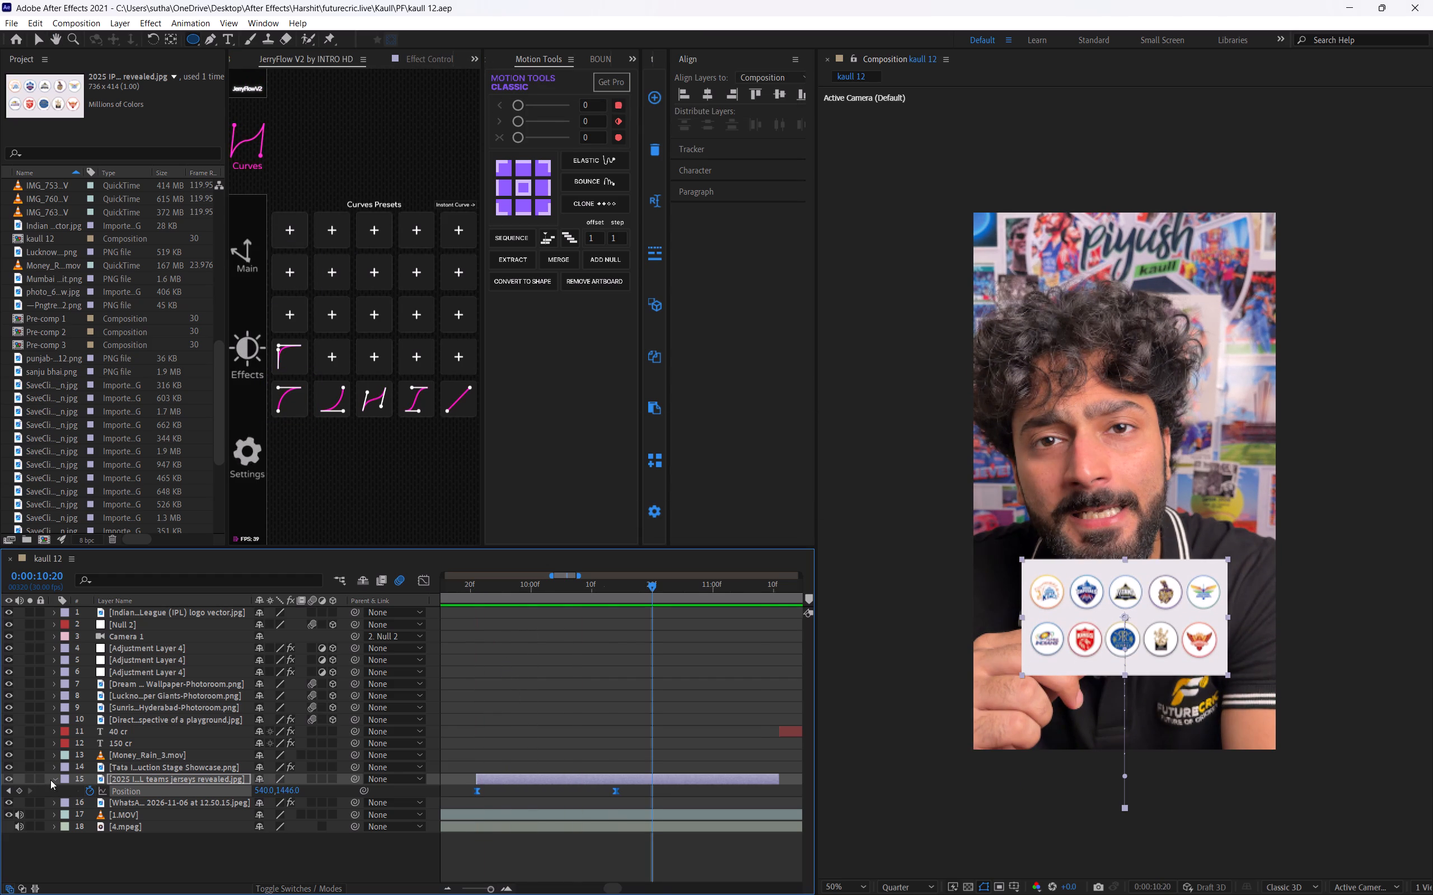
click(59, 776)
click(53, 780)
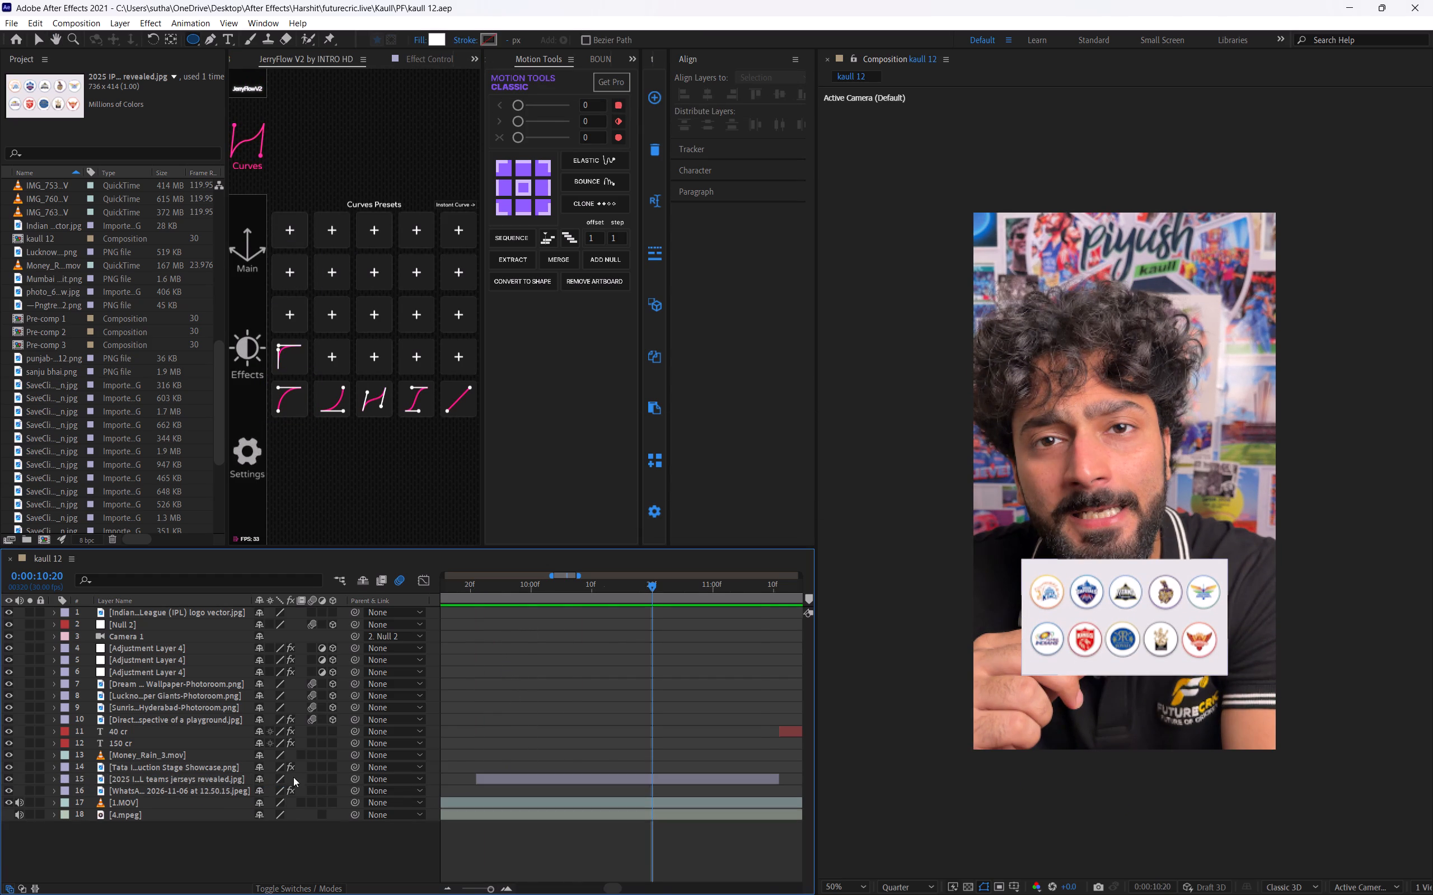
Shift the Money_Rain_3.mov clip slightly later in the timeline and save the project.
alt+scroll(368, 752, down, 11)
alt+scroll(465, 717, down, 13)
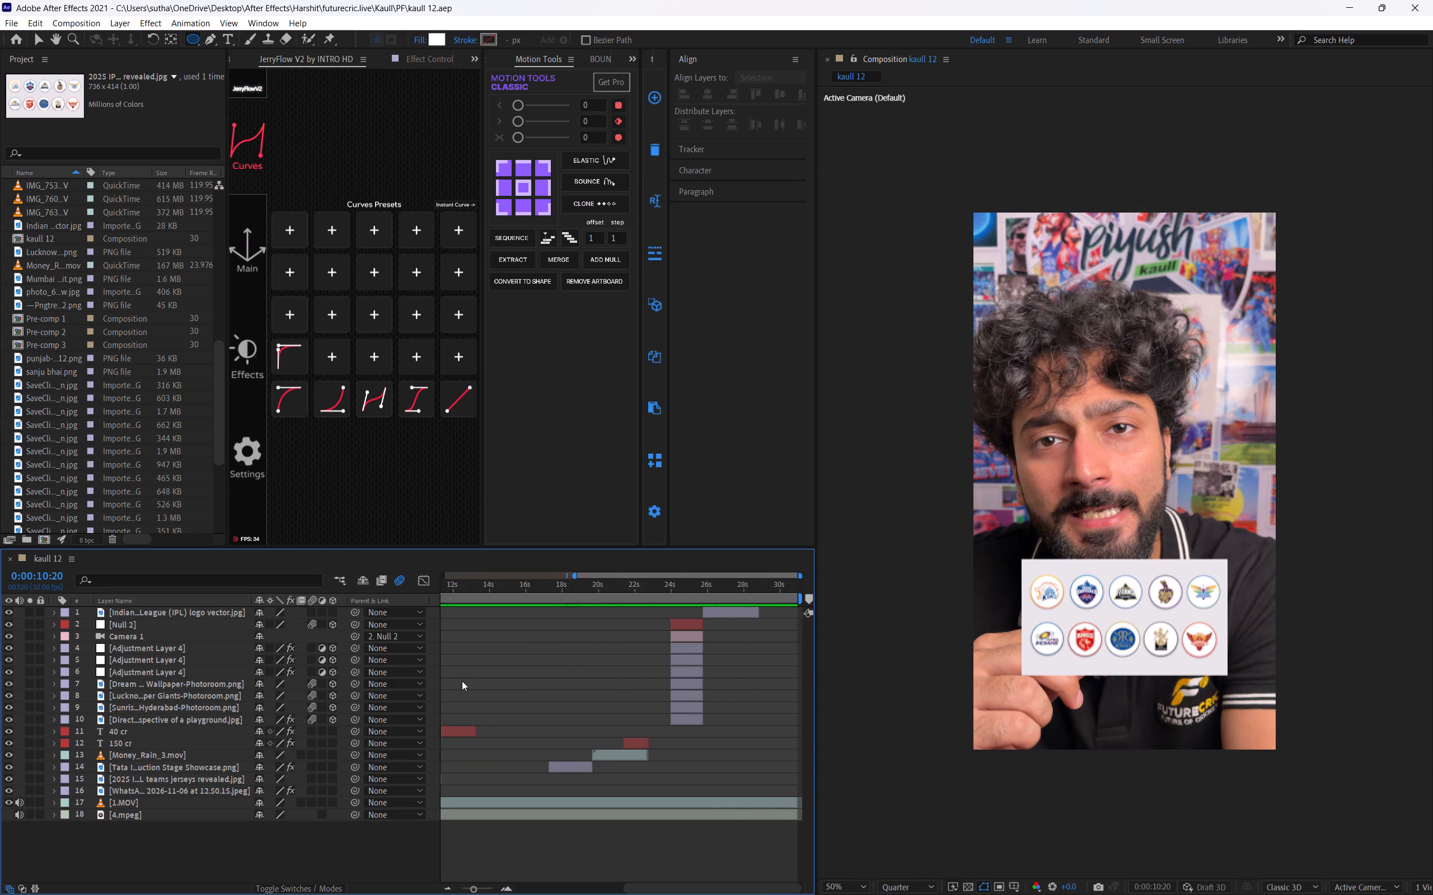
alt+scroll(462, 683, down, 14)
alt+scroll(715, 765, up, 3)
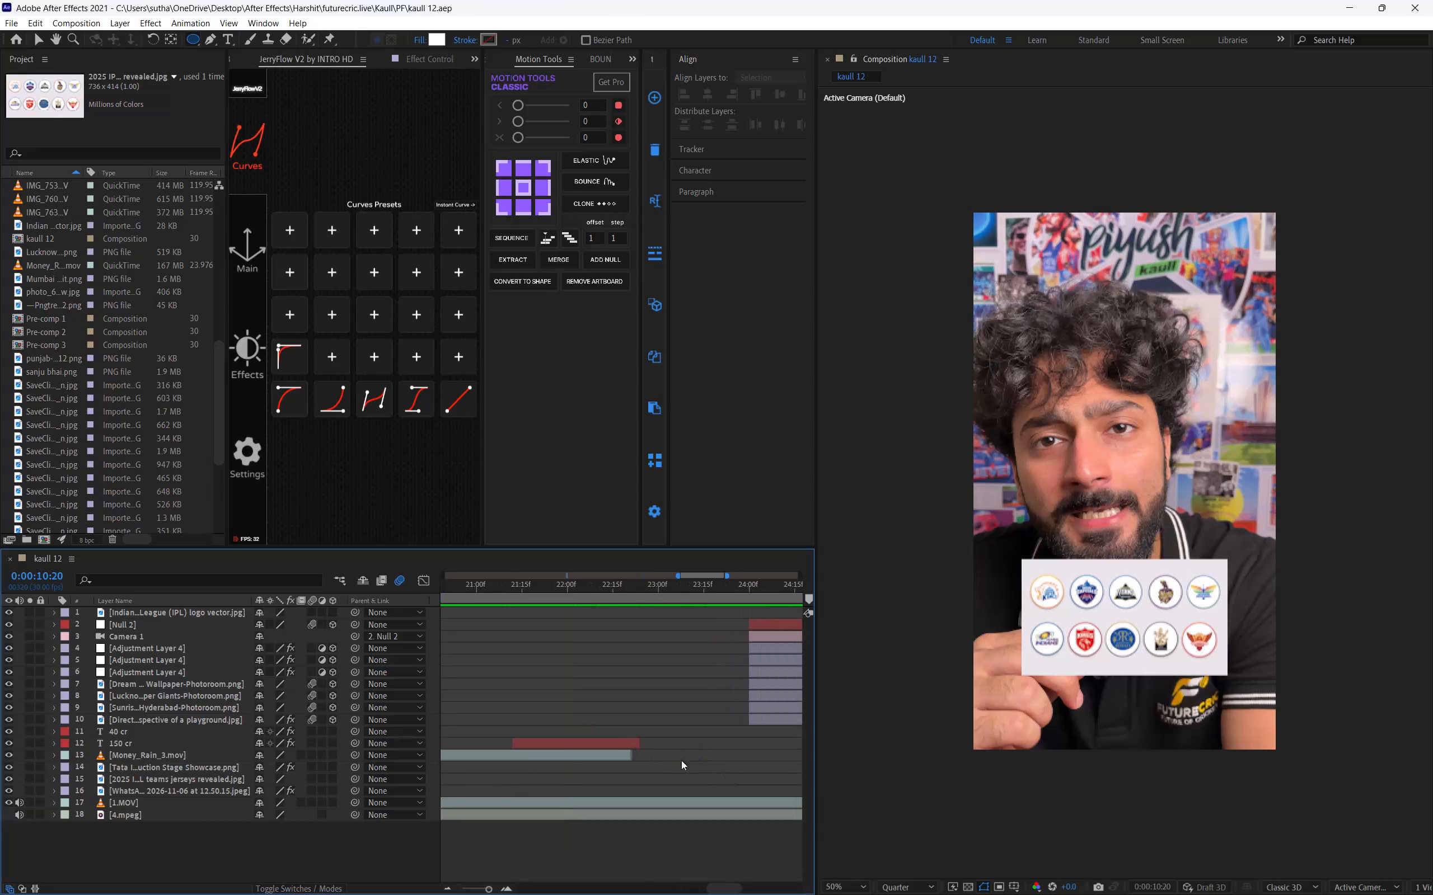
alt+scroll(653, 761, up, 2)
drag(573, 752, 589, 748)
alt+scroll(587, 751, down, 7)
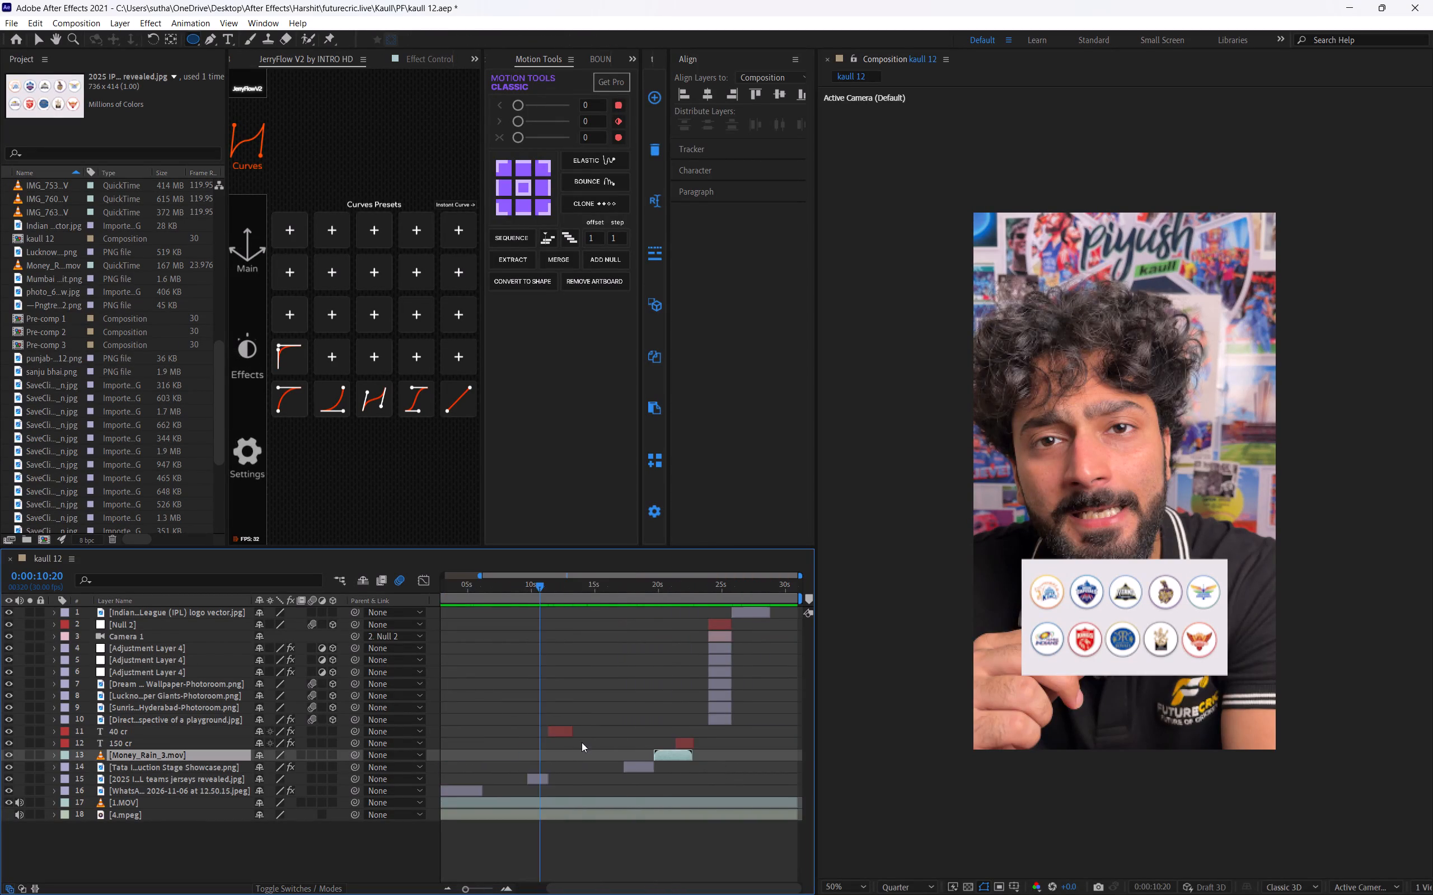
alt+scroll(582, 742, down, 5)
key(ctrl+s)
Scrub through the whole kaull 12 timeline to review how the inserted graphics look over the presenter.
drag(583, 586, 642, 602)
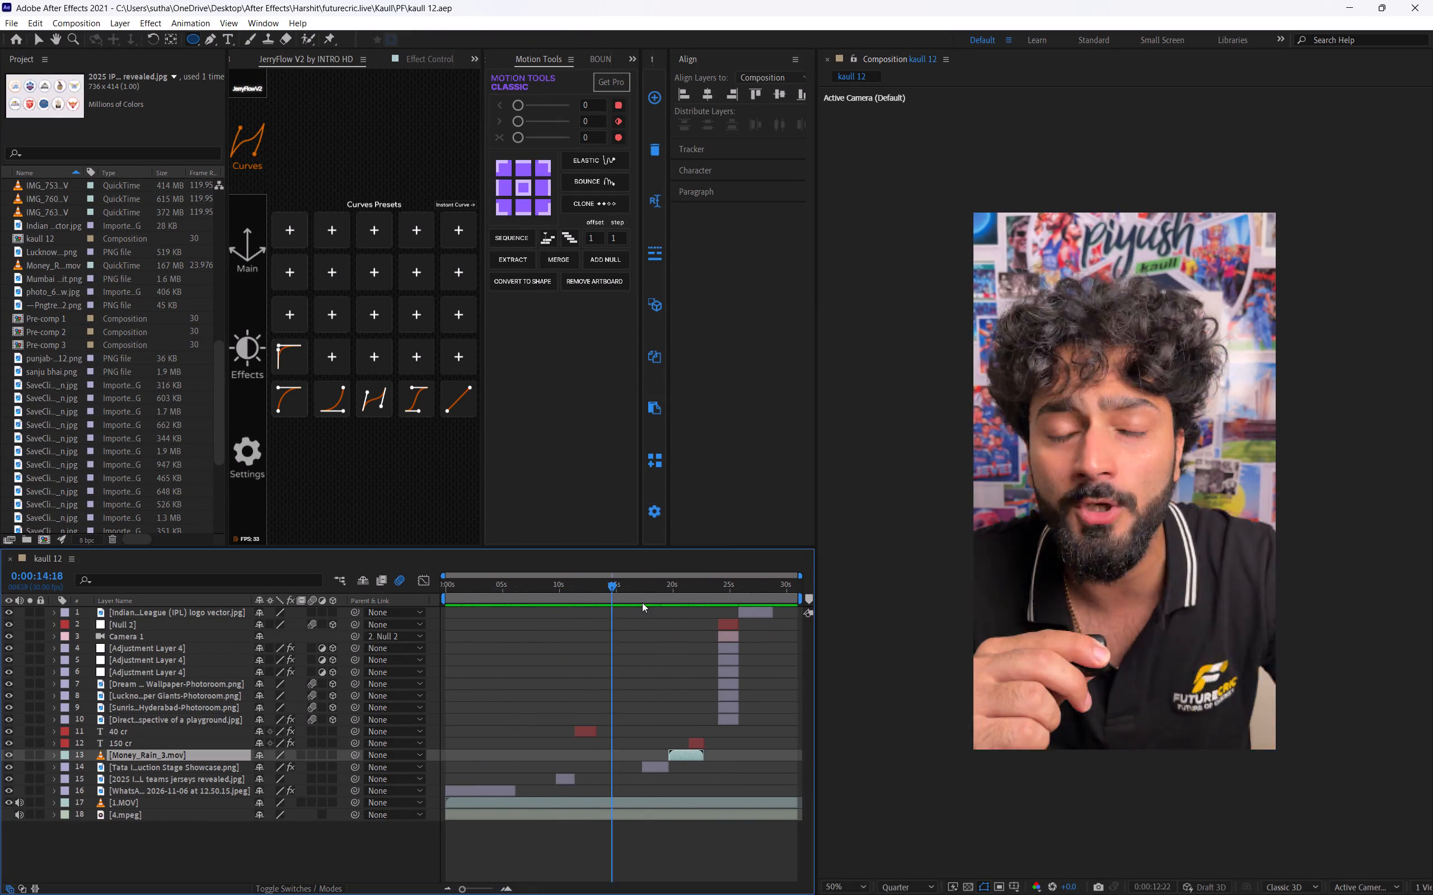
drag(642, 602, 674, 607)
key(ctrl+s)
drag(668, 596, 663, 595)
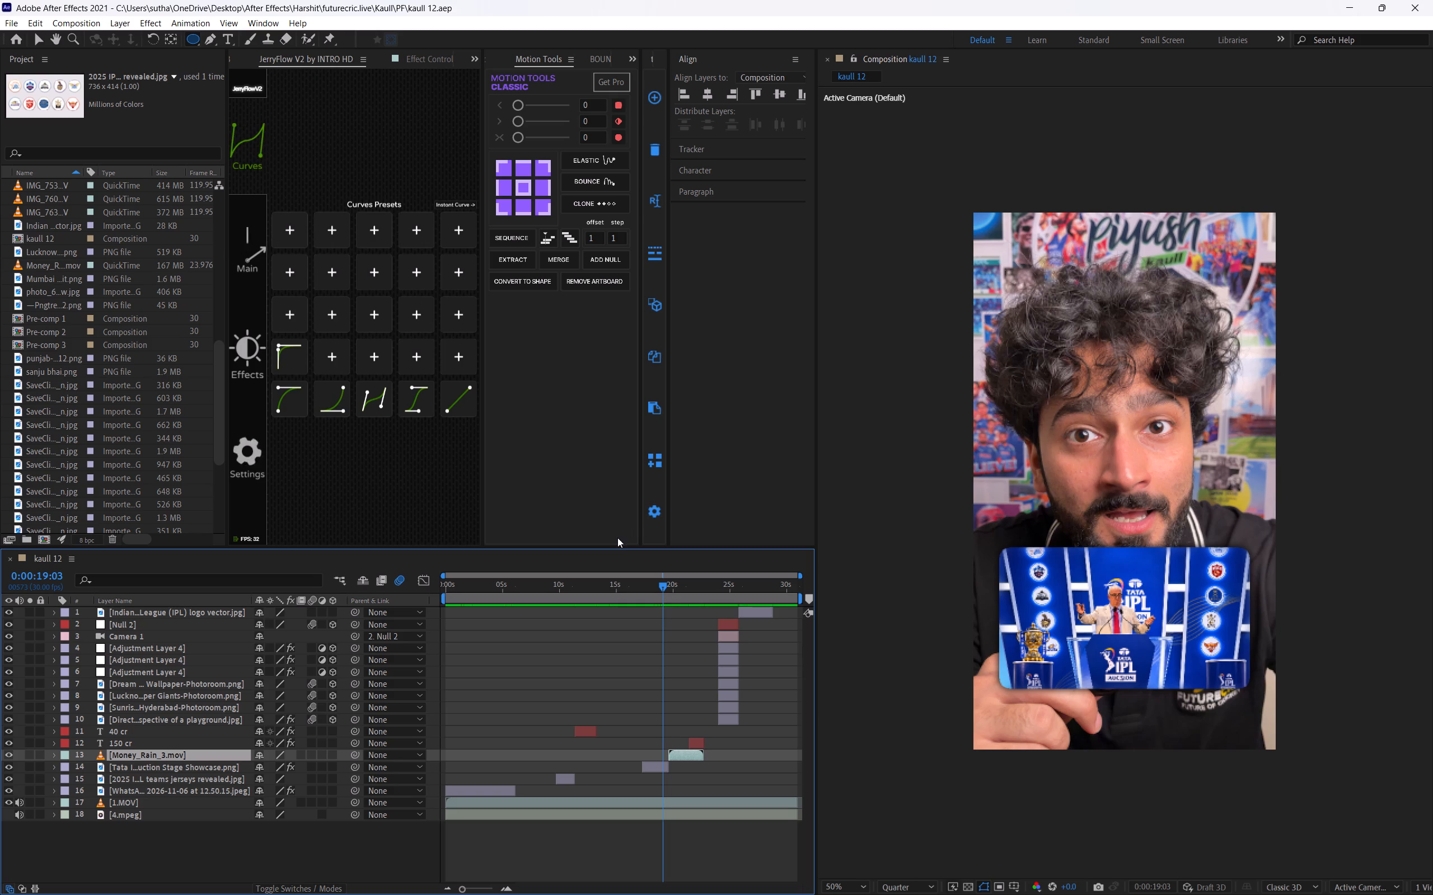
key(ctrl+s)
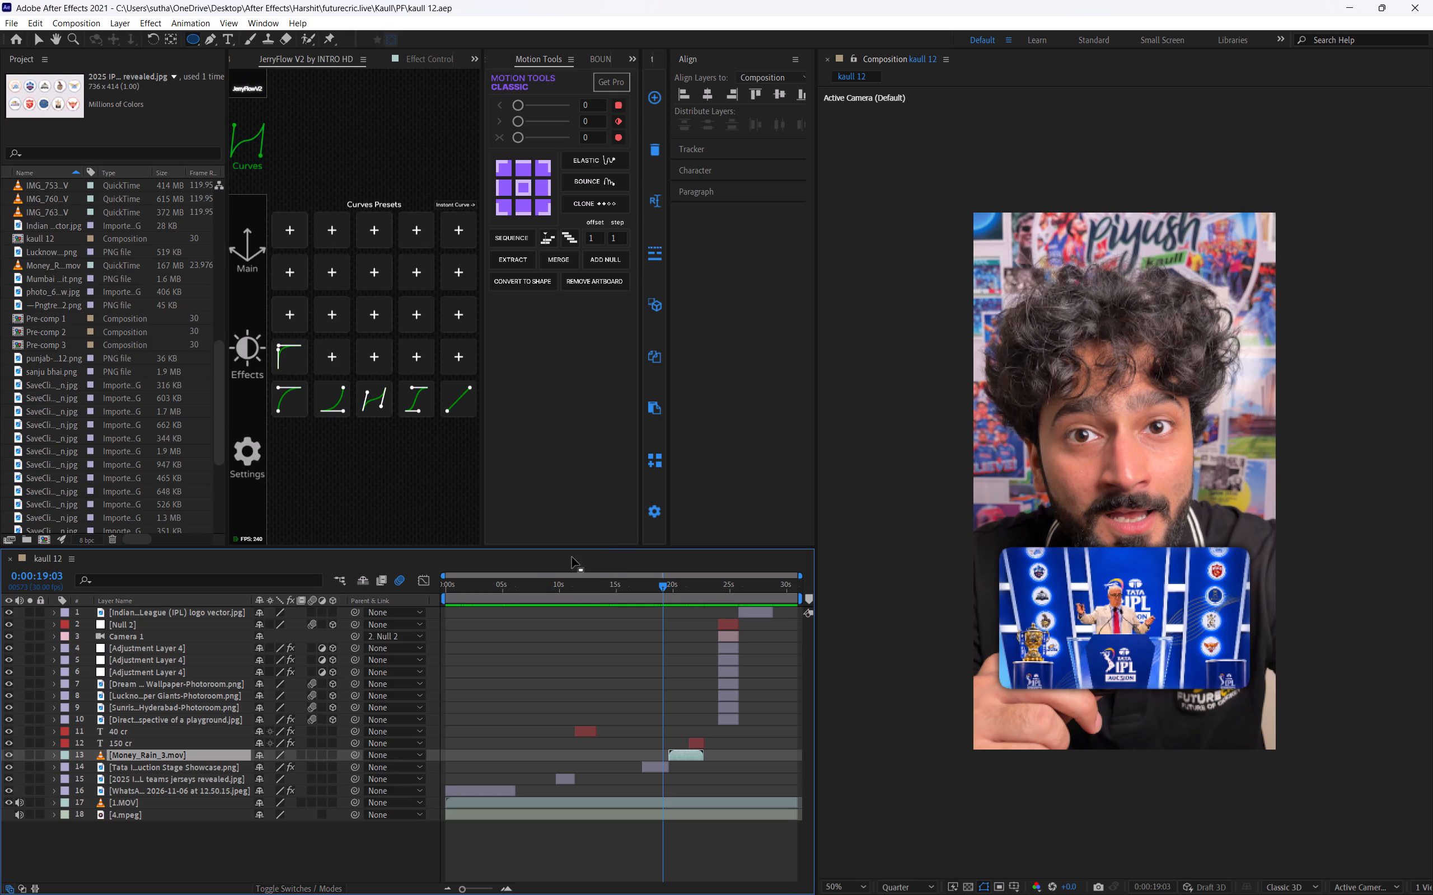
drag(598, 594, 647, 582)
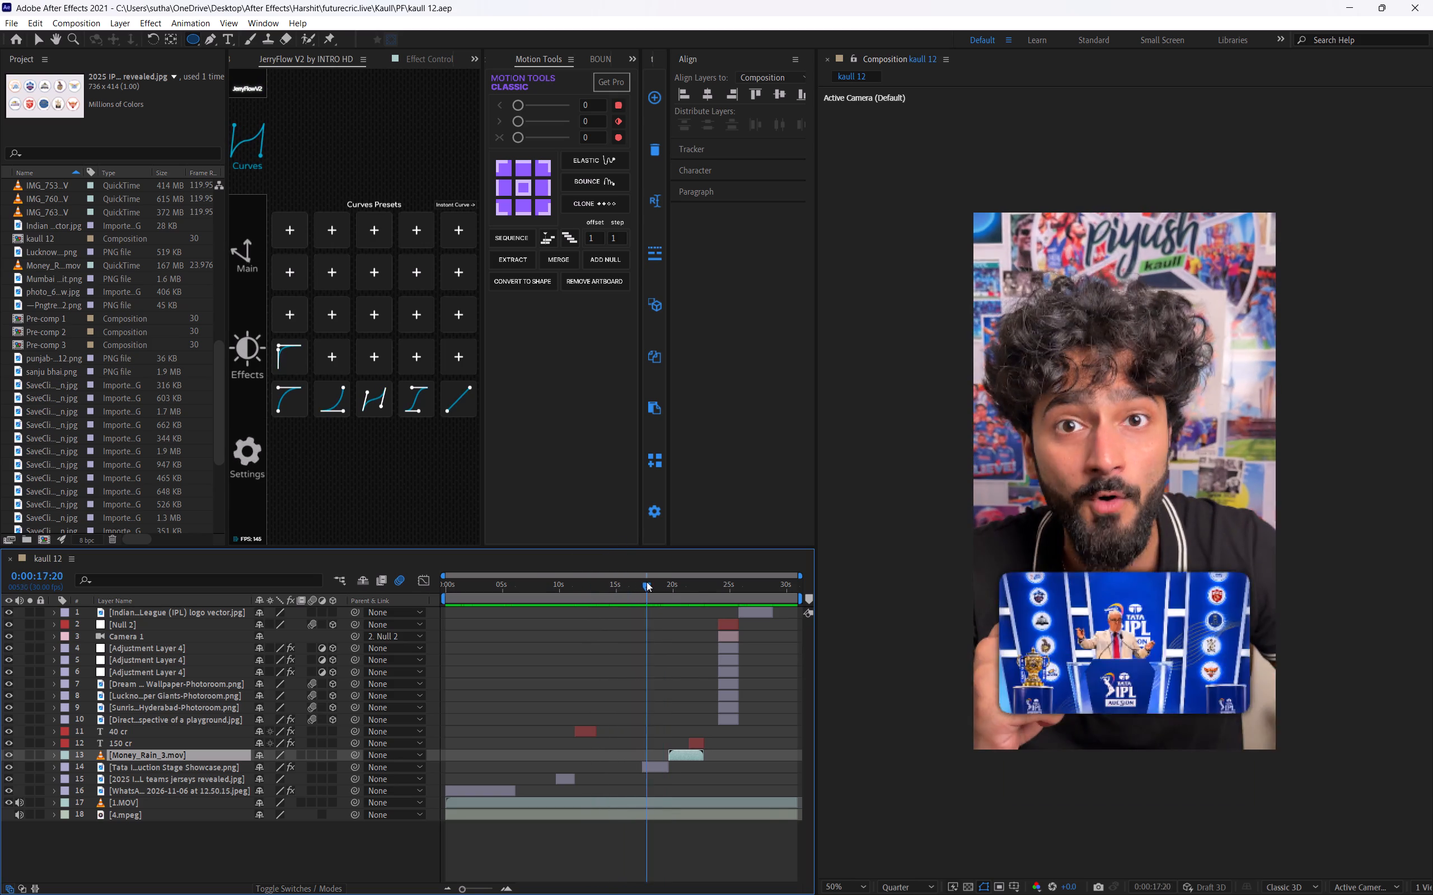
drag(647, 582, 758, 571)
key(ctrl+s)
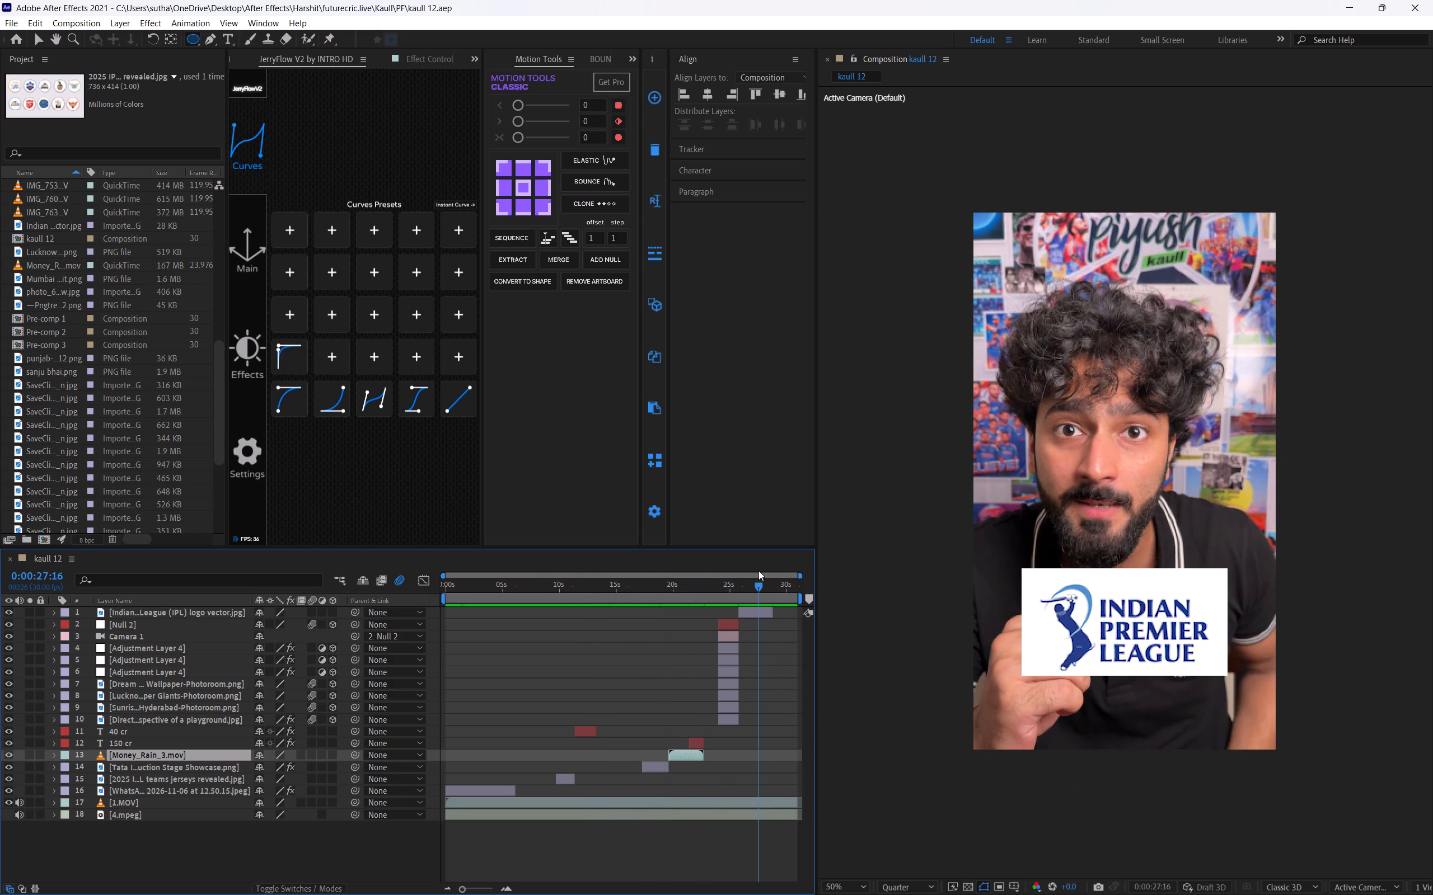
drag(758, 571, 757, 571)
click(755, 569)
drag(743, 576, 438, 610)
drag(501, 599, 450, 595)
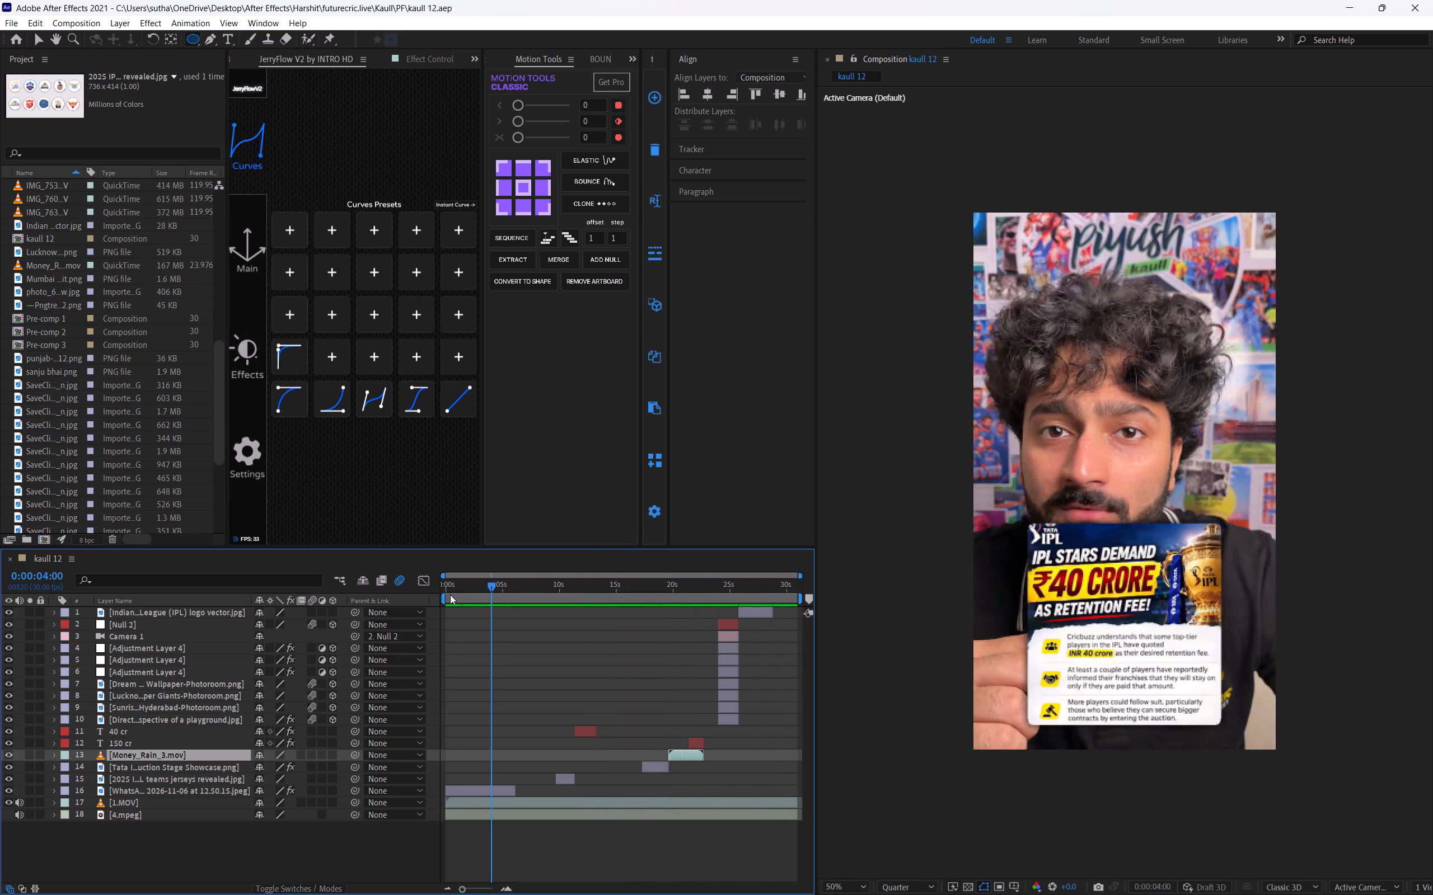
drag(450, 595, 756, 576)
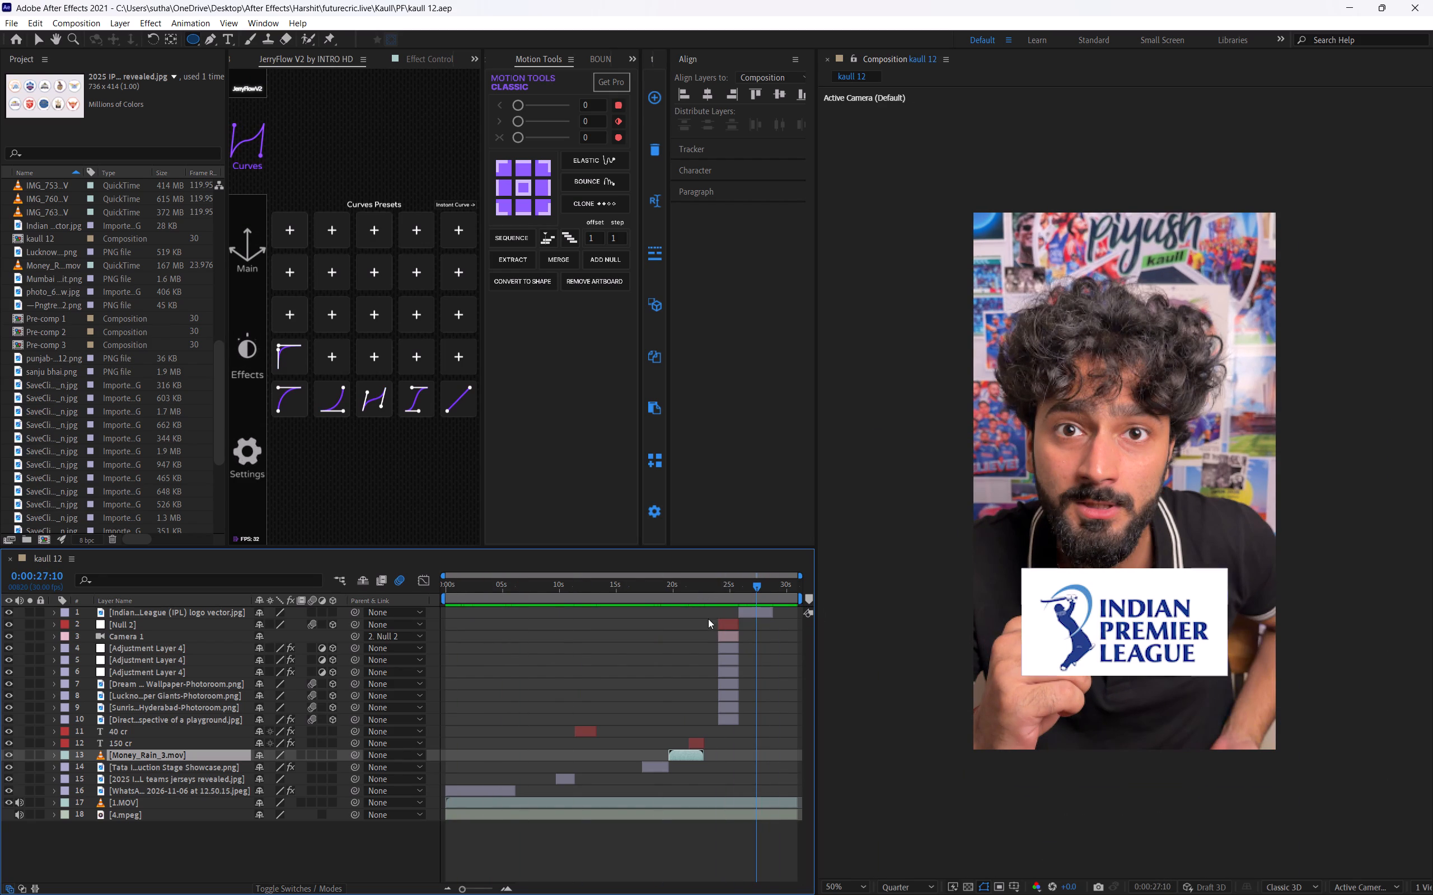
scroll(750, 687, up, 2)
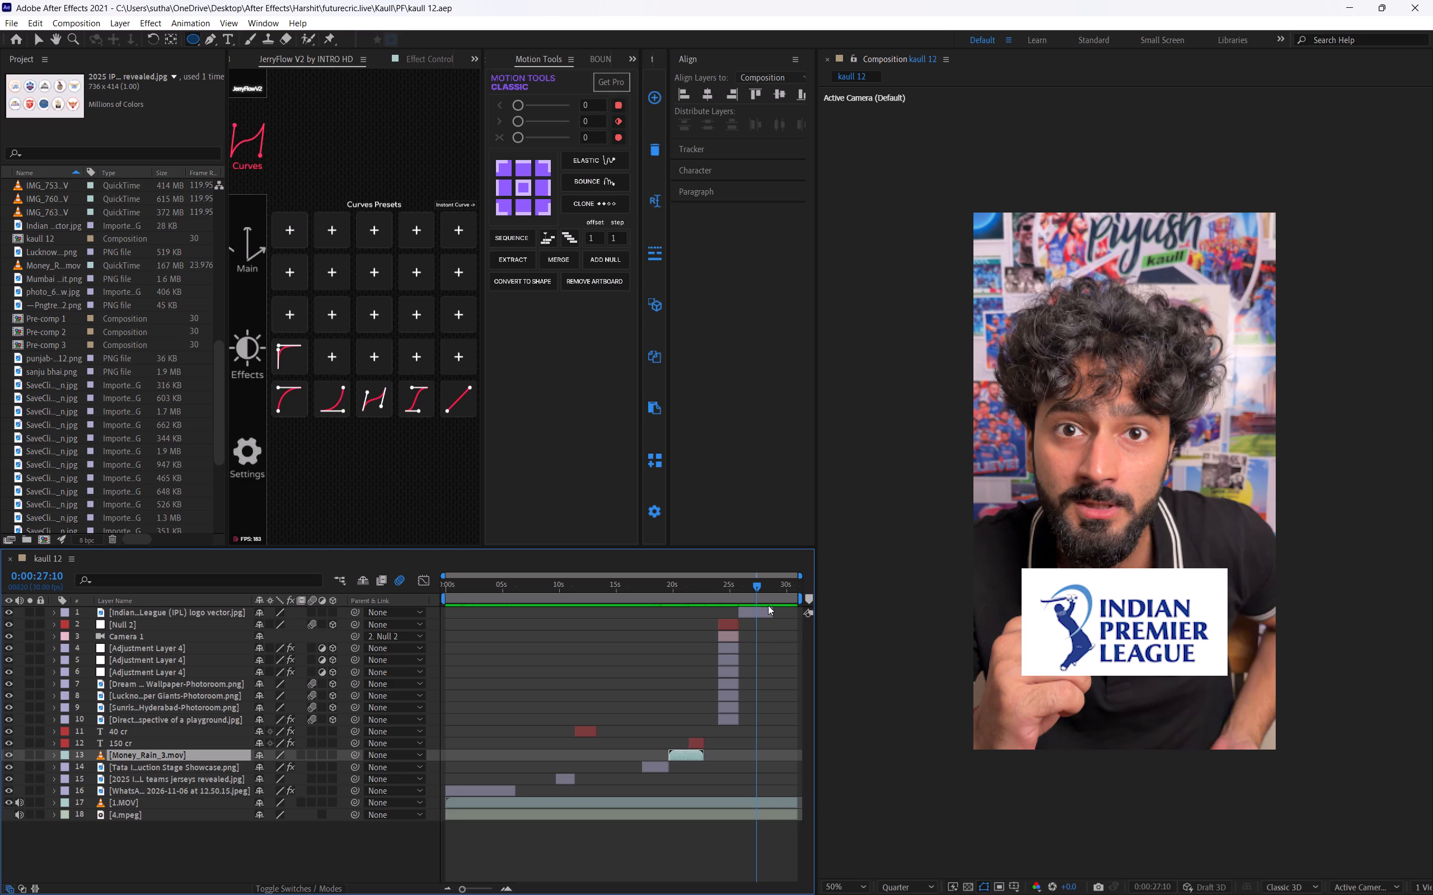
Apply Roughen Edges to the Indian Premier League logo layer with Border 62.60 to round its corners, and save.
click(755, 616)
key(ctrl+space)
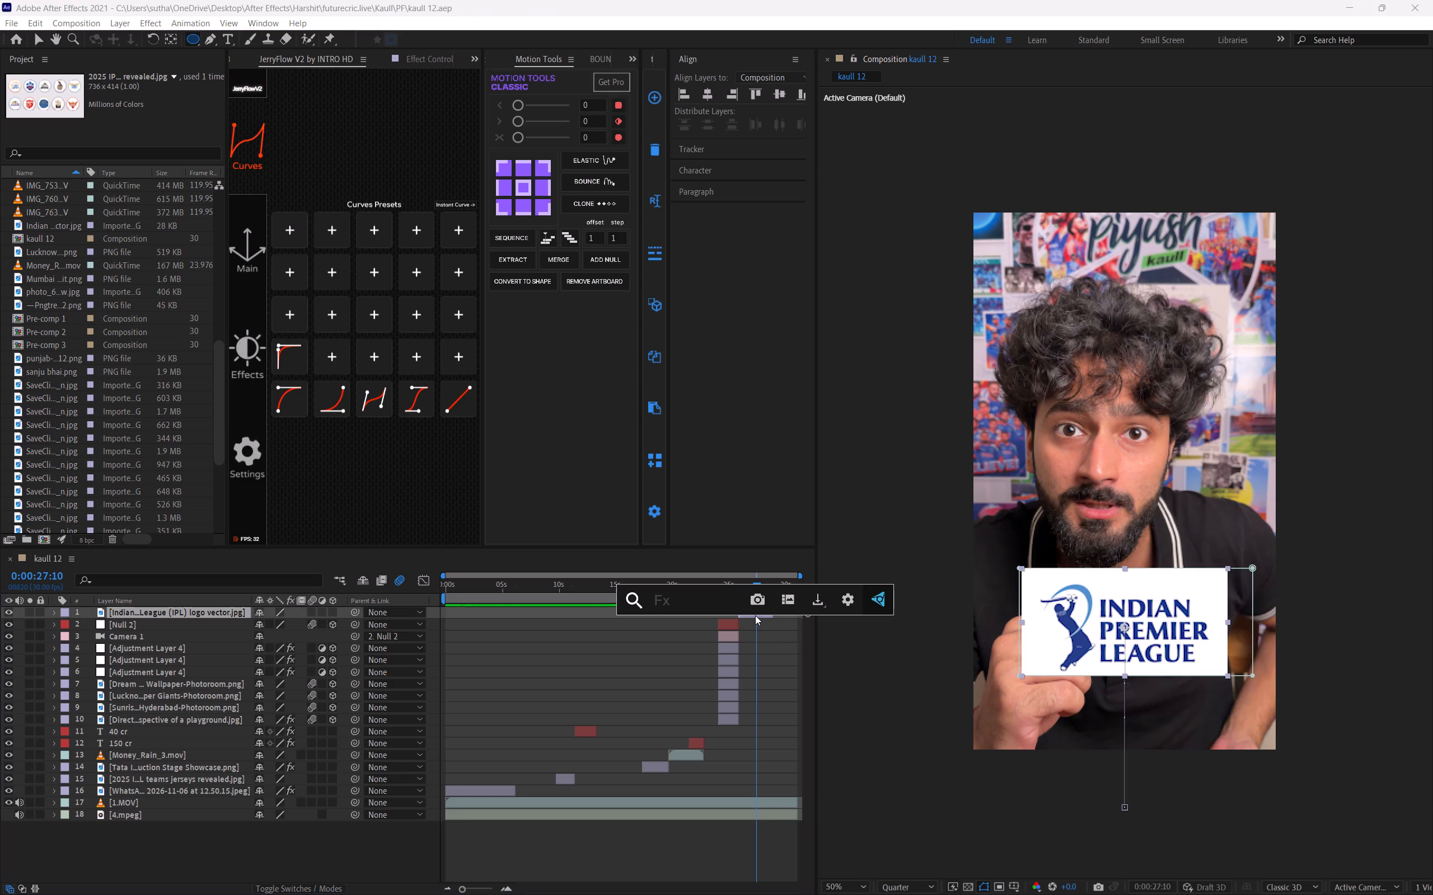
click(41, 36)
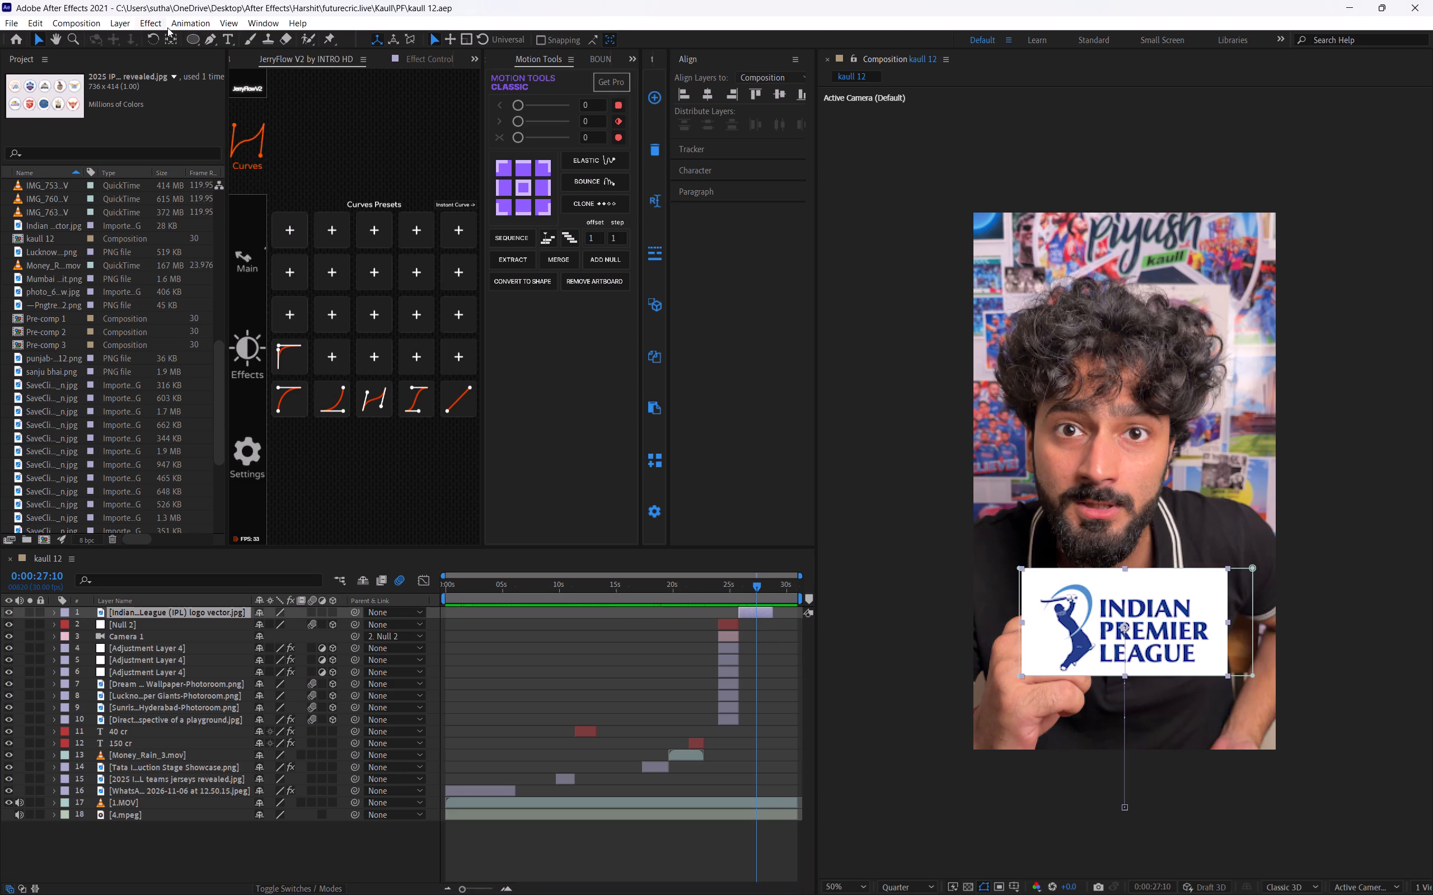
click(182, 23)
click(235, 60)
click(443, 68)
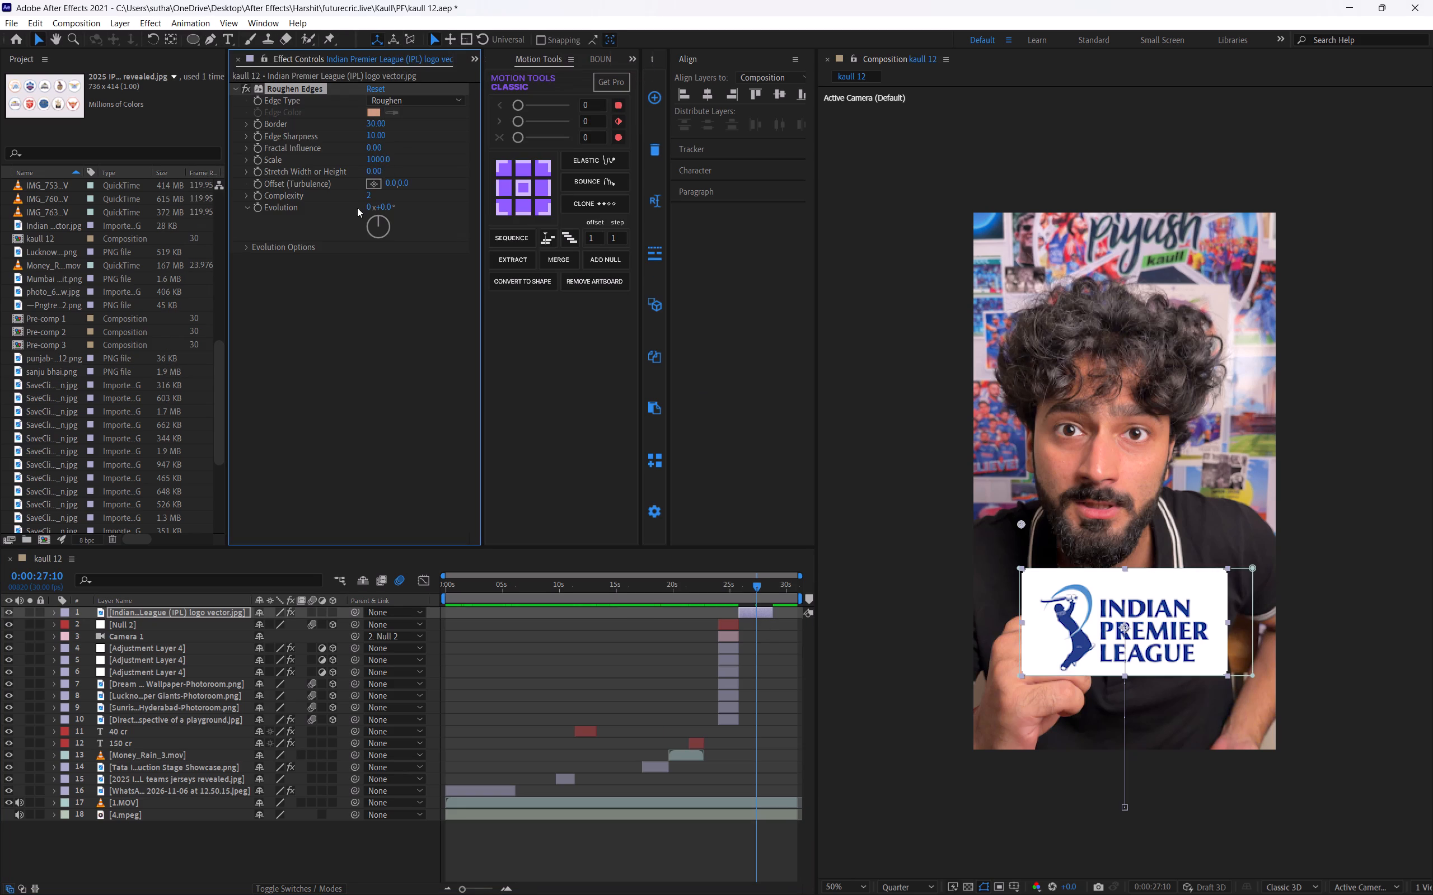
drag(376, 123, 593, 112)
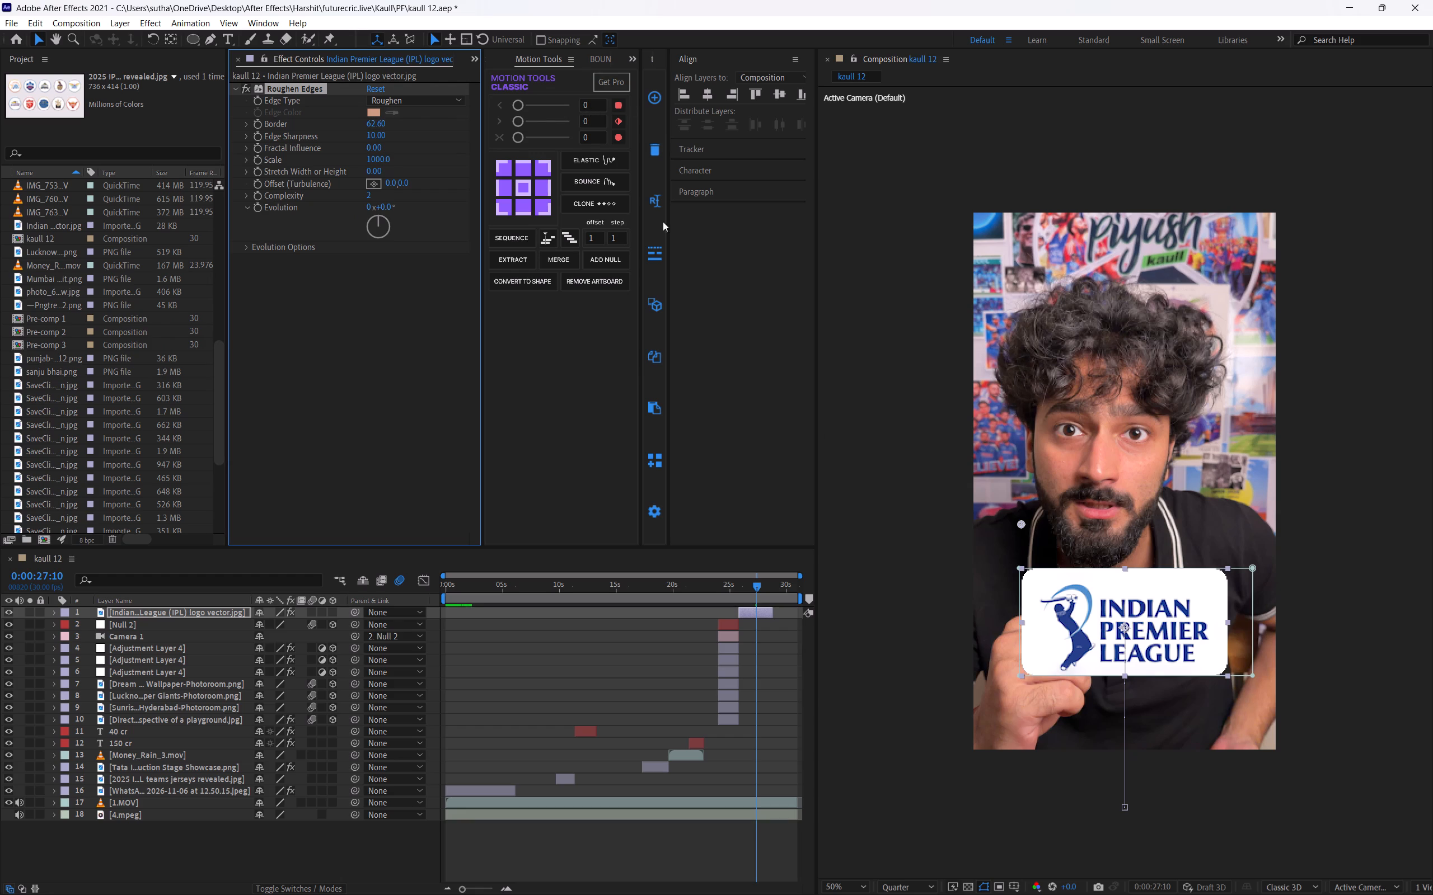
key(ctrl+s)
drag(750, 693, 748, 687)
Return the playhead to 0:00:00:00 at the start of the composition and save the project.
scroll(594, 626, up, 6)
drag(560, 578, 547, 578)
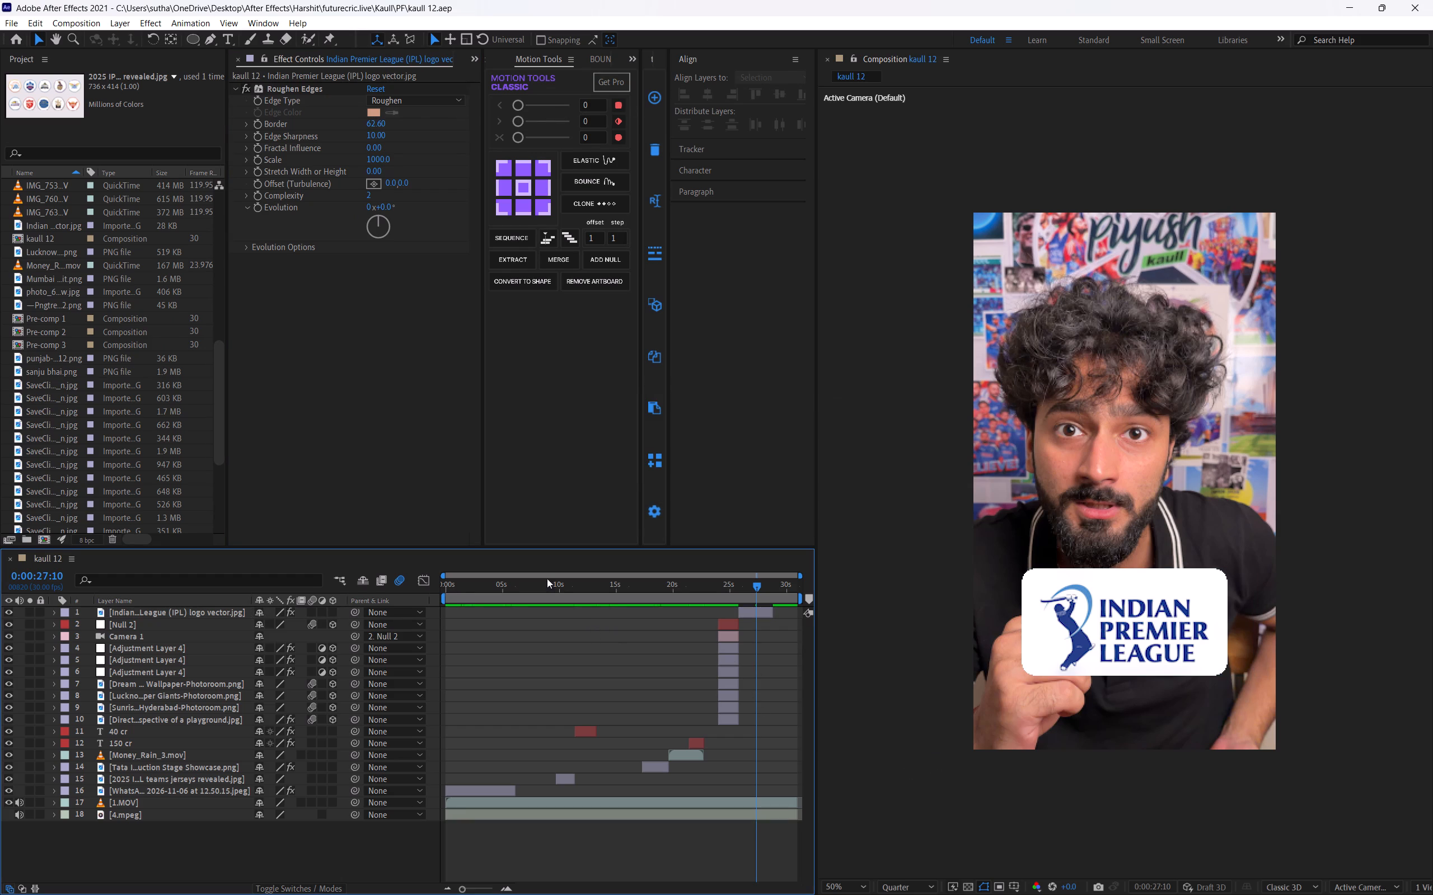
drag(547, 578, 430, 592)
drag(456, 590, 431, 596)
key(ctrl+s)
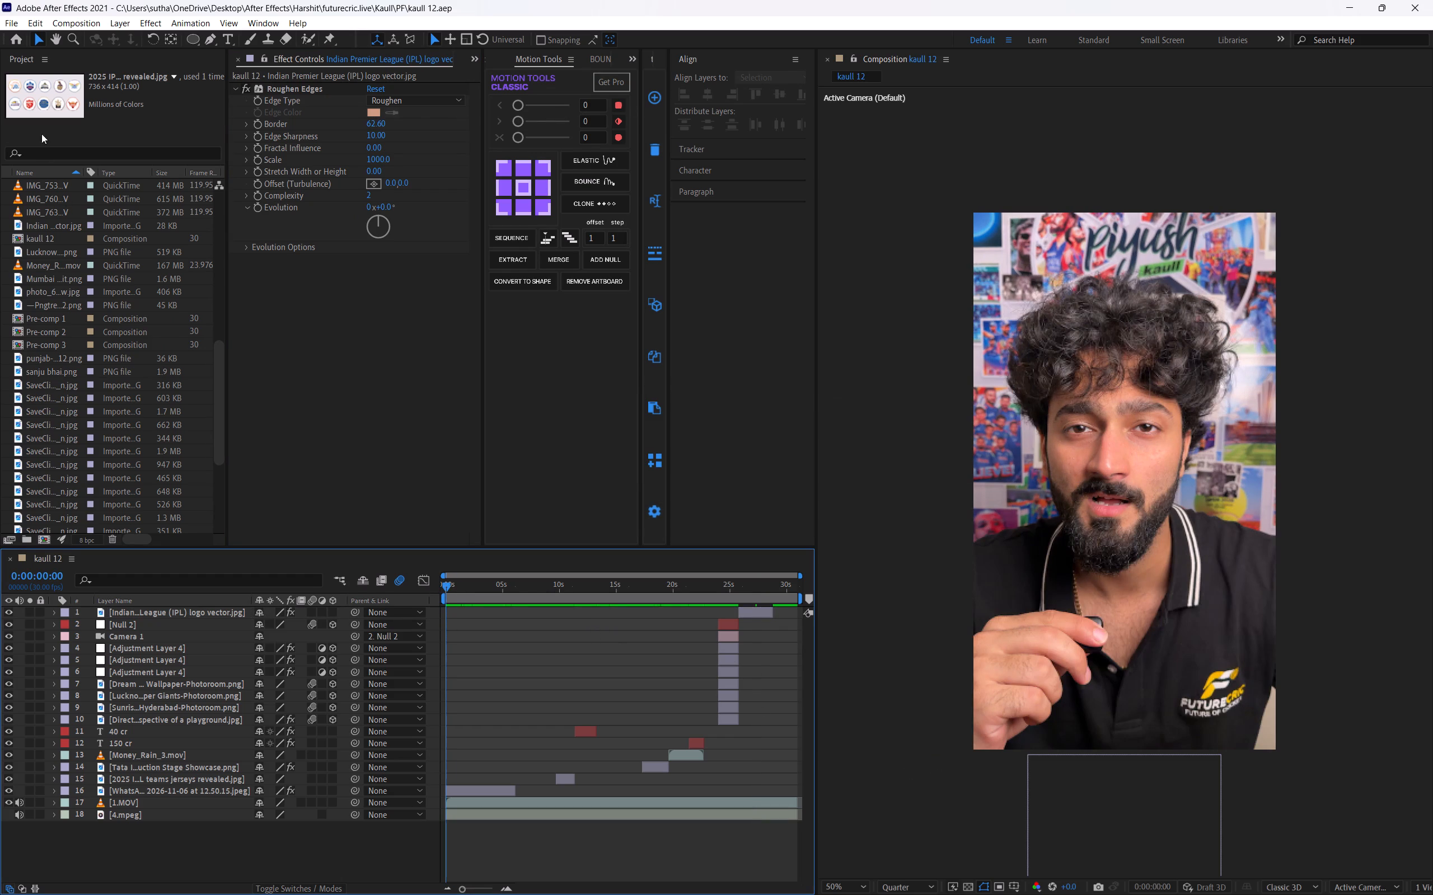
Send the kaull 12 composition to the Adobe Media Encoder queue for export.
click(75, 16)
click(76, 19)
drag(119, 123, 124, 128)
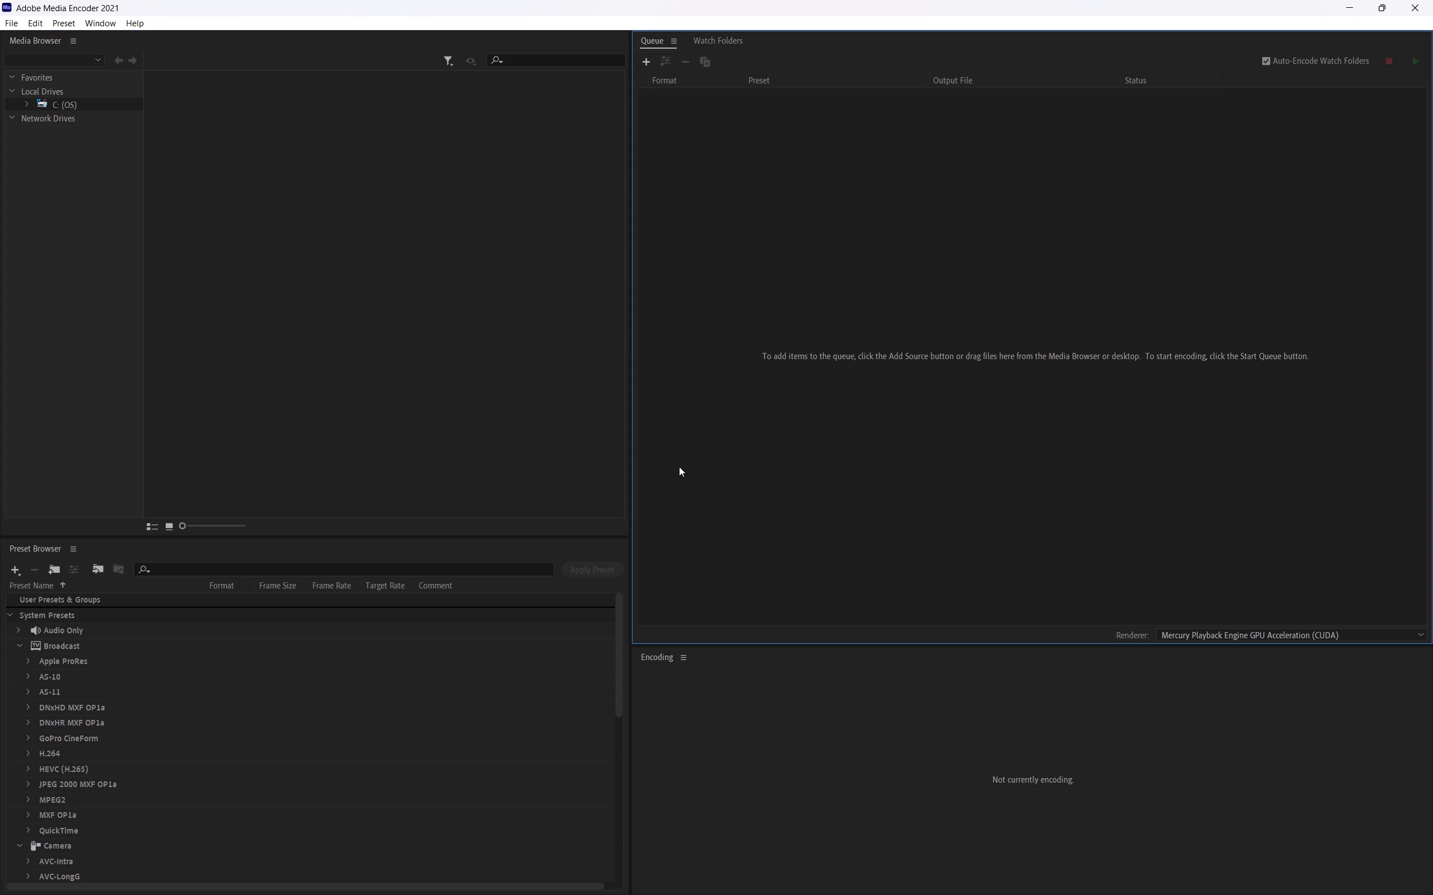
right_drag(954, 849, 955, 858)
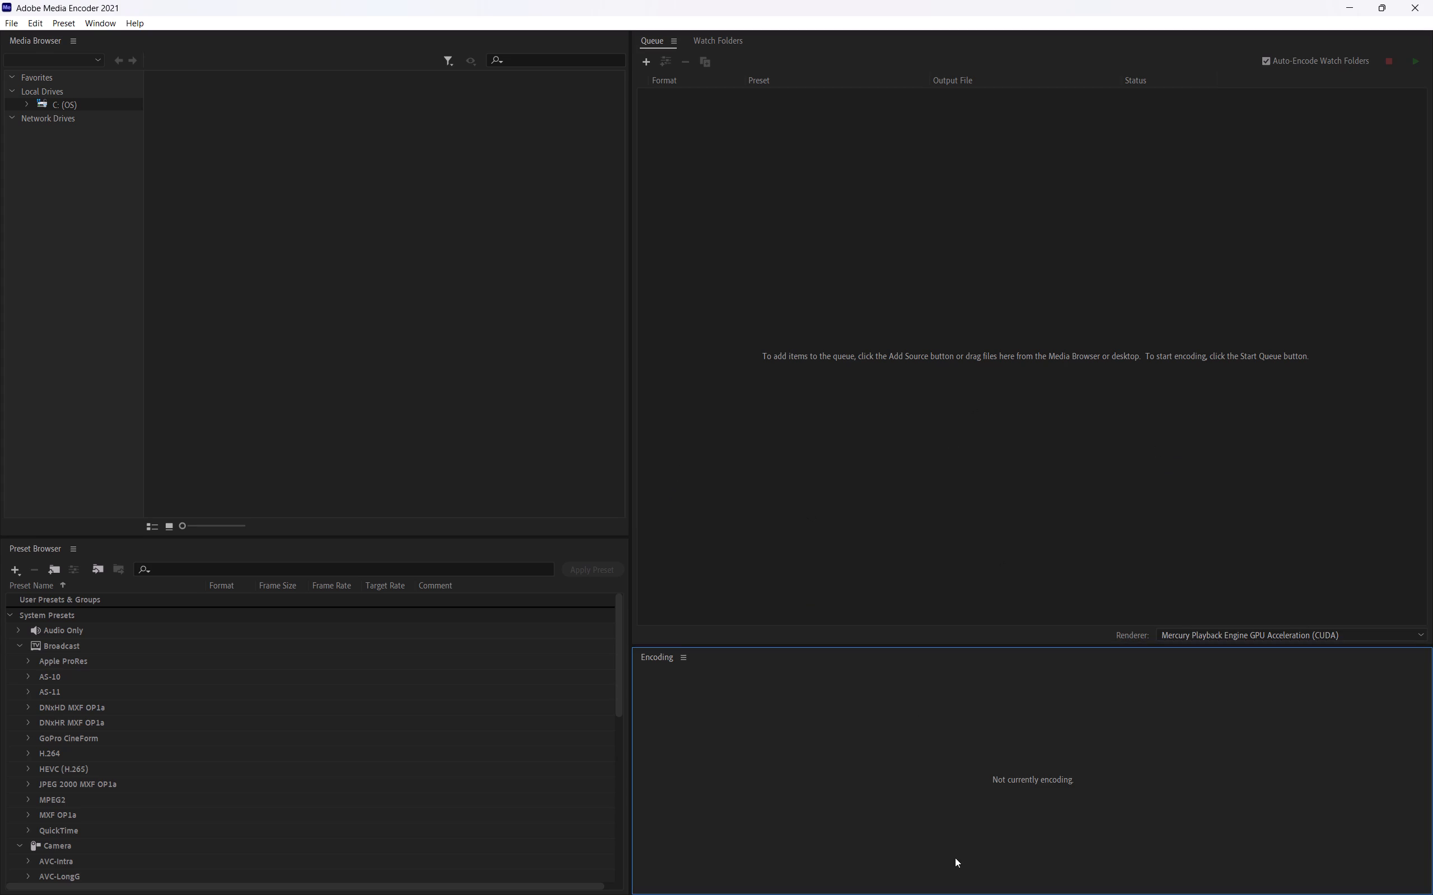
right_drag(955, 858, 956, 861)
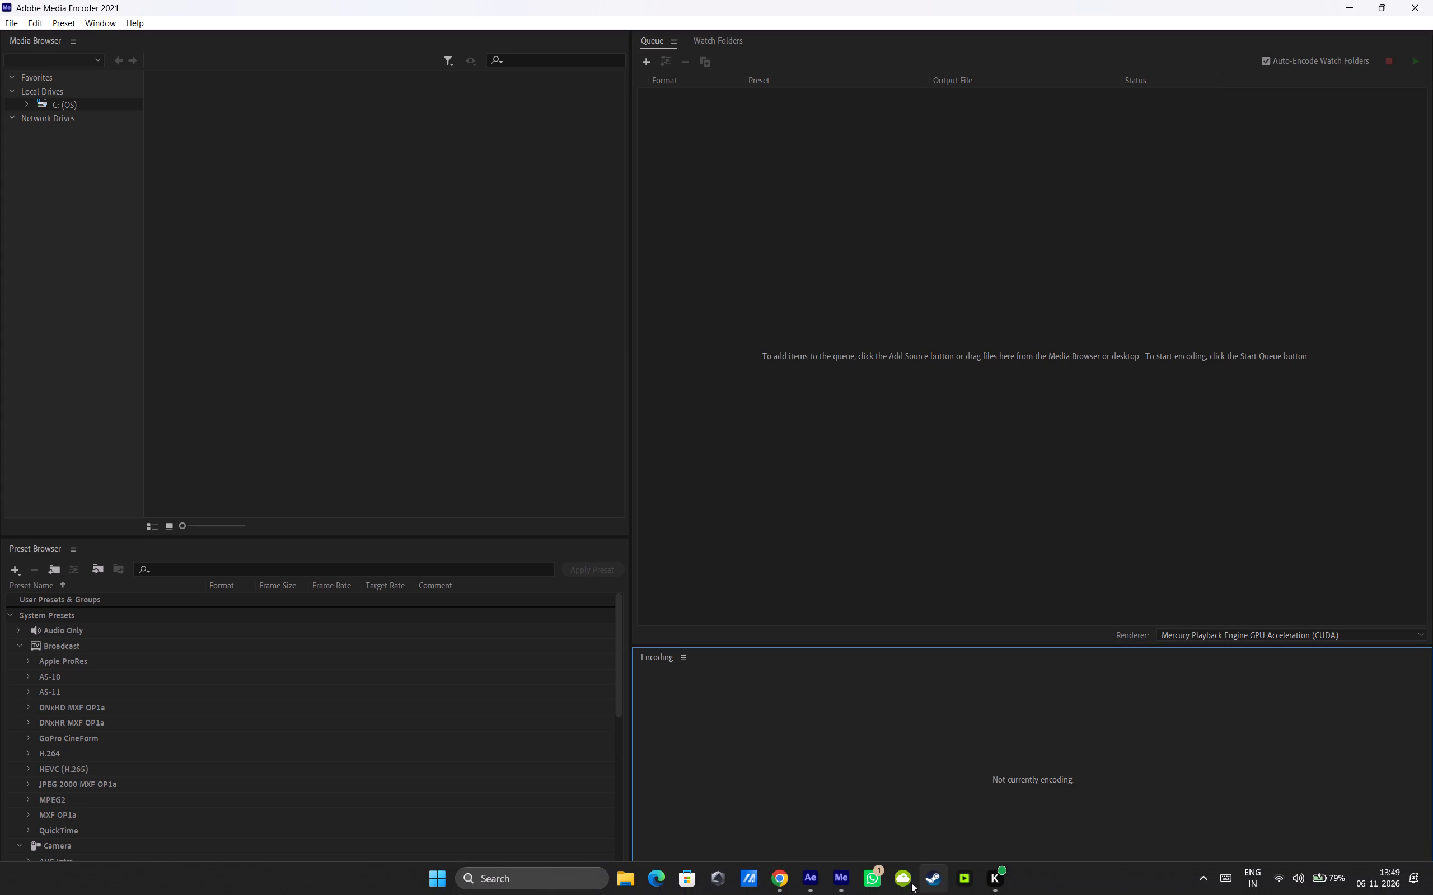
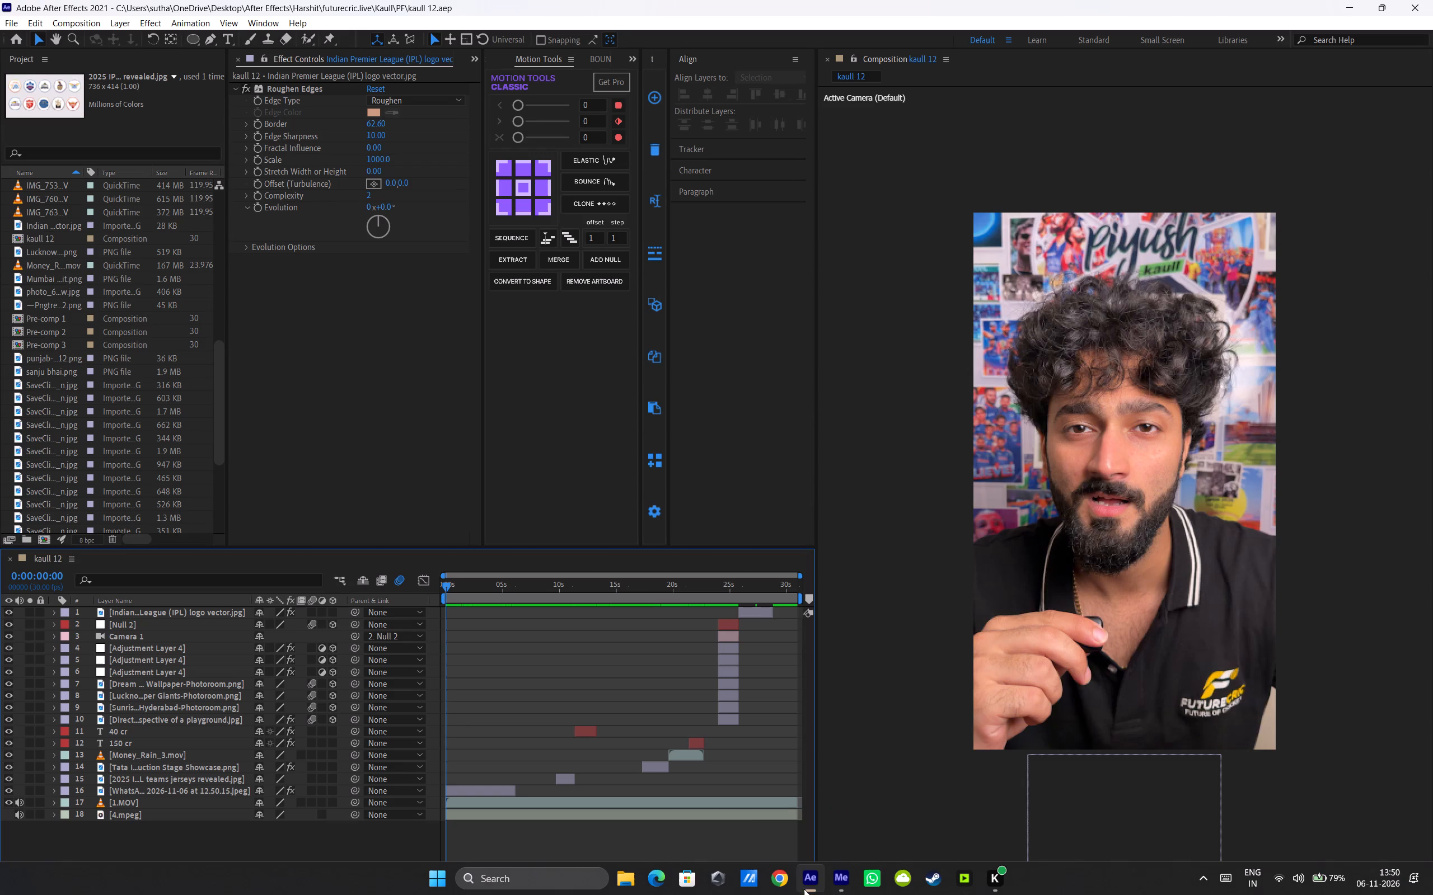
click(1432, 0)
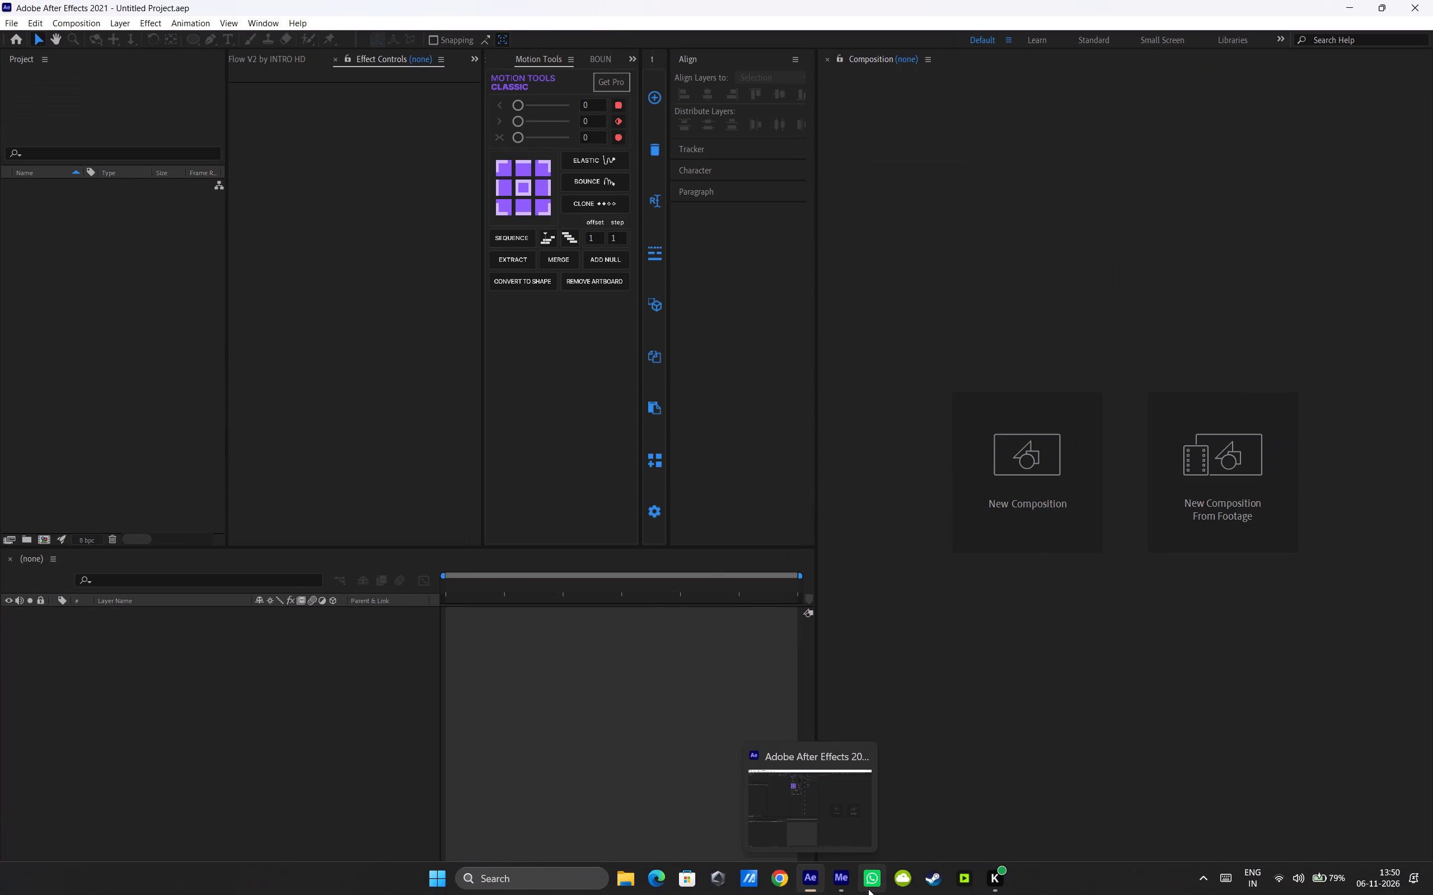
In Adobe Media Encoder, apply the Custom preset to the kaull 12 H.264 export and accept the export settings.
click(839, 882)
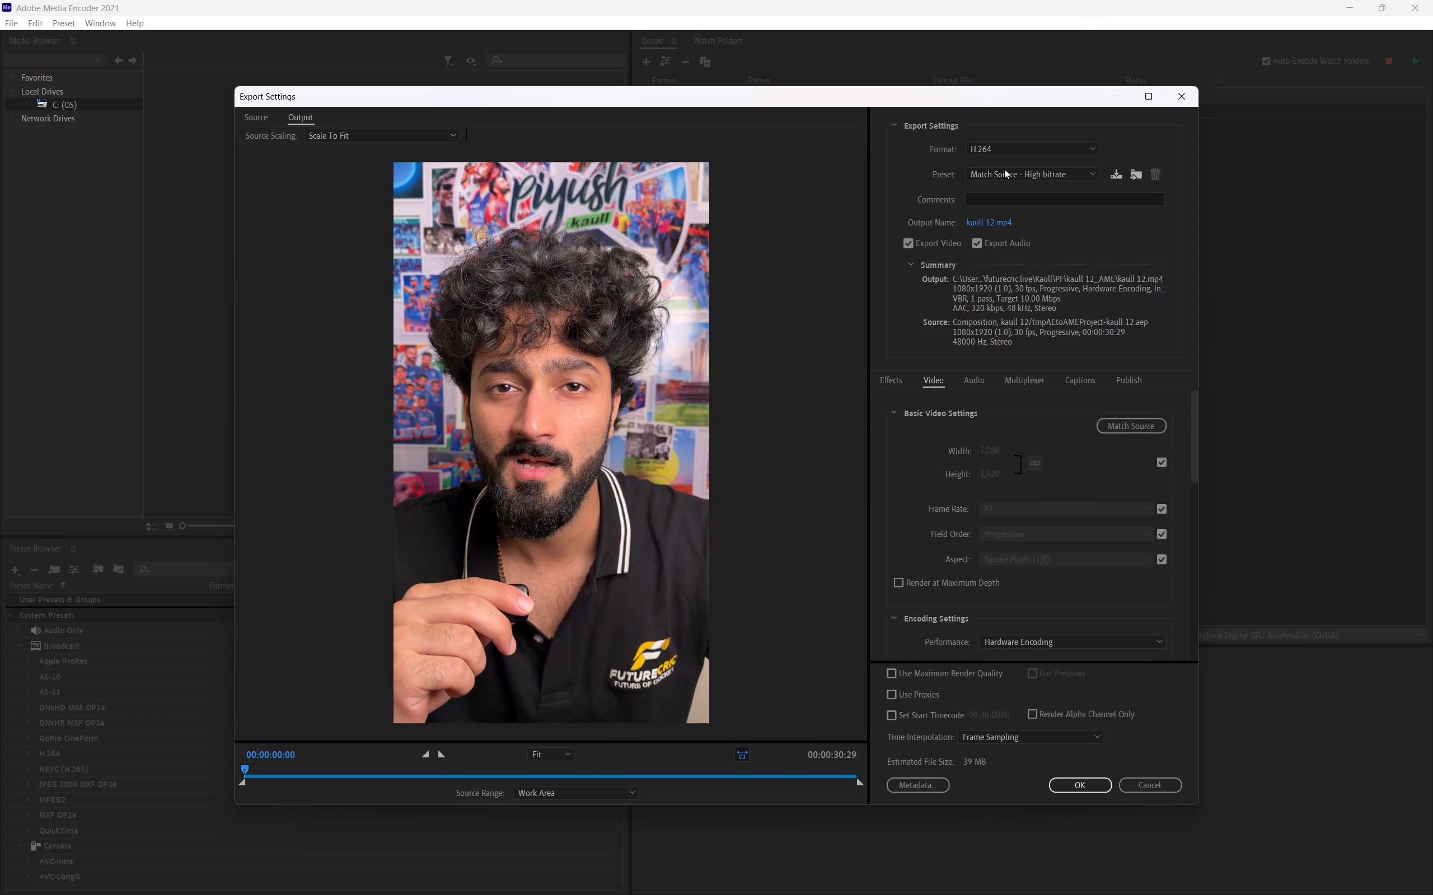
click(1004, 169)
click(1000, 190)
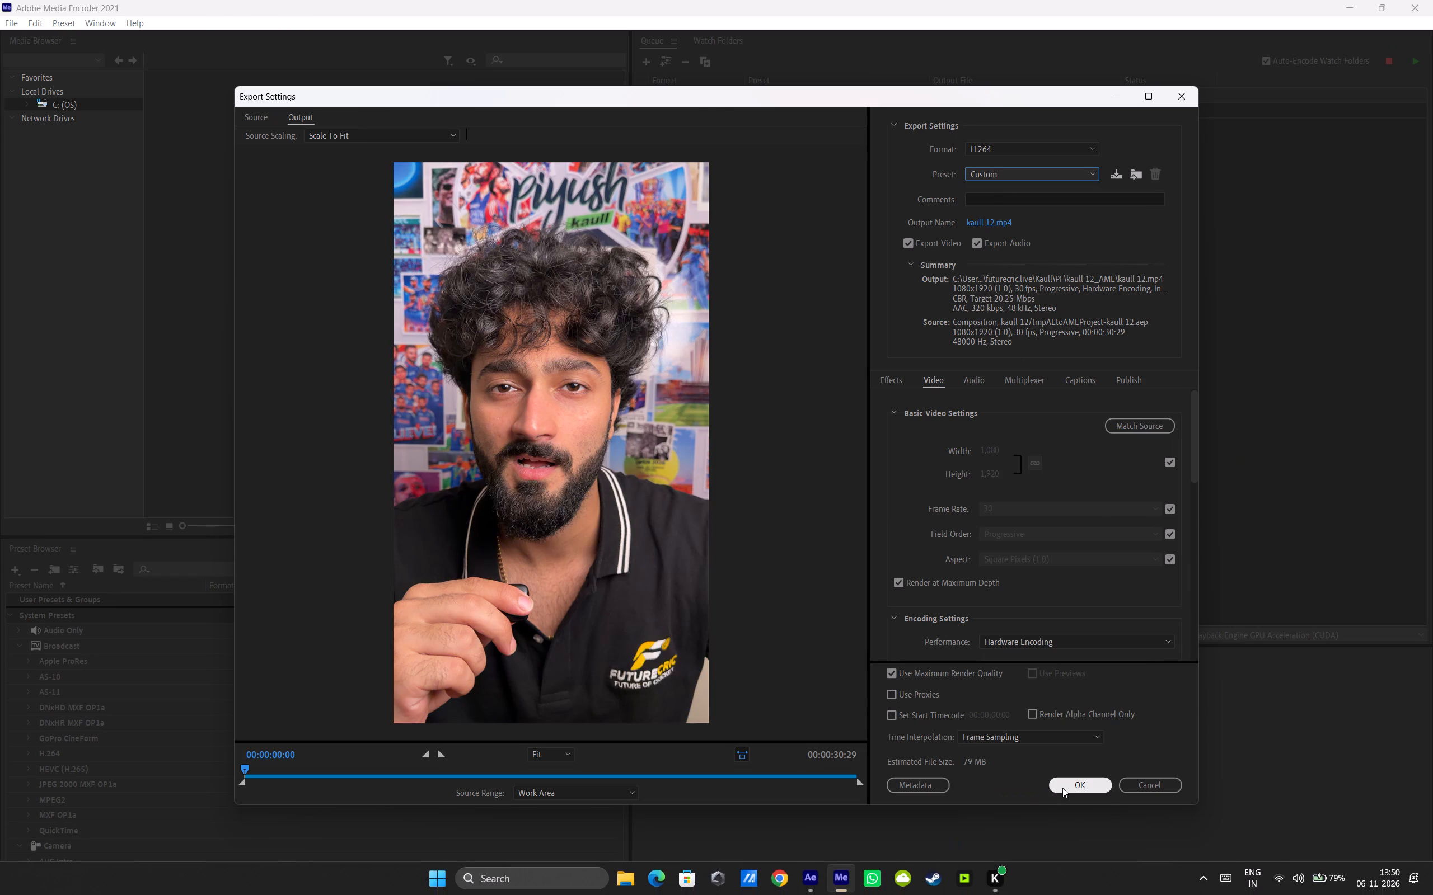
click(1062, 788)
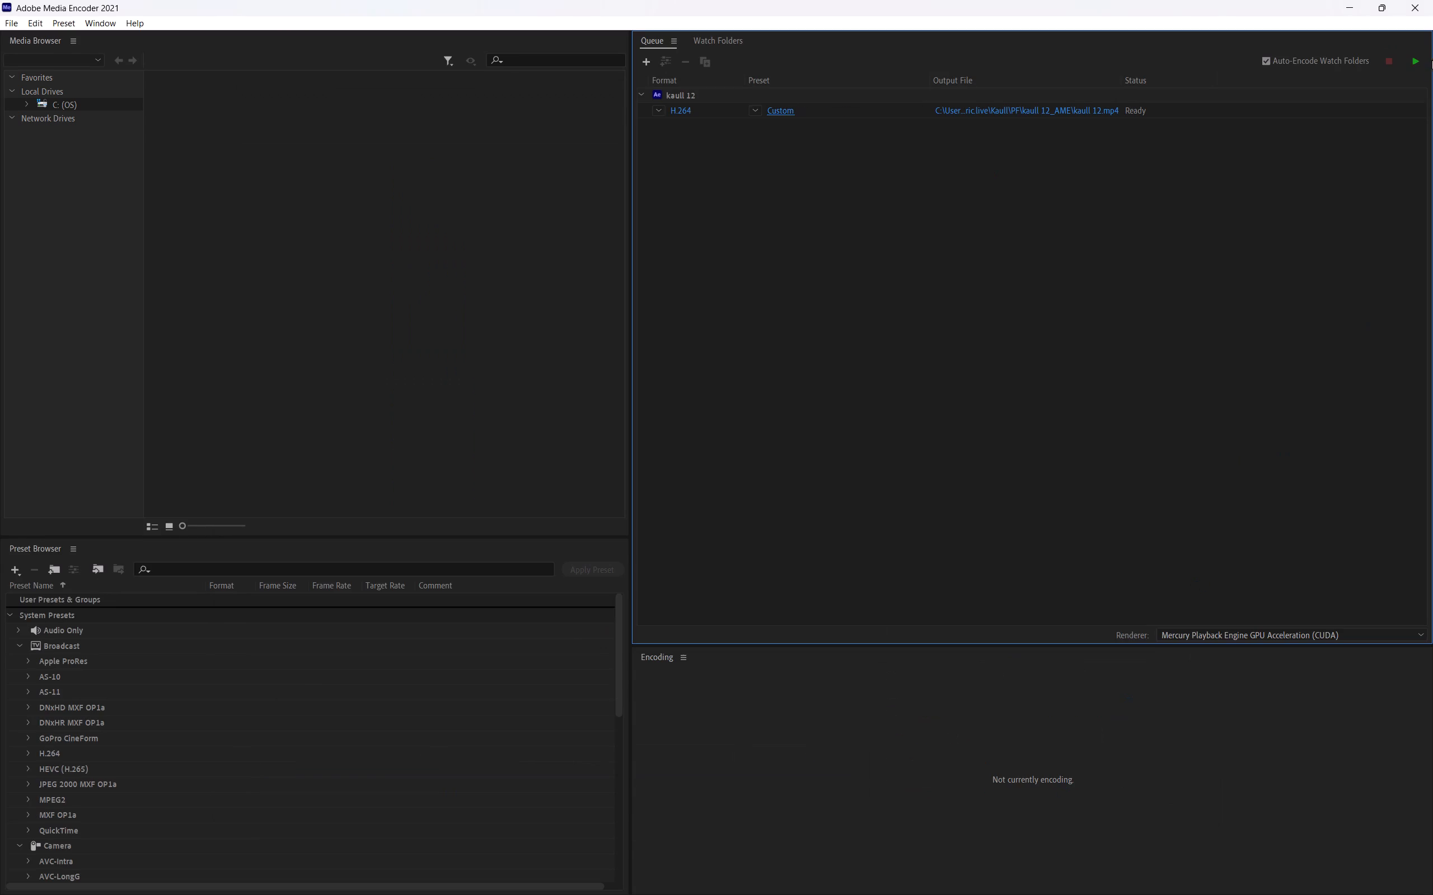